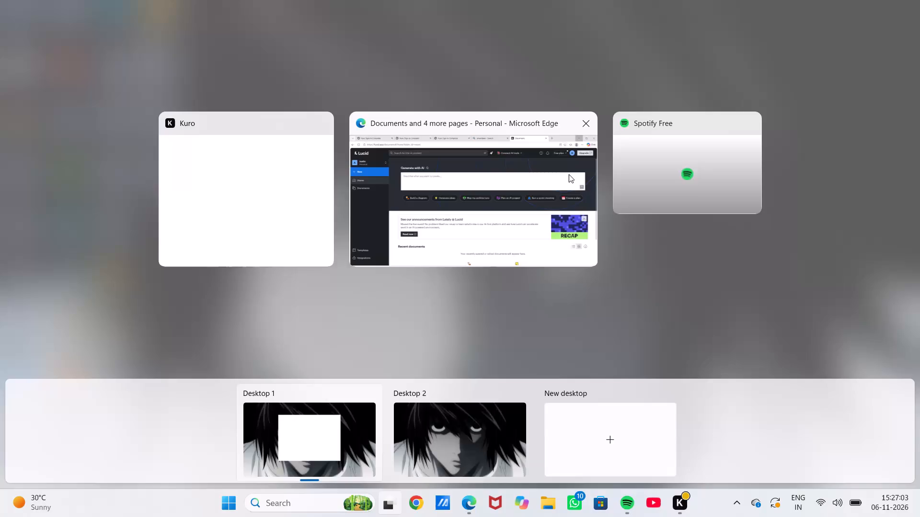
Switch to Microsoft Edge, search the web for canva in a new tab, and open the official Canva website.
{"action": "left_click", "coordinate": [567, 173]}
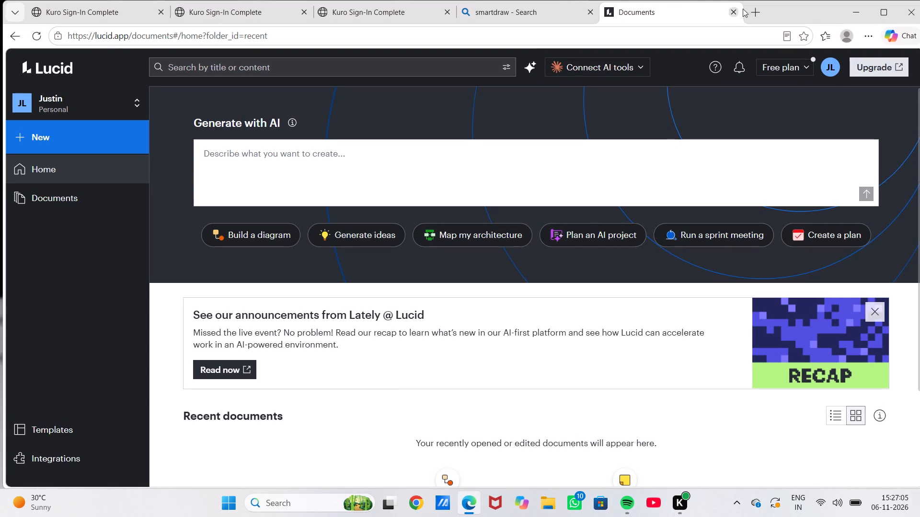
{"action": "left_click", "coordinate": [756, 8]}
{"action": "left_click", "coordinate": [458, 109]}
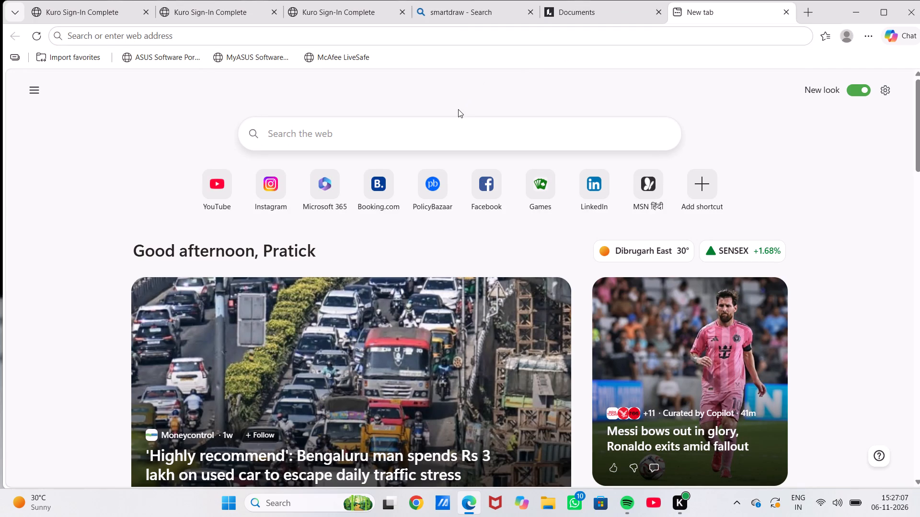
{"action": "left_click", "coordinate": [445, 123]}
{"action": "type", "text": "can"}
{"action": "type", "text": "va"}
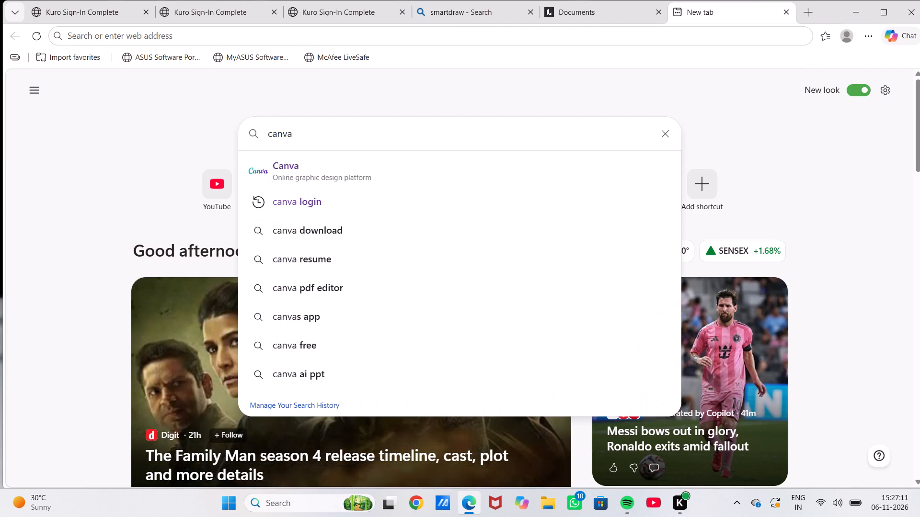
{"action": "key", "text": "Return"}
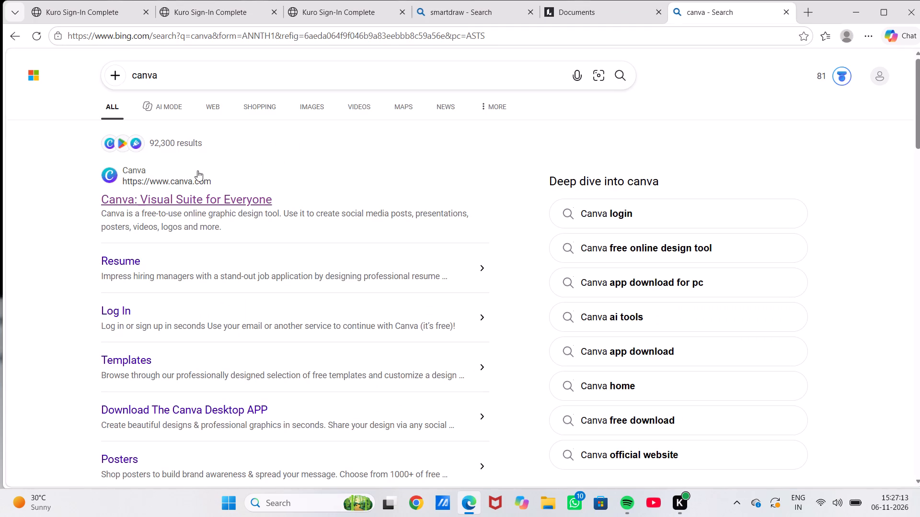
{"action": "left_click", "coordinate": [204, 197]}
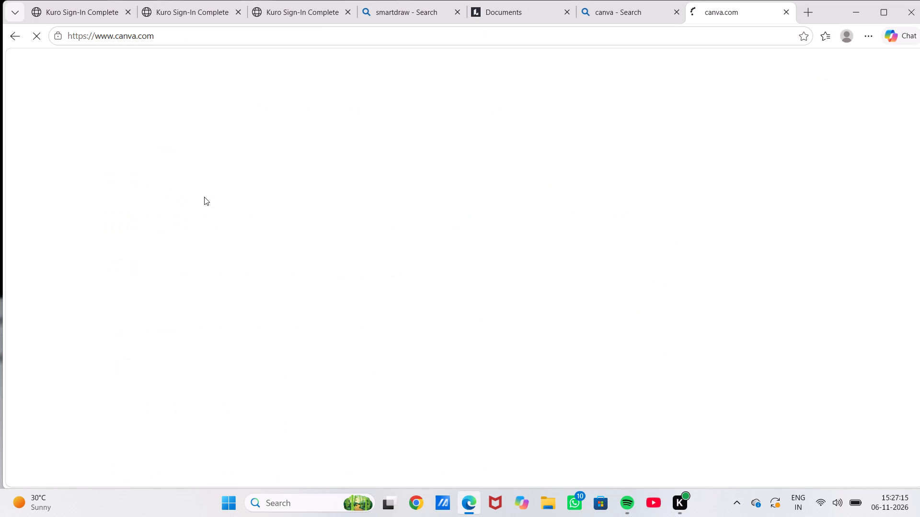
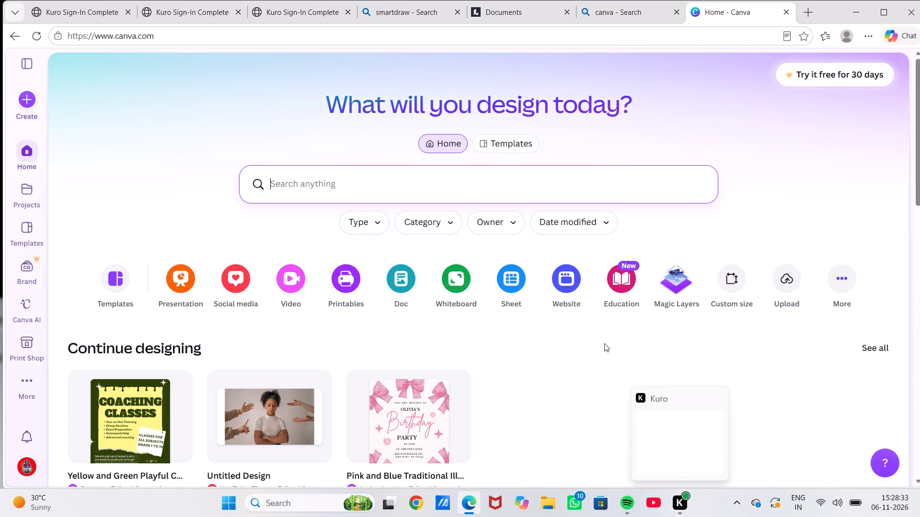
Create a new blank presentation design from the Canva home page.
{"action": "double_click", "coordinate": [180, 280]}
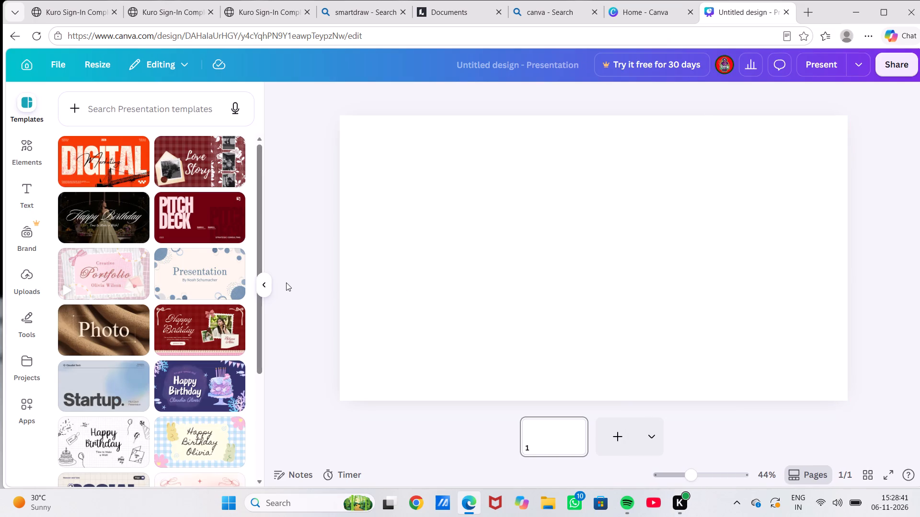
Browse the available presentation templates to look for a suitable design for the blank presentation.
{"action": "scroll", "coordinate": [166, 297], "scroll_direction": "down", "scroll_amount": 2}
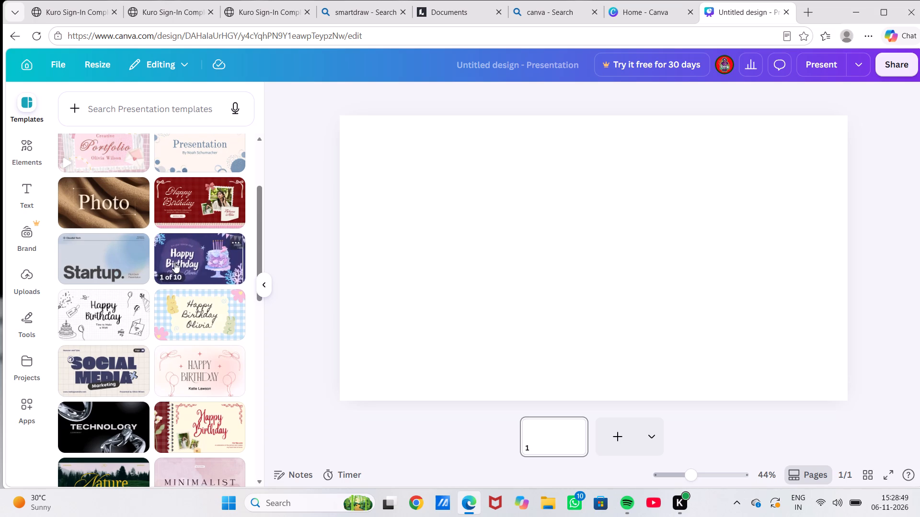
{"action": "scroll", "coordinate": [174, 262], "scroll_direction": "down", "scroll_amount": 2}
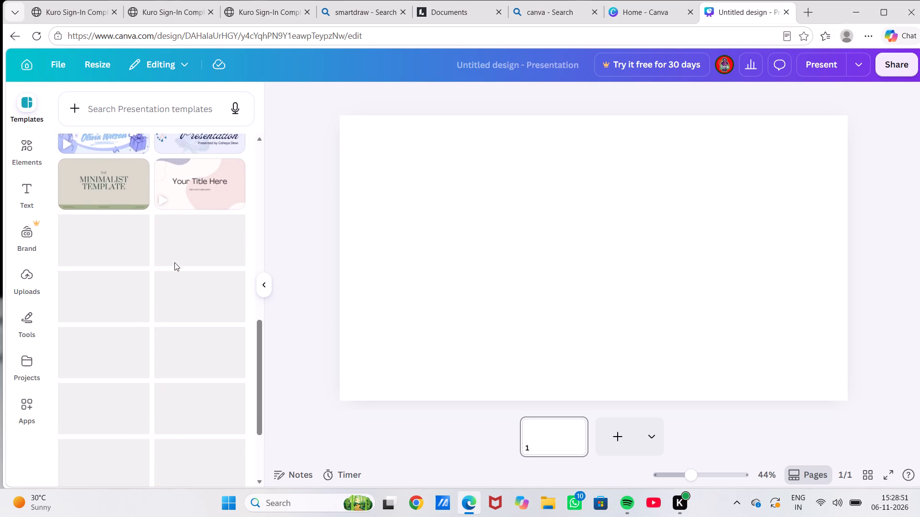
{"action": "scroll", "coordinate": [174, 262], "scroll_direction": "up", "scroll_amount": 1}
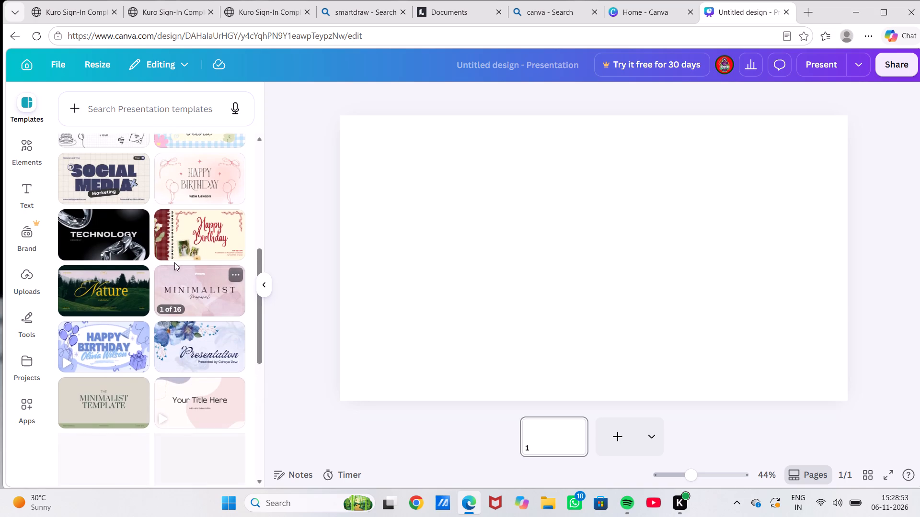
{"action": "scroll", "coordinate": [174, 262], "scroll_direction": "up", "scroll_amount": 4}
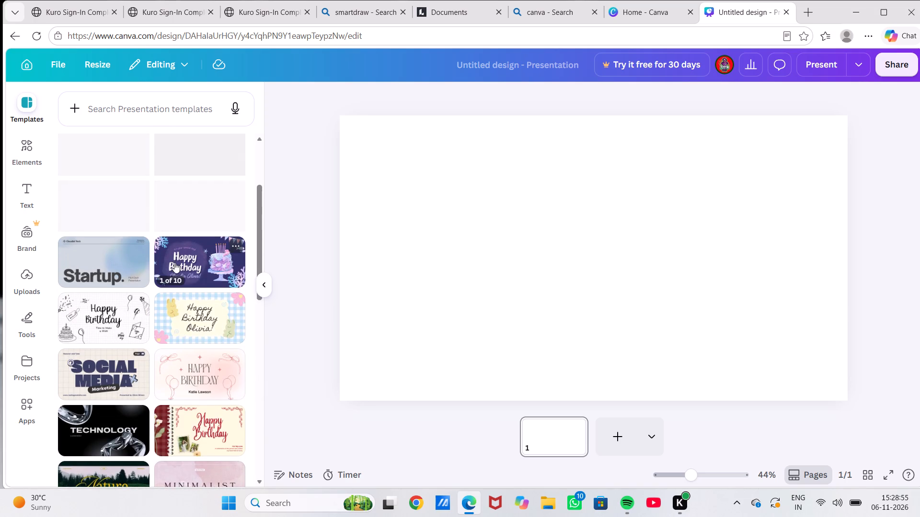
{"action": "scroll", "coordinate": [174, 262], "scroll_direction": "up", "scroll_amount": 3}
{"action": "scroll", "coordinate": [174, 262], "scroll_direction": "down", "scroll_amount": 1}
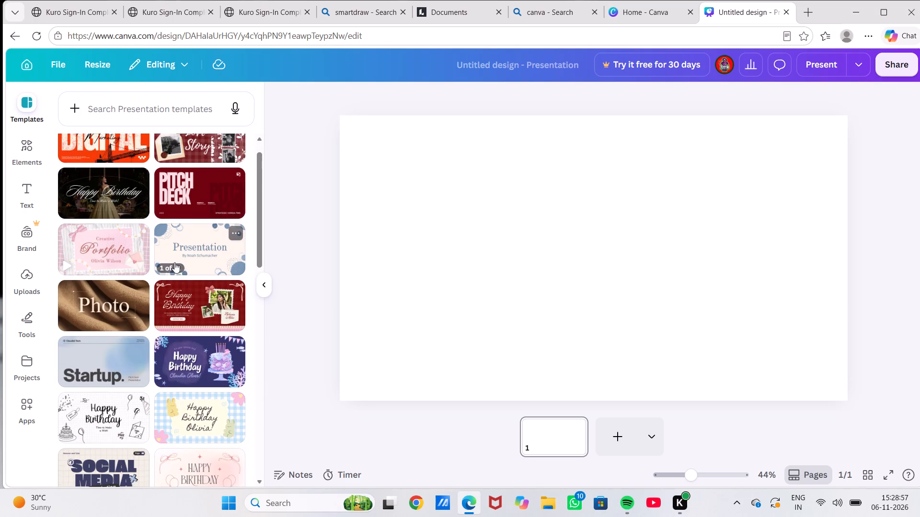
{"action": "scroll", "coordinate": [174, 262], "scroll_direction": "down", "scroll_amount": 3}
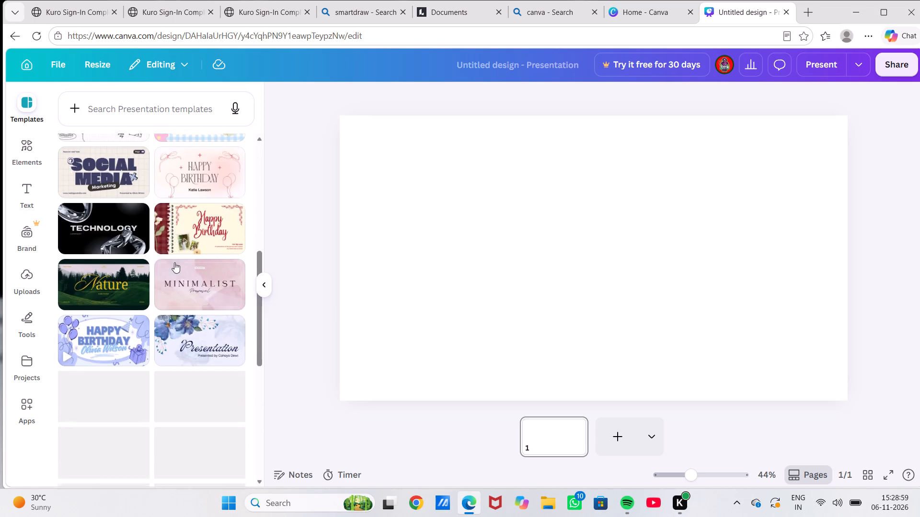
{"action": "scroll", "coordinate": [174, 262], "scroll_direction": "down", "scroll_amount": 2}
{"action": "scroll", "coordinate": [174, 262], "scroll_direction": "up", "scroll_amount": 4}
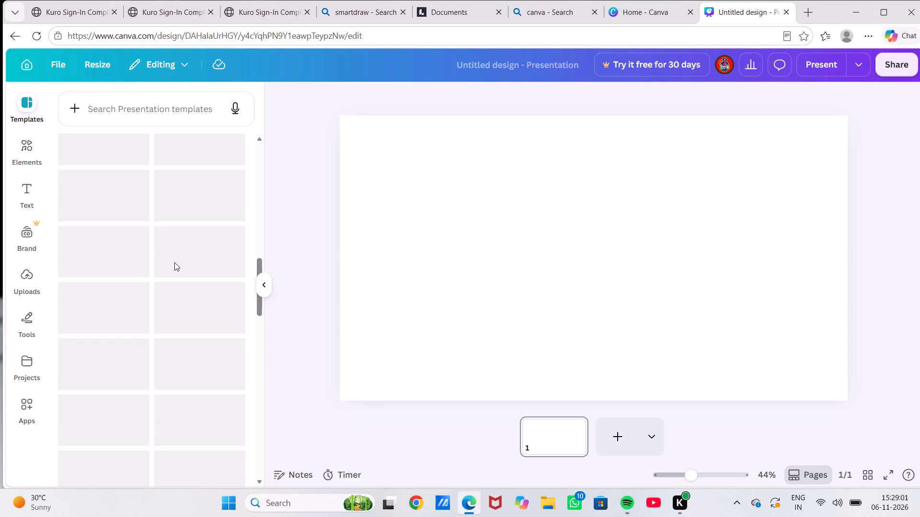
{"action": "scroll", "coordinate": [174, 262], "scroll_direction": "up", "scroll_amount": 5}
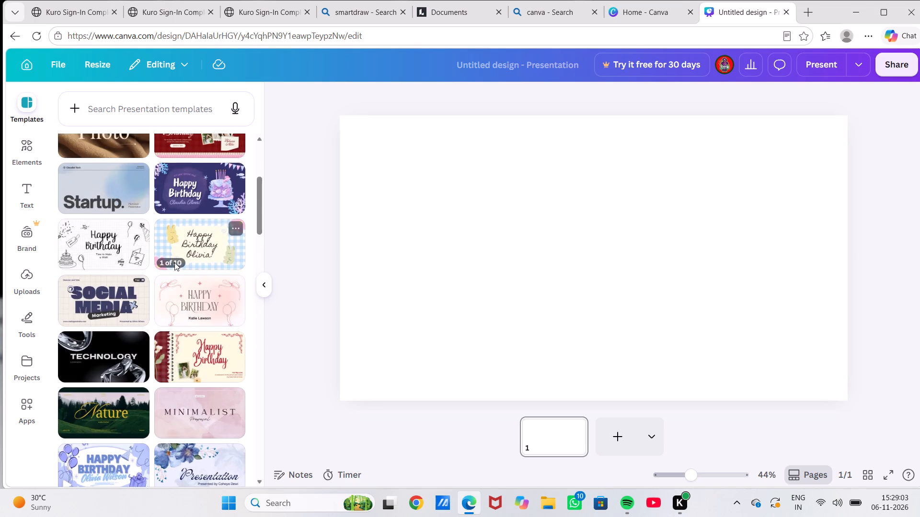
{"action": "scroll", "coordinate": [174, 262], "scroll_direction": "up", "scroll_amount": 4}
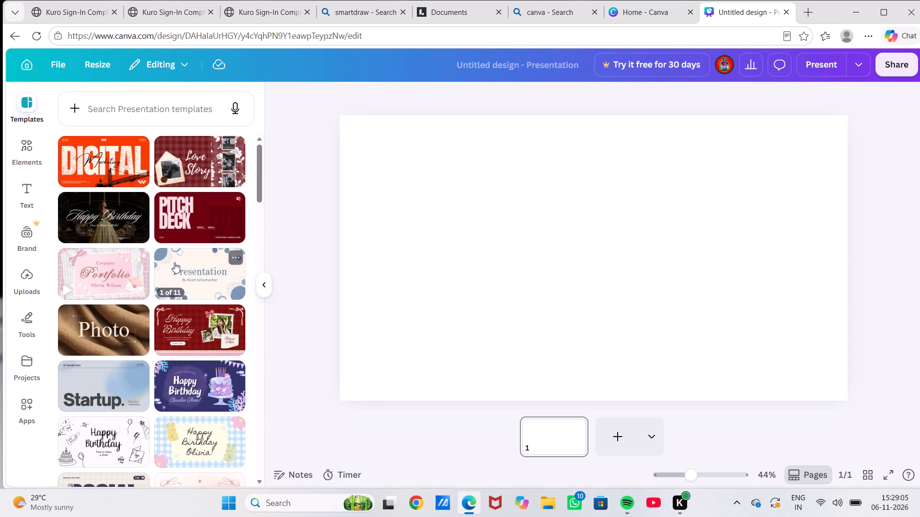
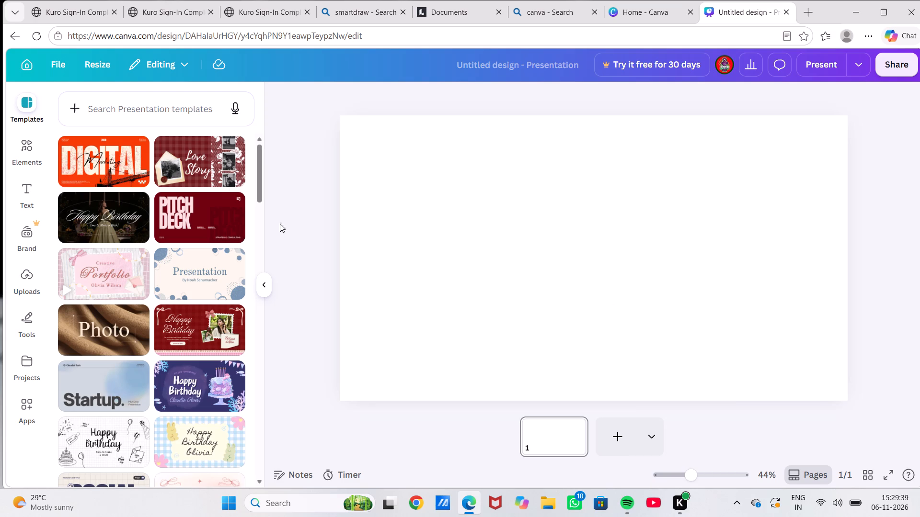
Browse the presentation templates for a design that suits the blank presentation.
{"action": "scroll", "coordinate": [149, 247], "scroll_direction": "up", "scroll_amount": 2}
{"action": "scroll", "coordinate": [149, 265], "scroll_direction": "down", "scroll_amount": 2}
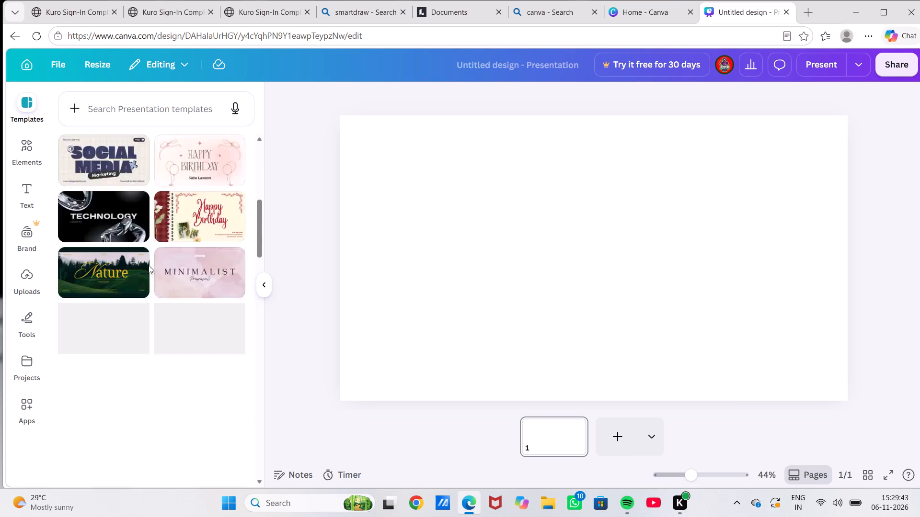
{"action": "scroll", "coordinate": [149, 265], "scroll_direction": "down", "scroll_amount": 1}
{"action": "scroll", "coordinate": [149, 265], "scroll_direction": "up", "scroll_amount": 2}
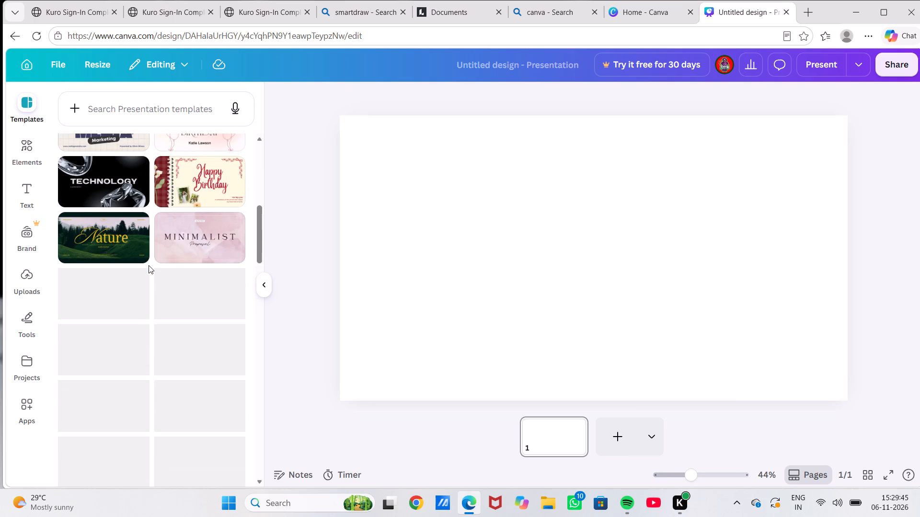
{"action": "scroll", "coordinate": [149, 265], "scroll_direction": "up", "scroll_amount": 1}
{"action": "scroll", "coordinate": [149, 265], "scroll_direction": "down", "scroll_amount": 3}
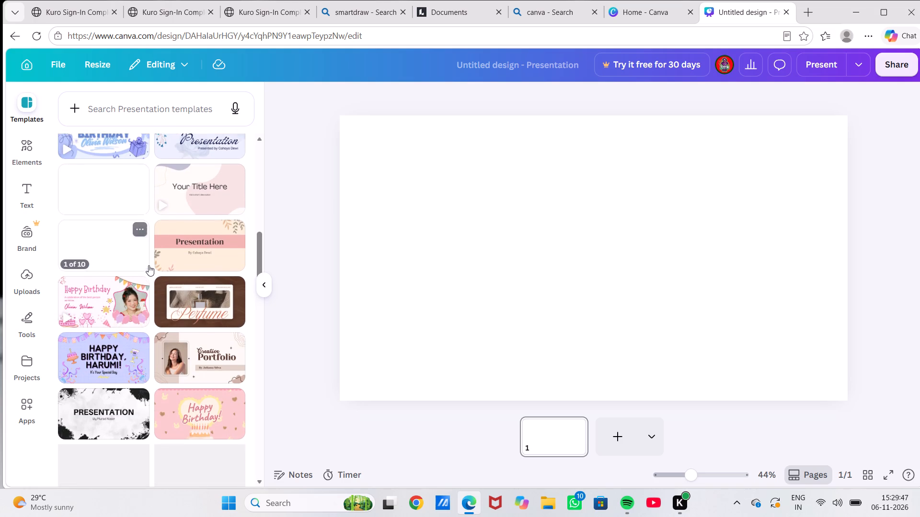
{"action": "scroll", "coordinate": [149, 265], "scroll_direction": "down", "scroll_amount": 2}
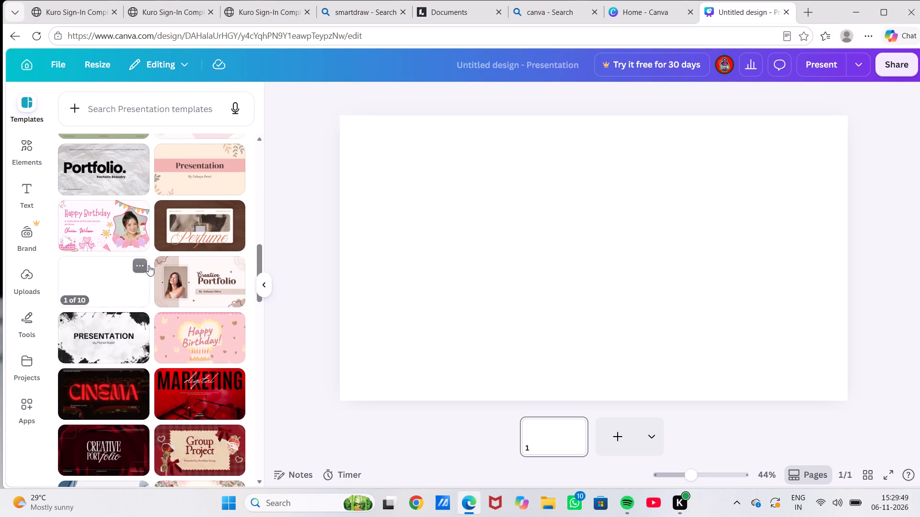
{"action": "scroll", "coordinate": [149, 265], "scroll_direction": "down", "scroll_amount": 1}
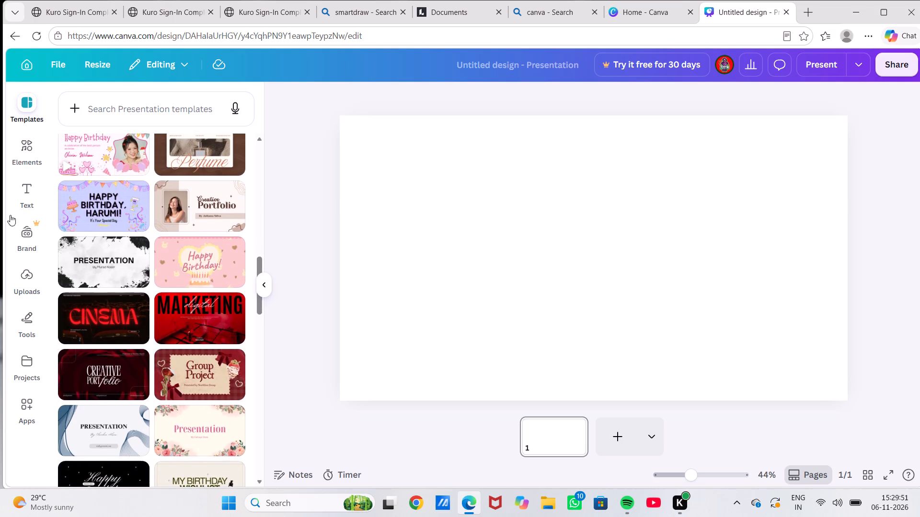
Add a default paragraph text box to the blank slide.
{"action": "left_click", "coordinate": [41, 189]}
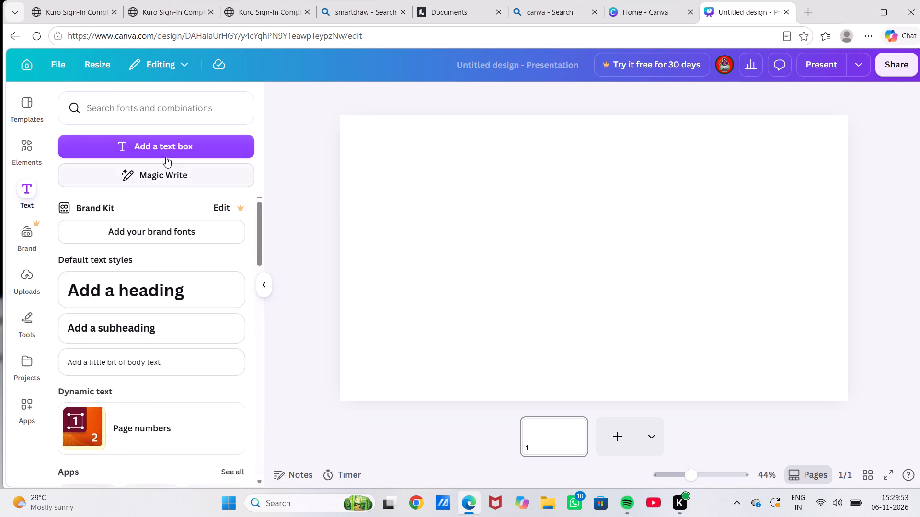
{"action": "left_click", "coordinate": [179, 149]}
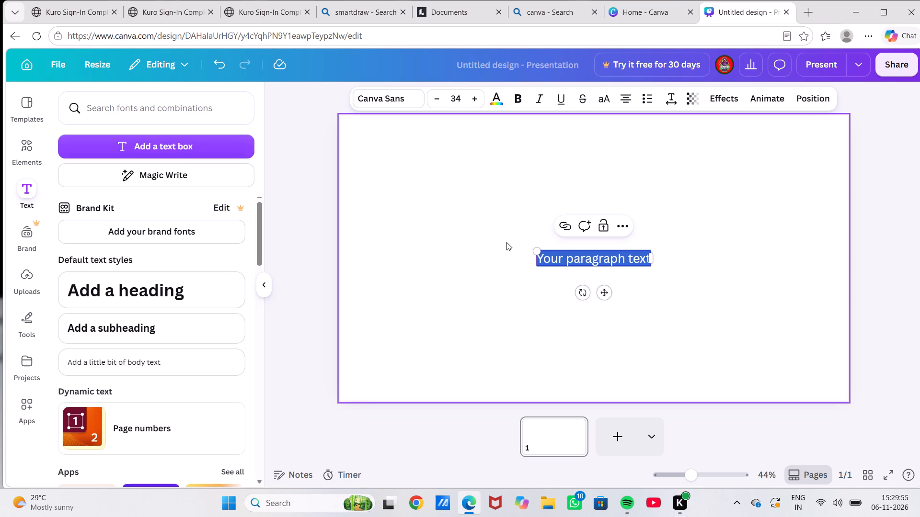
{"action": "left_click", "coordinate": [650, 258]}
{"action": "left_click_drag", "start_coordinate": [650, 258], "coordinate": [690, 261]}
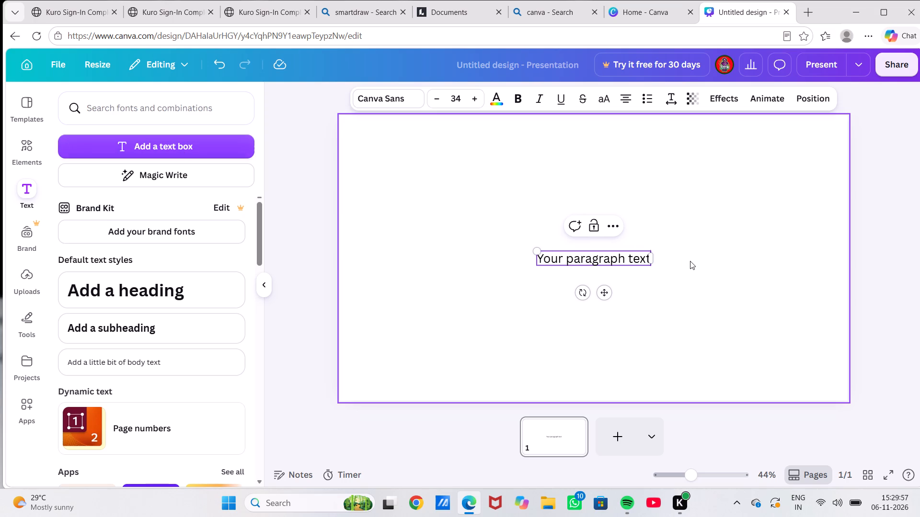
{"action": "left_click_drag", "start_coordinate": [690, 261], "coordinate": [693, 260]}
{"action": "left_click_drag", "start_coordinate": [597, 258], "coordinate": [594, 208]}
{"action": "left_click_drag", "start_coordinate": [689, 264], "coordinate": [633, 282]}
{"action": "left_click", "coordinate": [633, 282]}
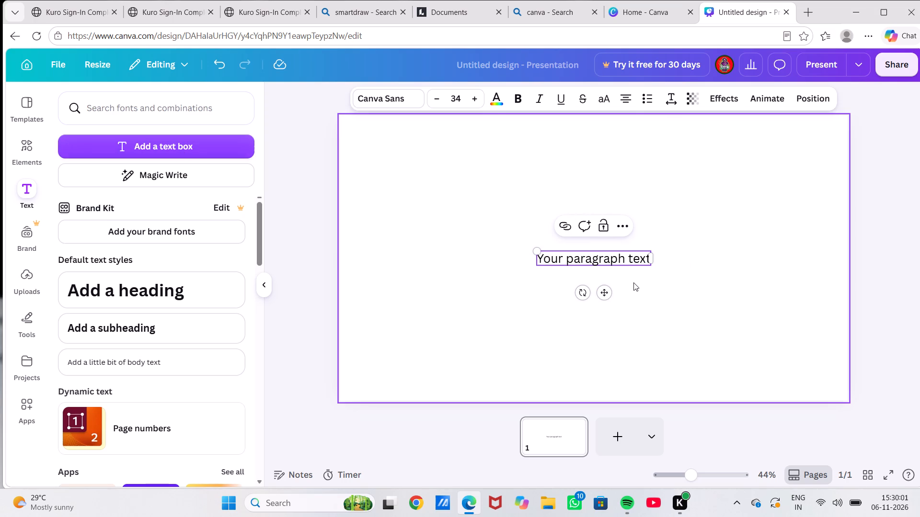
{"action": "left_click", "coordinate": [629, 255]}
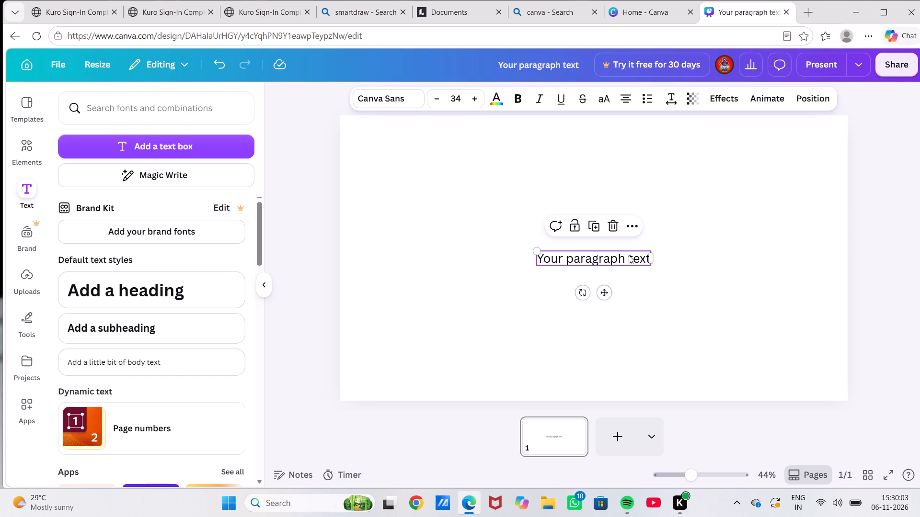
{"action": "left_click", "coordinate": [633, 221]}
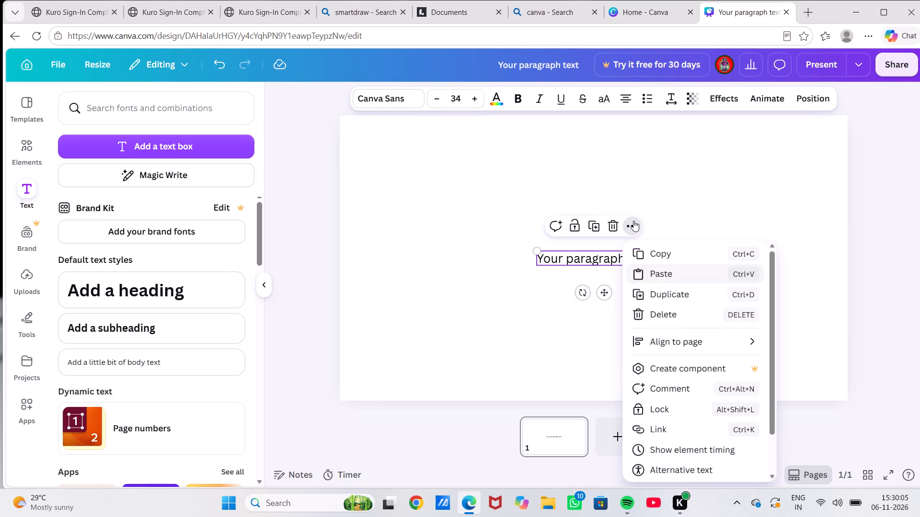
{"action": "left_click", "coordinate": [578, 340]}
Enlarge the paragraph text box on the slide until its font size is about 72.
{"action": "left_click", "coordinate": [563, 258]}
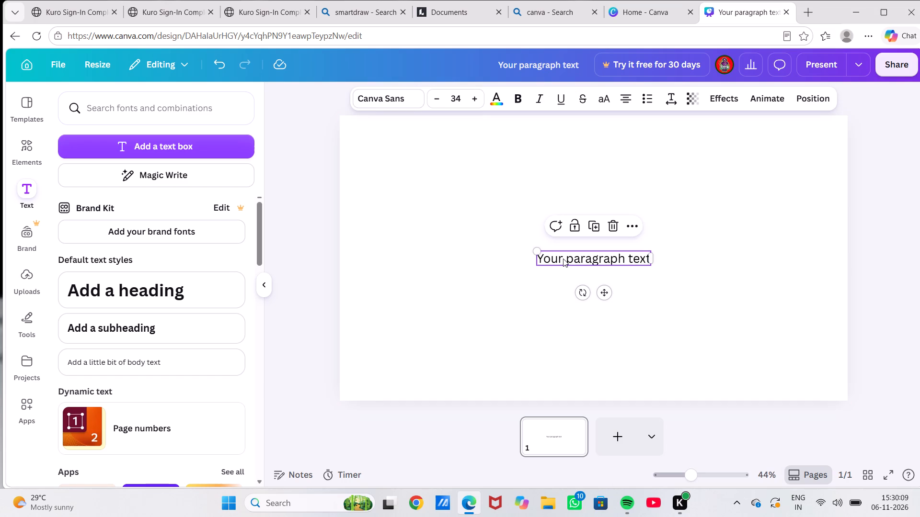
{"action": "left_click_drag", "start_coordinate": [538, 250], "coordinate": [480, 131]}
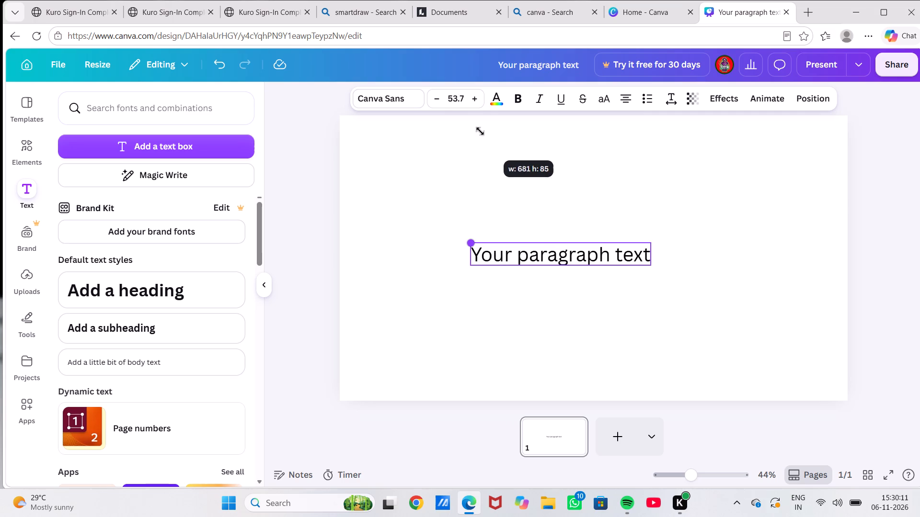
{"action": "left_click_drag", "start_coordinate": [480, 131], "coordinate": [480, 115]}
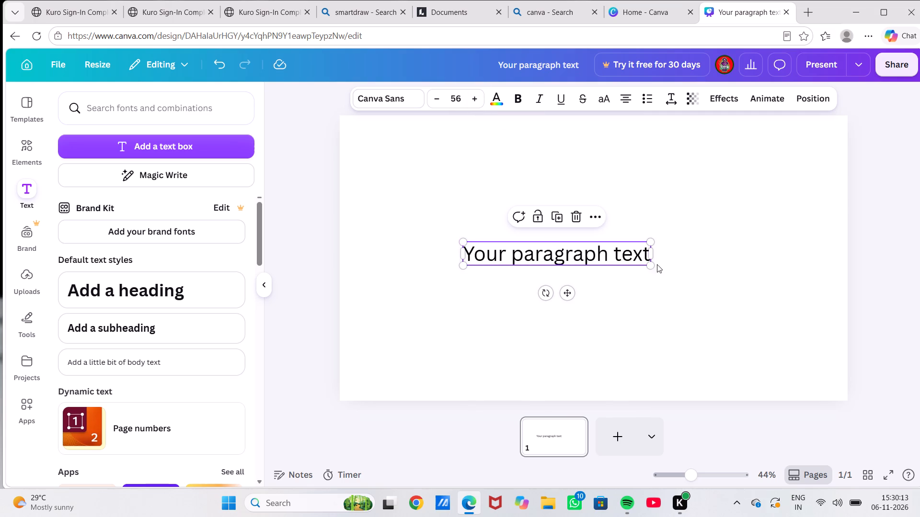
{"action": "left_click_drag", "start_coordinate": [651, 268], "coordinate": [696, 332]}
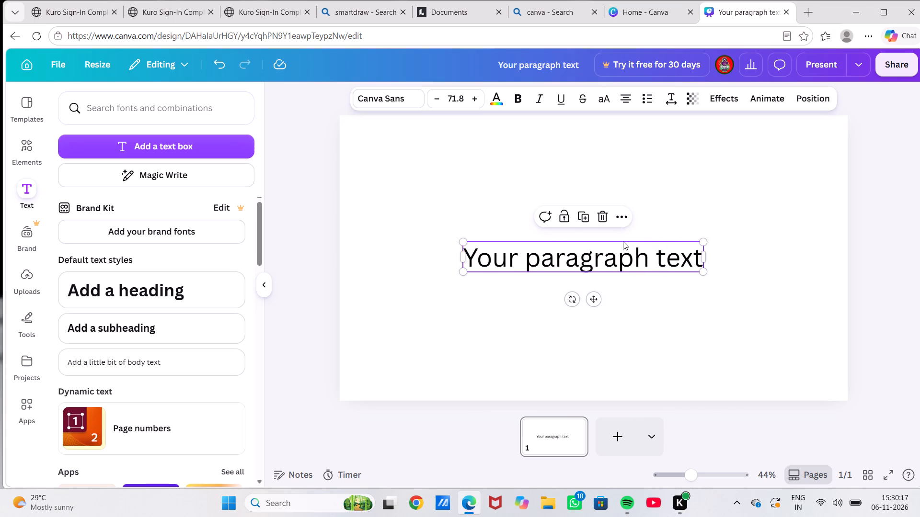
Set the alignment of the paragraph text to left.
{"action": "left_click", "coordinate": [691, 104]}
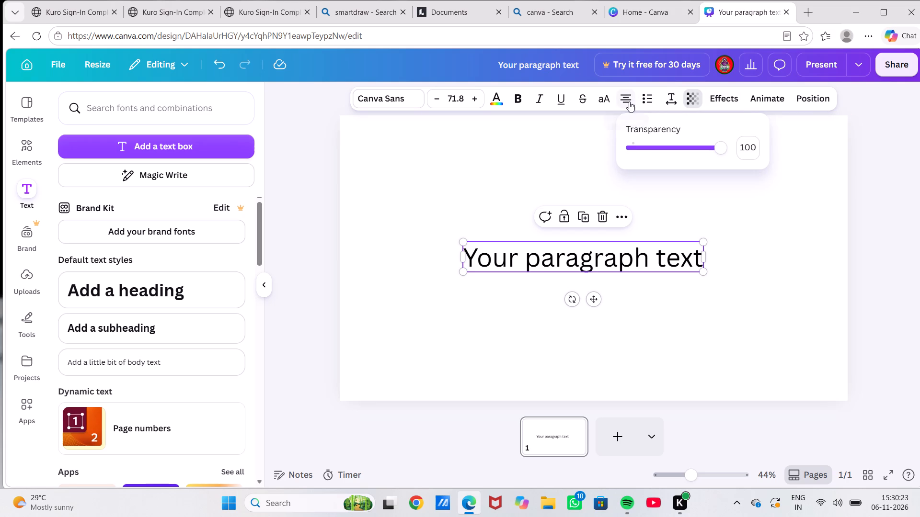
{"action": "left_click", "coordinate": [629, 100]}
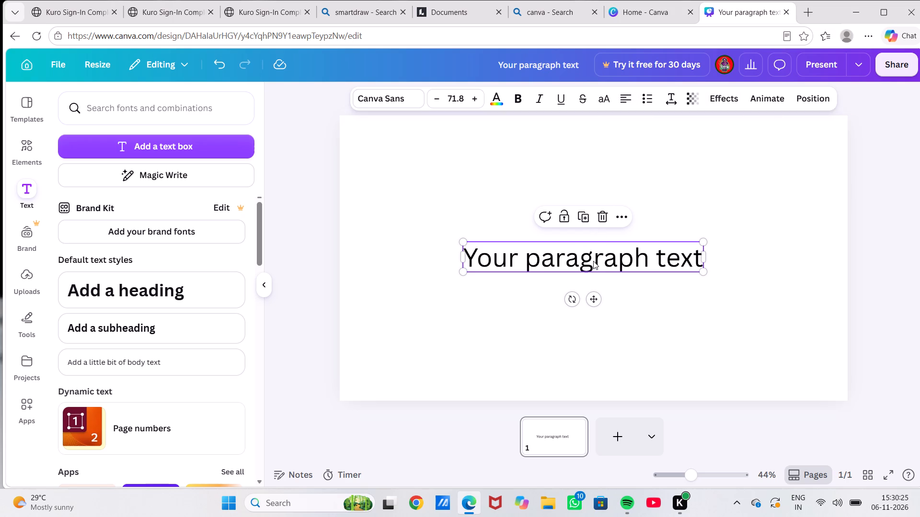
Move the paragraph text box up to the slide's upper middle, where a title would sit.
{"action": "left_click_drag", "start_coordinate": [592, 297], "coordinate": [592, 264]}
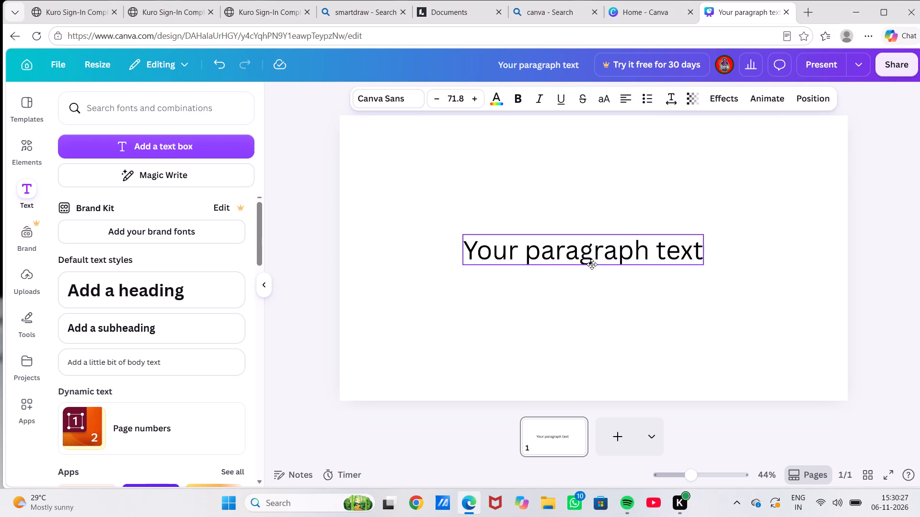
{"action": "left_click_drag", "start_coordinate": [592, 264], "coordinate": [577, 204]}
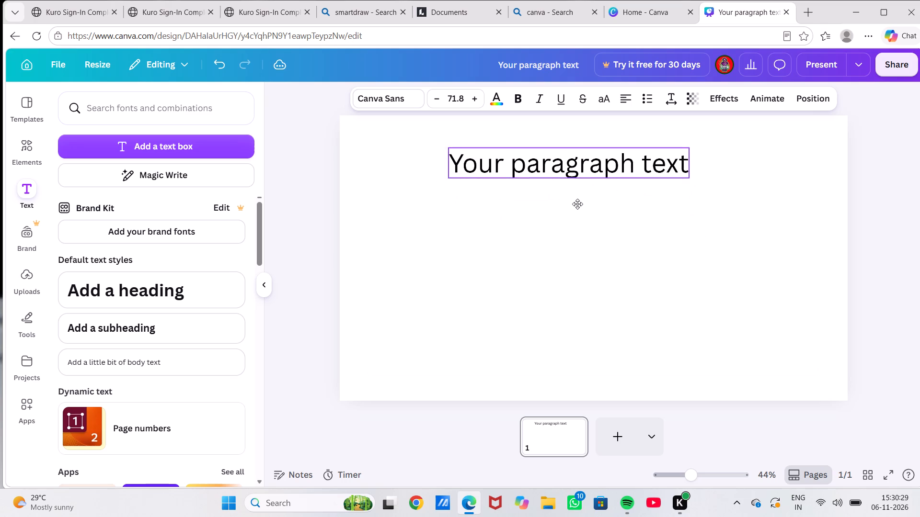
{"action": "left_click_drag", "start_coordinate": [577, 204], "coordinate": [577, 207]}
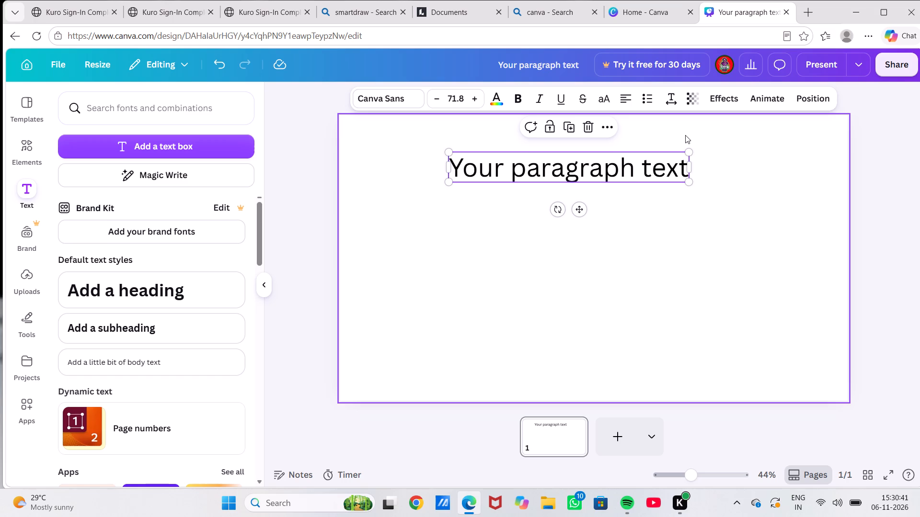
Find the 5th-semester B.Com presentation among the recent files in File Explorer and open it with PowerPoint.
{"action": "left_click", "coordinate": [548, 496]}
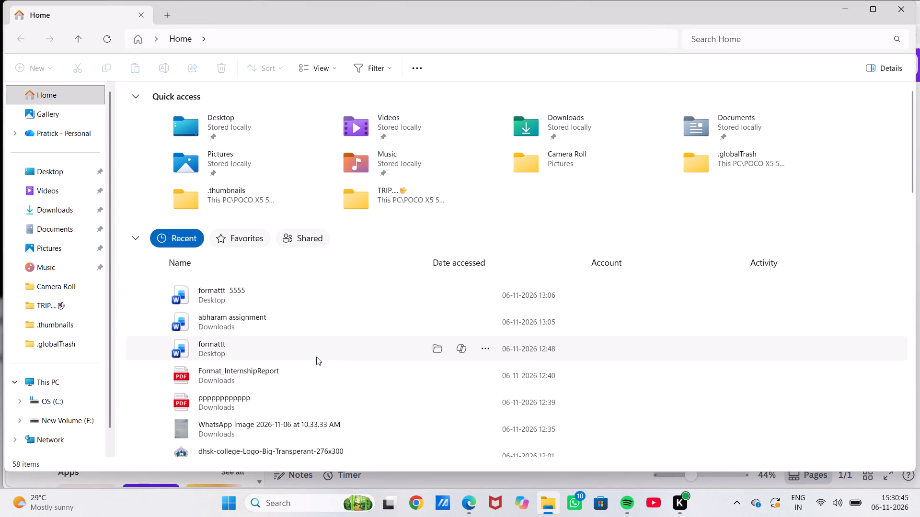
{"action": "scroll", "coordinate": [316, 357], "scroll_direction": "down", "scroll_amount": 3}
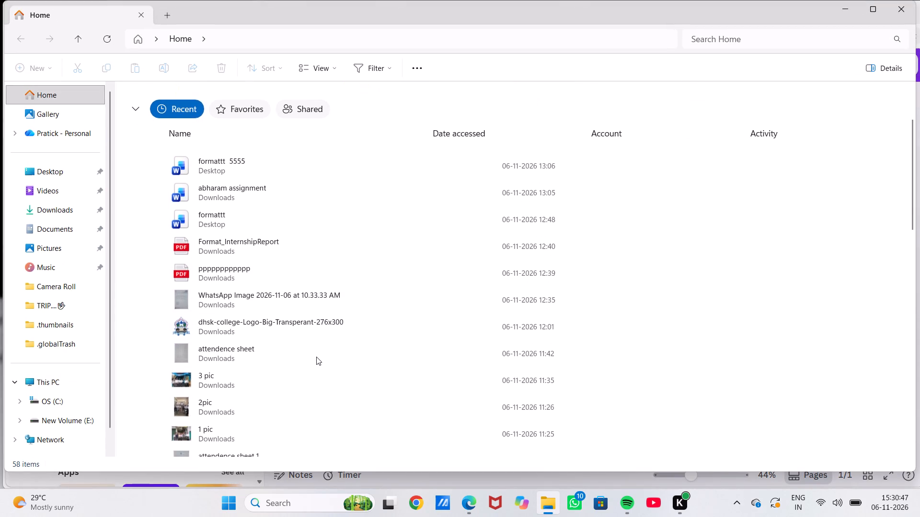
{"action": "scroll", "coordinate": [316, 357], "scroll_direction": "down", "scroll_amount": 2}
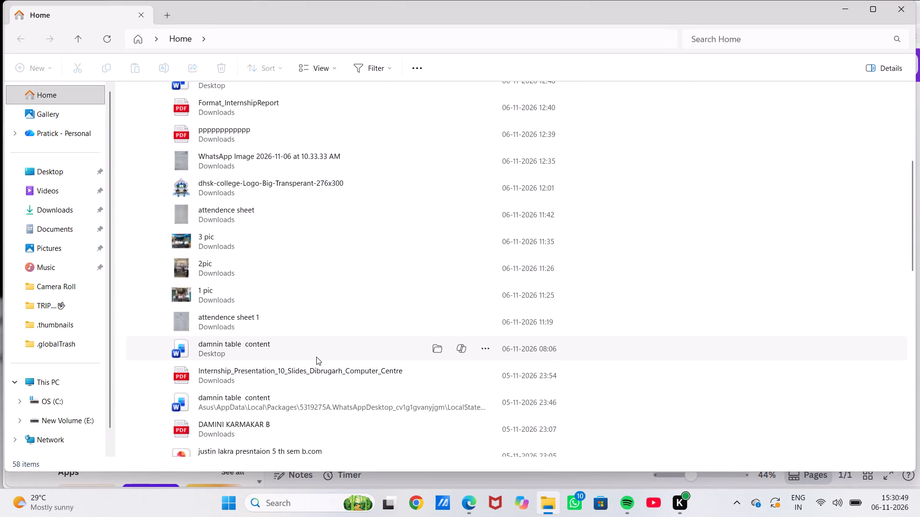
{"action": "scroll", "coordinate": [316, 357], "scroll_direction": "down", "scroll_amount": 1}
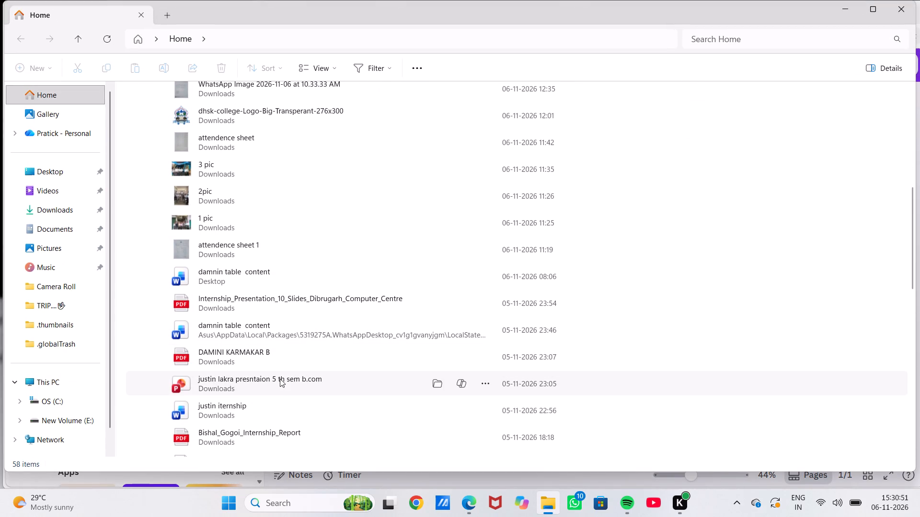
{"action": "double_click", "coordinate": [280, 379]}
{"action": "left_click", "coordinate": [280, 379]}
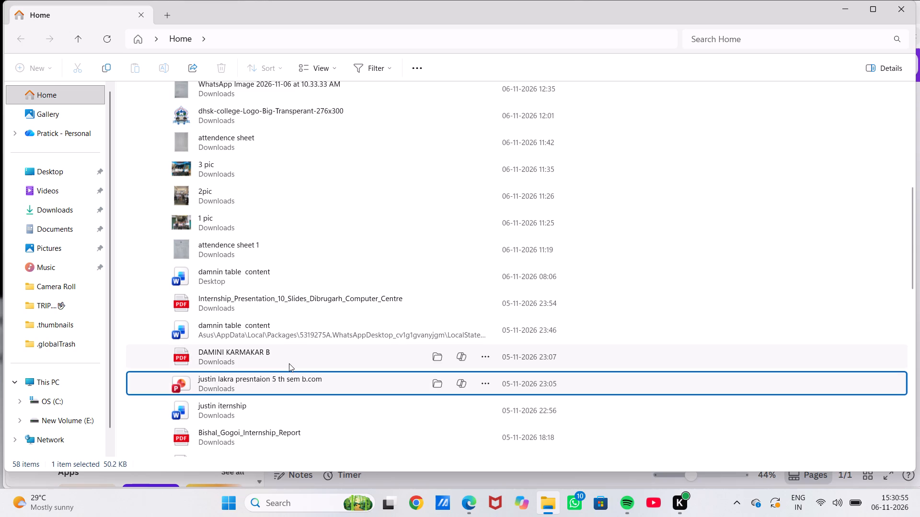
{"action": "left_click", "coordinate": [290, 381]}
{"action": "left_click", "coordinate": [484, 388]}
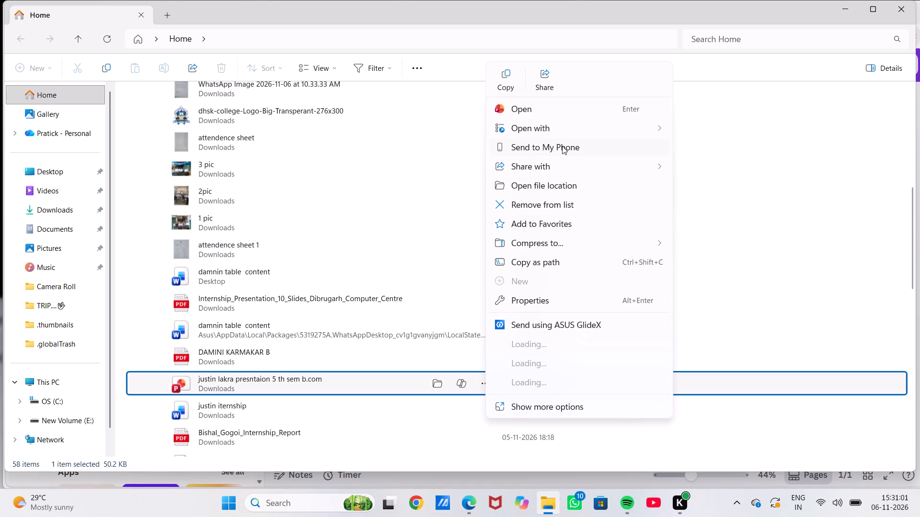
{"action": "left_click", "coordinate": [549, 124]}
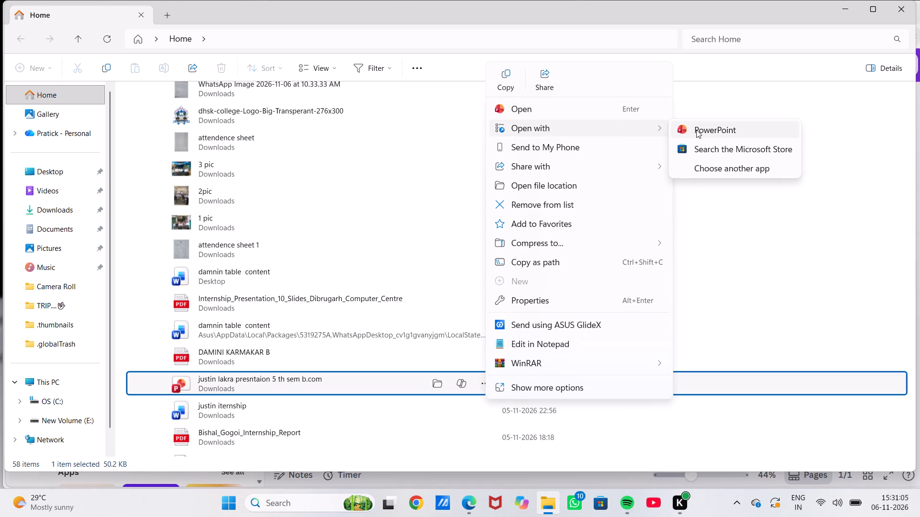
{"action": "left_click", "coordinate": [696, 130]}
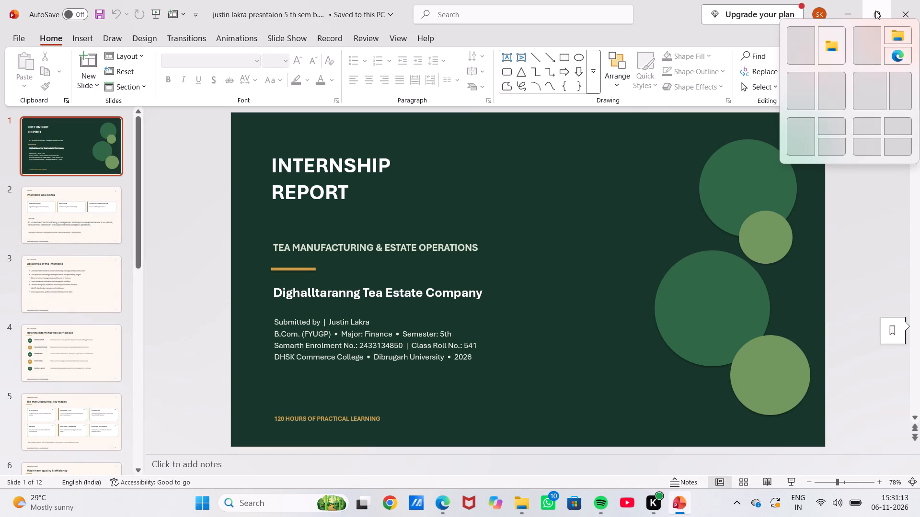
Arrange PowerPoint side by side with the Canva home page, giving the browser window slightly more than half the width.
{"action": "left_click", "coordinate": [856, 90]}
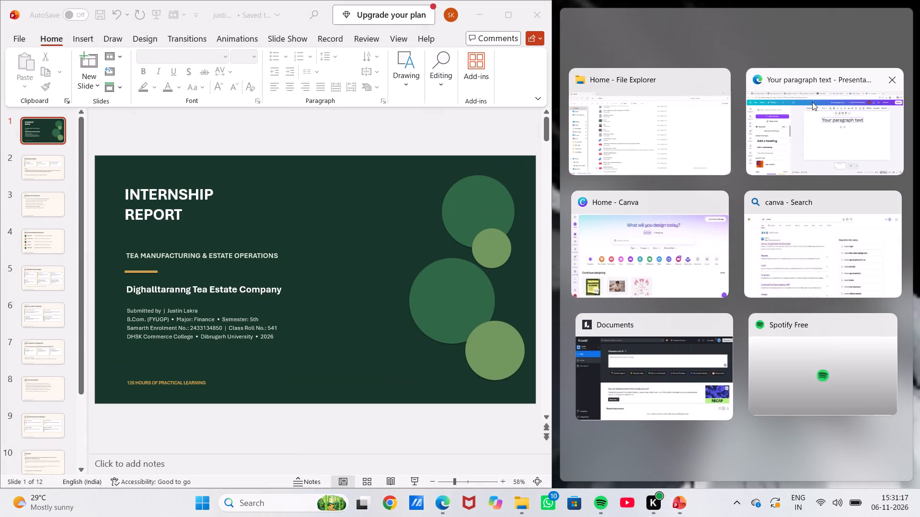
{"action": "left_click", "coordinate": [691, 226]}
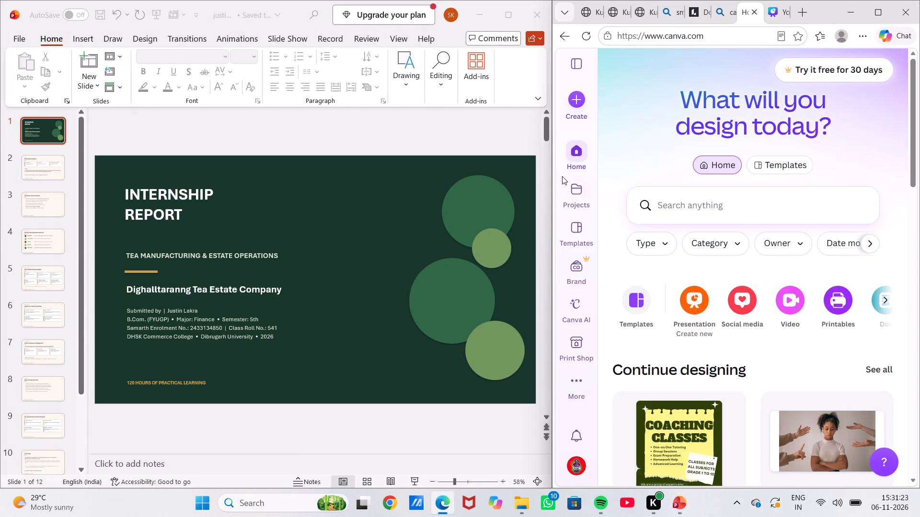
{"action": "left_click_drag", "start_coordinate": [551, 81], "coordinate": [495, 93]}
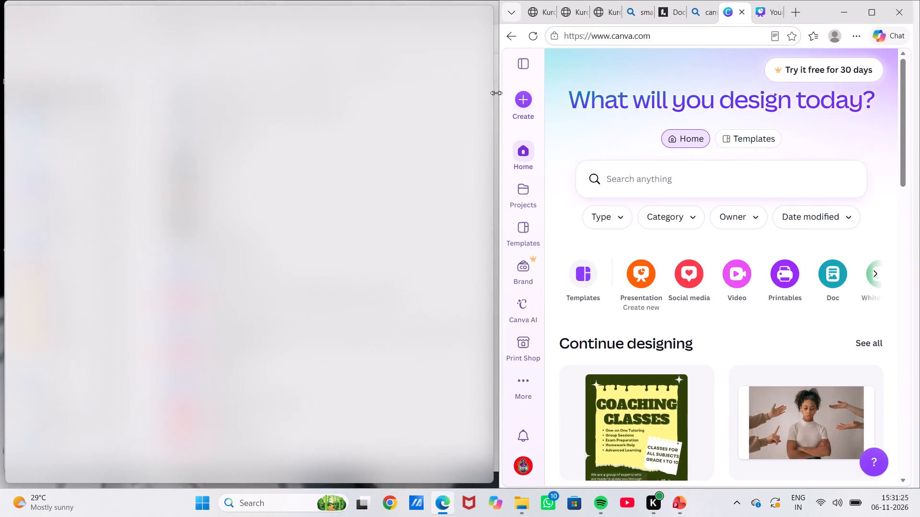
{"action": "left_click_drag", "start_coordinate": [495, 93], "coordinate": [400, 114]}
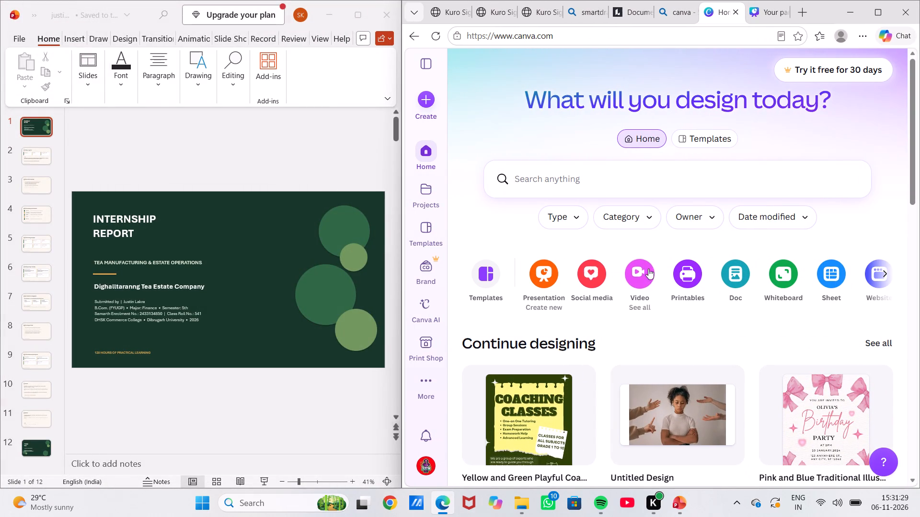
Create another new blank presentation design from the Canva home page.
{"action": "left_click", "coordinate": [558, 277]}
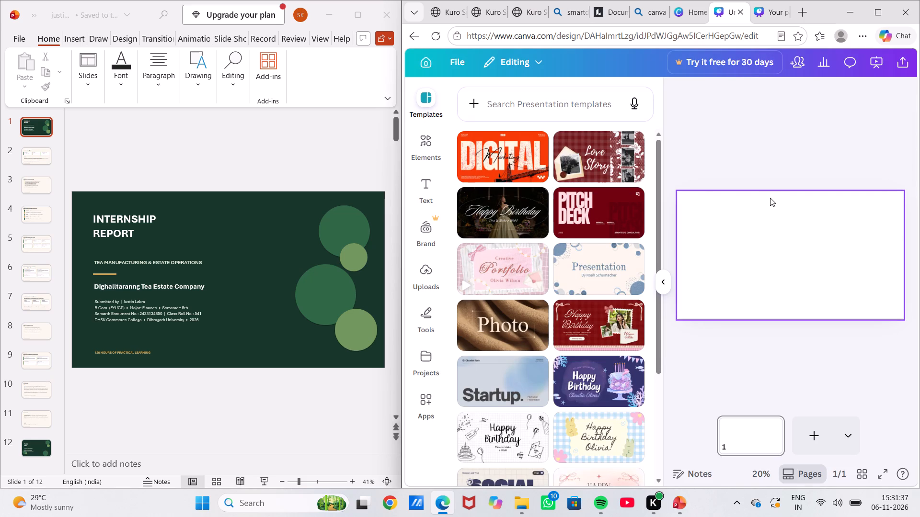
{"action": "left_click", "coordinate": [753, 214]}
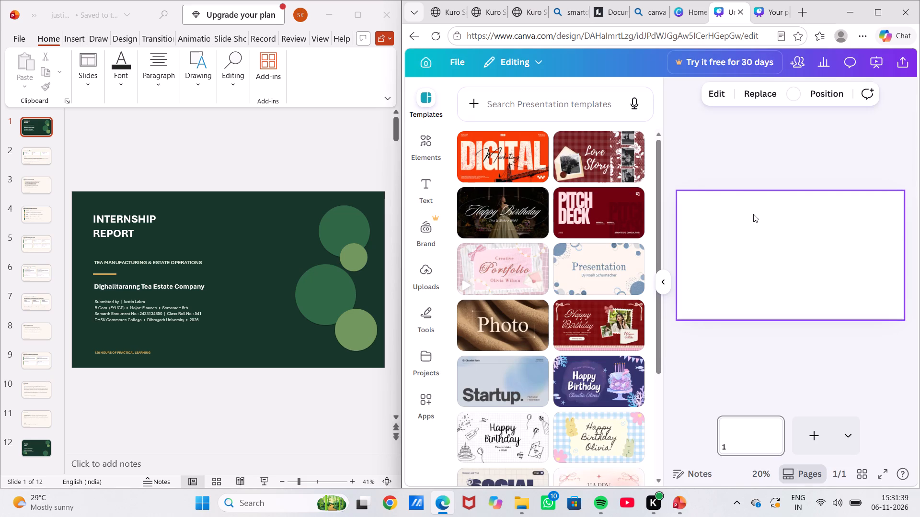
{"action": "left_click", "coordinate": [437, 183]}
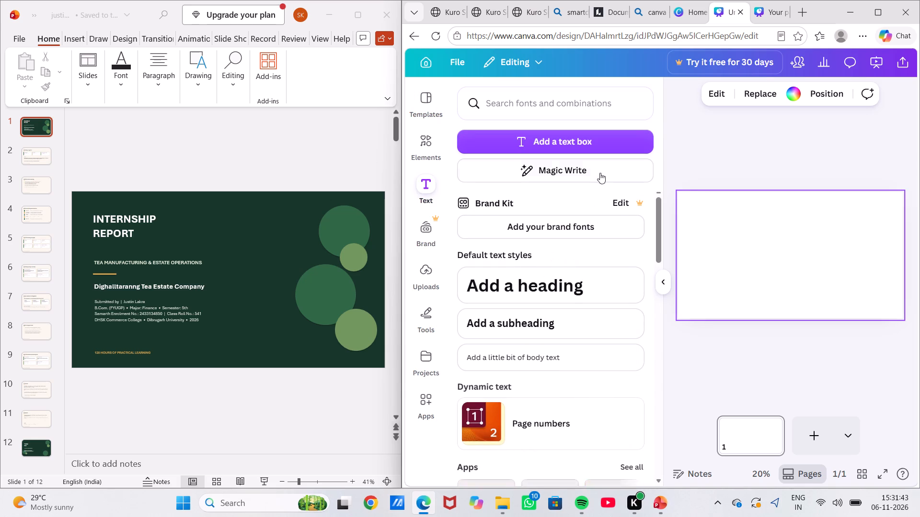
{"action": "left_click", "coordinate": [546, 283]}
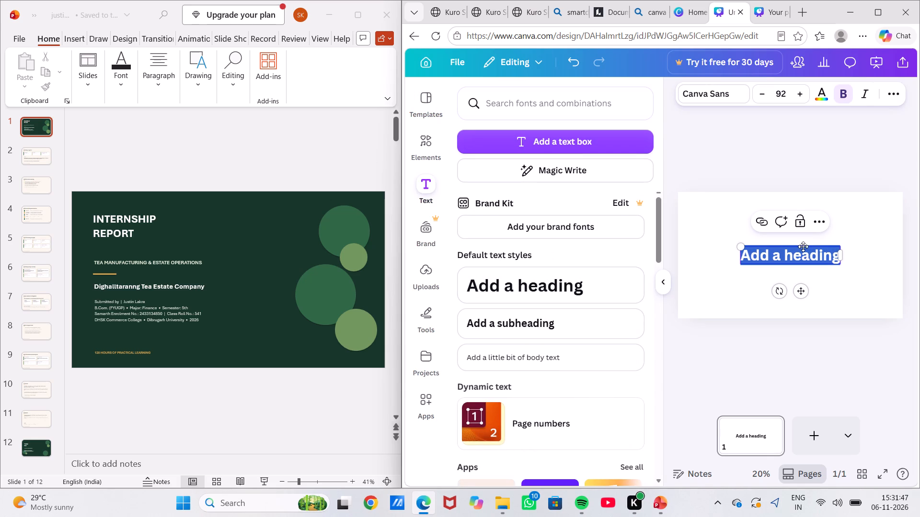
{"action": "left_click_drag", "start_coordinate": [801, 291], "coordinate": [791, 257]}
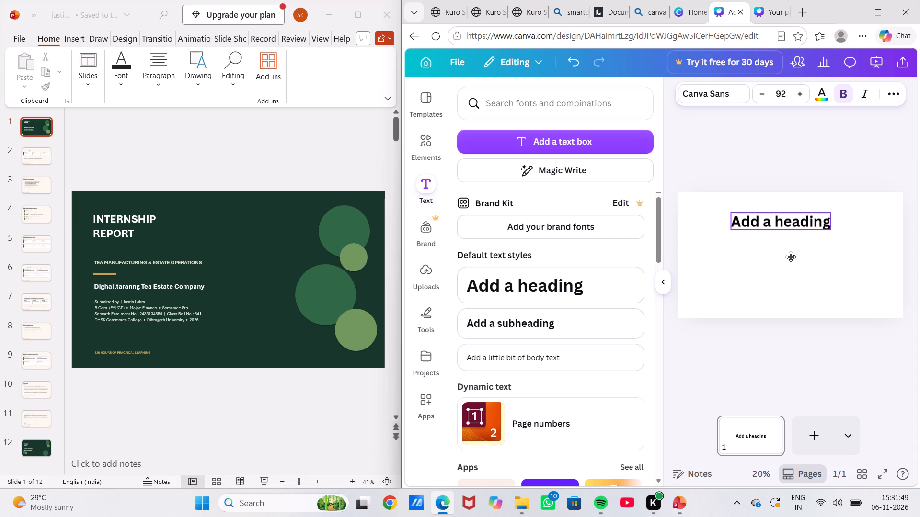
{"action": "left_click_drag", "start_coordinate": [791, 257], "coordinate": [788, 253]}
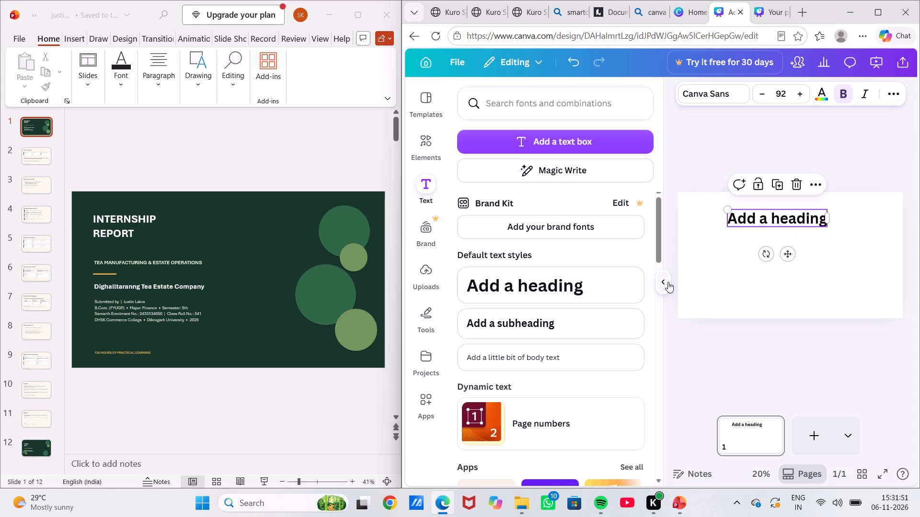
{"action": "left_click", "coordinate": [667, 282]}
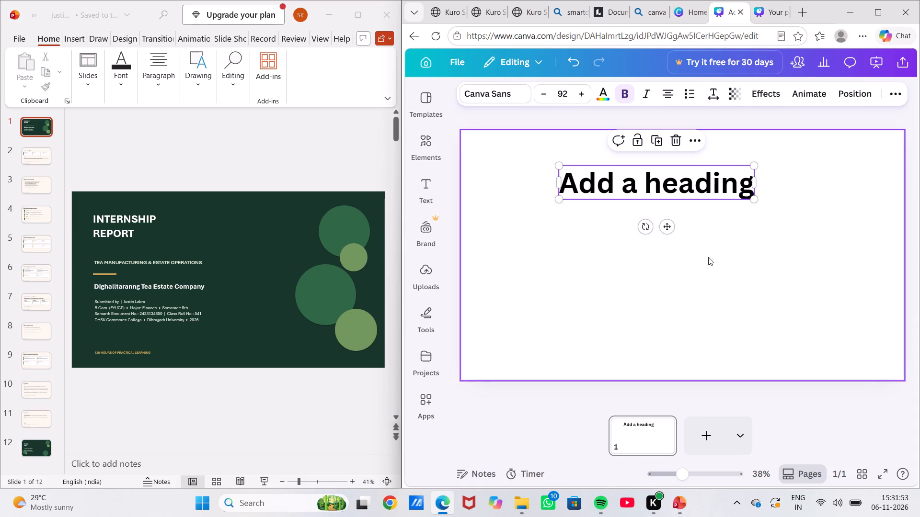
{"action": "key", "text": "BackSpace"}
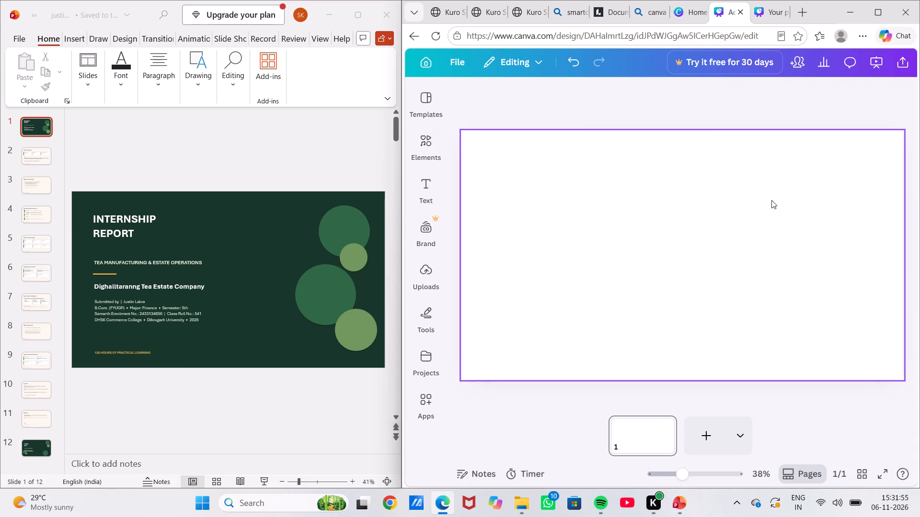
Add a default-style heading to the blank slide and move it up to the slide's top middle.
{"action": "left_click", "coordinate": [430, 183]}
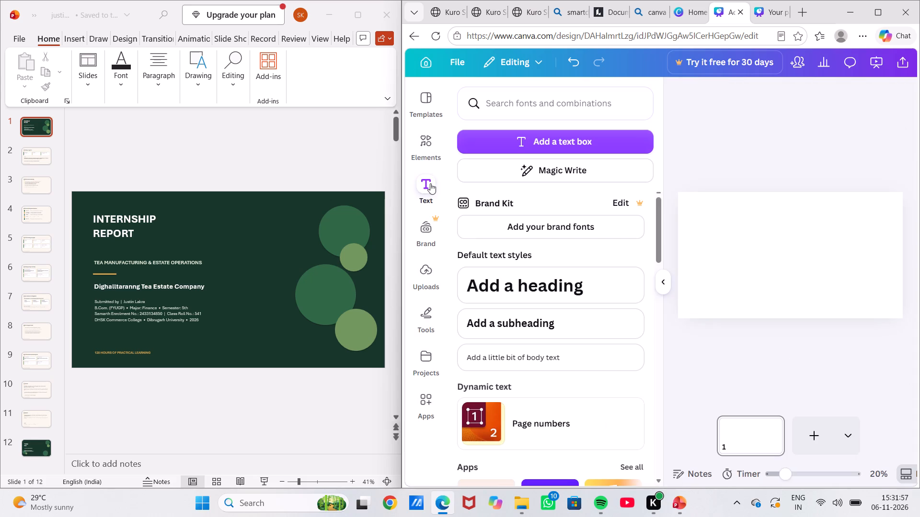
{"action": "left_click", "coordinate": [497, 286]}
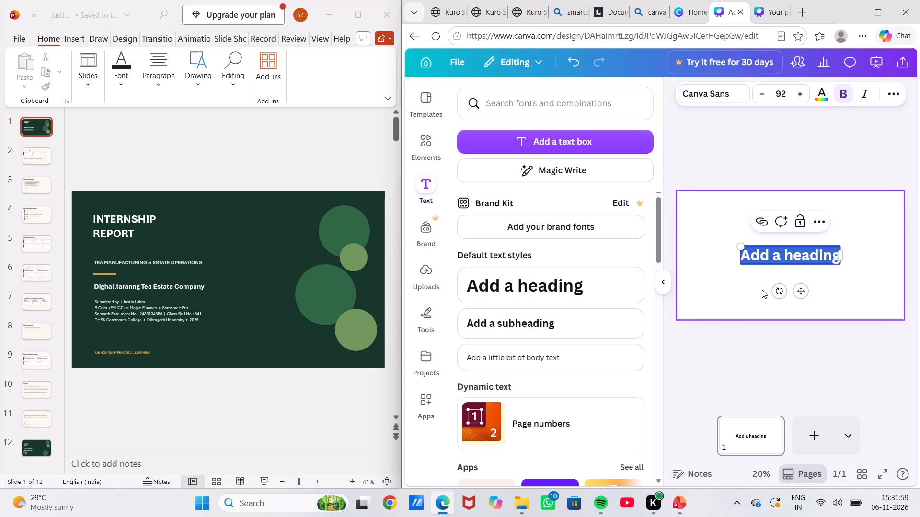
{"action": "left_click_drag", "start_coordinate": [799, 289], "coordinate": [791, 228]}
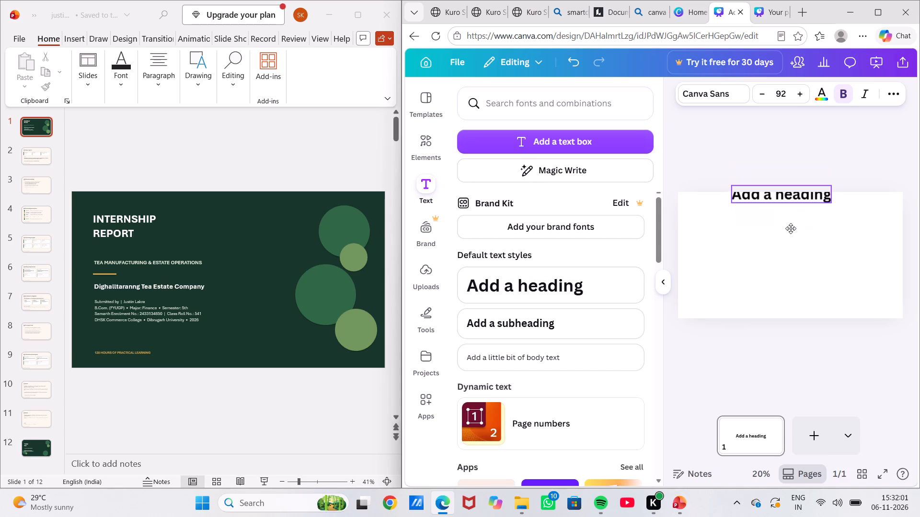
{"action": "left_click_drag", "start_coordinate": [791, 228], "coordinate": [793, 241]}
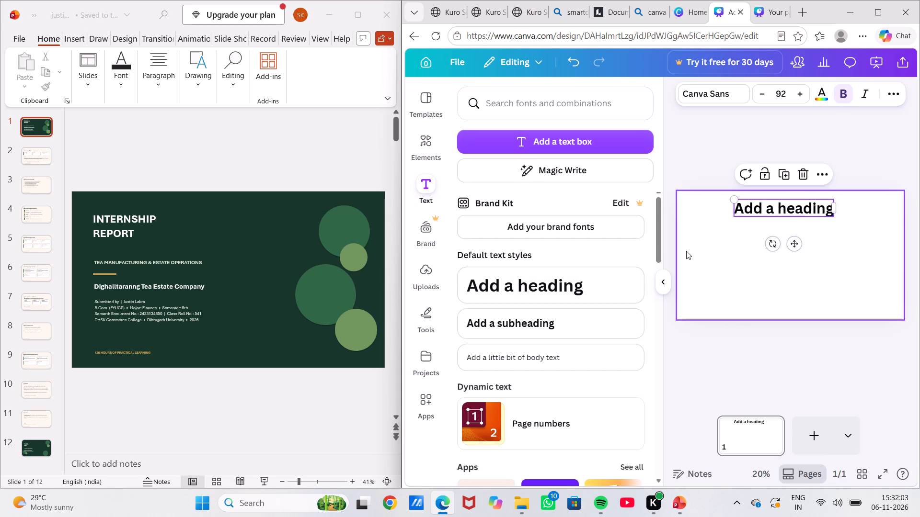
{"action": "left_click", "coordinate": [662, 277]}
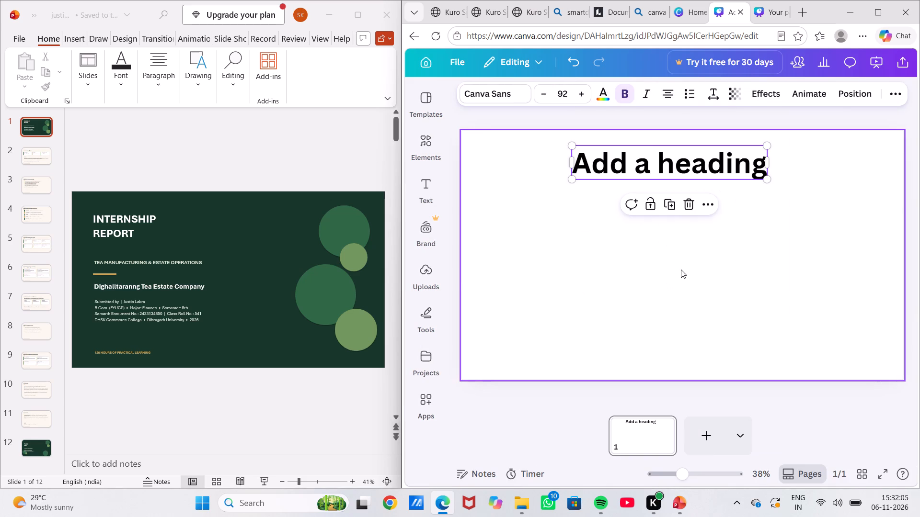
Replace the heading's placeholder text with INTERNSHIP REPORT in capitals, with each word on its own line.
{"action": "left_click", "coordinate": [759, 166]}
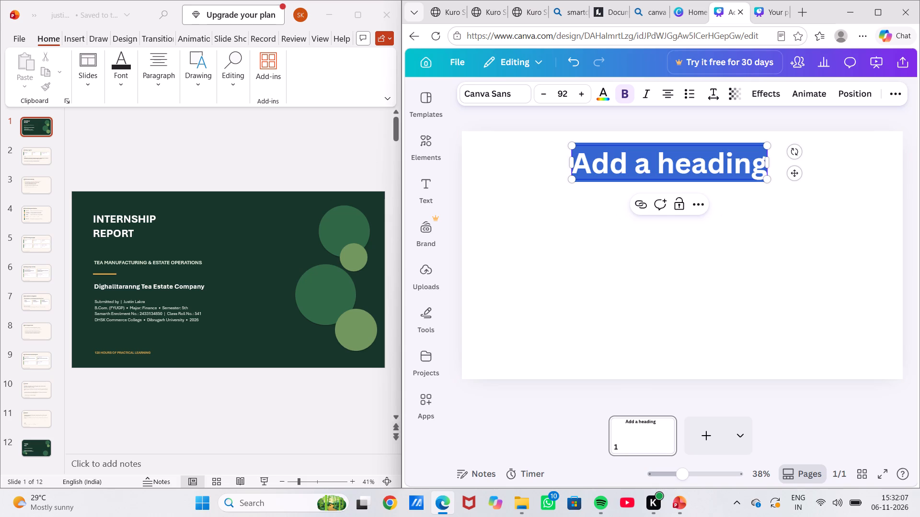
{"action": "left_click", "coordinate": [760, 163]}
{"action": "left_click", "coordinate": [760, 163]}
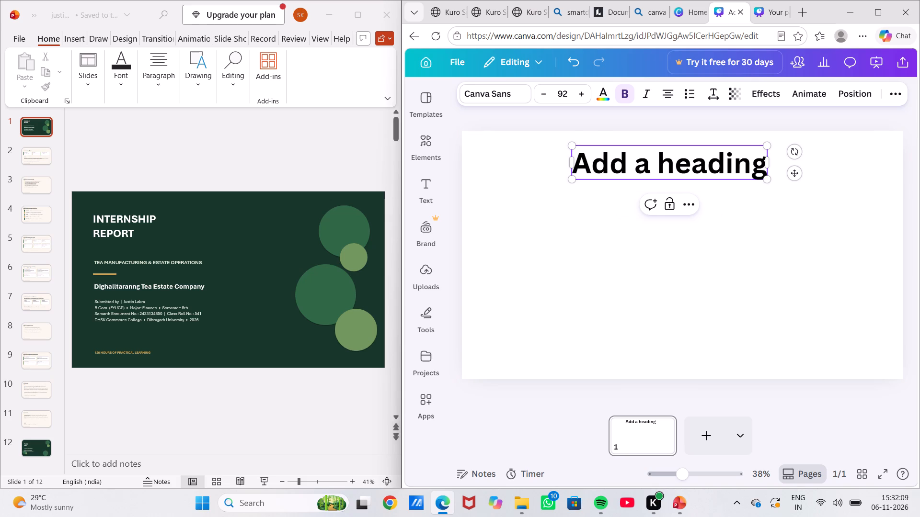
{"action": "double_click", "coordinate": [727, 163]}
{"action": "key", "text": "BackSpace"}
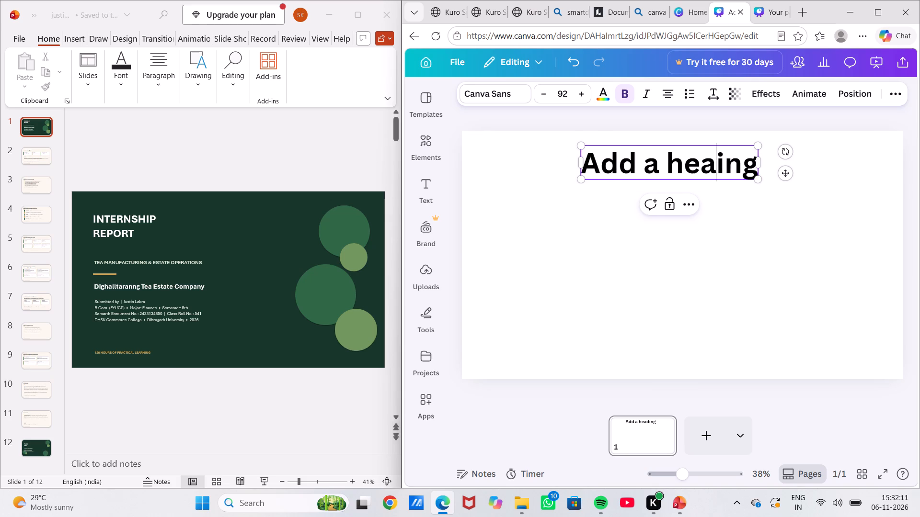
{"action": "key", "text": "BackSpace"}
{"action": "key", "text": "BackSpace"}
{"action": "key", "text": "BackSpace"}
{"action": "key", "text": "BackSpace"}
{"action": "key", "text": "BackSpace"}
{"action": "key", "text": "BackSpace"}
{"action": "key", "text": "BackSpace"}
{"action": "key", "text": "BackSpace"}
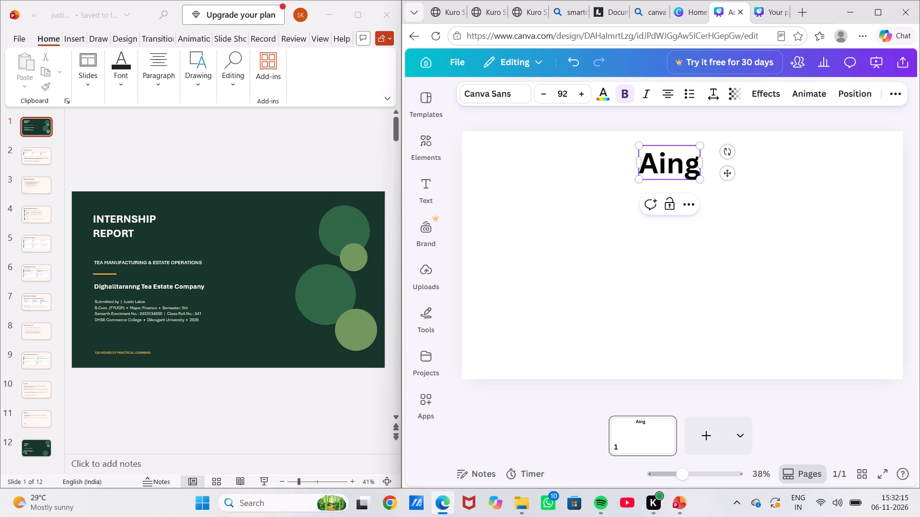
{"action": "key", "text": "Right"}
{"action": "key", "text": "Right"}
{"action": "key", "text": "Right"}
{"action": "key", "text": "Right"}
{"action": "key", "text": "BackSpace"}
{"action": "key", "text": "BackSpace"}
{"action": "key", "text": "BackSpace"}
{"action": "key", "text": "BackSpace"}
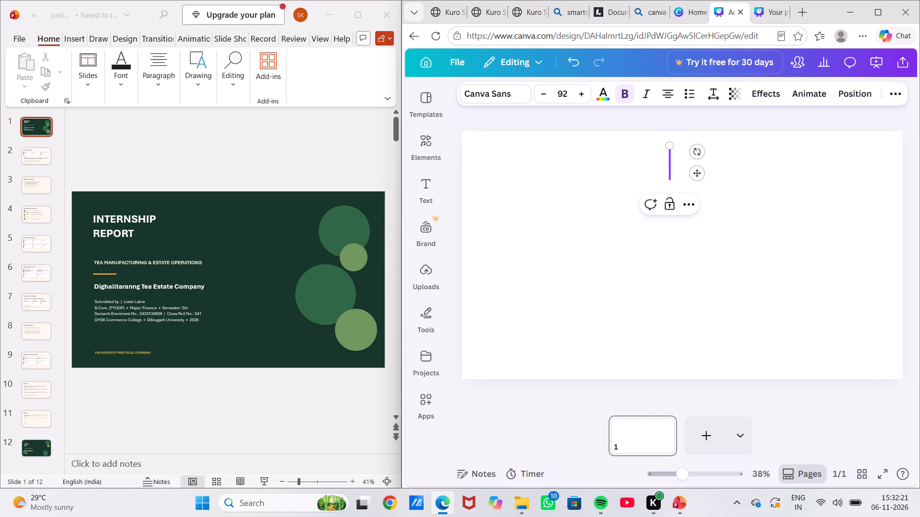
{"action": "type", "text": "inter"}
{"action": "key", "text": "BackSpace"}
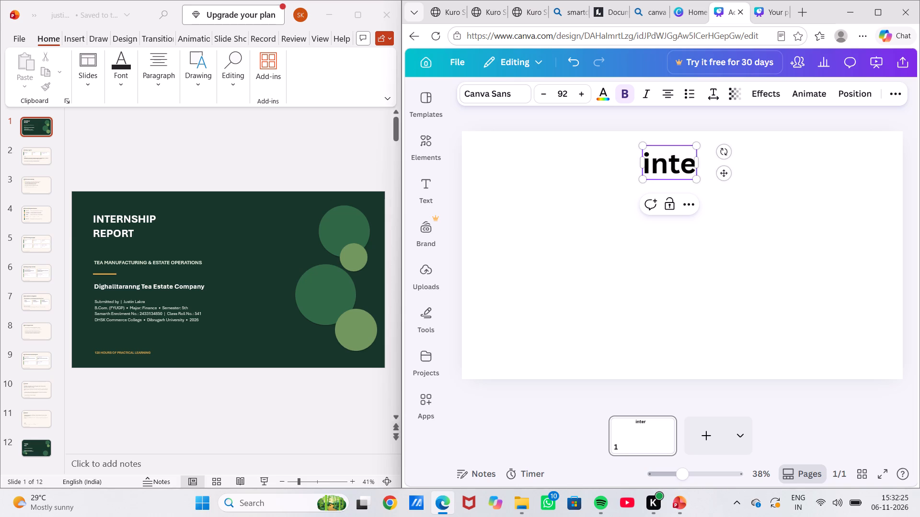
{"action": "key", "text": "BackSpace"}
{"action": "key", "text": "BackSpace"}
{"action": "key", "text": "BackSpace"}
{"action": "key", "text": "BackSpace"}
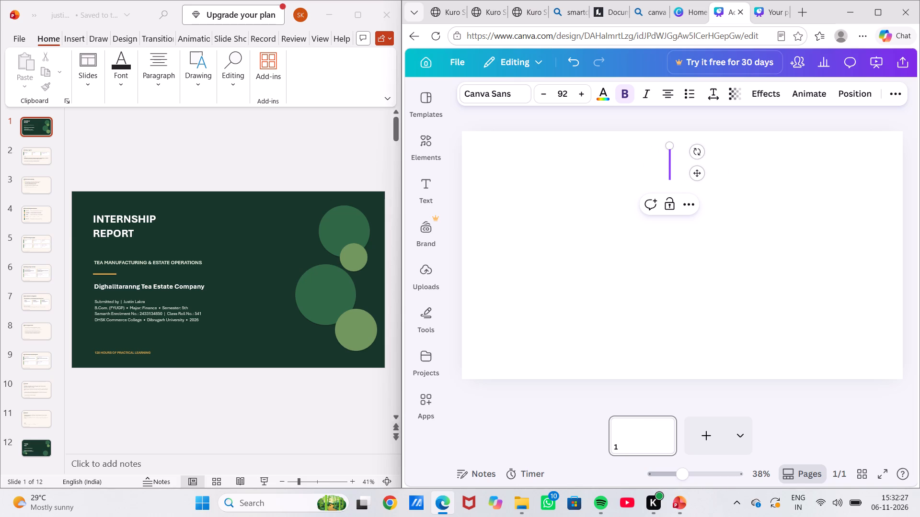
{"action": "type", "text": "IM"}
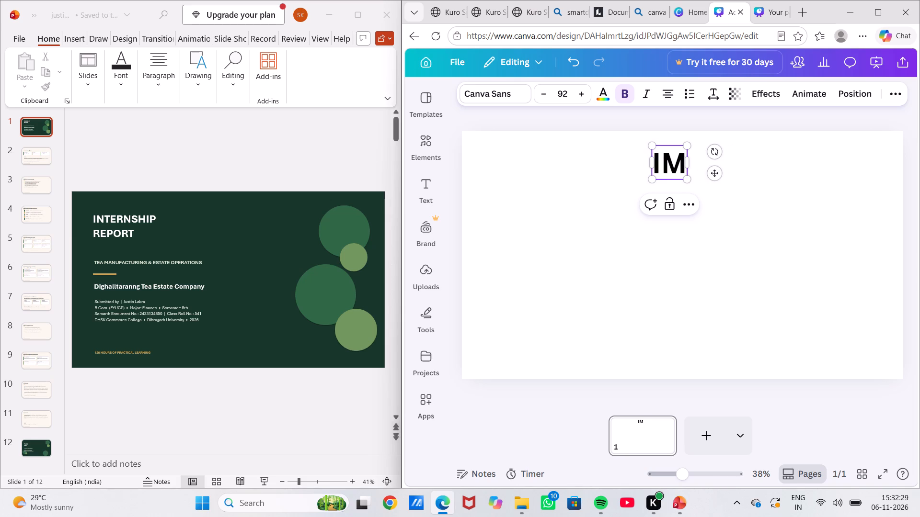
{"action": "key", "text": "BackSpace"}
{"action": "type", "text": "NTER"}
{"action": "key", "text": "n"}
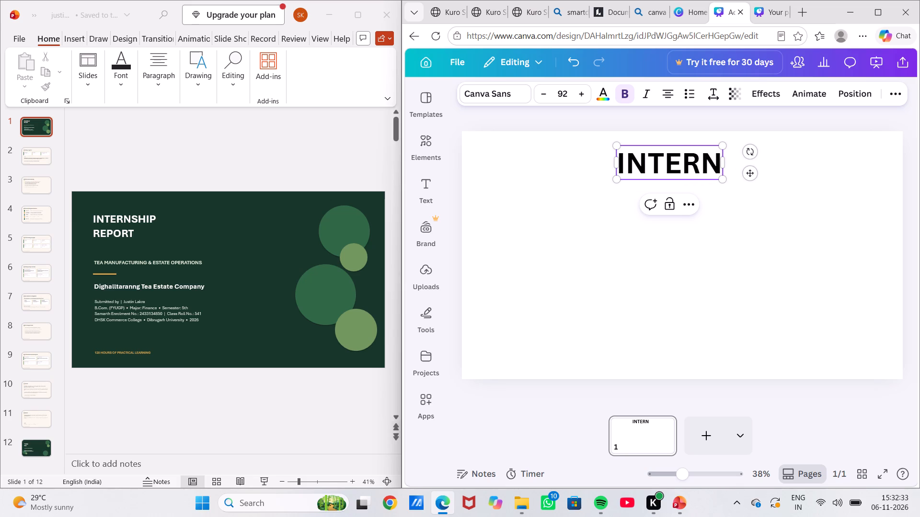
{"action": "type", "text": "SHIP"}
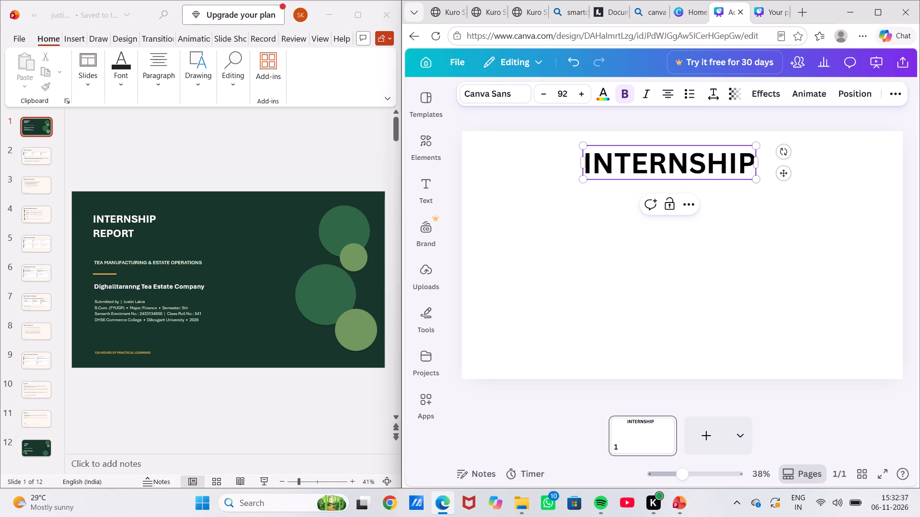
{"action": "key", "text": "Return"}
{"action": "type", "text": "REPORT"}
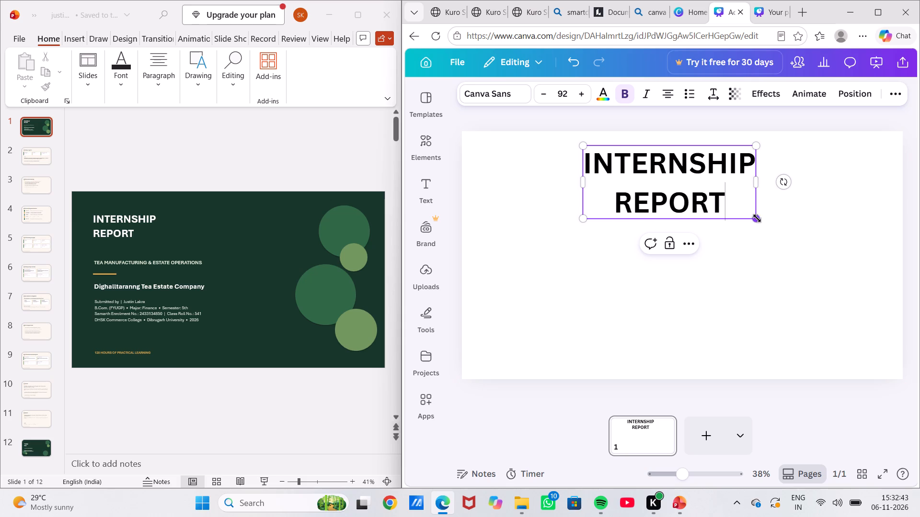
Scale the INTERNSHIP REPORT heading down to font size 84.
{"action": "left_click_drag", "start_coordinate": [757, 218], "coordinate": [759, 176]}
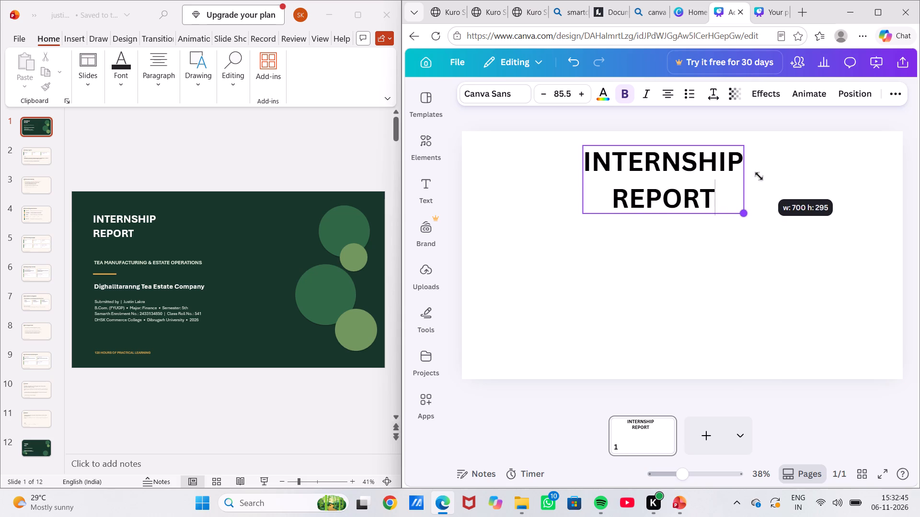
{"action": "left_click_drag", "start_coordinate": [759, 176], "coordinate": [761, 165]}
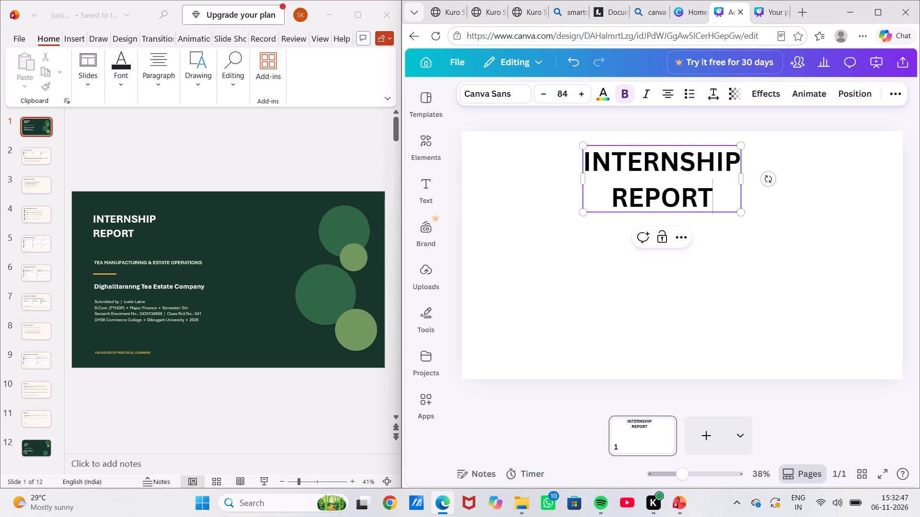
{"action": "left_click", "coordinate": [696, 176]}
{"action": "left_click_drag", "start_coordinate": [693, 180], "coordinate": [677, 192]}
{"action": "left_click", "coordinate": [735, 231]}
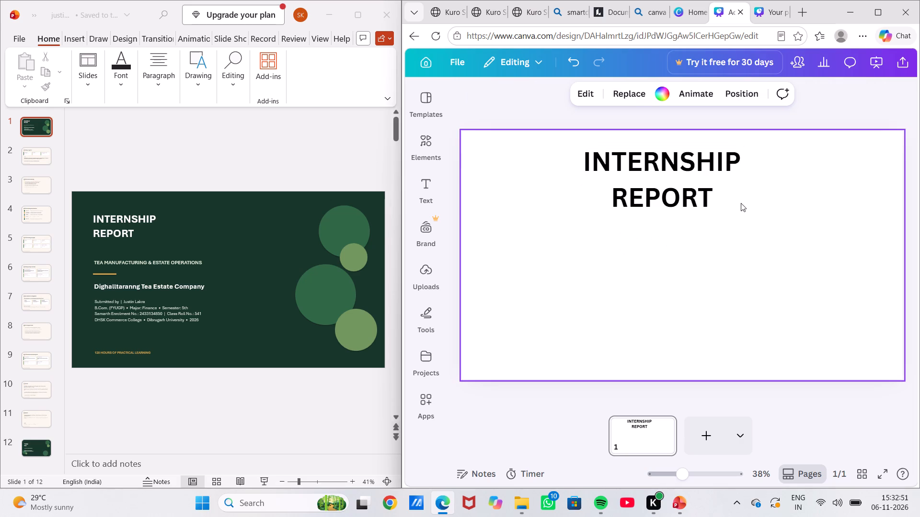
Widen the heading's text box leftward until it almost reaches the slide's left edge, shifting the centred title left.
{"action": "left_click", "coordinate": [741, 202]}
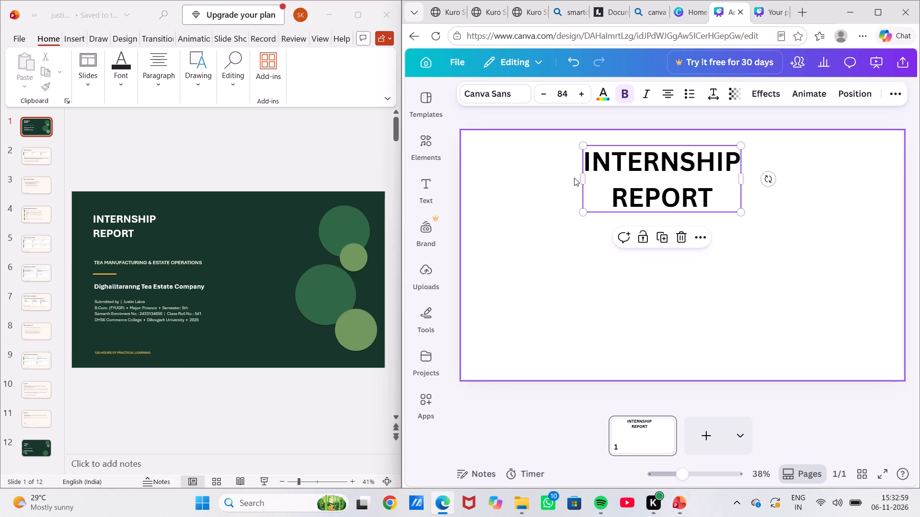
{"action": "left_click_drag", "start_coordinate": [580, 177], "coordinate": [564, 180]}
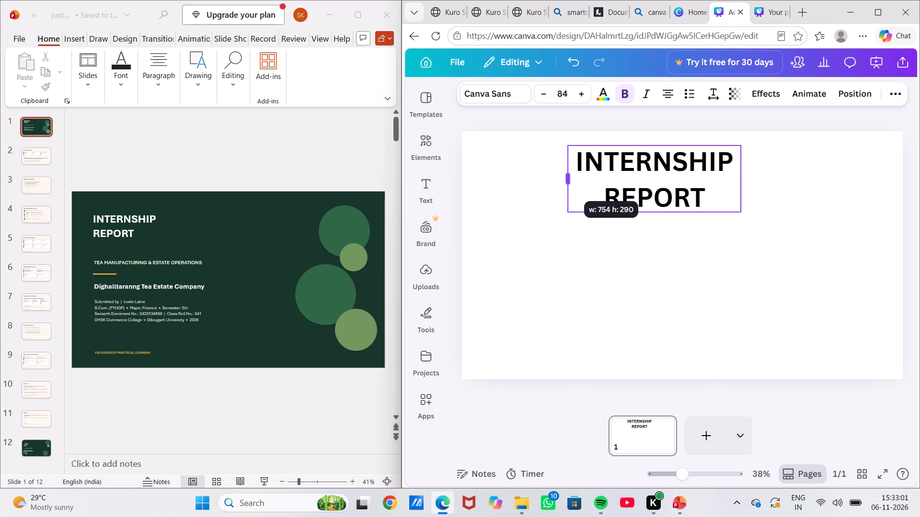
{"action": "left_click_drag", "start_coordinate": [564, 180], "coordinate": [488, 182]}
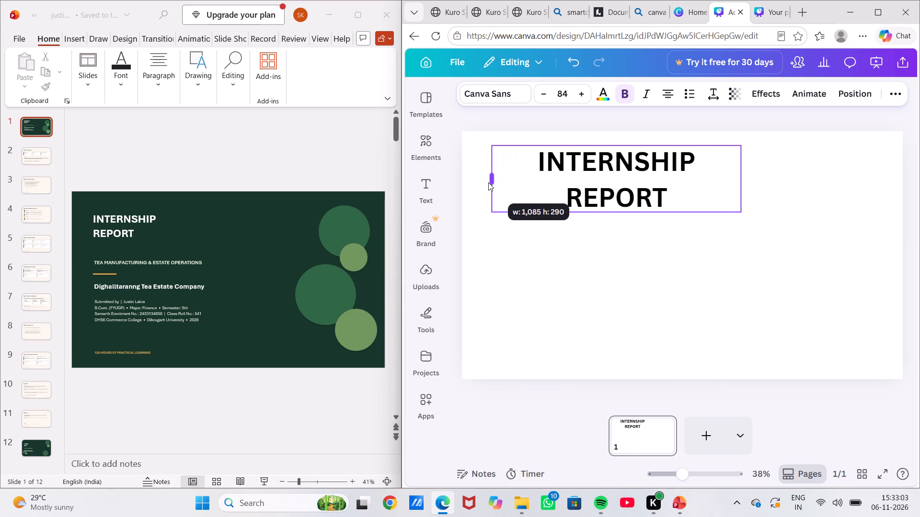
{"action": "left_click_drag", "start_coordinate": [488, 182], "coordinate": [467, 184]}
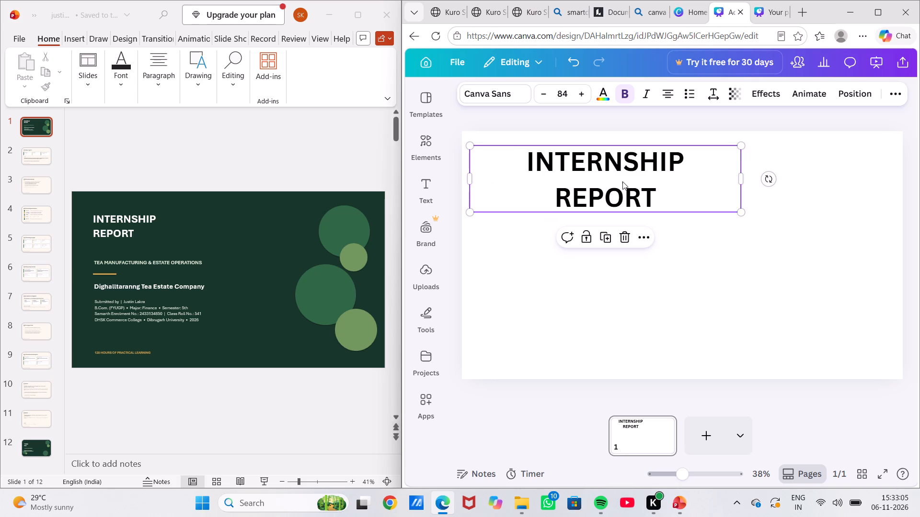
{"action": "left_click", "coordinate": [701, 177]}
{"action": "left_click", "coordinate": [721, 252]}
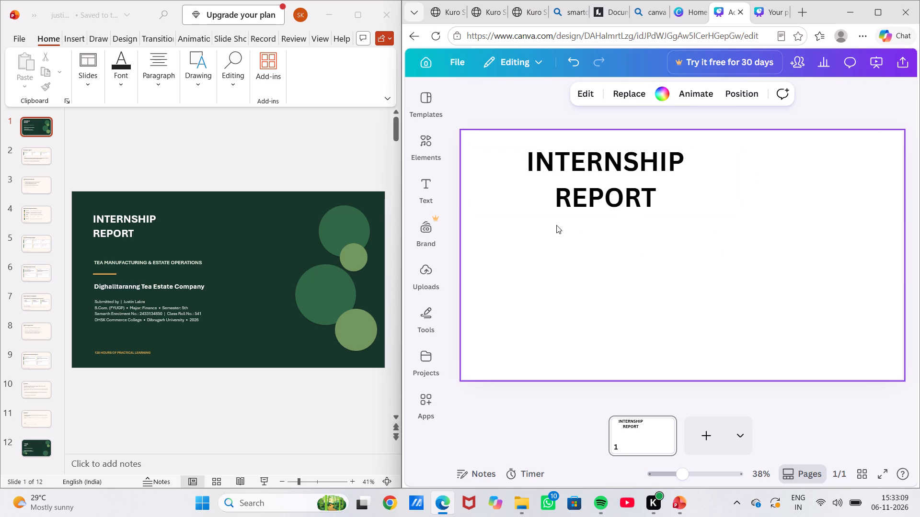
{"action": "left_click", "coordinate": [523, 215]}
Add a new paragraph text box and move it just below the INTERNSHIP REPORT heading, towards the slide's left side.
{"action": "left_click", "coordinate": [430, 321]}
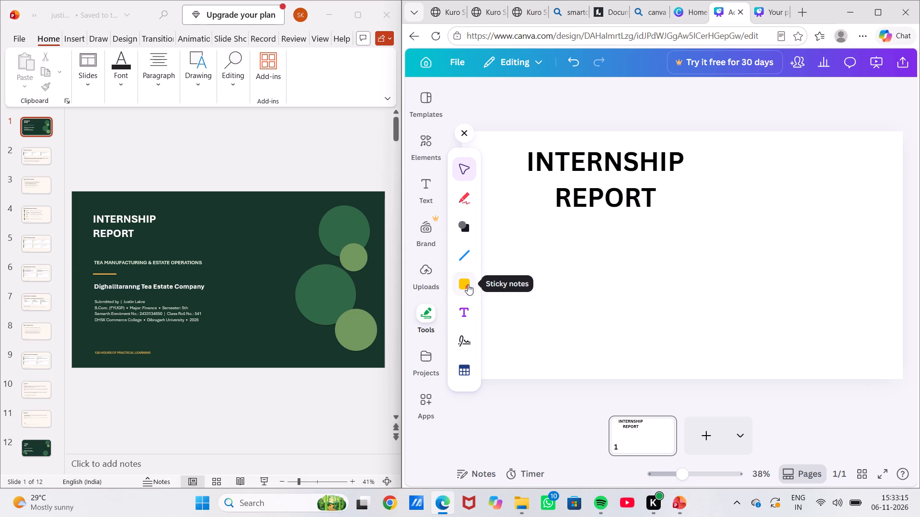
{"action": "left_click", "coordinate": [470, 306]}
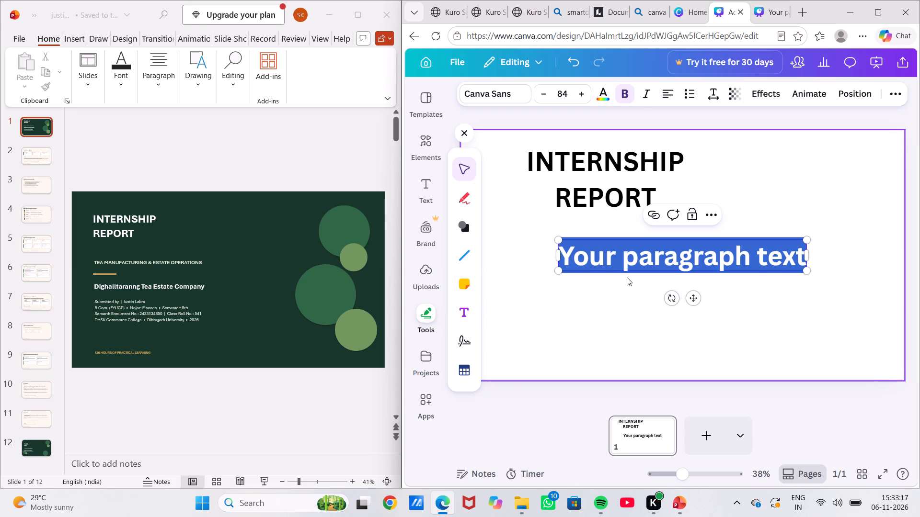
{"action": "left_click", "coordinate": [627, 277]}
{"action": "left_click", "coordinate": [598, 279]}
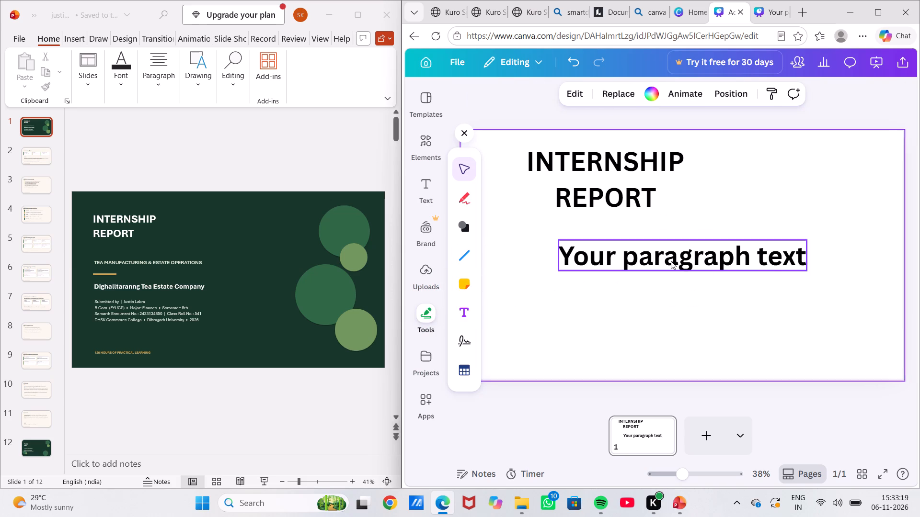
{"action": "left_click", "coordinate": [689, 269]}
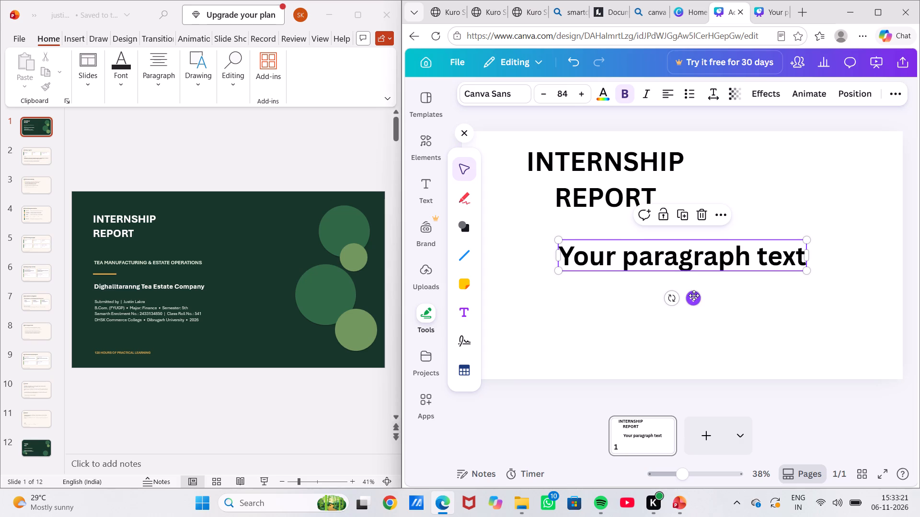
{"action": "left_click_drag", "start_coordinate": [694, 295], "coordinate": [628, 280]}
{"action": "left_click", "coordinate": [628, 280]}
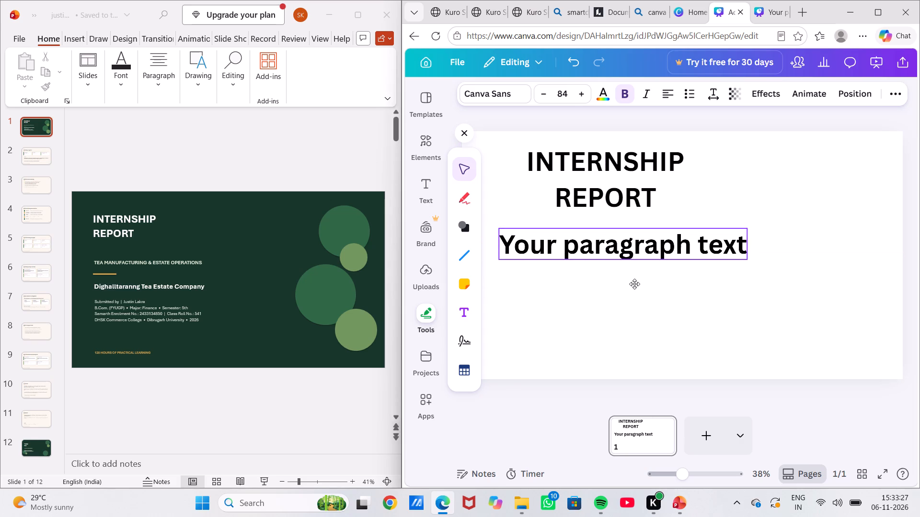
{"action": "left_click", "coordinate": [632, 283]}
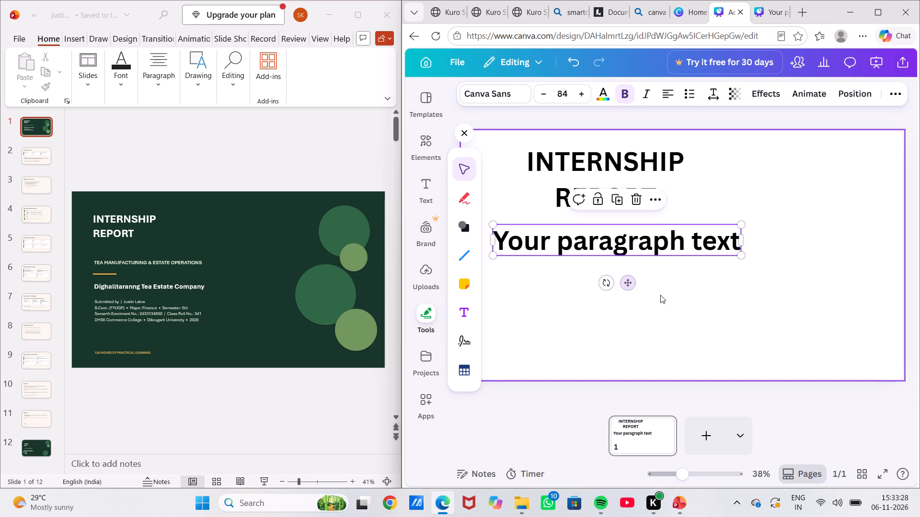
{"action": "left_click", "coordinate": [660, 295]}
{"action": "left_click", "coordinate": [686, 251]}
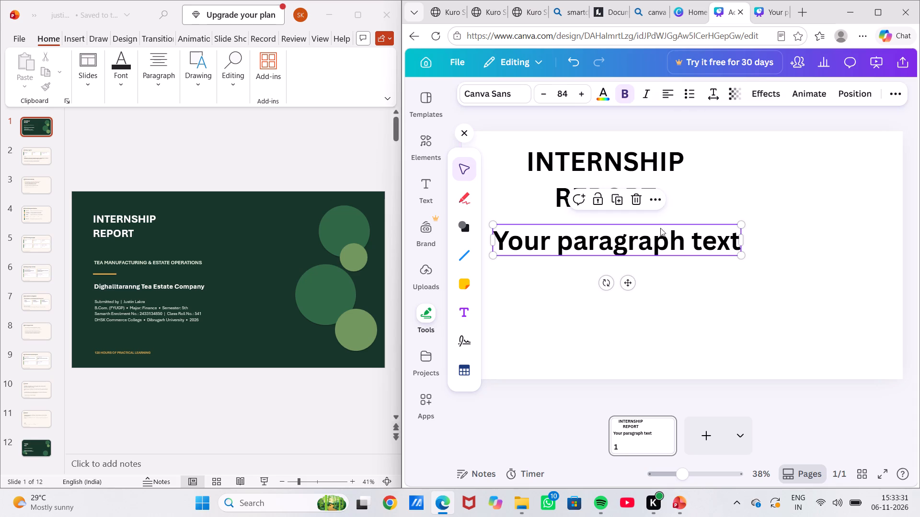
{"action": "left_click", "coordinate": [469, 135]}
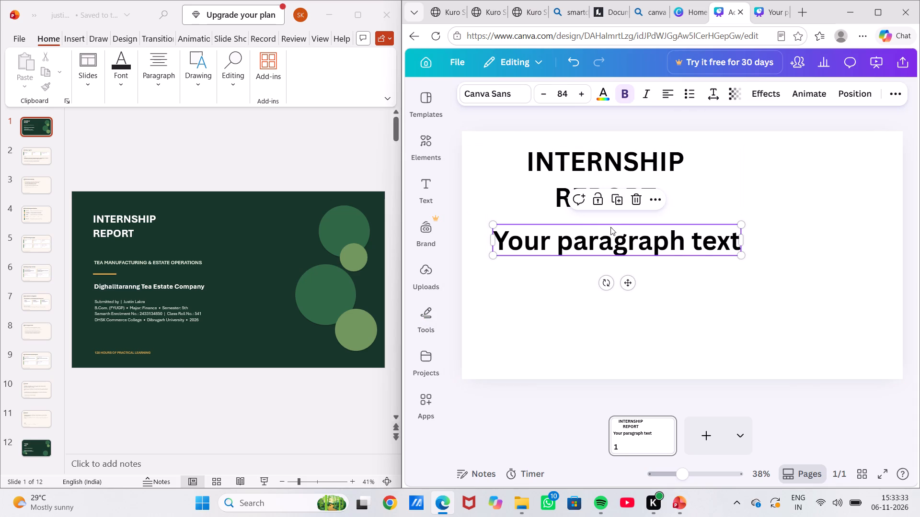
Clear all the placeholder text from the new text box below the heading.
{"action": "left_click", "coordinate": [702, 236]}
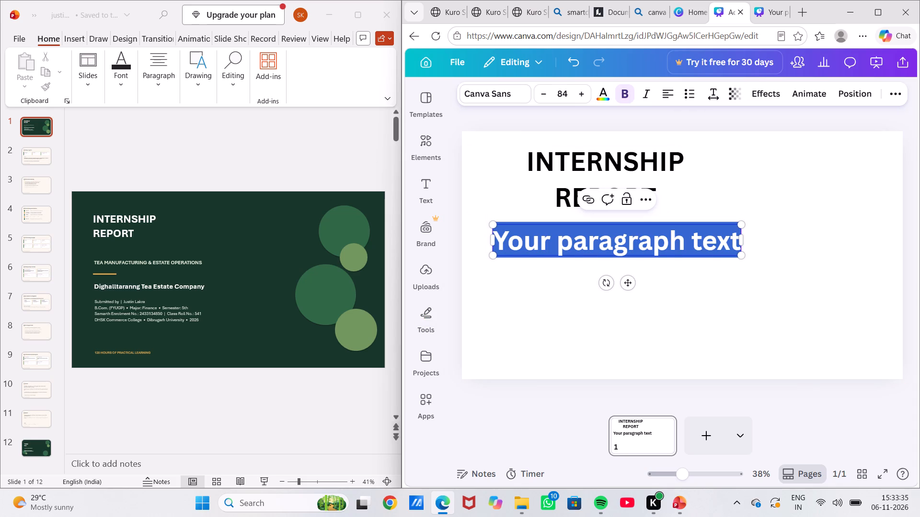
{"action": "left_click", "coordinate": [724, 241]}
{"action": "key", "text": "BackSpace"}
{"action": "key", "text": "BackSpace"}
{"action": "key", "text": "BackSpace"}
{"action": "key", "text": "BackSpace"}
{"action": "key", "text": "BackSpace"}
{"action": "key", "text": "BackSpace"}
{"action": "key", "text": "BackSpace"}
{"action": "key", "text": "BackSpace"}
{"action": "key", "text": "BackSpace"}
{"action": "key", "text": "BackSpace"}
{"action": "key", "text": "BackSpace"}
{"action": "key", "text": "BackSpace"}
{"action": "key", "text": "BackSpace"}
{"action": "key", "text": "BackSpace"}
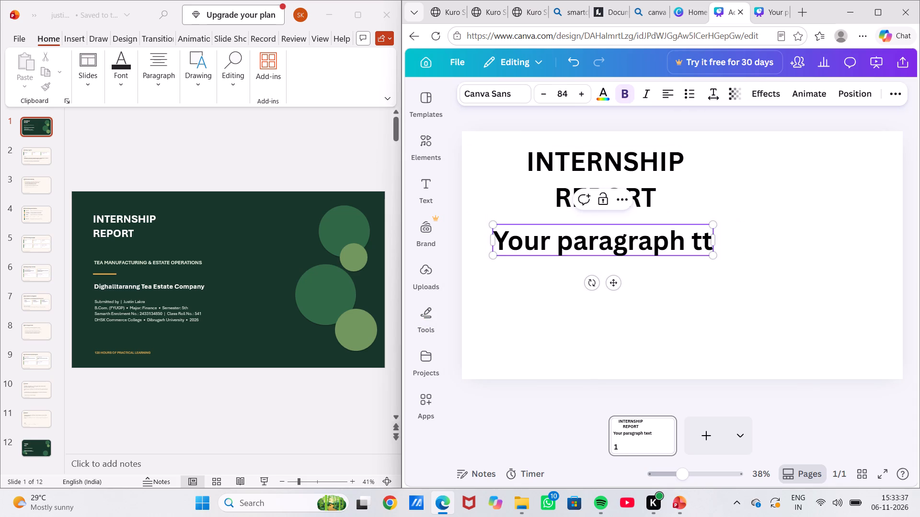
{"action": "key", "text": "BackSpace"}
{"action": "key", "text": "BackSpace"}
{"action": "key", "text": "BackSpace"}
{"action": "key", "text": "BackSpace"}
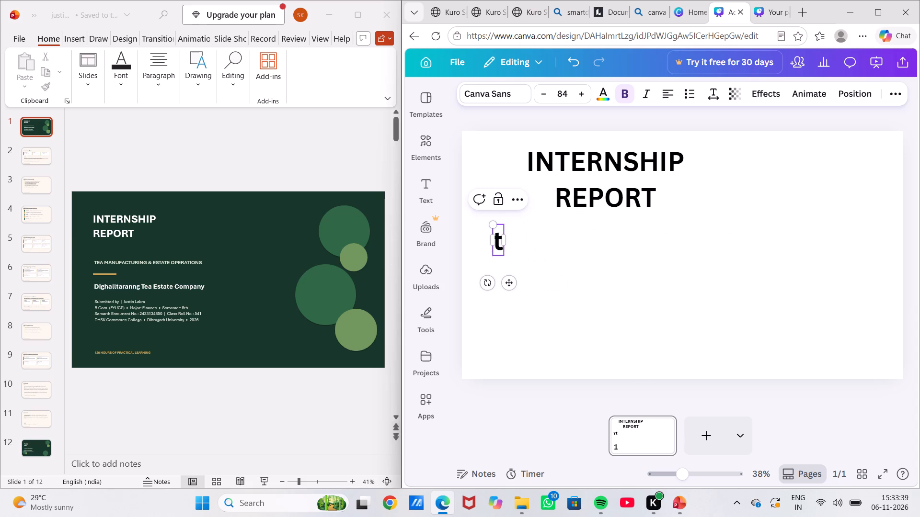
{"action": "key", "text": "Right"}
{"action": "key", "text": "BackSpace"}
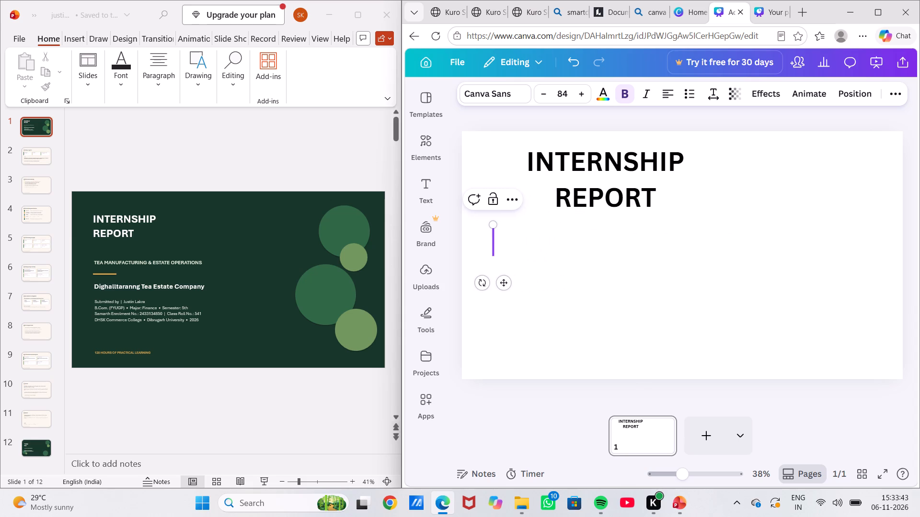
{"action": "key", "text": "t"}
{"action": "key", "text": "BackSpace"}
Enter the subtitle TEA MANUFACTURING &ESTATE OPERATINS in capitals in the emptied text box.
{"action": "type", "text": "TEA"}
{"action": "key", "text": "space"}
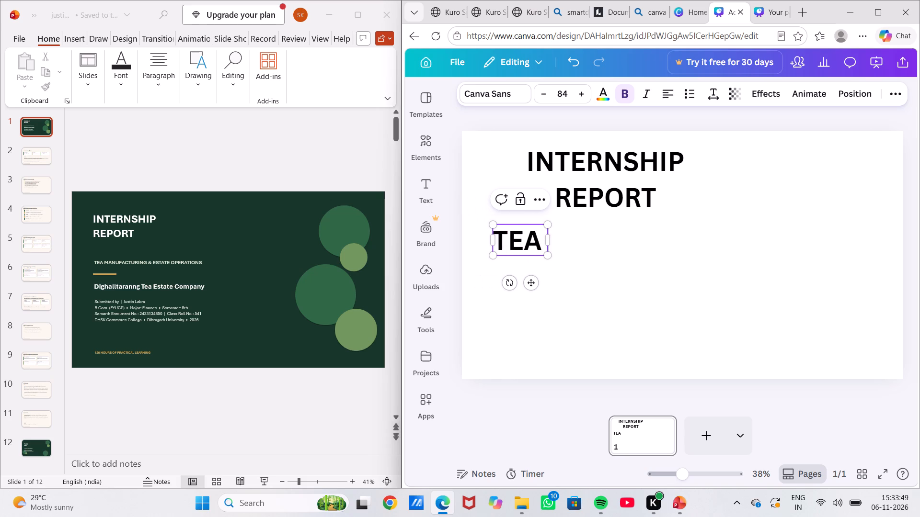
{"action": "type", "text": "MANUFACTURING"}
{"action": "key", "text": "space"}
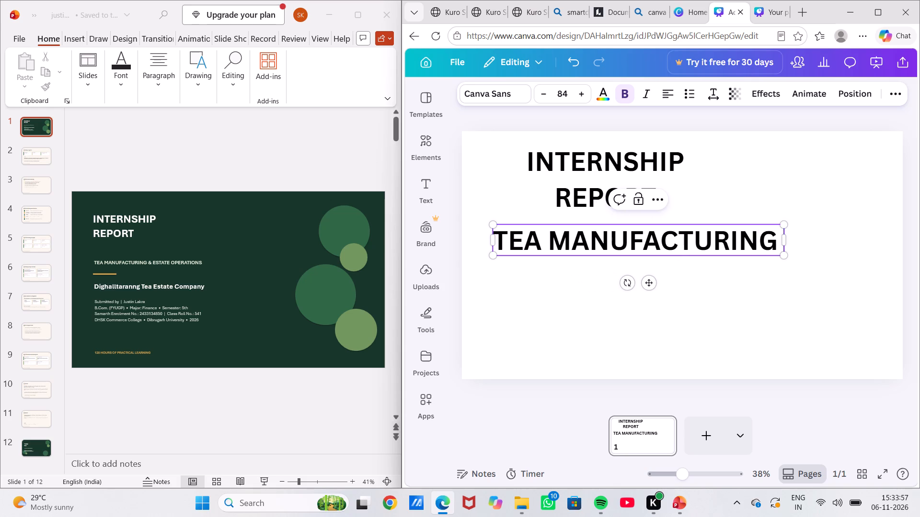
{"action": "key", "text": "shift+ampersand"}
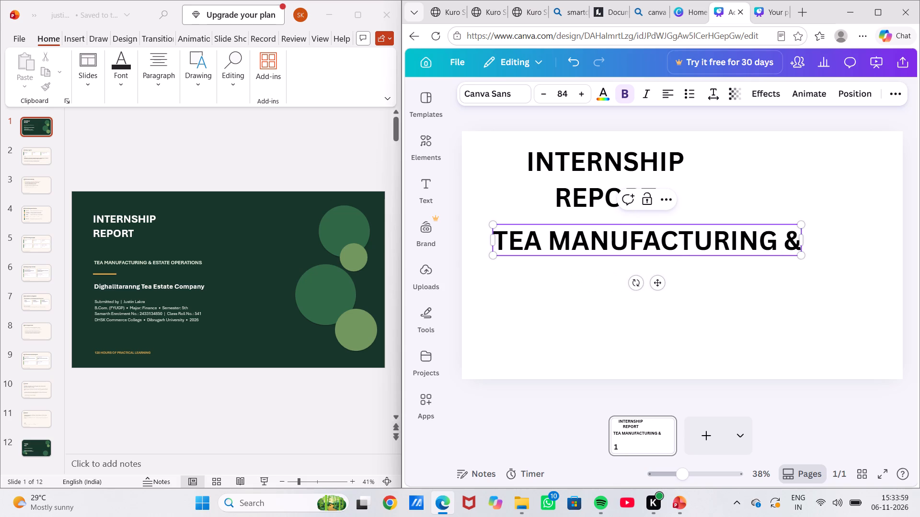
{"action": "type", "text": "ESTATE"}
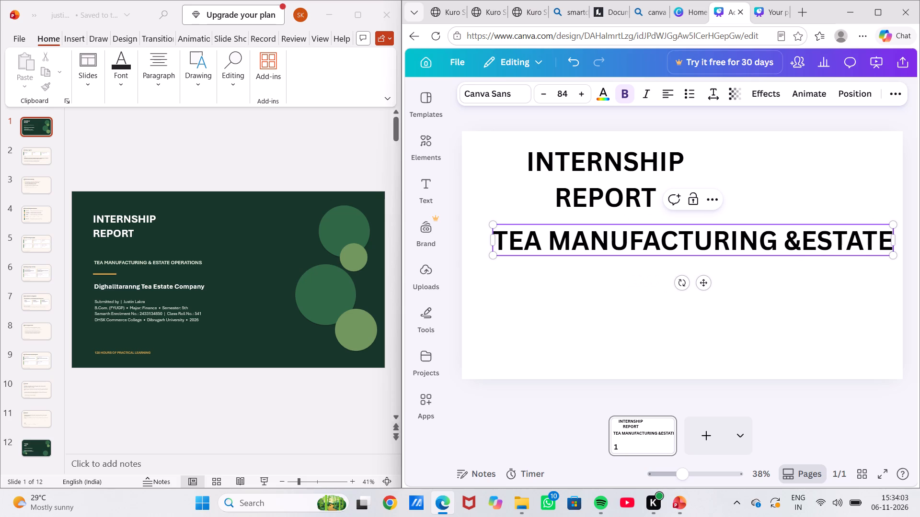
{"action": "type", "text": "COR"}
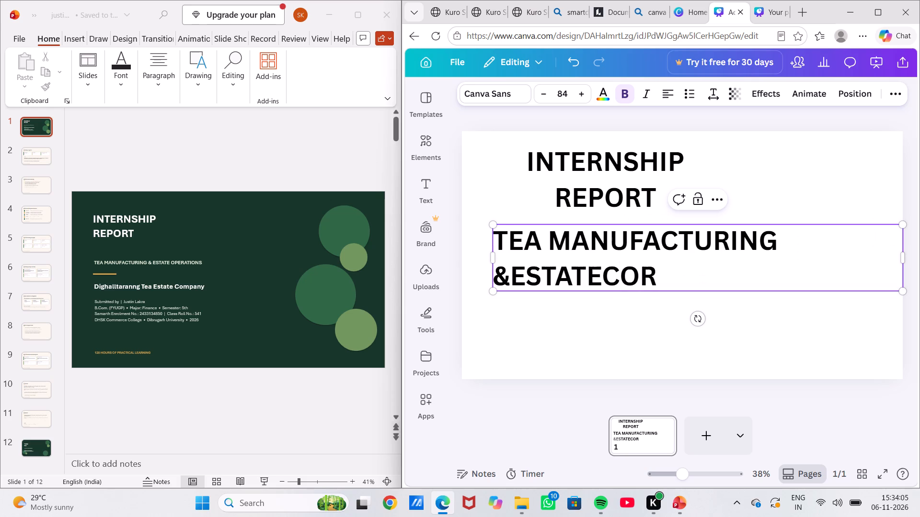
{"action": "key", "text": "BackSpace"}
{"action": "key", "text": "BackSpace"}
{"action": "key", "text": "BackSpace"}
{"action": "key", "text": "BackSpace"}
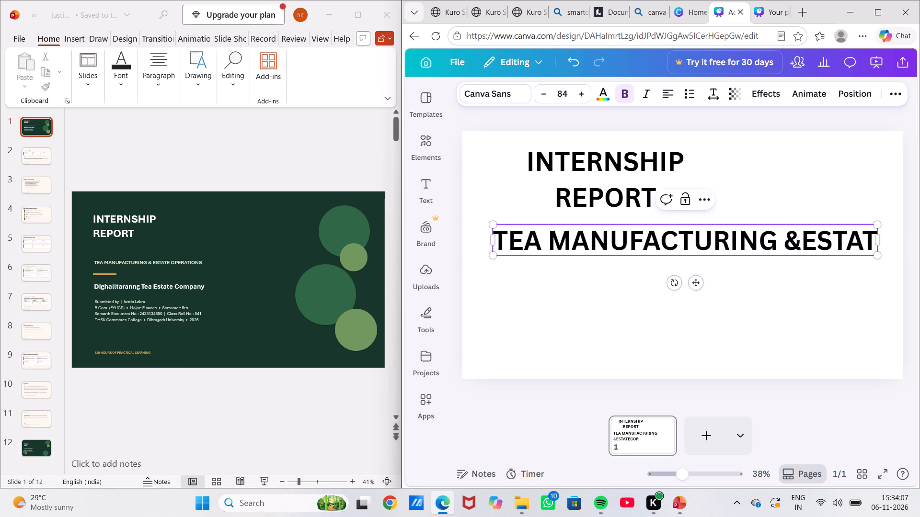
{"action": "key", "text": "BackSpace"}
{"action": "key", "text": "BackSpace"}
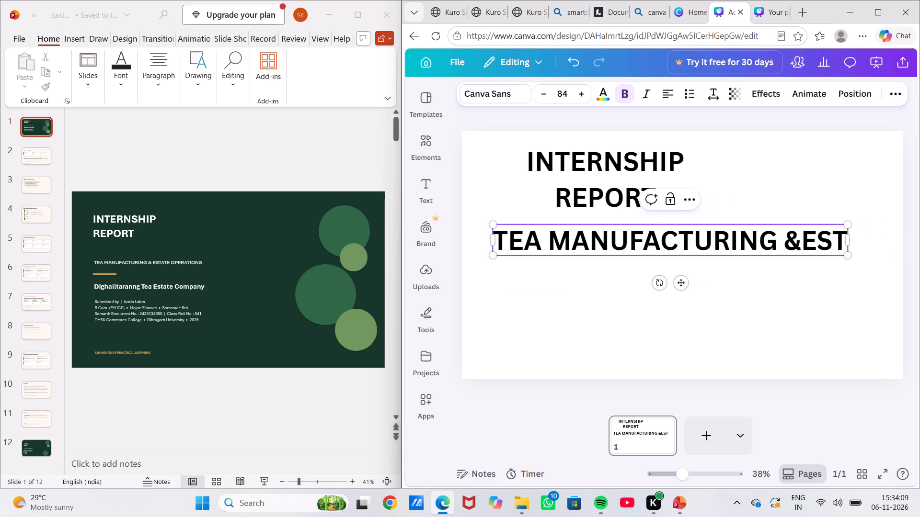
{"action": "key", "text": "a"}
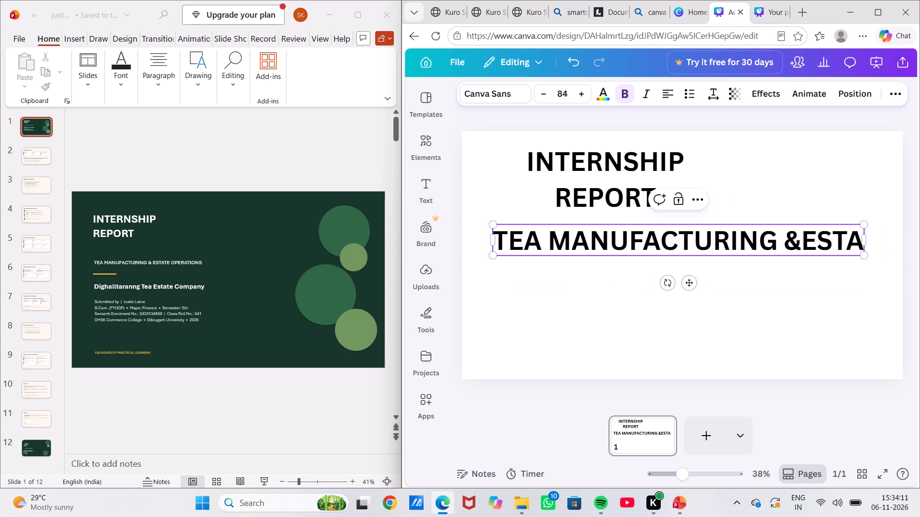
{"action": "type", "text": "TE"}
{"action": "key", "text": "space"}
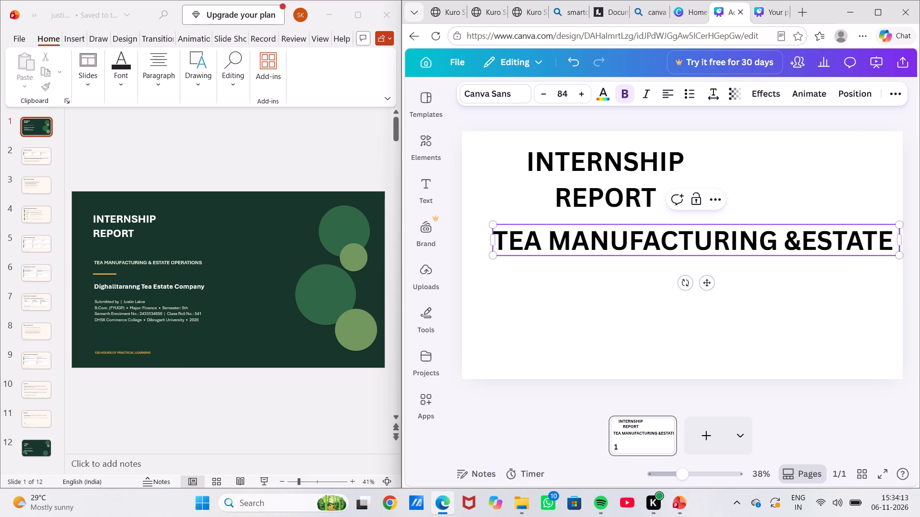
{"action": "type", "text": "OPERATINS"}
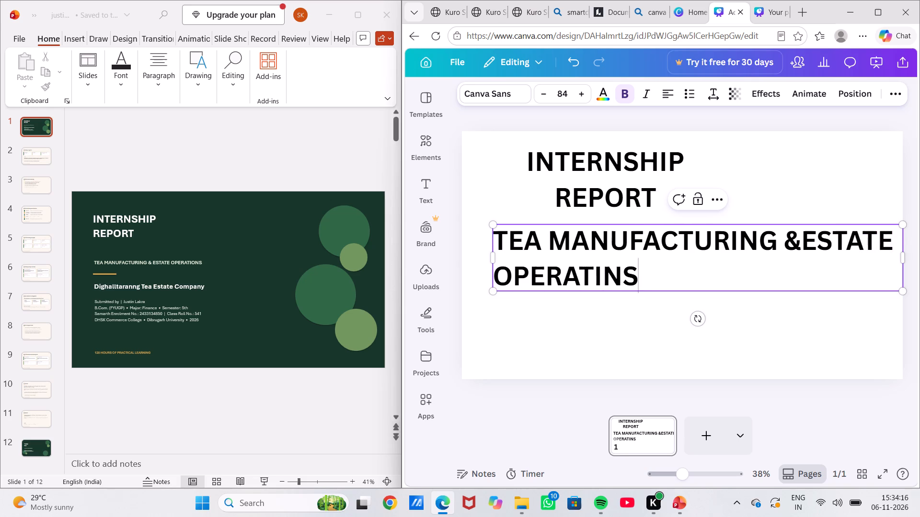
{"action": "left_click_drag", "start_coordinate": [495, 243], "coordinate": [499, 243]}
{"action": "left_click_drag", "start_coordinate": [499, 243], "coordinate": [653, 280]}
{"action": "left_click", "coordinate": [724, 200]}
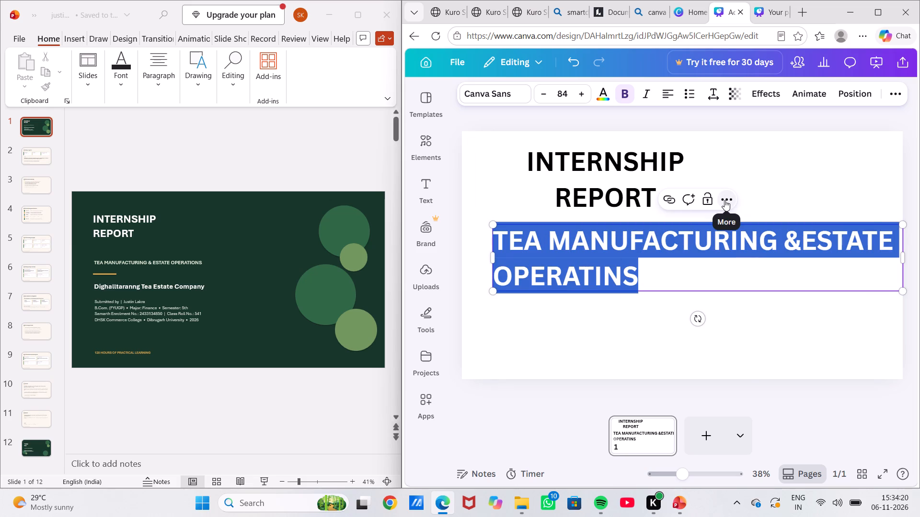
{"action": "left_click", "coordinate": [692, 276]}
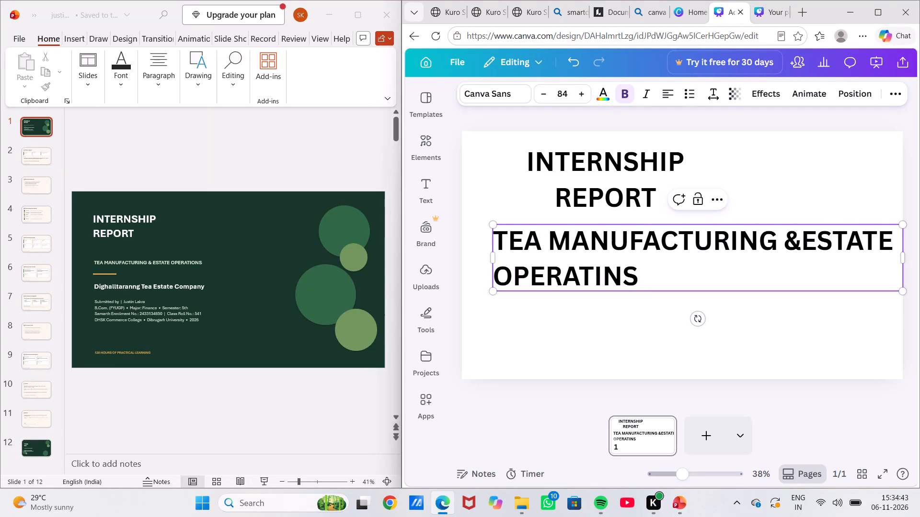
Enlarge the Canva browser window to fill the screen, checking the PowerPoint title slide before returning to Canva.
{"action": "left_click", "coordinate": [875, 13]}
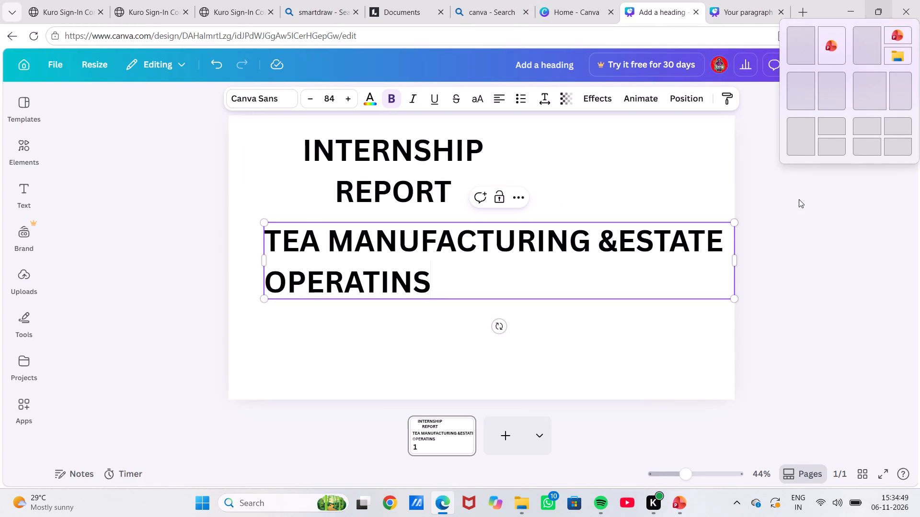
{"action": "left_click", "coordinate": [689, 503]}
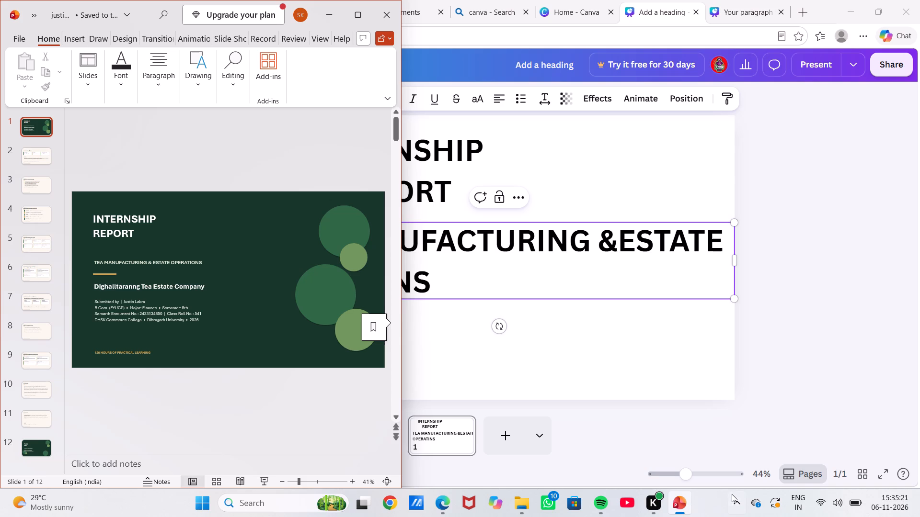
{"action": "left_click", "coordinate": [886, 16]}
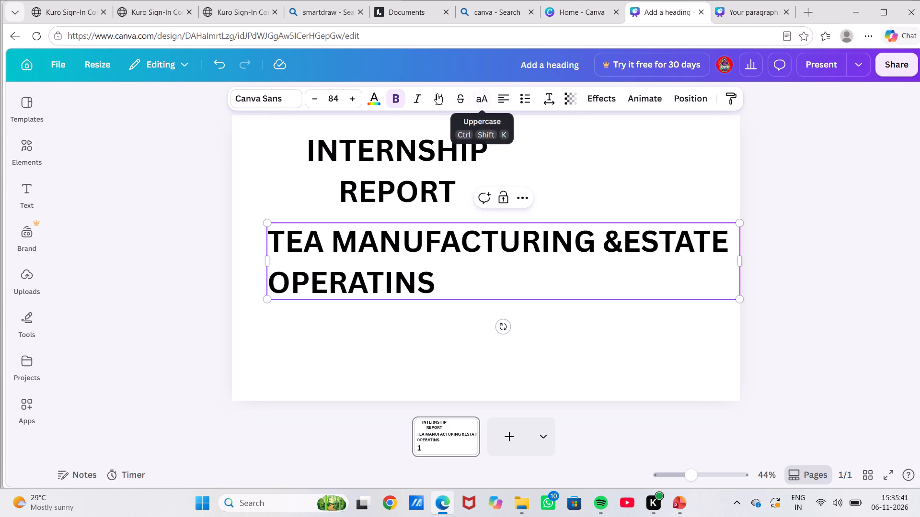
Reduce the tea manufacturing subtitle's font size to 36 and deselect its text box.
{"action": "left_click", "coordinate": [319, 101]}
{"action": "triple_click", "coordinate": [319, 101]}
{"action": "triple_click", "coordinate": [319, 101]}
{"action": "triple_click", "coordinate": [319, 101]}
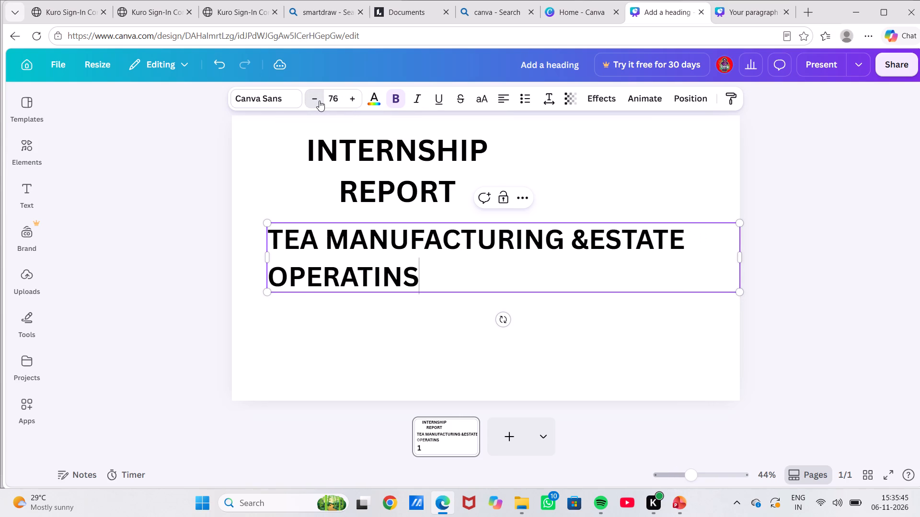
{"action": "triple_click", "coordinate": [319, 101]}
{"action": "triple_click", "coordinate": [319, 101]}
{"action": "left_click", "coordinate": [319, 101]}
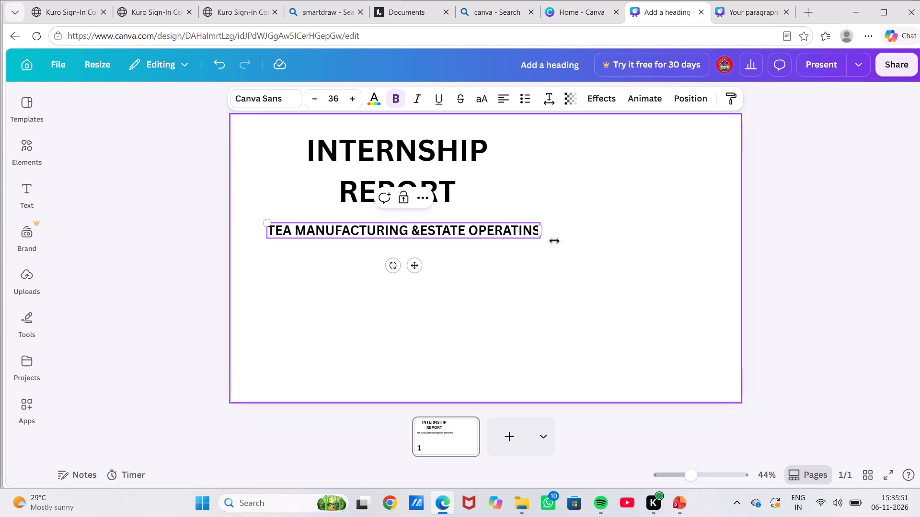
{"action": "left_click", "coordinate": [563, 257]}
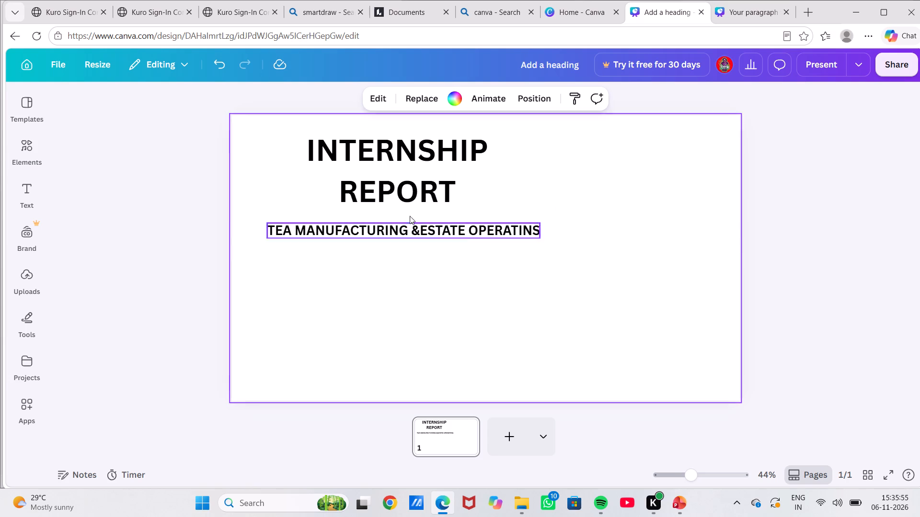
Reduce the INTERNSHIP REPORT heading's font size to 79 and deselect its text box.
{"action": "left_click", "coordinate": [340, 160]}
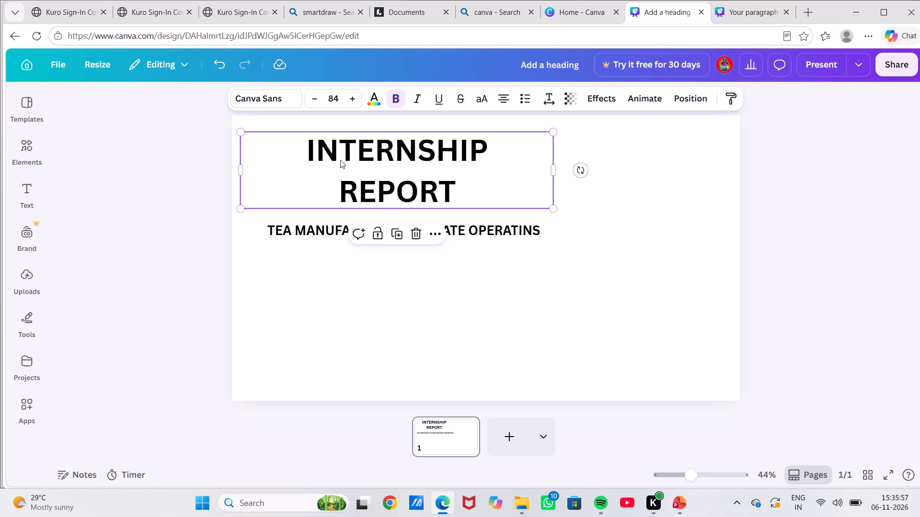
{"action": "triple_click", "coordinate": [320, 98]}
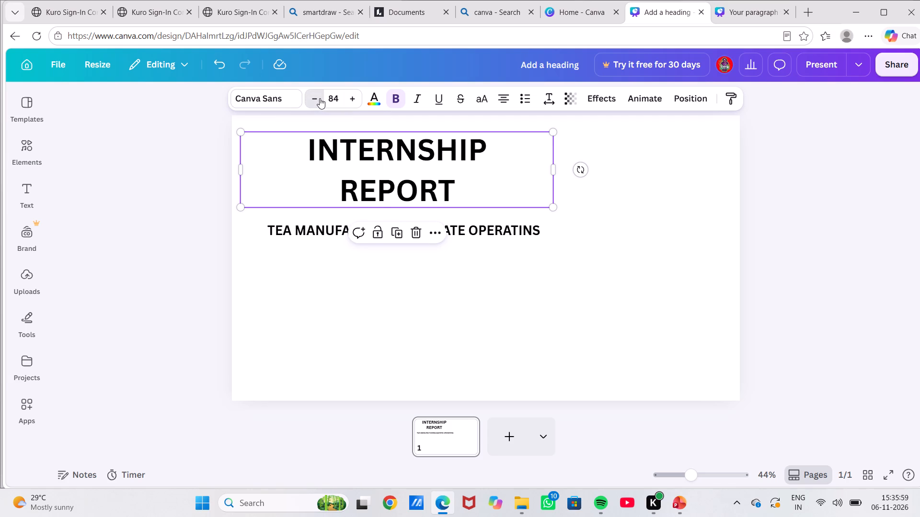
{"action": "double_click", "coordinate": [320, 98]}
{"action": "left_click_drag", "start_coordinate": [320, 98], "coordinate": [310, 150]}
{"action": "left_click", "coordinate": [310, 150]}
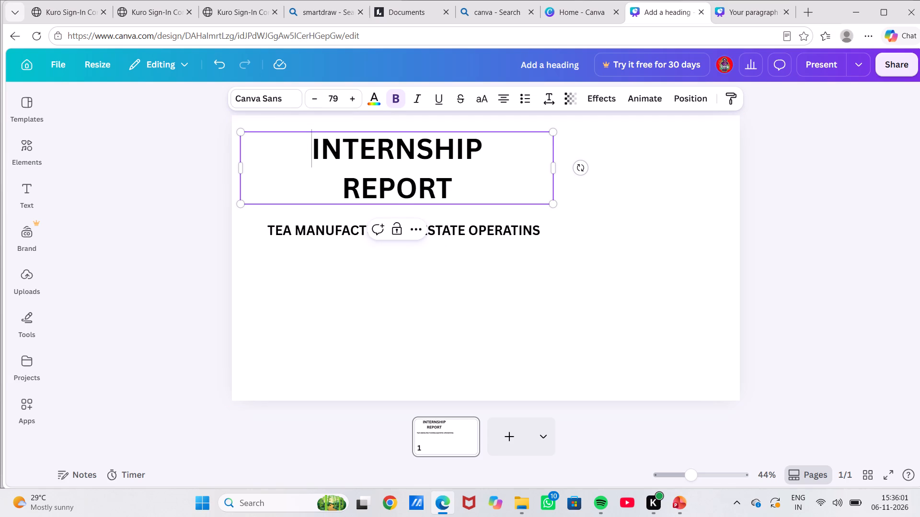
{"action": "key", "text": "BackSpace"}
{"action": "key", "text": "BackSpace"}
{"action": "key", "text": "BackSpace"}
{"action": "key", "text": "BackSpace"}
{"action": "key", "text": "BackSpace"}
{"action": "left_click", "coordinate": [568, 235]}
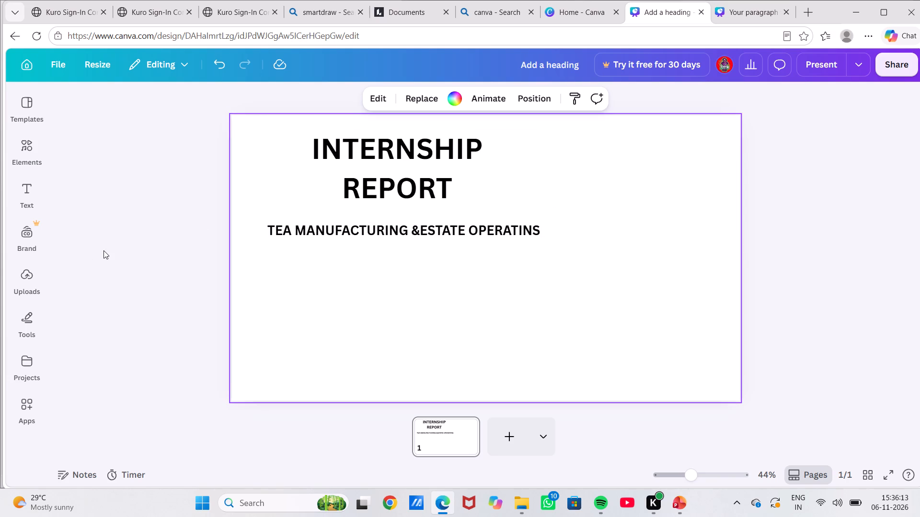
Add a straight line to the slide and place it below the tea manufacturing subtitle, starting at the subtitle's left edge.
{"action": "left_click", "coordinate": [36, 312]}
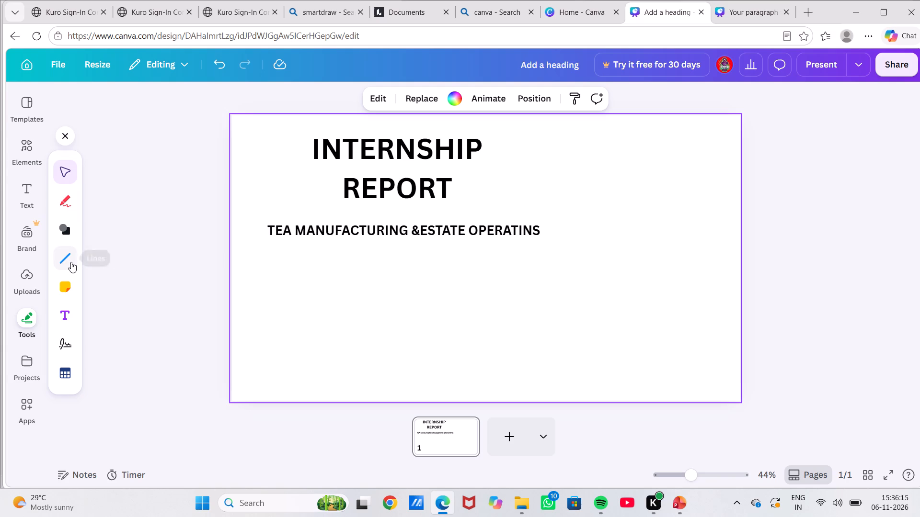
{"action": "left_click", "coordinate": [71, 262]}
{"action": "left_click", "coordinate": [97, 243]}
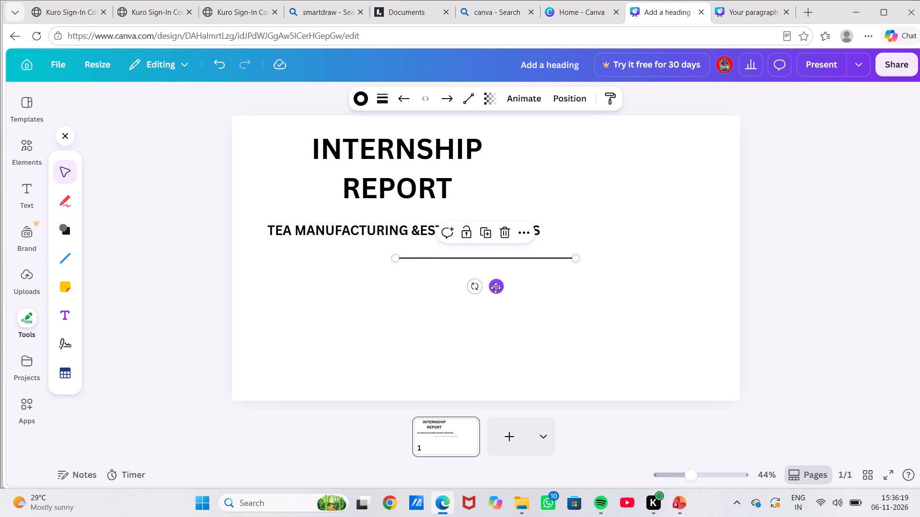
{"action": "left_click_drag", "start_coordinate": [495, 288], "coordinate": [401, 286]}
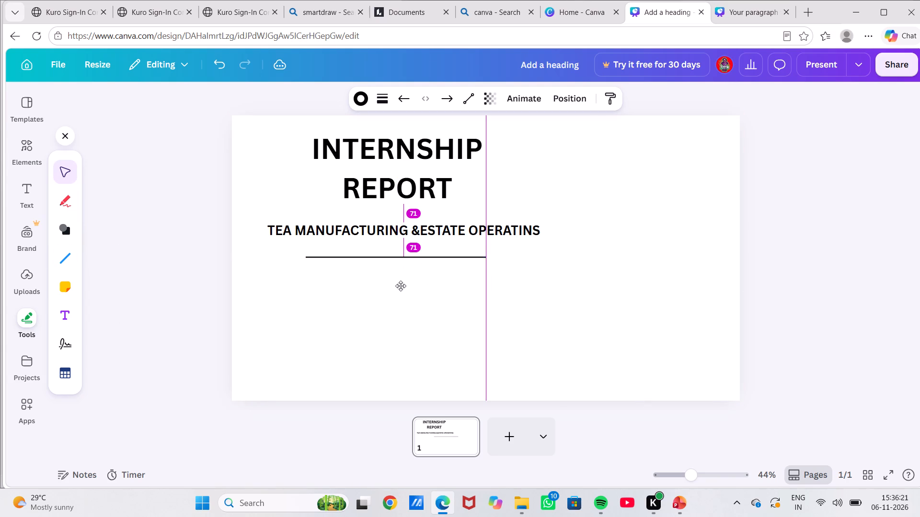
{"action": "left_click_drag", "start_coordinate": [401, 286], "coordinate": [398, 285]}
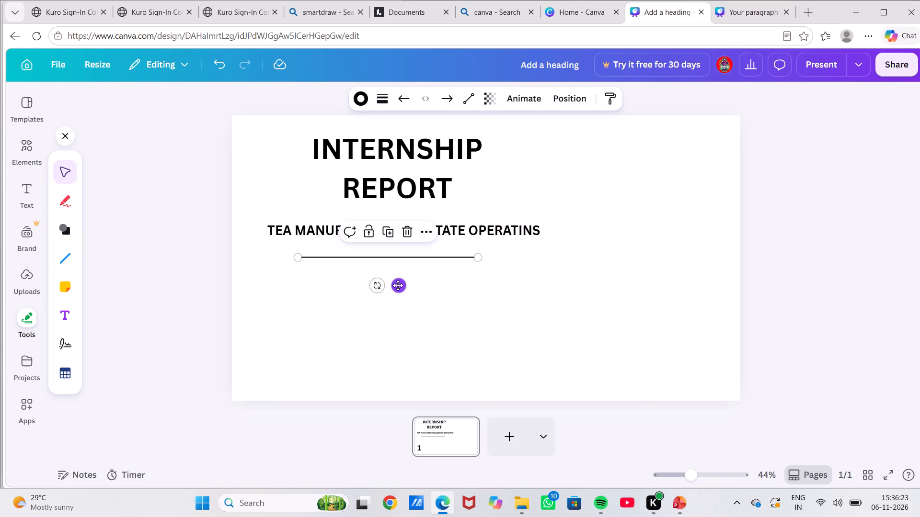
{"action": "left_click_drag", "start_coordinate": [399, 286], "coordinate": [398, 286]}
{"action": "left_click_drag", "start_coordinate": [398, 286], "coordinate": [371, 283]}
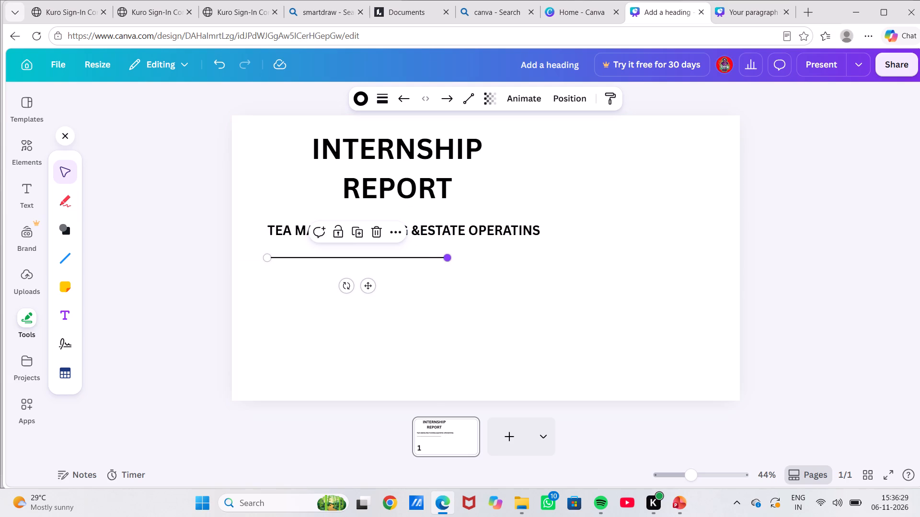
Shorten the line below the subtitle from its right end to a length of about 490 and deselect it.
{"action": "left_click_drag", "start_coordinate": [447, 257], "coordinate": [394, 257]}
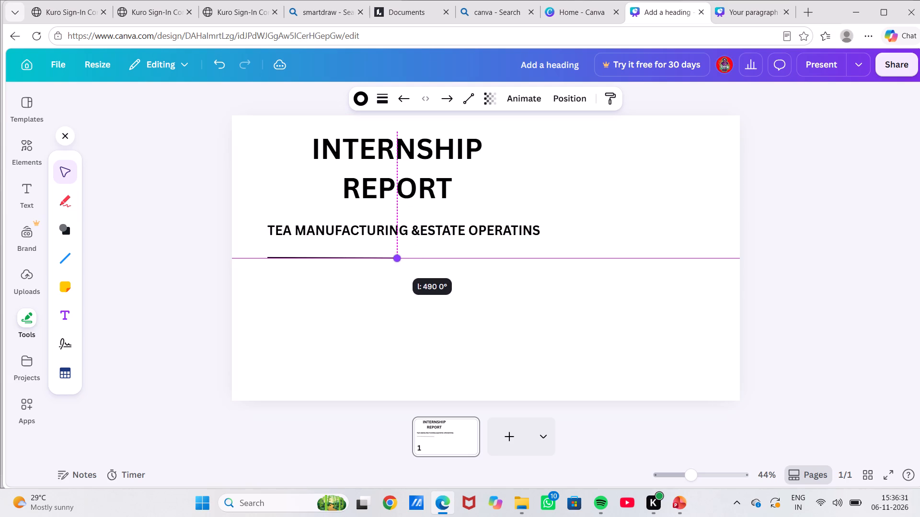
{"action": "left_click_drag", "start_coordinate": [394, 257], "coordinate": [393, 257]}
{"action": "left_click", "coordinate": [344, 283]}
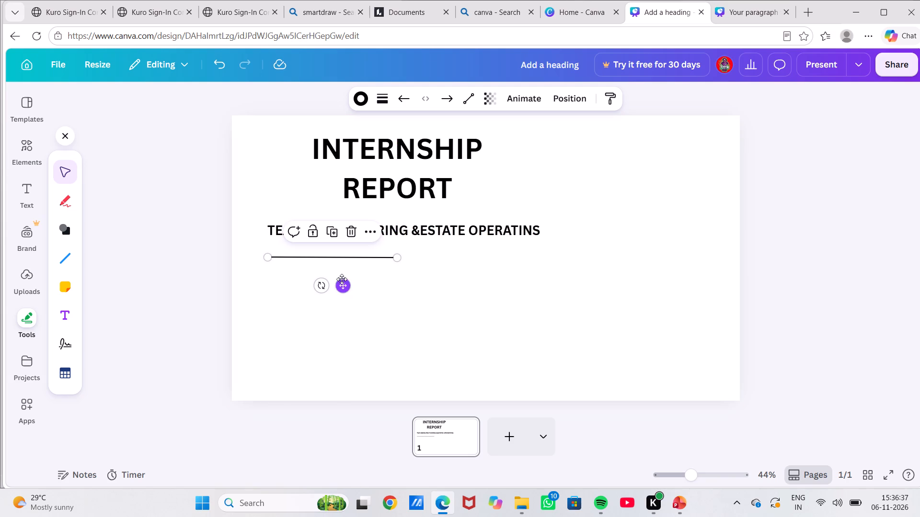
{"action": "left_click", "coordinate": [385, 302]}
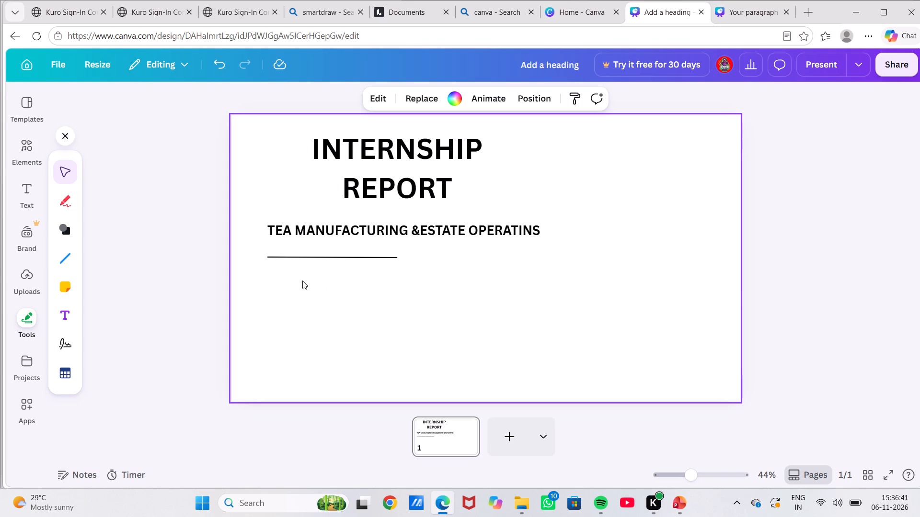
{"action": "left_click", "coordinate": [283, 275]}
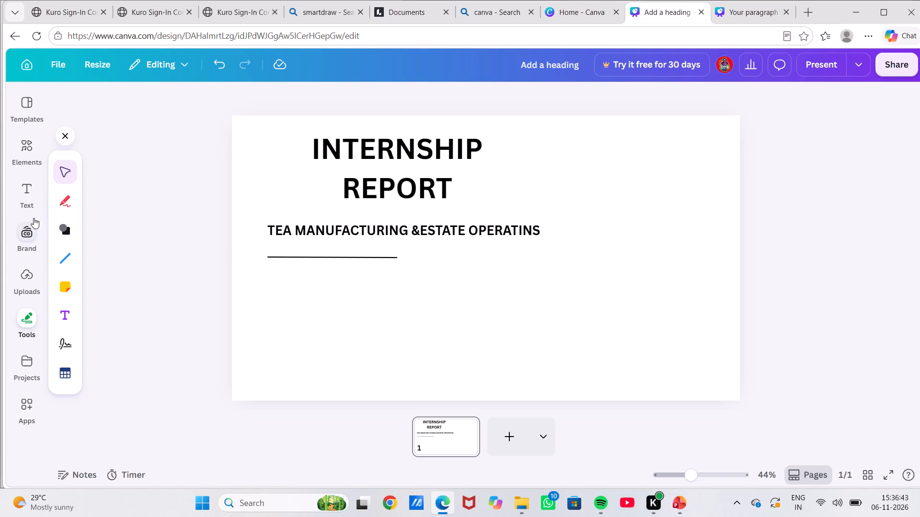
Add a subheading text box and place it just below the line, aligned with the line's left end.
{"action": "left_click", "coordinate": [34, 200]}
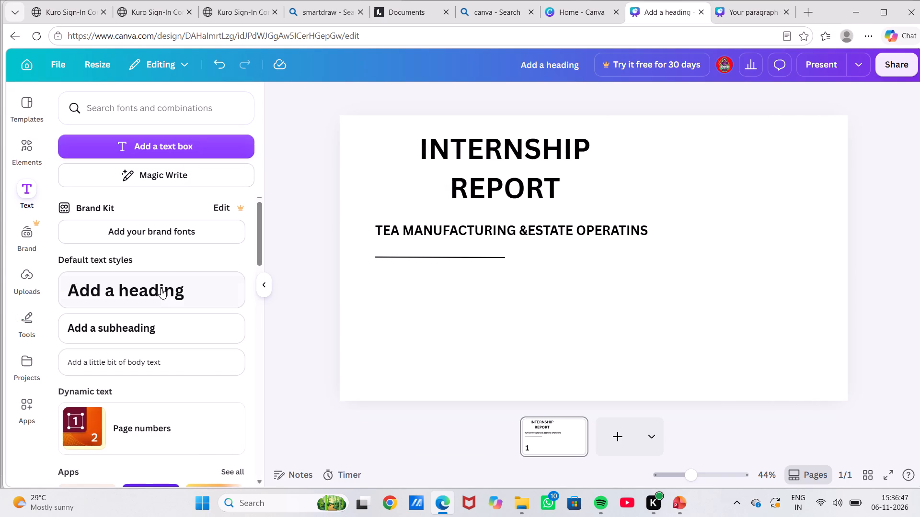
{"action": "left_click", "coordinate": [165, 326]}
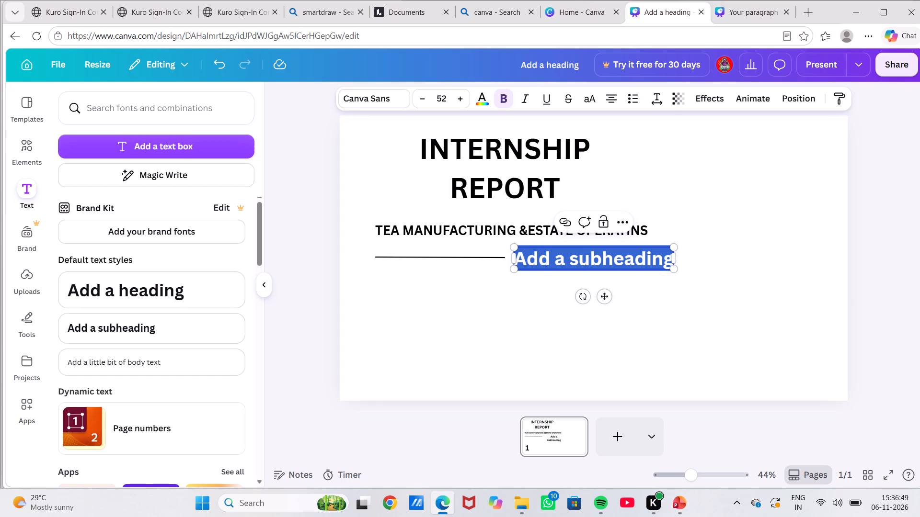
{"action": "left_click_drag", "start_coordinate": [605, 292], "coordinate": [494, 322]}
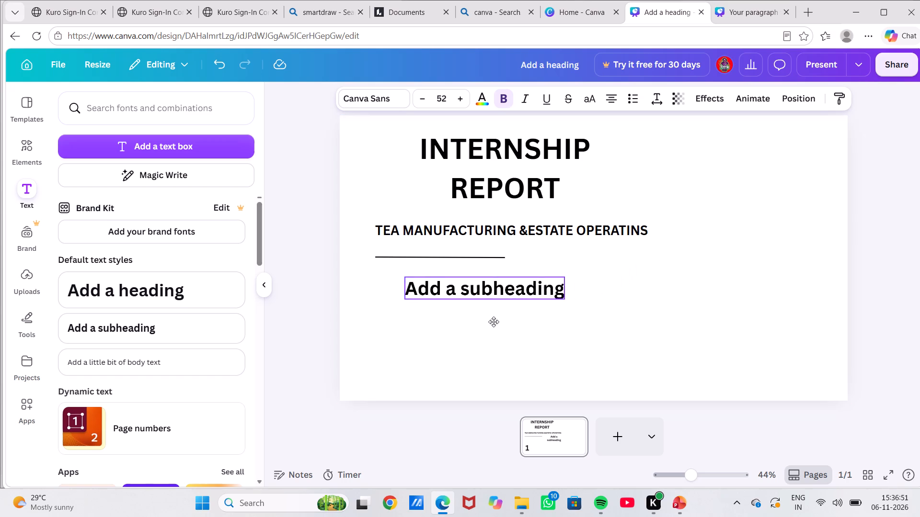
{"action": "left_click_drag", "start_coordinate": [494, 322], "coordinate": [468, 316]}
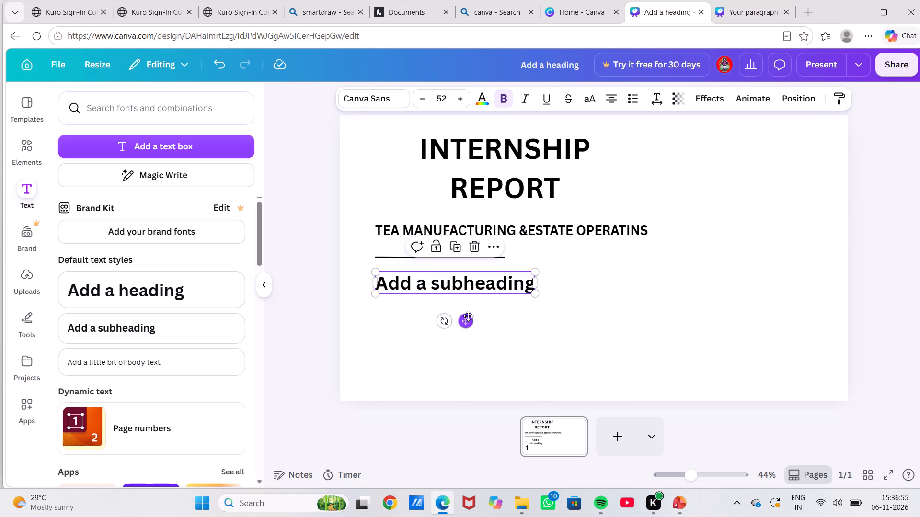
Clear all the placeholder text from the new subheading text box below the line.
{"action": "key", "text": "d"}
{"action": "left_click", "coordinate": [529, 281]}
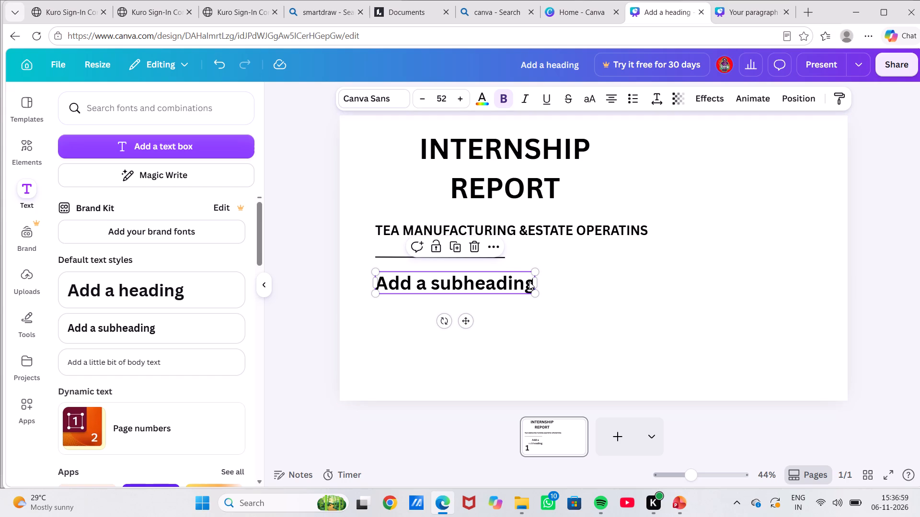
{"action": "left_click", "coordinate": [525, 281]}
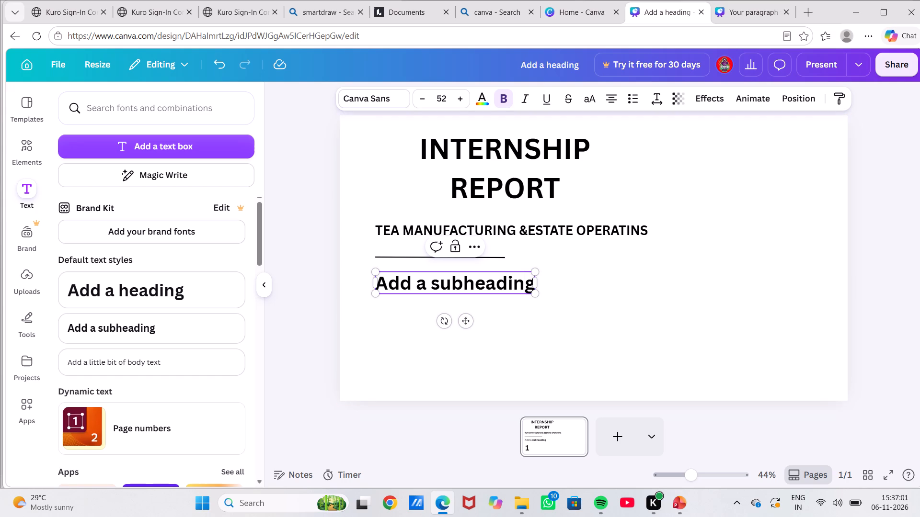
{"action": "key", "text": "BackSpace"}
{"action": "key", "text": "BackSpace"}
{"action": "key", "text": "BackSpace"}
{"action": "key", "text": "BackSpace"}
{"action": "key", "text": "BackSpace"}
{"action": "key", "text": "BackSpace"}
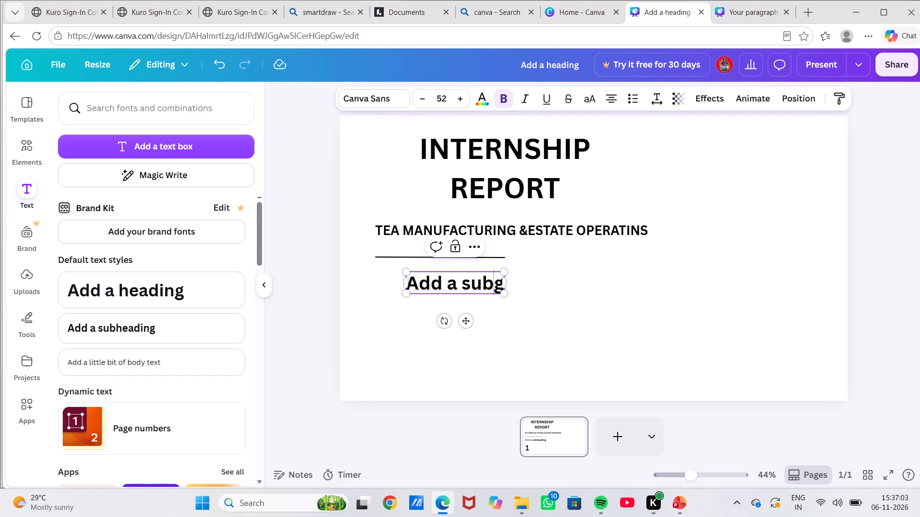
{"action": "key", "text": "BackSpace"}
{"action": "key", "text": "BackSpace"}
{"action": "key", "text": "BackSpace"}
{"action": "key", "text": "BackSpace"}
{"action": "key", "text": "BackSpace"}
{"action": "key", "text": "BackSpace"}
{"action": "key", "text": "BackSpace"}
{"action": "key", "text": "BackSpace"}
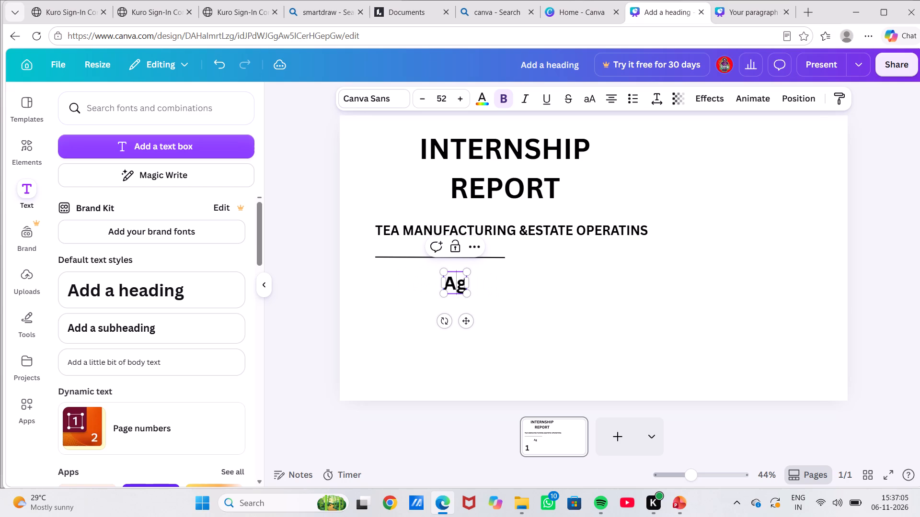
{"action": "key", "text": "BackSpace"}
{"action": "key", "text": "Right"}
{"action": "key", "text": "BackSpace"}
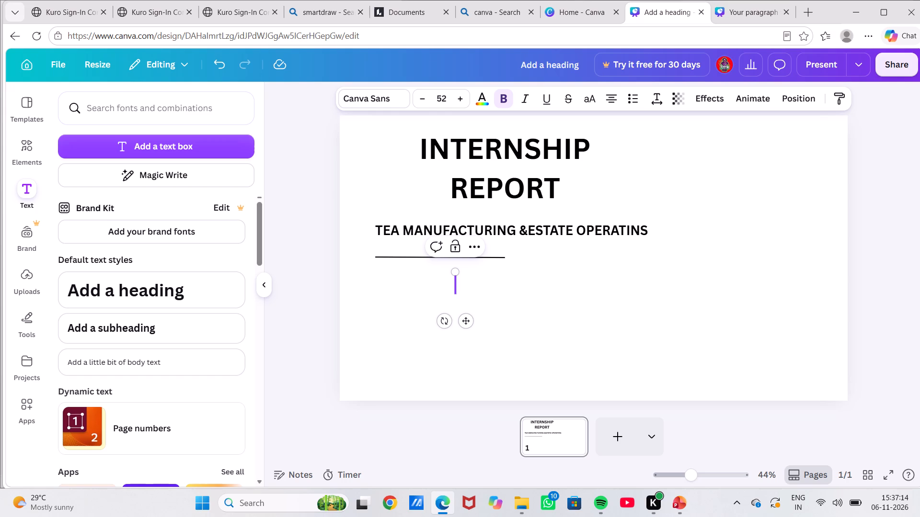
Enter DIGHATURRANG TEA ESTATE COMPANY in capitals in the emptied text box.
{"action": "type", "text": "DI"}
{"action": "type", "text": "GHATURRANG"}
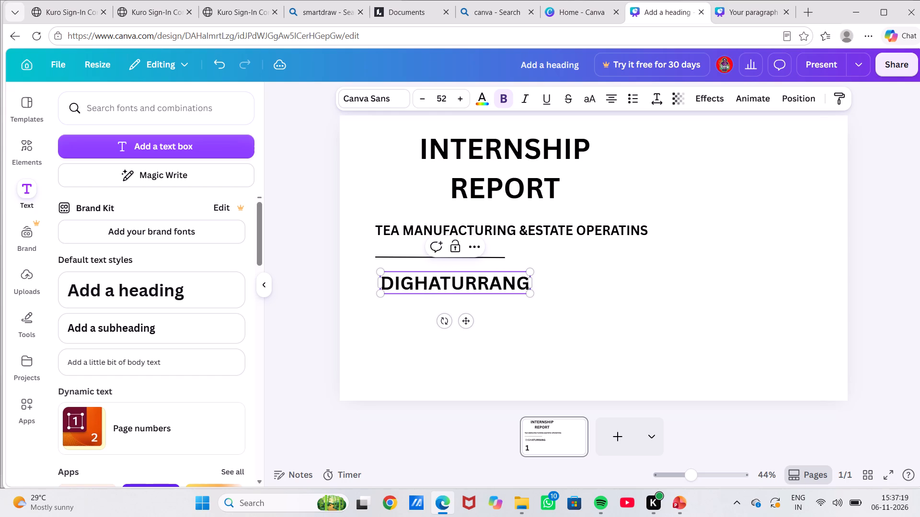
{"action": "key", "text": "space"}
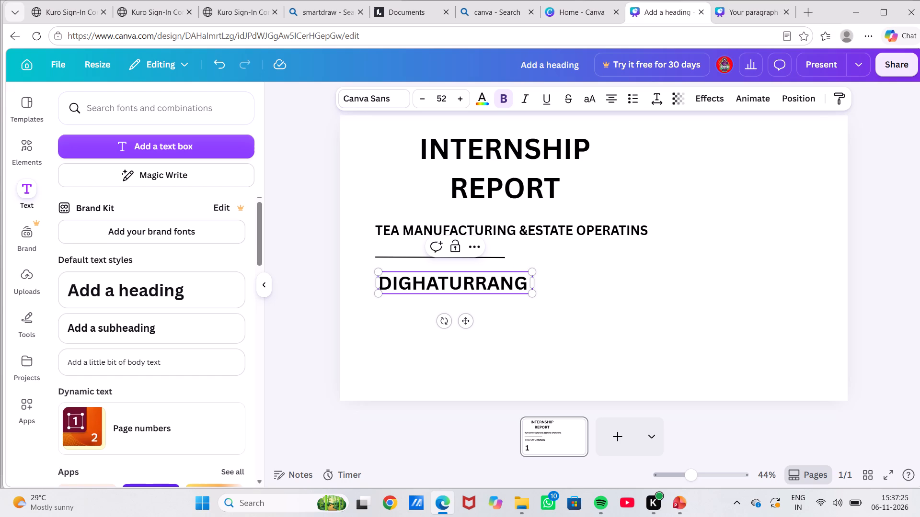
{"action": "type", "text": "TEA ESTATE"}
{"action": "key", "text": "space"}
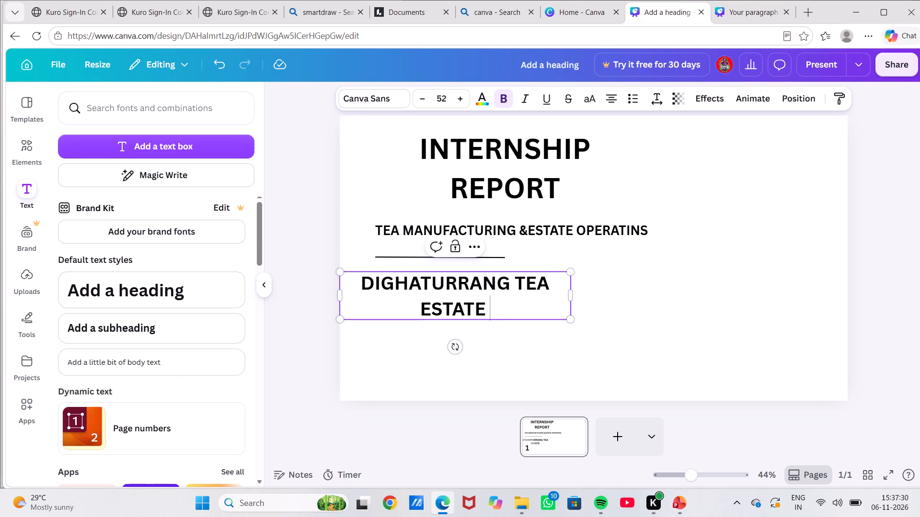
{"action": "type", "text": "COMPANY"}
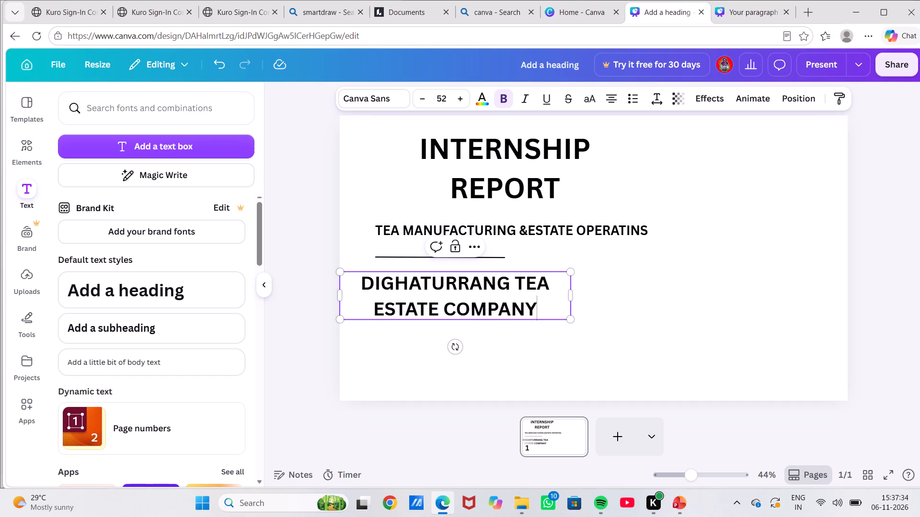
Reduce the company name's font size to 30.
{"action": "triple_click", "coordinate": [427, 99]}
{"action": "triple_click", "coordinate": [427, 99]}
{"action": "triple_click", "coordinate": [427, 99]}
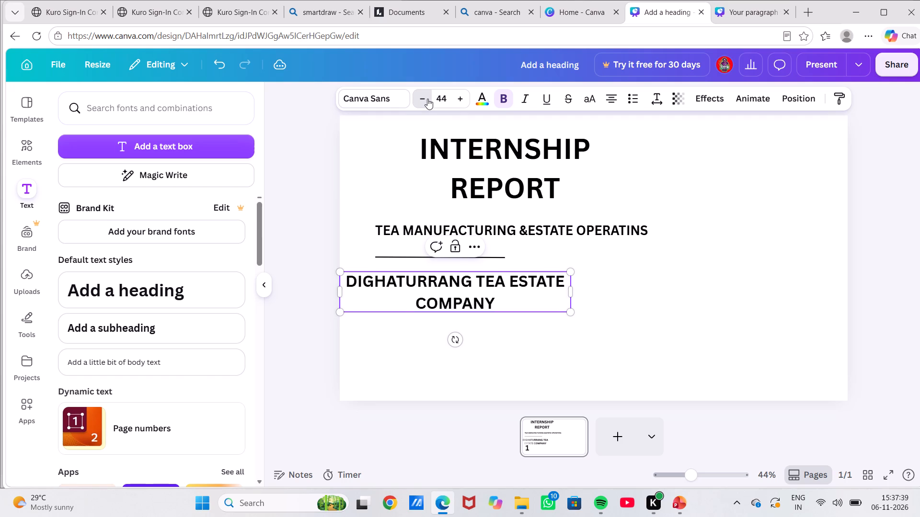
{"action": "triple_click", "coordinate": [427, 99]}
{"action": "triple_click", "coordinate": [427, 99]}
{"action": "triple_click", "coordinate": [427, 99]}
{"action": "triple_click", "coordinate": [427, 99]}
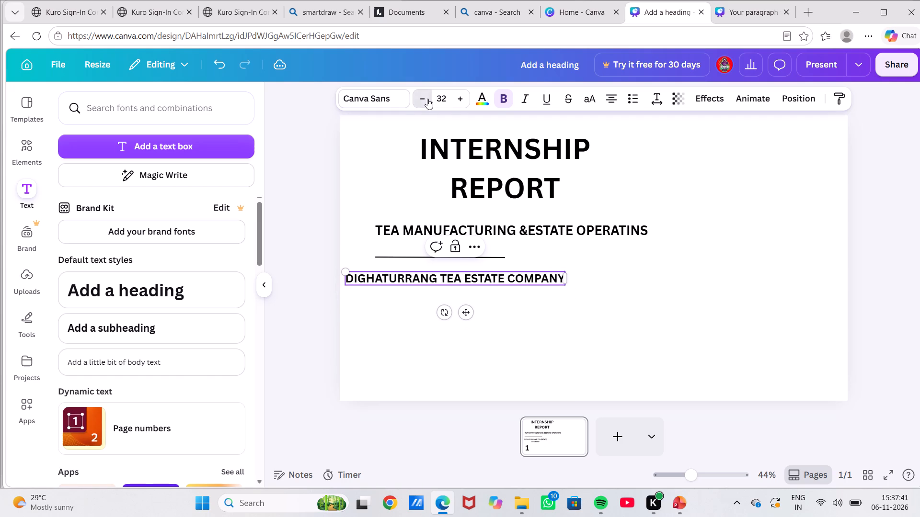
{"action": "left_click", "coordinate": [427, 99]}
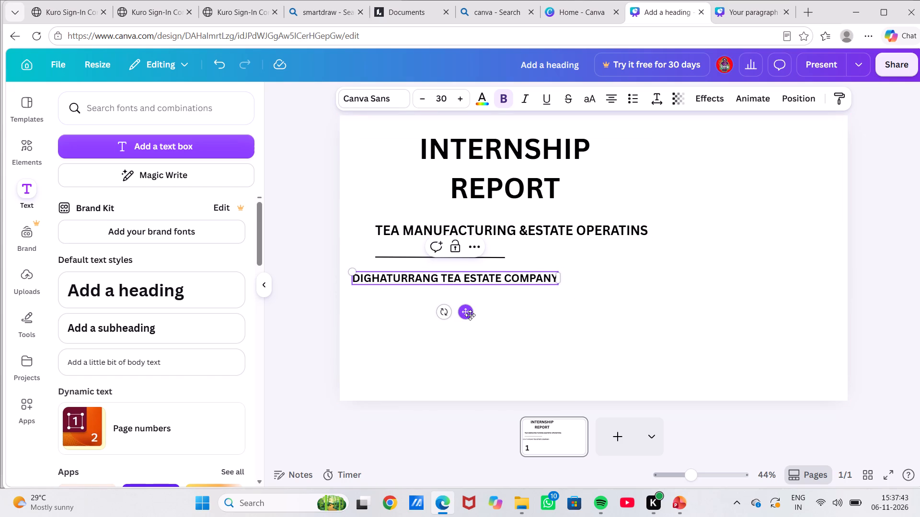
Move the company name so its left edge aligns with the line and subtitle above, and deselect it.
{"action": "left_click_drag", "start_coordinate": [470, 315], "coordinate": [490, 316]}
{"action": "left_click", "coordinate": [532, 316]}
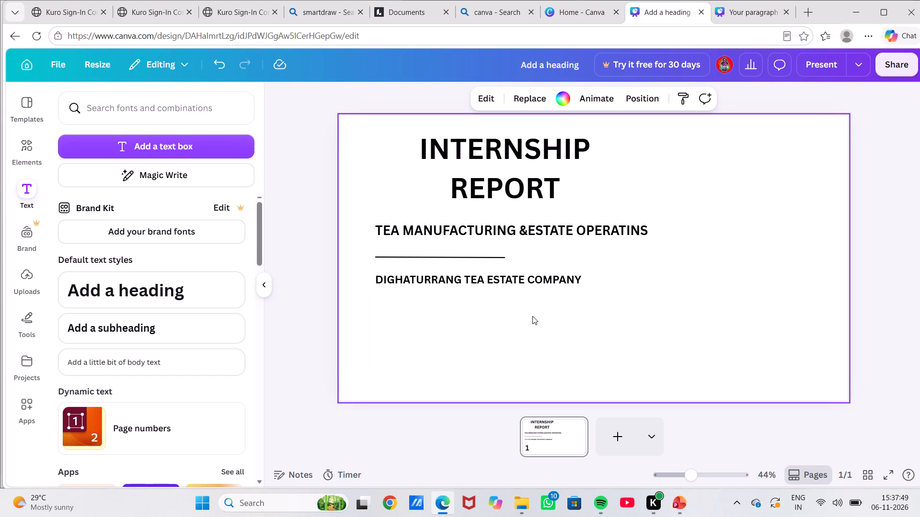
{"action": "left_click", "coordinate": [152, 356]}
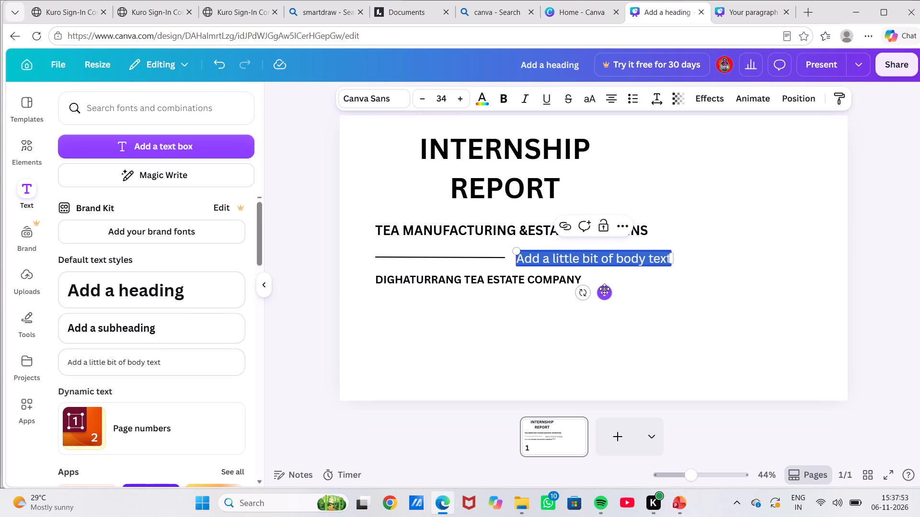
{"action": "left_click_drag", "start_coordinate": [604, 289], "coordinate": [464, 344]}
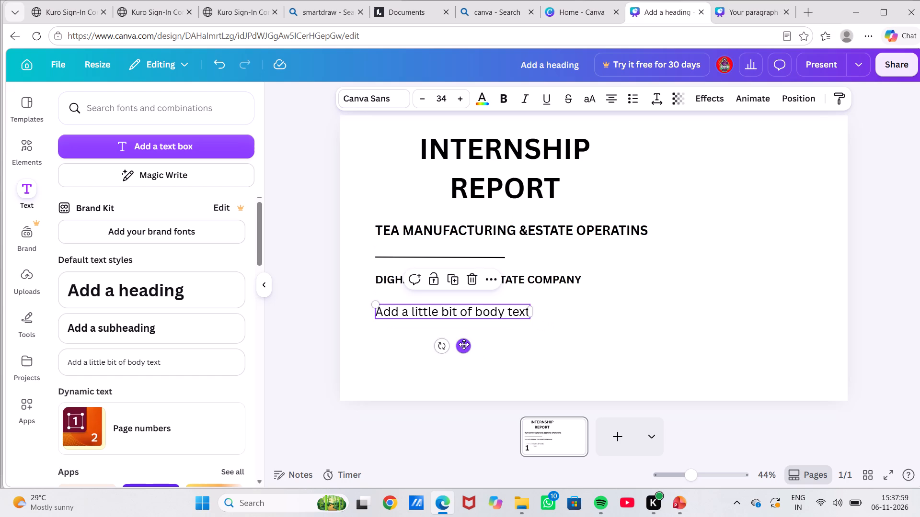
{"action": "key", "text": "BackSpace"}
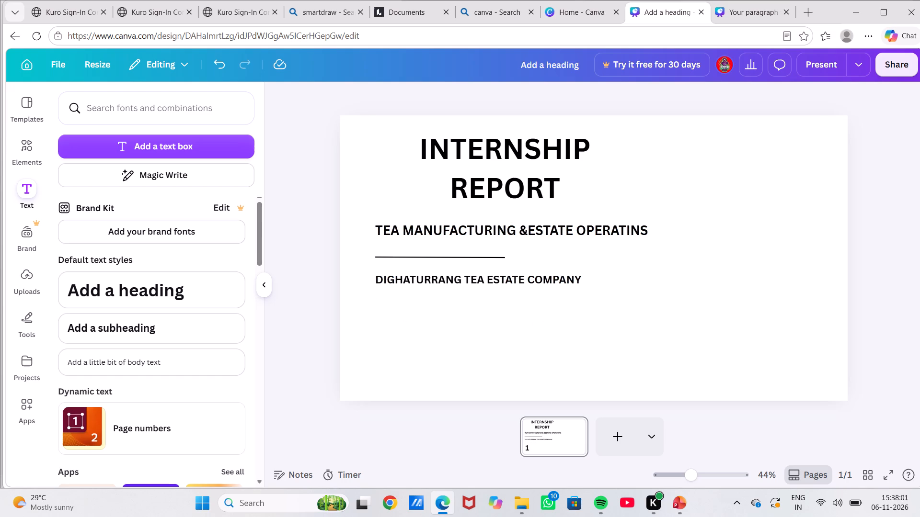
Add a body text box below the company name, aligned with its left edge, and open its placeholder text for editing.
{"action": "left_click", "coordinate": [156, 361]}
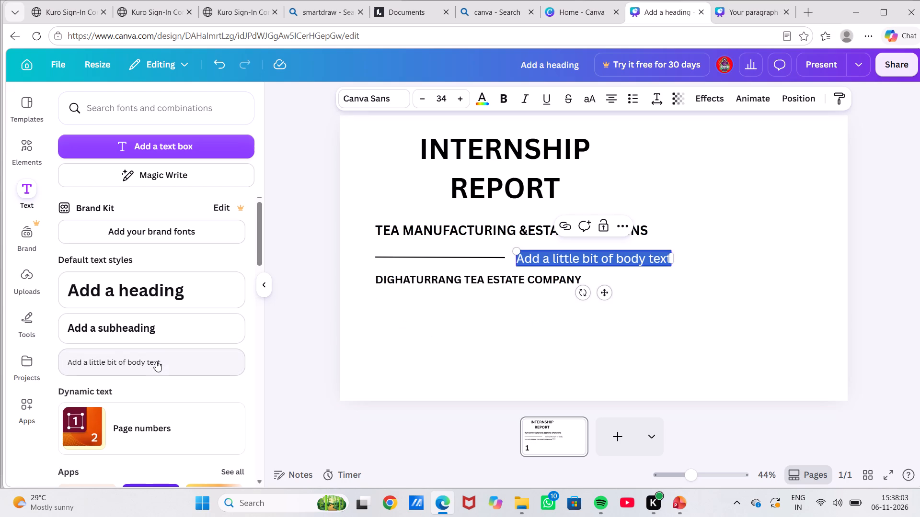
{"action": "left_click_drag", "start_coordinate": [604, 290], "coordinate": [513, 335]}
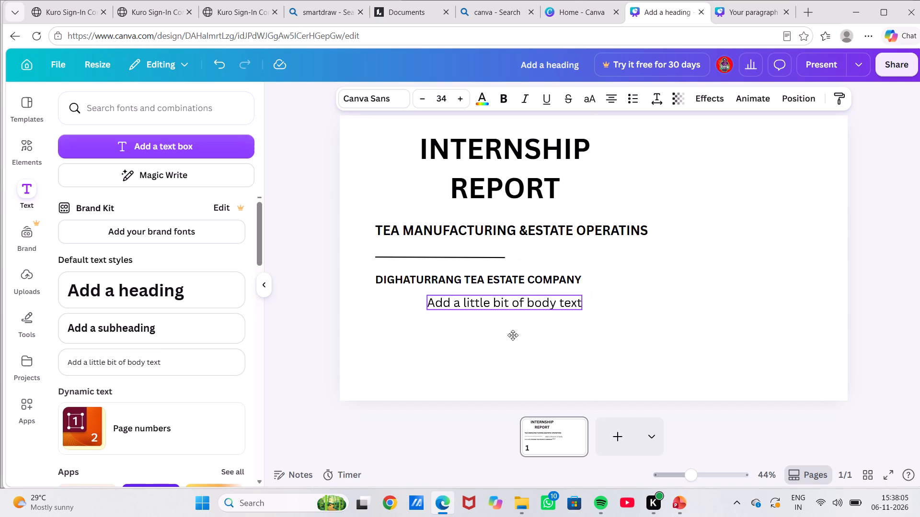
{"action": "left_click_drag", "start_coordinate": [513, 335], "coordinate": [463, 343]}
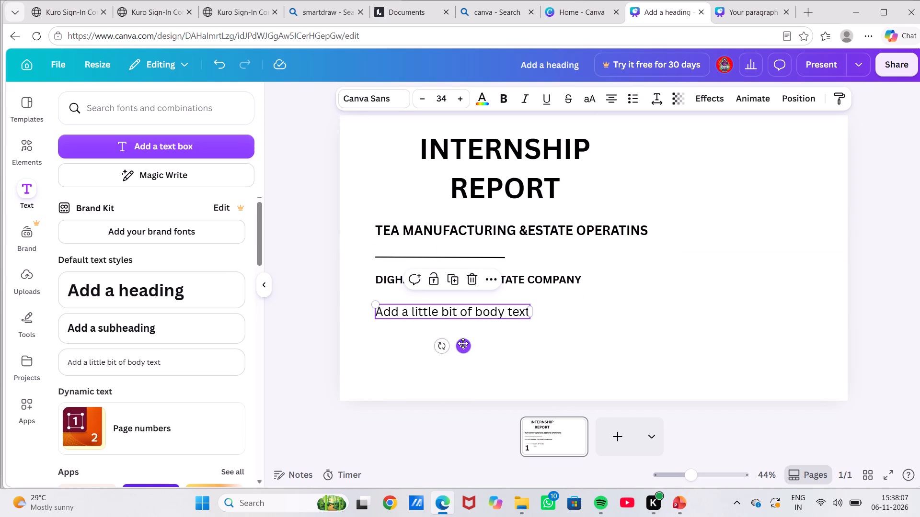
{"action": "left_click", "coordinate": [519, 310]}
{"action": "left_click", "coordinate": [503, 310]}
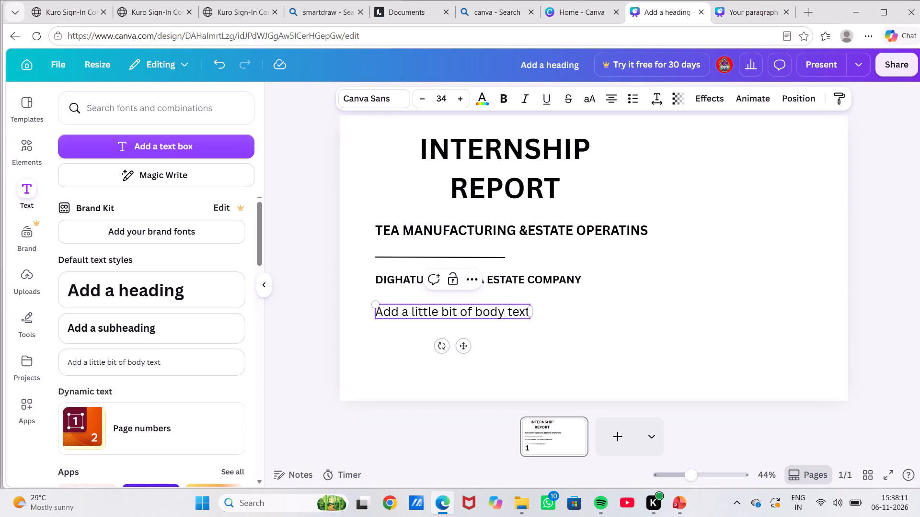
Replace the placeholder in the new body text box with SUBMITTED BY and the author's name, all in capitals.
{"action": "key", "text": "BackSpace"}
{"action": "key", "text": "BackSpace"}
{"action": "key", "text": "BackSpace"}
{"action": "key", "text": "BackSpace"}
{"action": "key", "text": "BackSpace"}
{"action": "key", "text": "BackSpace"}
{"action": "key", "text": "BackSpace"}
{"action": "key", "text": "BackSpace"}
{"action": "key", "text": "BackSpace"}
{"action": "key", "text": "BackSpace"}
{"action": "key", "text": "BackSpace"}
{"action": "key", "text": "BackSpace"}
{"action": "key", "text": "BackSpace"}
{"action": "key", "text": "BackSpace"}
{"action": "key", "text": "BackSpace"}
{"action": "key", "text": "BackSpace"}
{"action": "key", "text": "BackSpace"}
{"action": "key", "text": "BackSpace"}
{"action": "key", "text": "BackSpace"}
{"action": "key", "text": "BackSpace"}
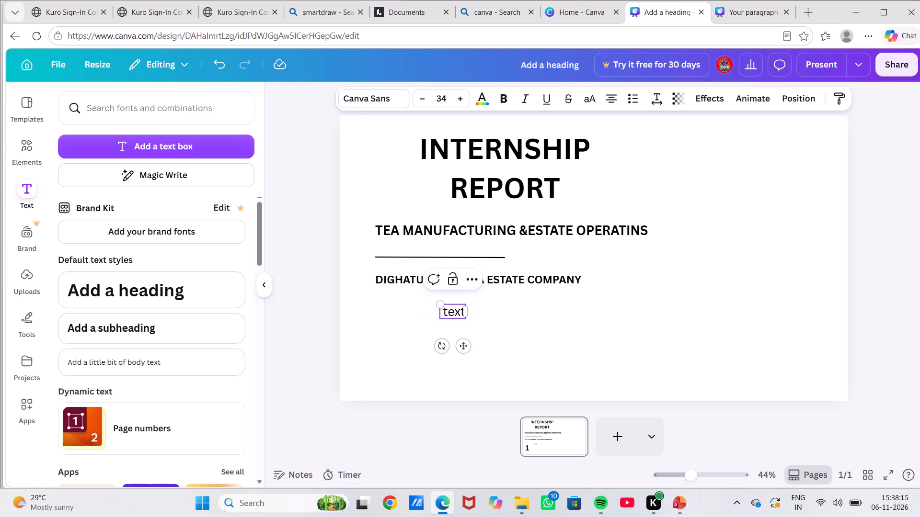
{"action": "key", "text": "Right"}
{"action": "key", "text": "Right"}
{"action": "key", "text": "Right"}
{"action": "key", "text": "Right"}
{"action": "key", "text": "Right"}
{"action": "key", "text": "BackSpace"}
{"action": "key", "text": "BackSpace"}
{"action": "key", "text": "BackSpace"}
{"action": "key", "text": "BackSpace"}
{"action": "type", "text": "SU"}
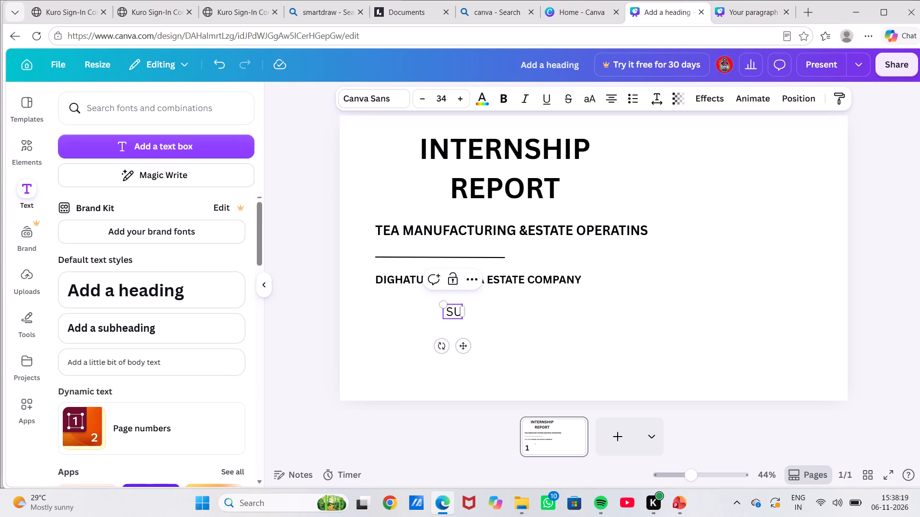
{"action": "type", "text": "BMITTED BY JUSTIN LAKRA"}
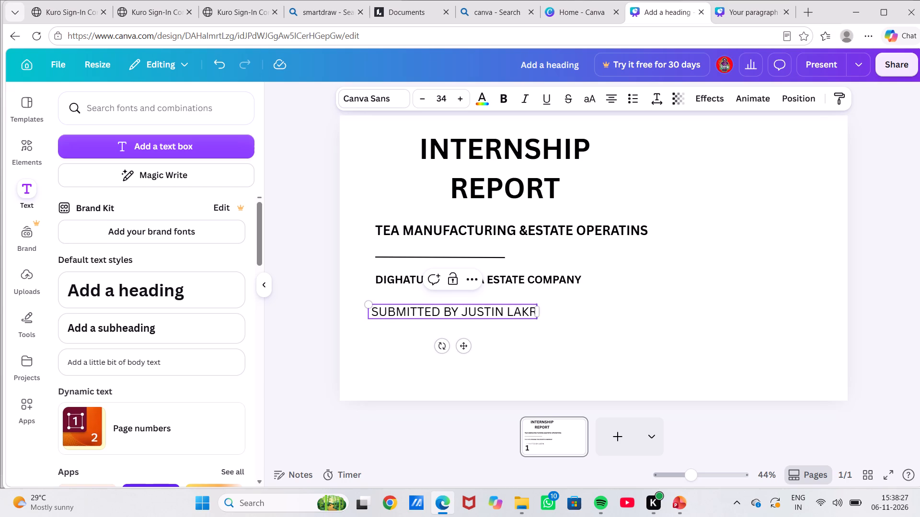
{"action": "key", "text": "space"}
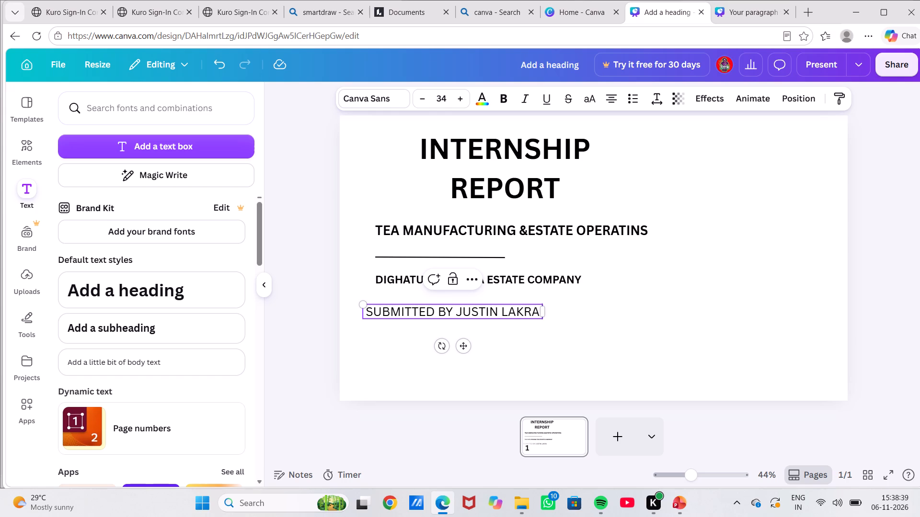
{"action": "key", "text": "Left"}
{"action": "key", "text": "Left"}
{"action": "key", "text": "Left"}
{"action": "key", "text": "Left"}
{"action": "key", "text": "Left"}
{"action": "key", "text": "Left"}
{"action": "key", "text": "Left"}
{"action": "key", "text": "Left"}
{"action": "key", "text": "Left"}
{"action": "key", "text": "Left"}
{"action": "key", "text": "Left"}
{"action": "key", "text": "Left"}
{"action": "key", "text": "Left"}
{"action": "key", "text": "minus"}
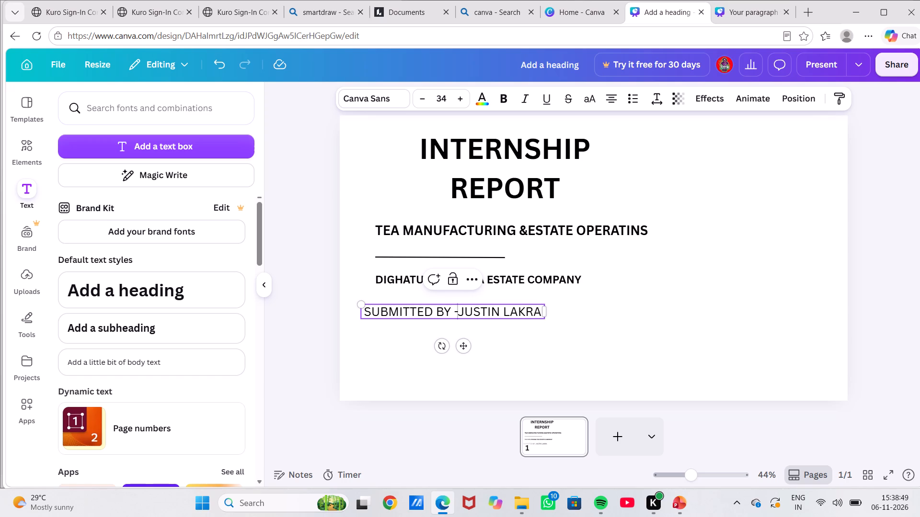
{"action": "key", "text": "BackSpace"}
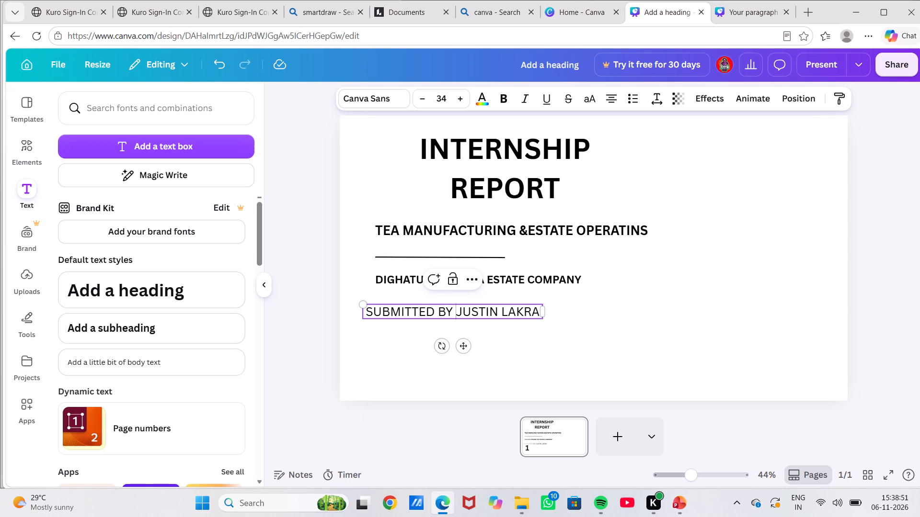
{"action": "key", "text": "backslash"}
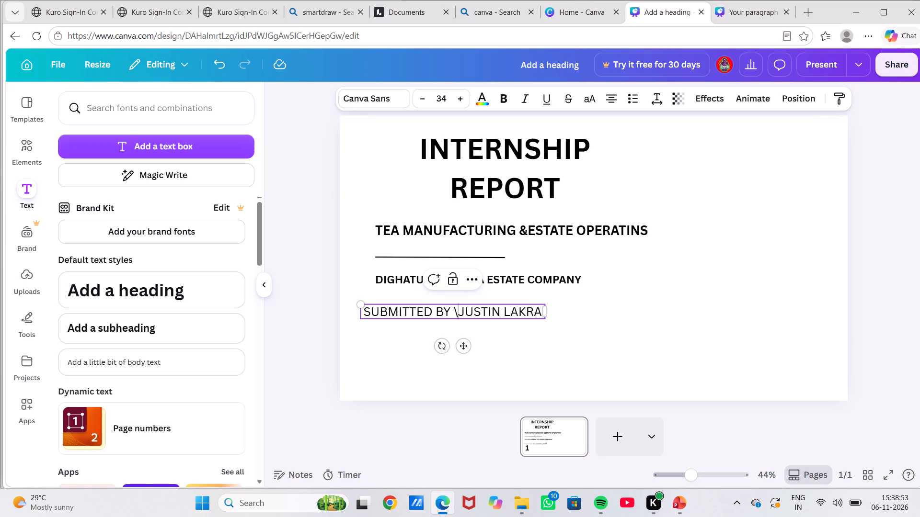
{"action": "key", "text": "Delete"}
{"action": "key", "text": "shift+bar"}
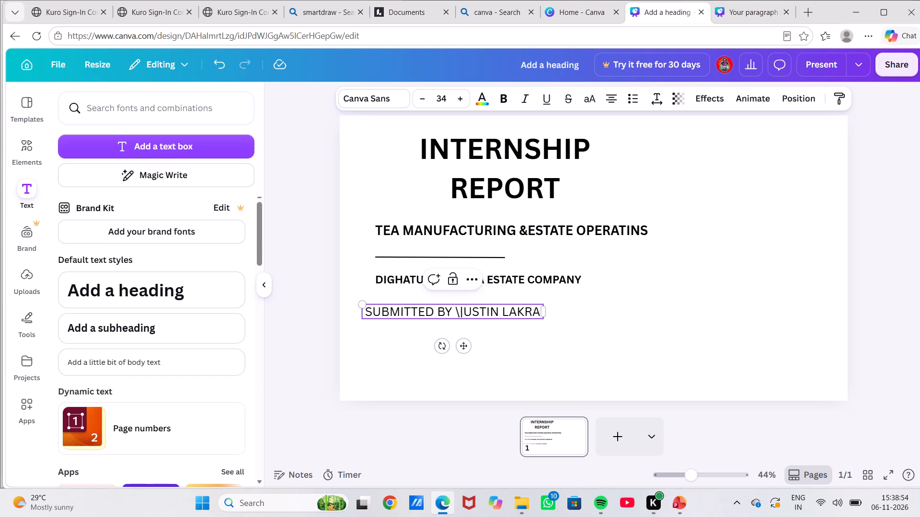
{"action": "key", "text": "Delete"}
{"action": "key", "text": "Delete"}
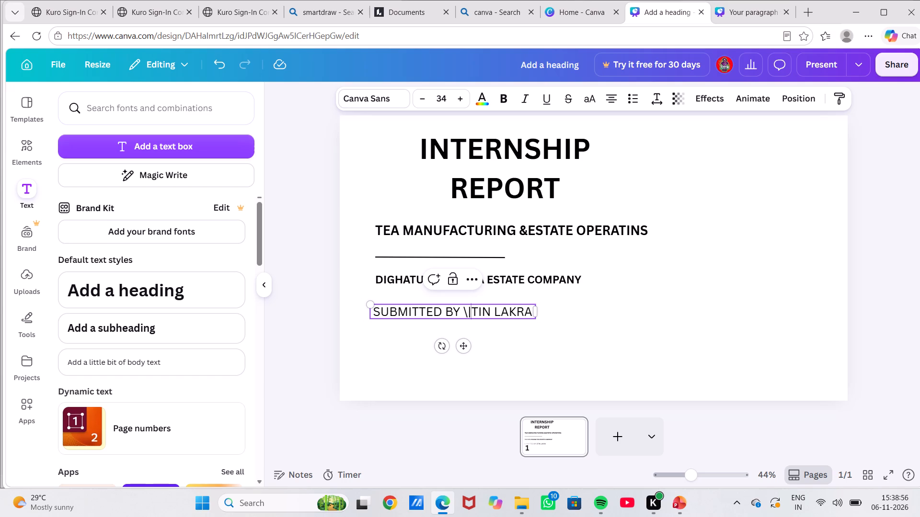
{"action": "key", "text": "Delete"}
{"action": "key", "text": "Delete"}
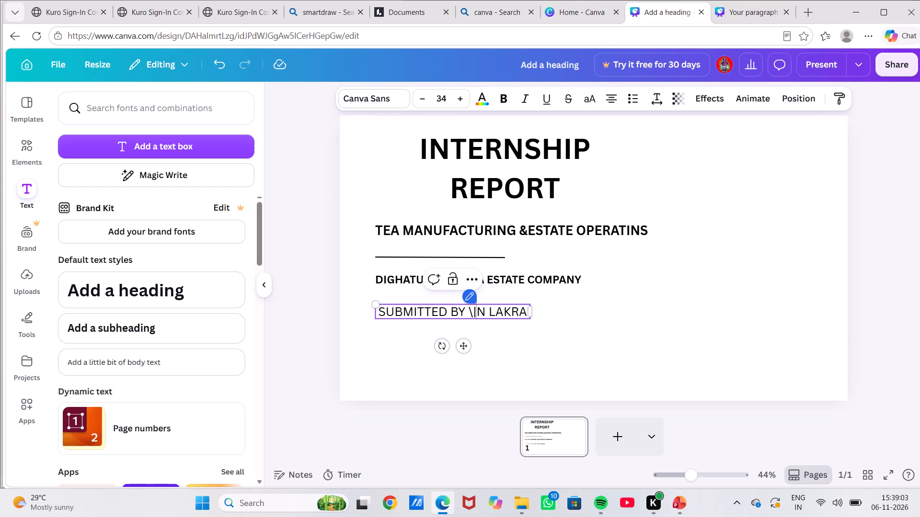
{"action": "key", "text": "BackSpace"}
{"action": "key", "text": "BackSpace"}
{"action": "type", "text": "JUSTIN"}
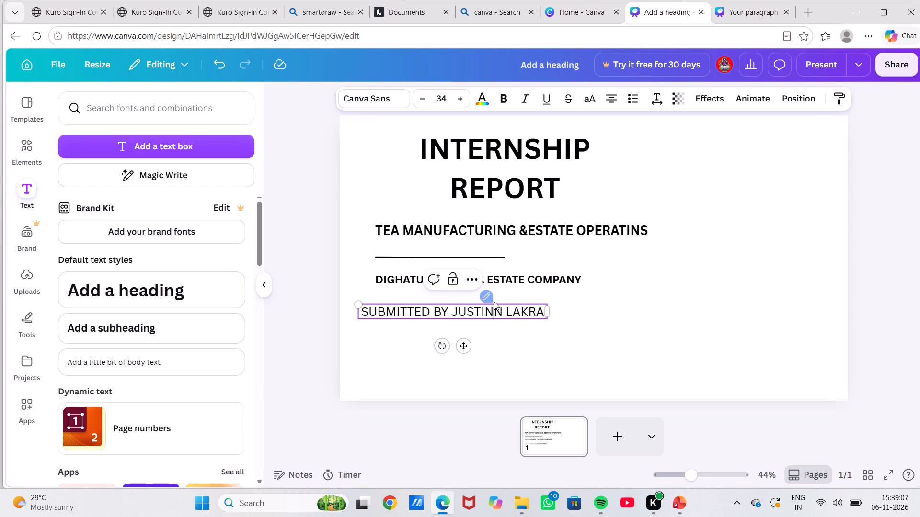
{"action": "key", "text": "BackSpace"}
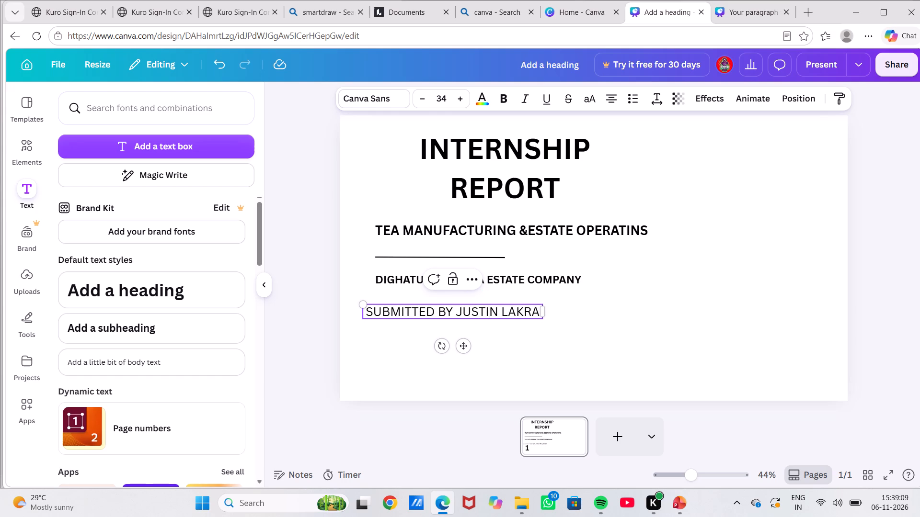
Insert a hyphen directly before the author's name in the SUBMITTED BY line.
{"action": "left_click", "coordinate": [457, 310]}
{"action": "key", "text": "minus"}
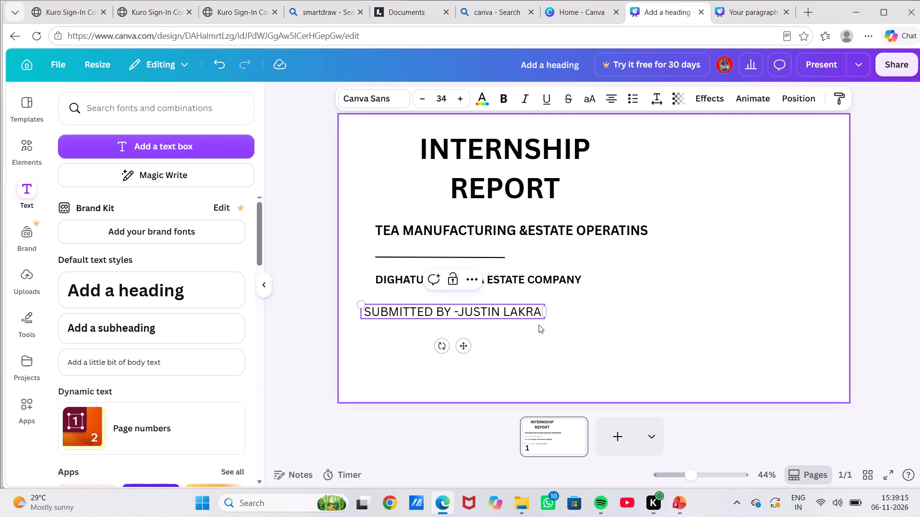
Enlarge the SUBMITTED BY text box slightly from its lower corner, to a font size of about 34.6.
{"action": "left_click_drag", "start_coordinate": [548, 320], "coordinate": [551, 331]}
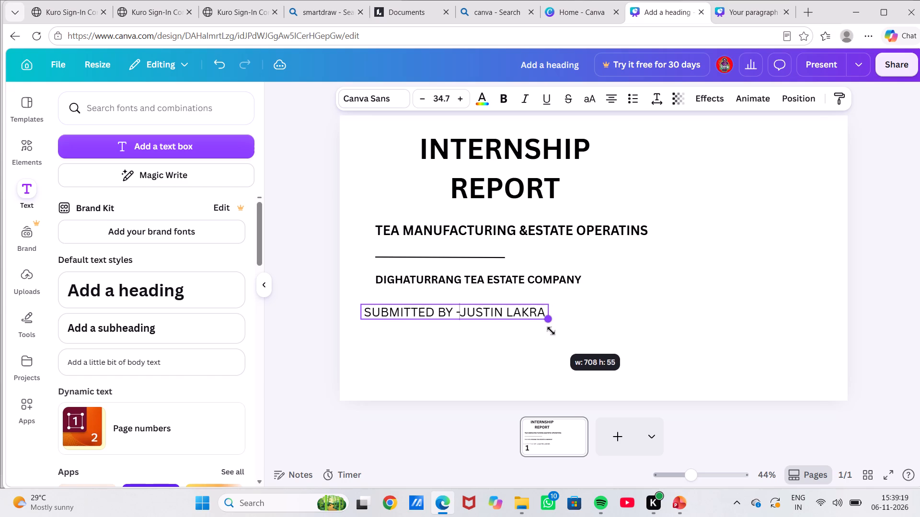
{"action": "left_click_drag", "start_coordinate": [551, 331], "coordinate": [551, 325]}
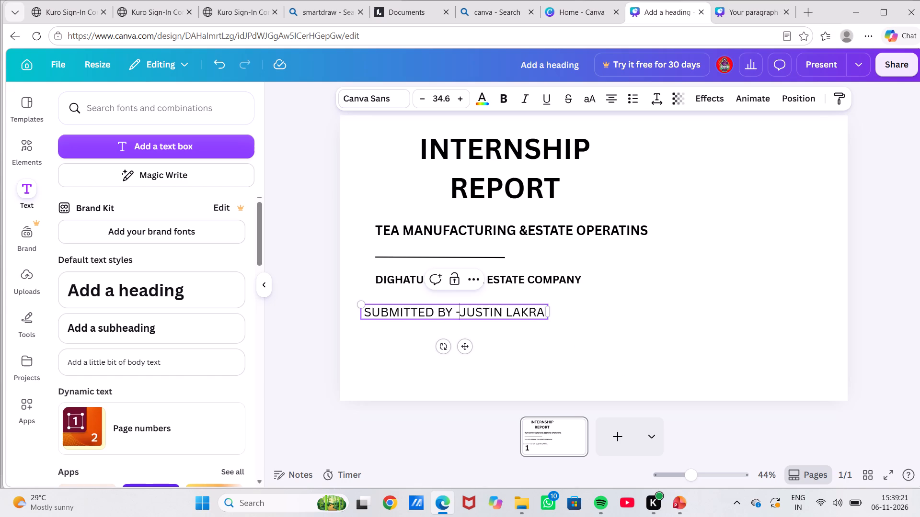
Start a new line after the author's name in the SUBMITTED BY text box.
{"action": "left_click", "coordinate": [546, 314]}
{"action": "key", "text": "Return"}
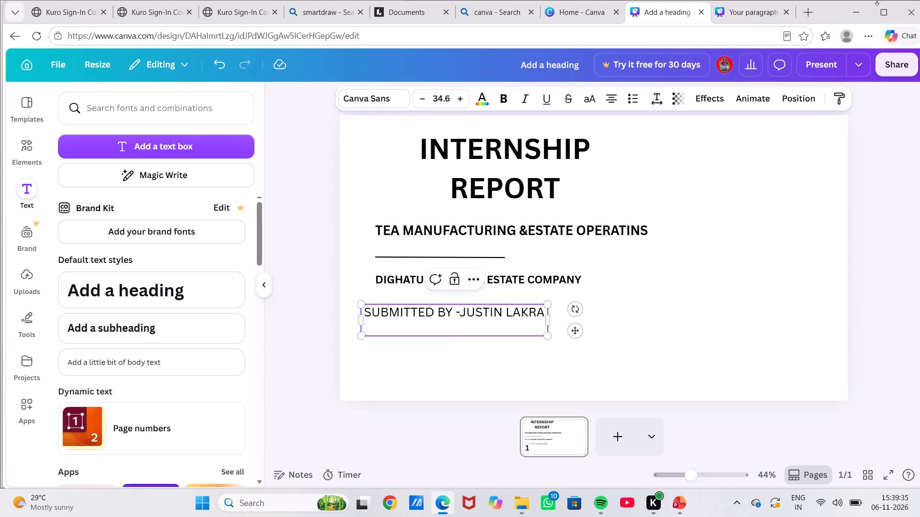
Maximize the browser window.
{"action": "left_click", "coordinate": [885, 15]}
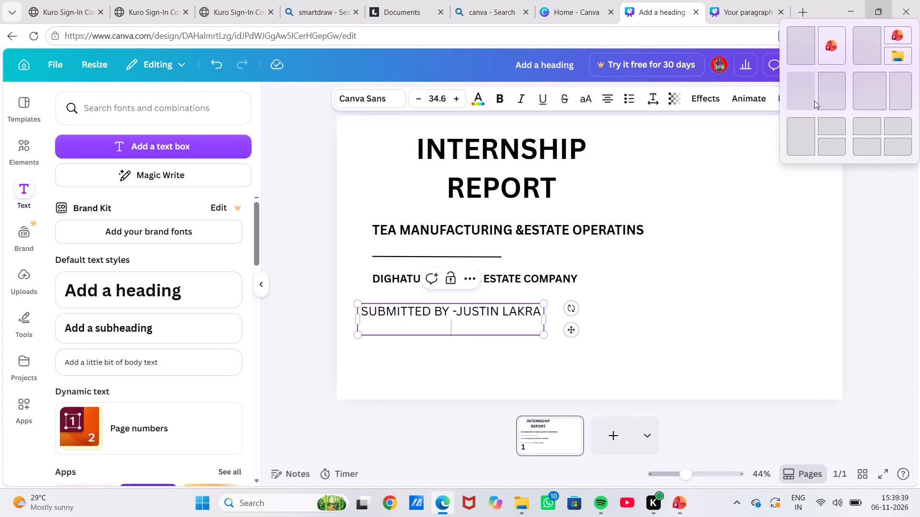
Consult the title slide in the PowerPoint reference and enter BCOM-(FYUGP) on the line below the submitter's name.
{"action": "left_click", "coordinate": [810, 48]}
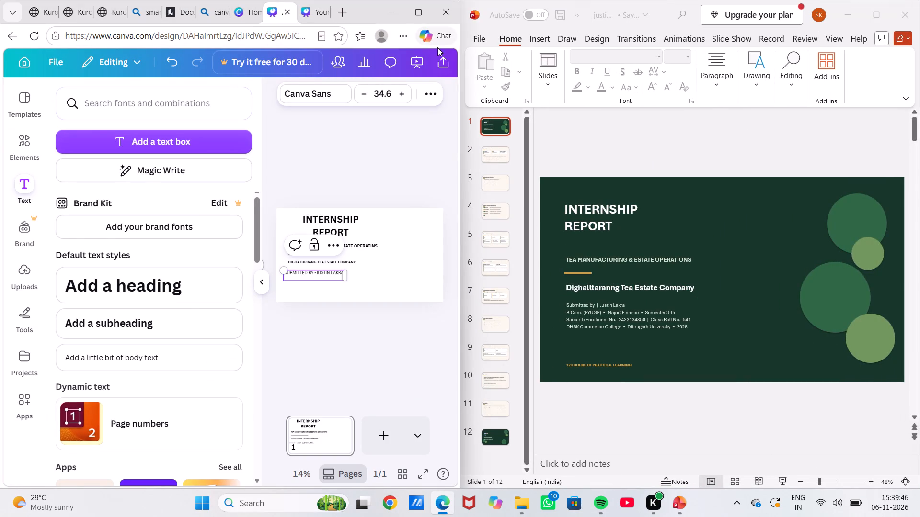
{"action": "left_click", "coordinate": [426, 17]}
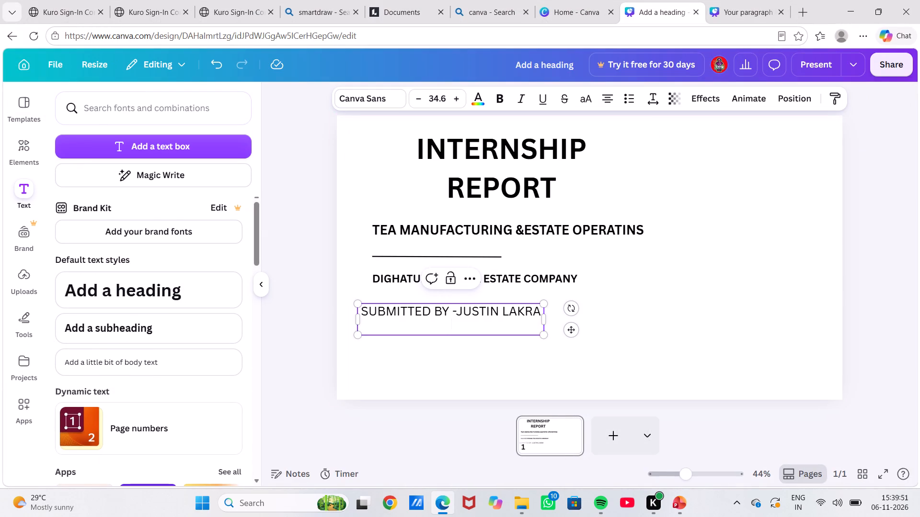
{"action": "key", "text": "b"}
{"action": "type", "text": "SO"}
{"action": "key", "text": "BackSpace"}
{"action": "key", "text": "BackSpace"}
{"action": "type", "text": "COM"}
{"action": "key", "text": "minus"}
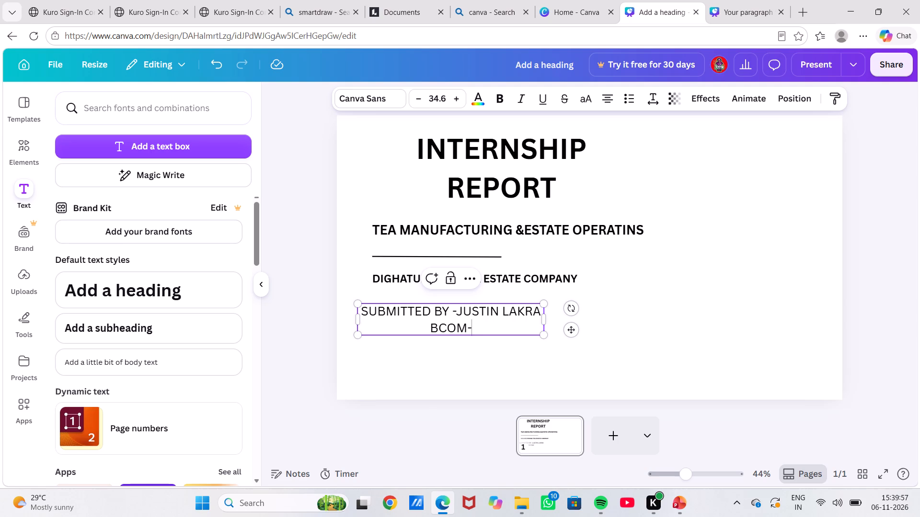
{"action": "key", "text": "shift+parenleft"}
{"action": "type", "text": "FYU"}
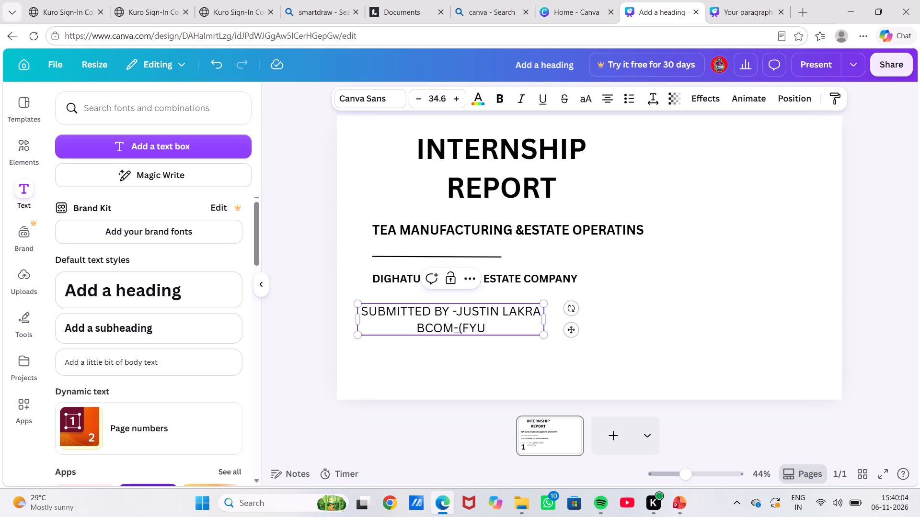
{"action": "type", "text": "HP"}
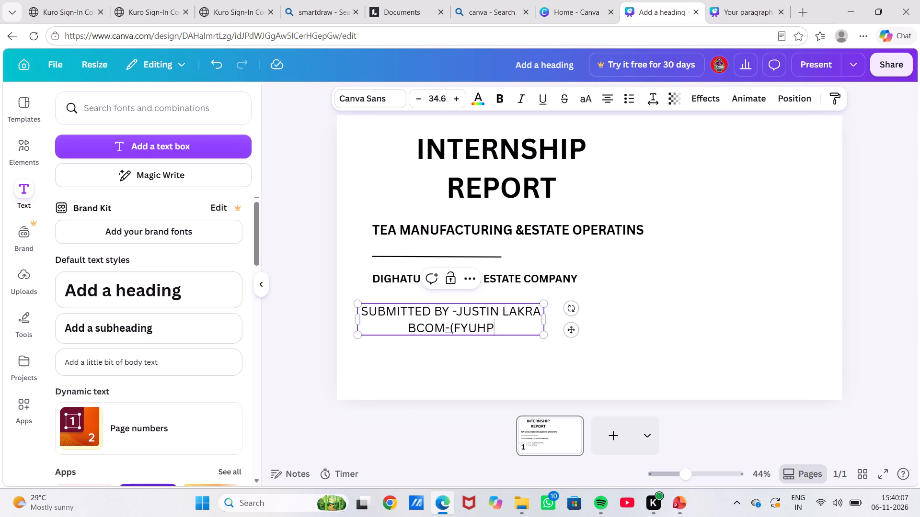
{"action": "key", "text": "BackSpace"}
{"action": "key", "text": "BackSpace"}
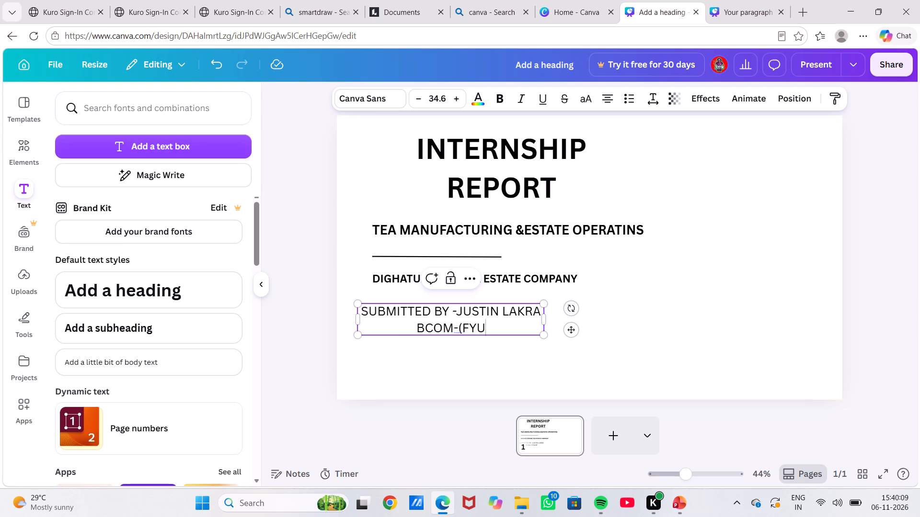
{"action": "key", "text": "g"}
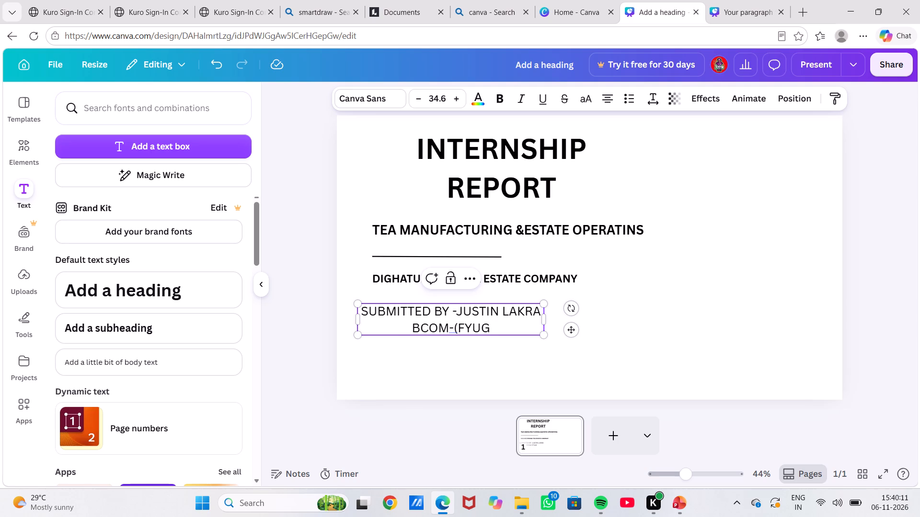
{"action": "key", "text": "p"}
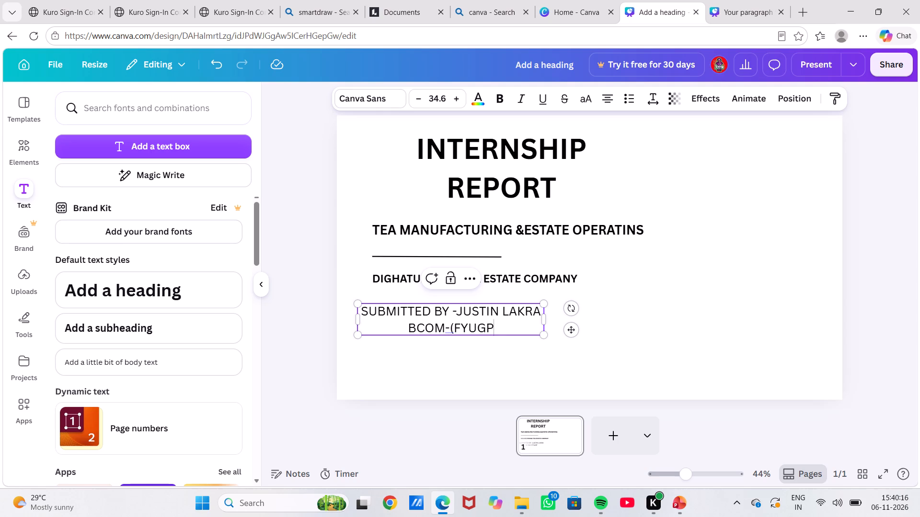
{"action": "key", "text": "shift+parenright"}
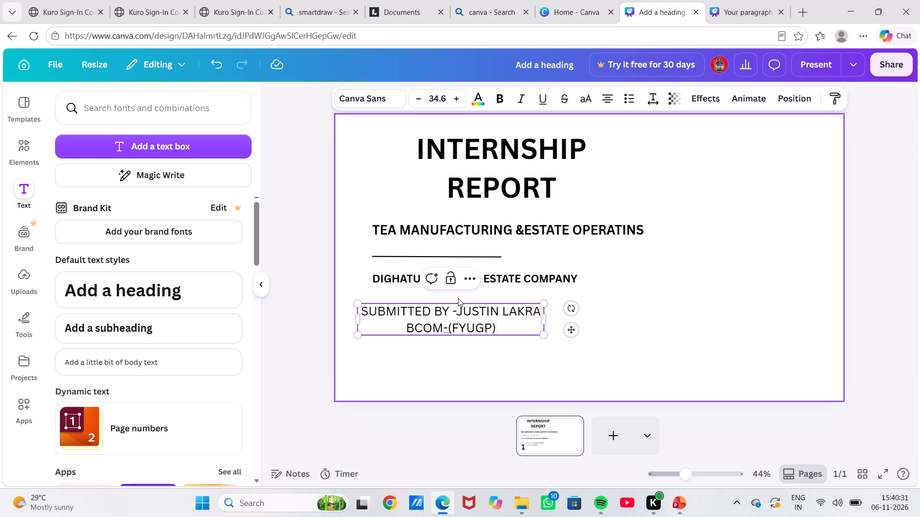
Continue the degree line after (FYUGP) with .MAJOR FINANCE.SEME in capitals.
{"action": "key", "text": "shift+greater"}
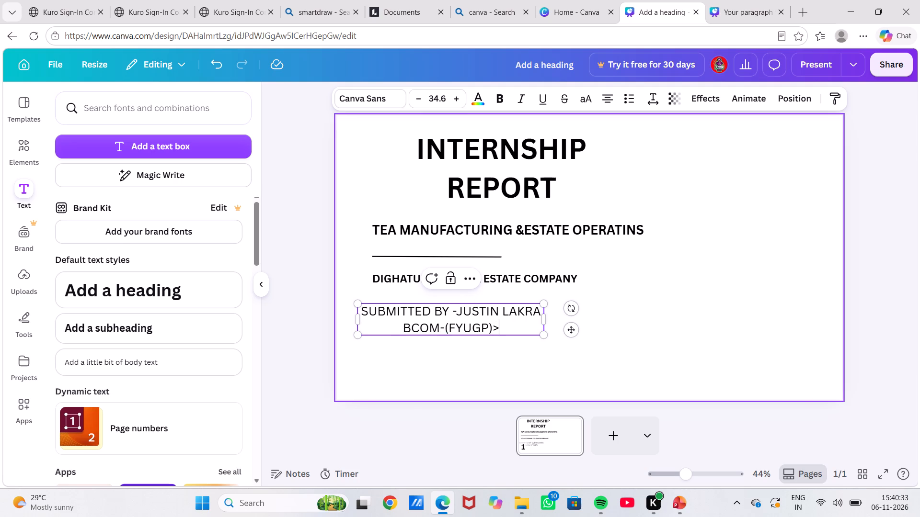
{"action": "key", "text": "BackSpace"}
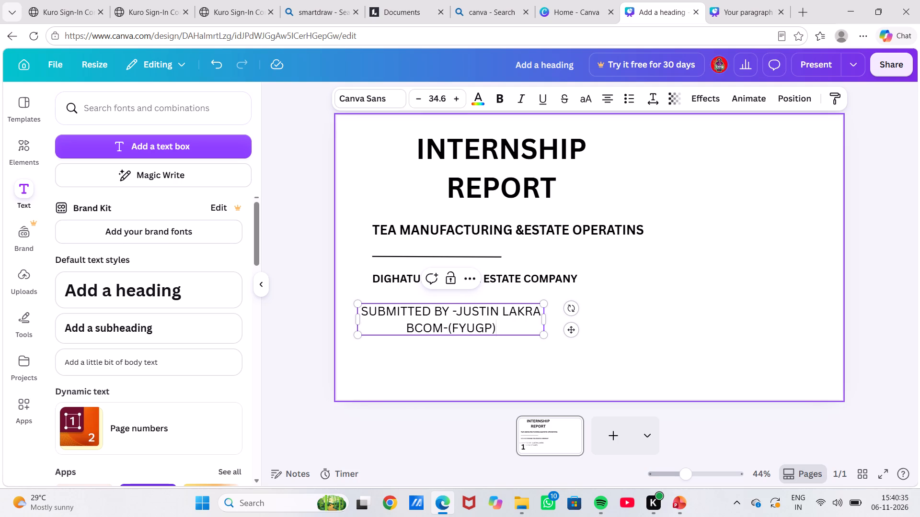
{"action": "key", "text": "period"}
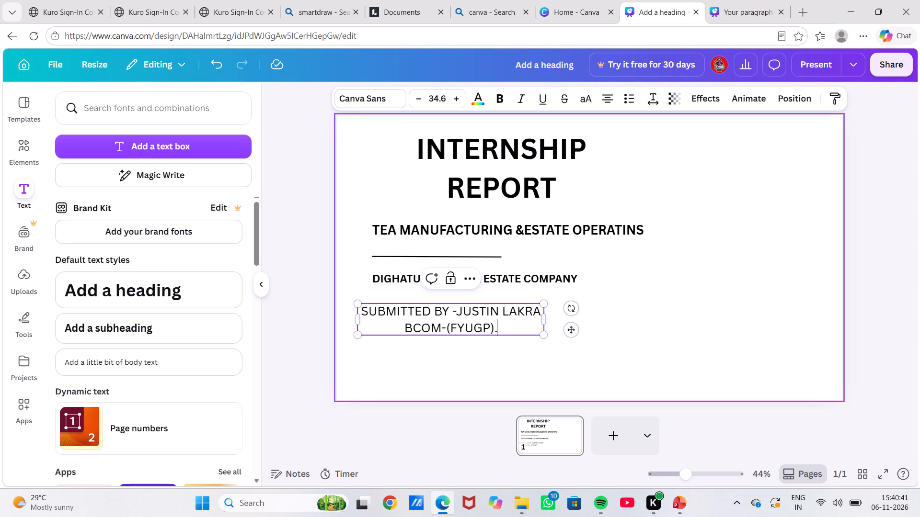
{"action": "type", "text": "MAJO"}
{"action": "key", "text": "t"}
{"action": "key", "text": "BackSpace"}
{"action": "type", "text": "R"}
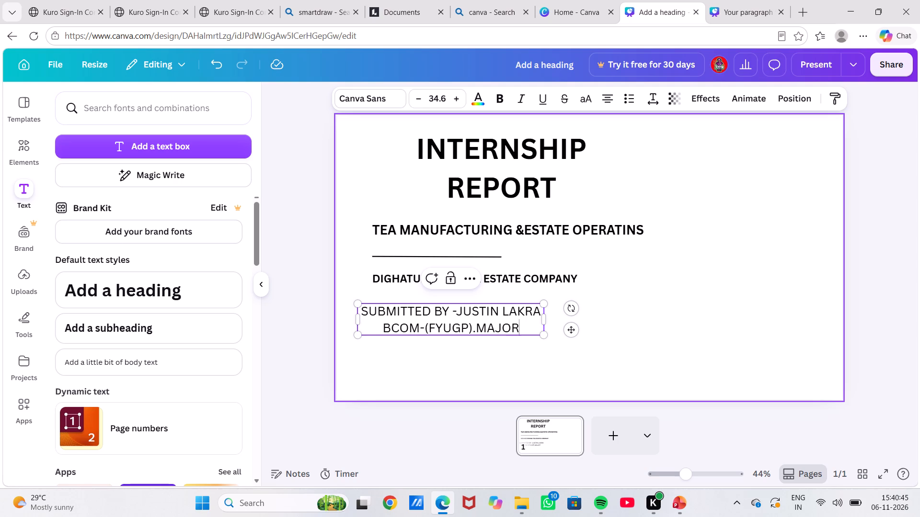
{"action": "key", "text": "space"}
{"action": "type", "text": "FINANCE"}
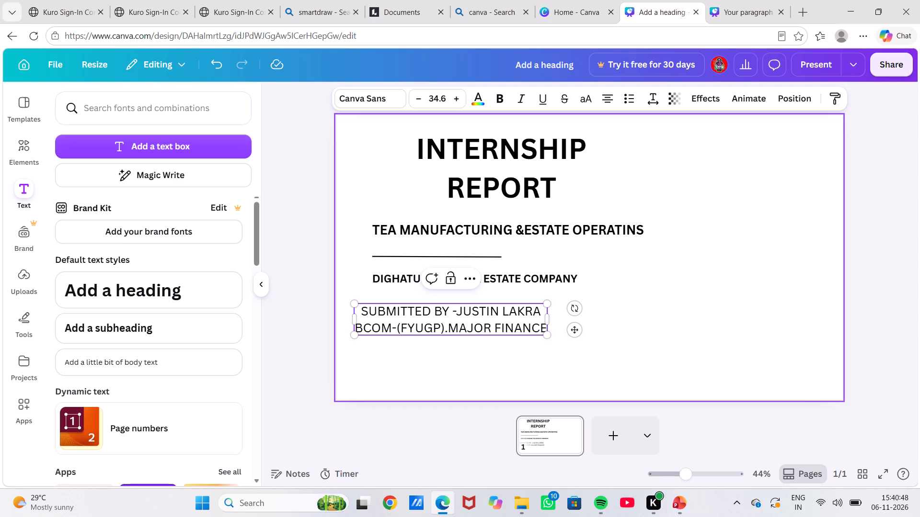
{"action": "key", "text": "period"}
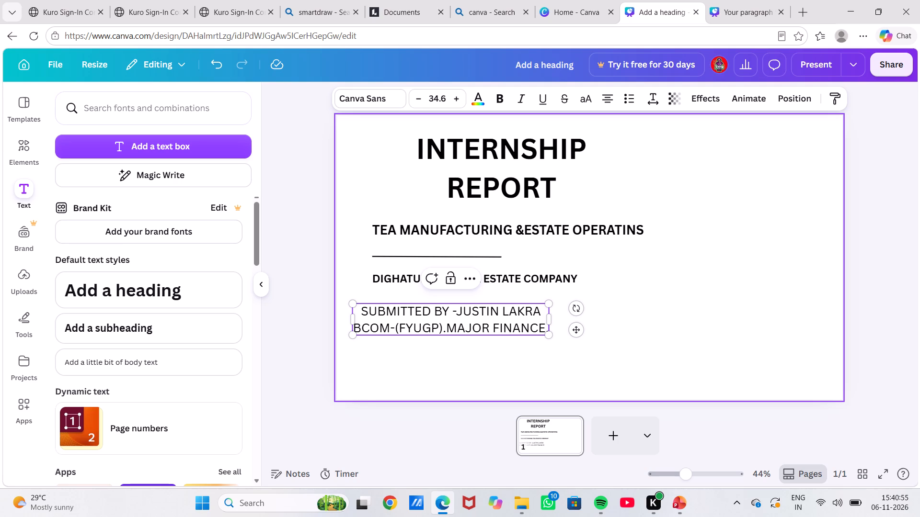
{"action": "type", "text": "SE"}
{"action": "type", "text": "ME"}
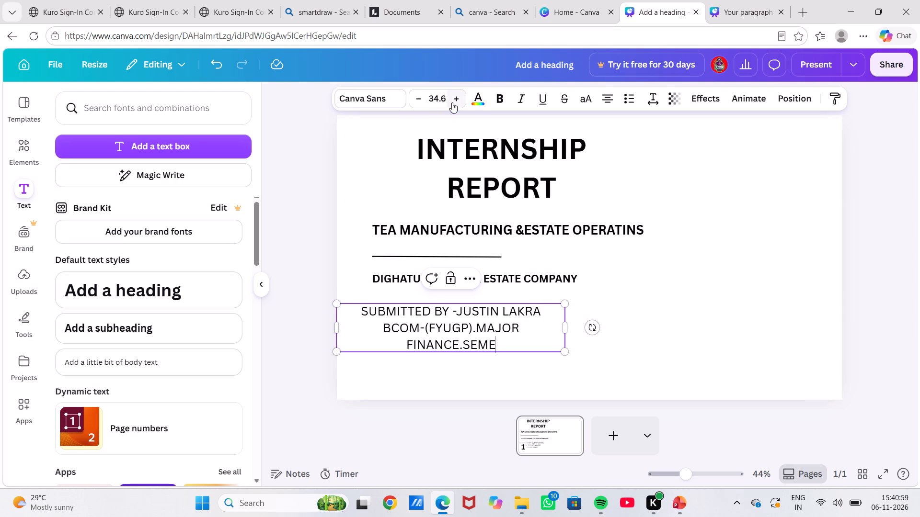
Reduce the degree line's font size to 26.6 and widen the body text box to about the end of the subtitle.
{"action": "triple_click", "coordinate": [420, 99]}
{"action": "triple_click", "coordinate": [420, 99]}
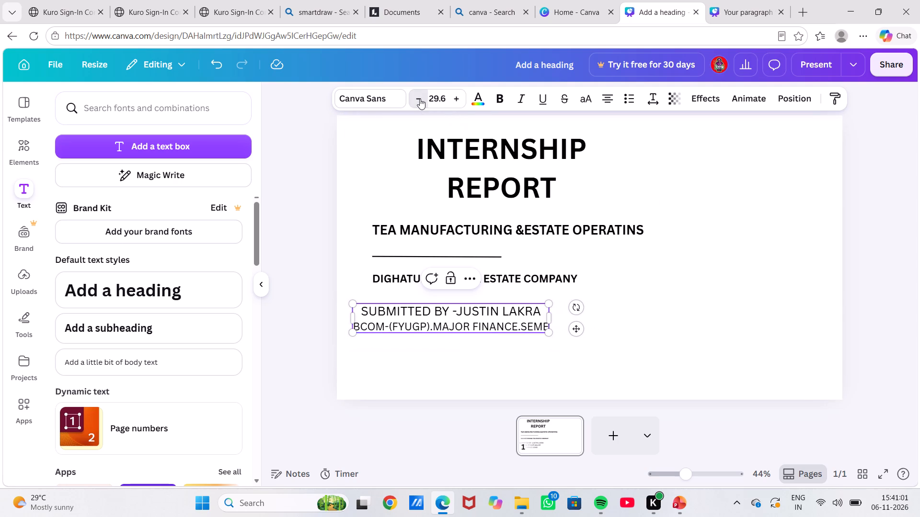
{"action": "double_click", "coordinate": [420, 99]}
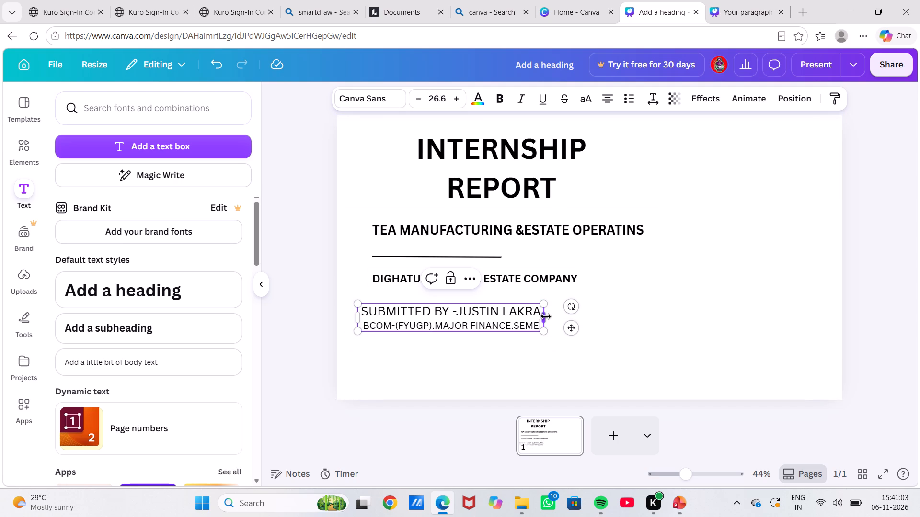
{"action": "left_click_drag", "start_coordinate": [546, 316], "coordinate": [624, 315]}
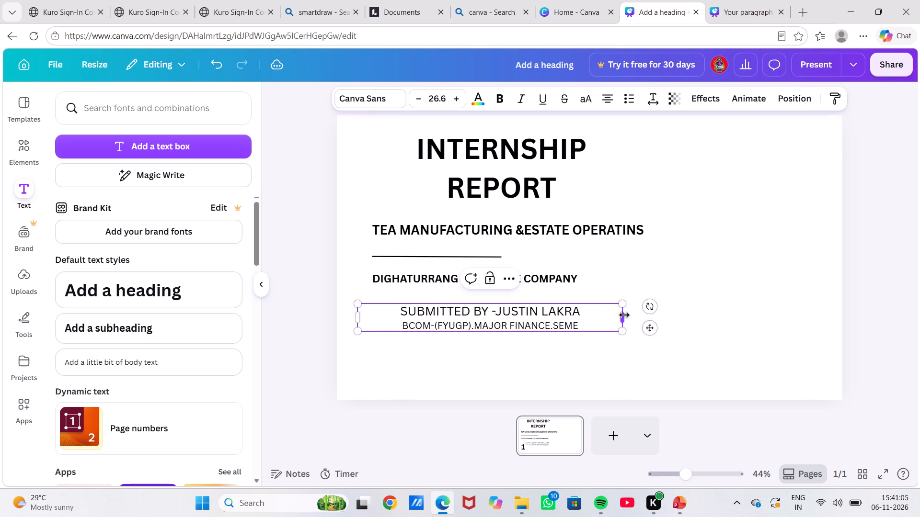
Complete the degree line by appending MESTER -5TH, and start a new line below it.
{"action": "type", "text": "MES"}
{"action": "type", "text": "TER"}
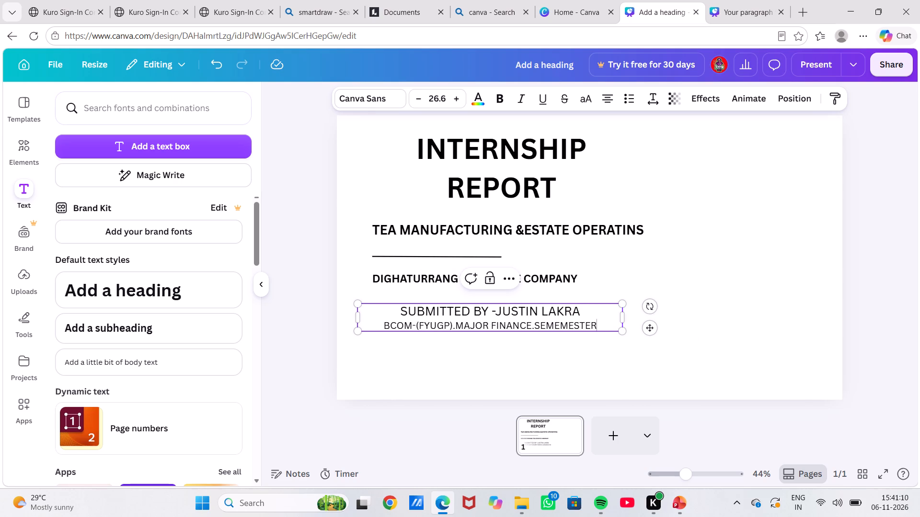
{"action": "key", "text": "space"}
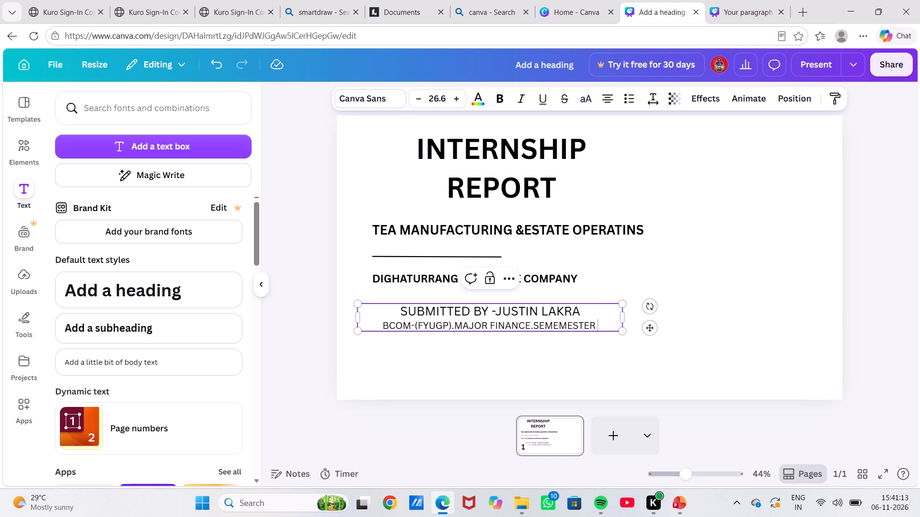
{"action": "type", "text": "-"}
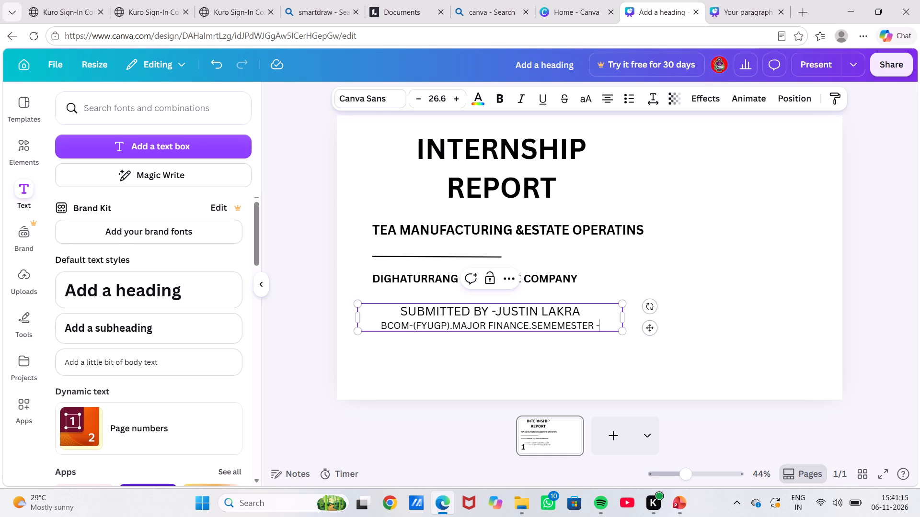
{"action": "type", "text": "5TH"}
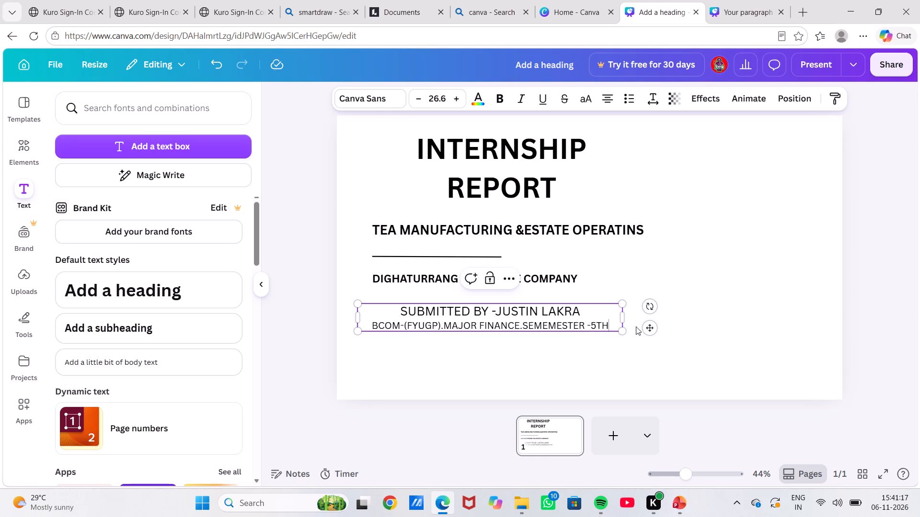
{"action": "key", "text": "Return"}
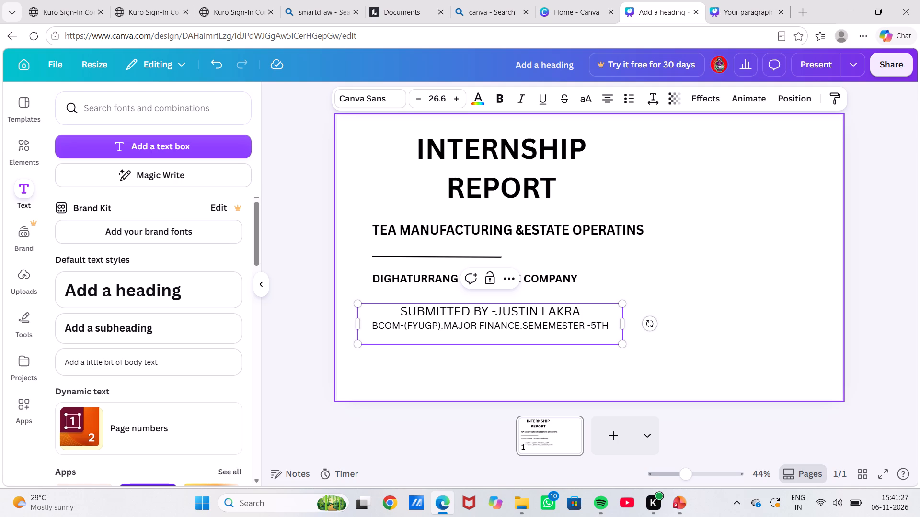
Enter SAMARTH ENROLMENT NO- with the student's enrolment number on the line below the degree, ending with a vertical bar separator.
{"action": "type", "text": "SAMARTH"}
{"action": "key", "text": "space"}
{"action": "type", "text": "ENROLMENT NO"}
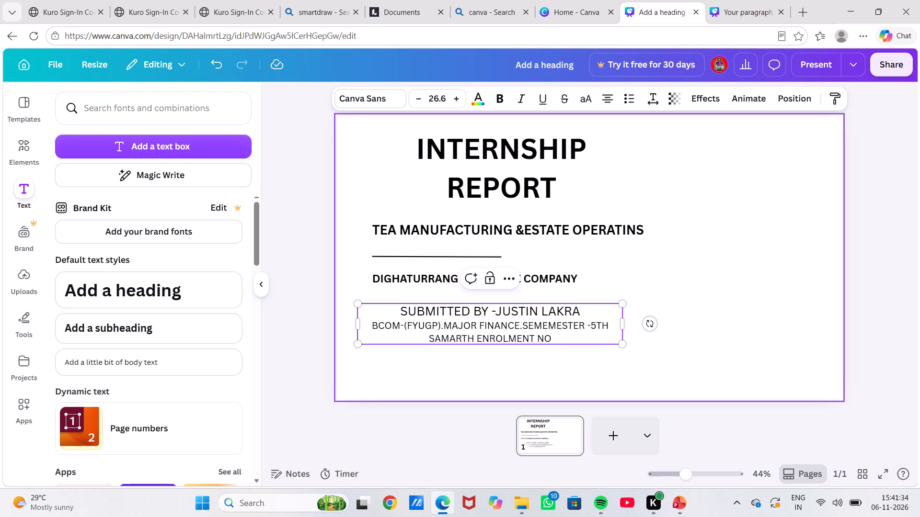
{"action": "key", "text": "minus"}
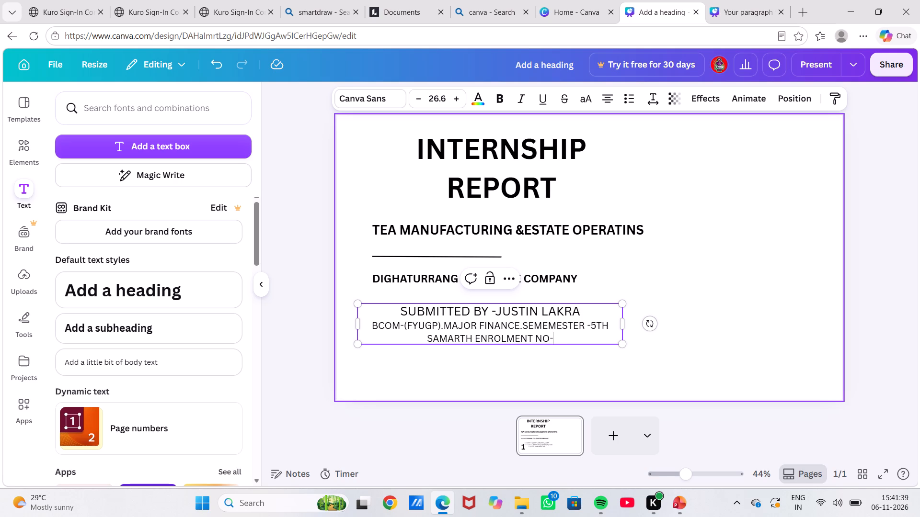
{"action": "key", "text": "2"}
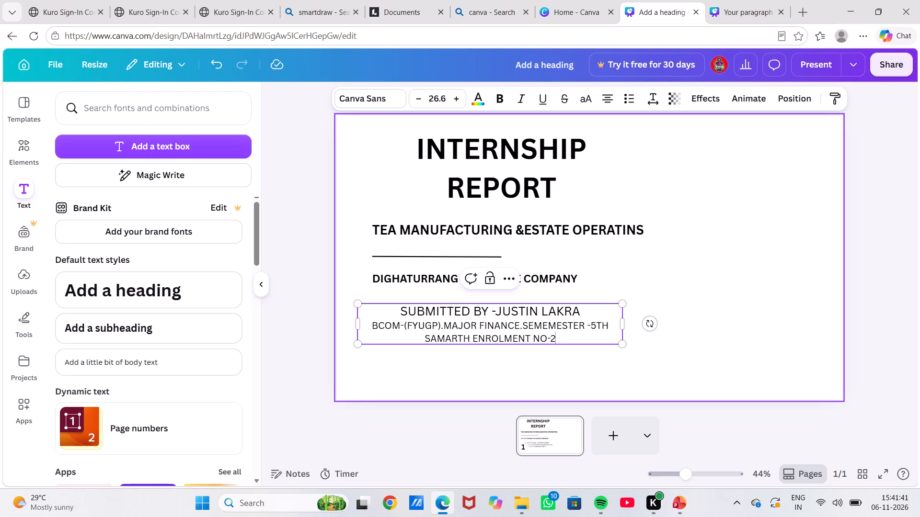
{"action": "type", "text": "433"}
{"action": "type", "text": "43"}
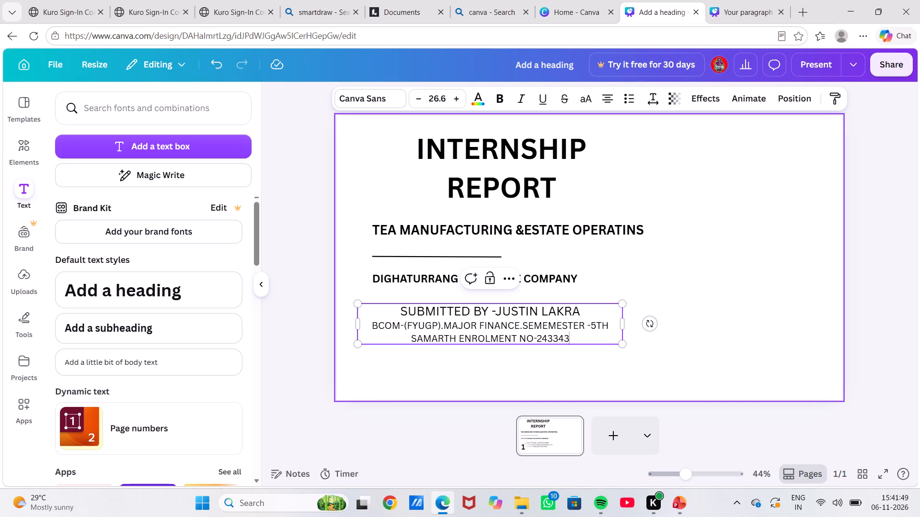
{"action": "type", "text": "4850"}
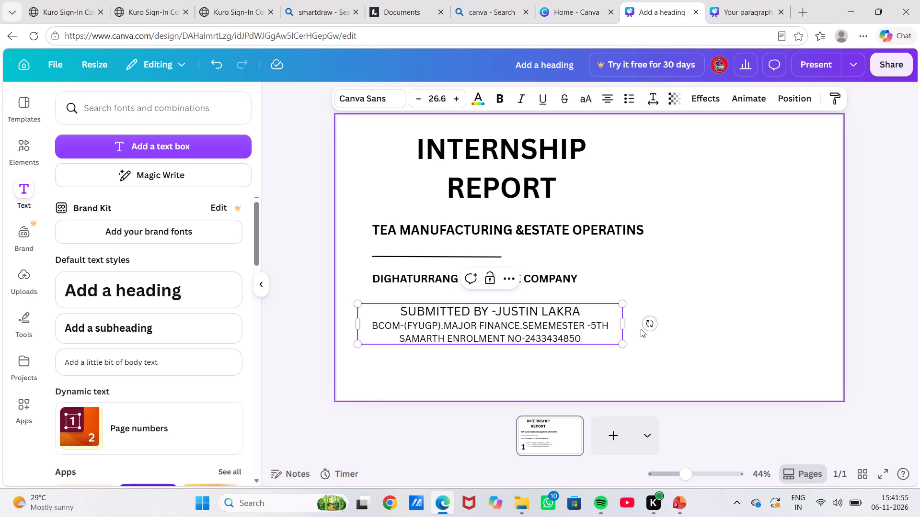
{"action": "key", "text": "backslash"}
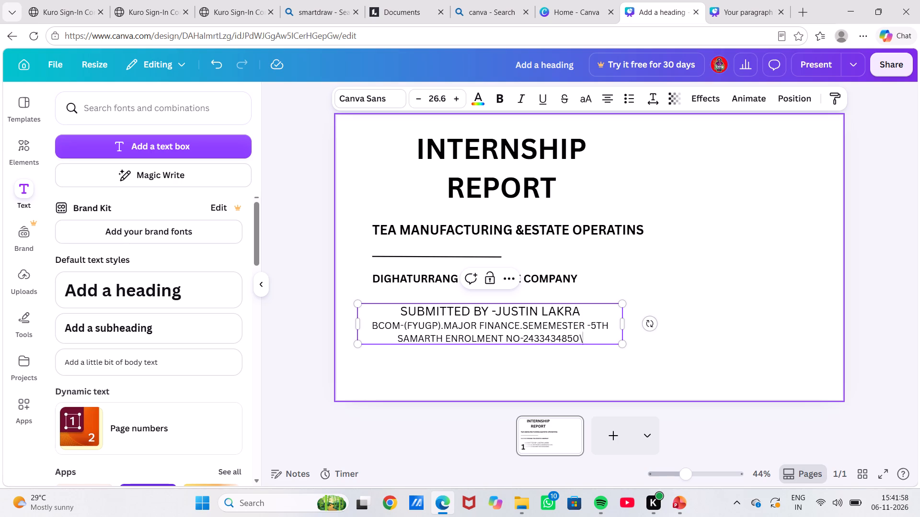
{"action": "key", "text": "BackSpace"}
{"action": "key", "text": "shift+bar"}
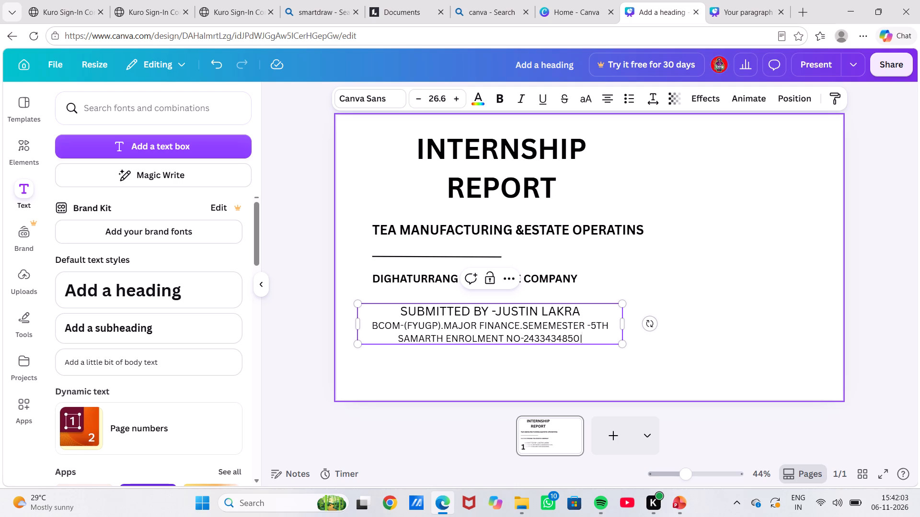
Continue the enrolment line after the separator with CLASS ROLL NO- and the student's class roll number.
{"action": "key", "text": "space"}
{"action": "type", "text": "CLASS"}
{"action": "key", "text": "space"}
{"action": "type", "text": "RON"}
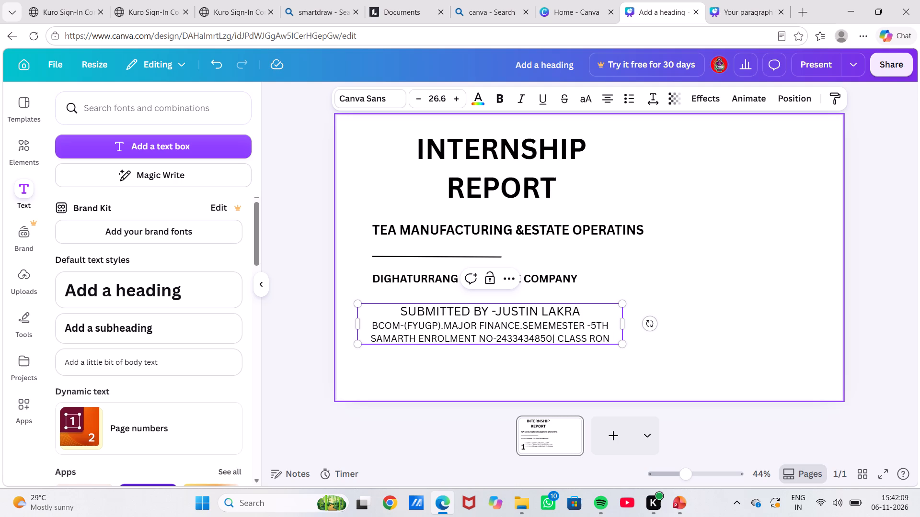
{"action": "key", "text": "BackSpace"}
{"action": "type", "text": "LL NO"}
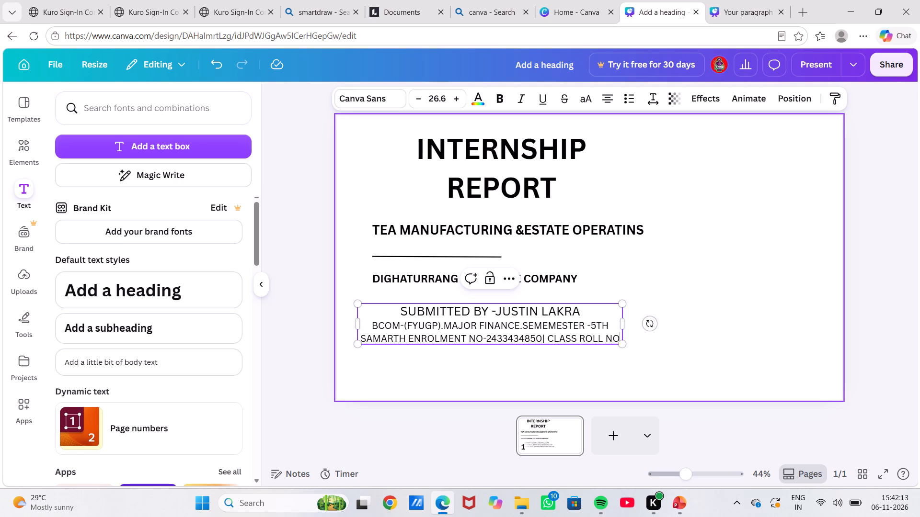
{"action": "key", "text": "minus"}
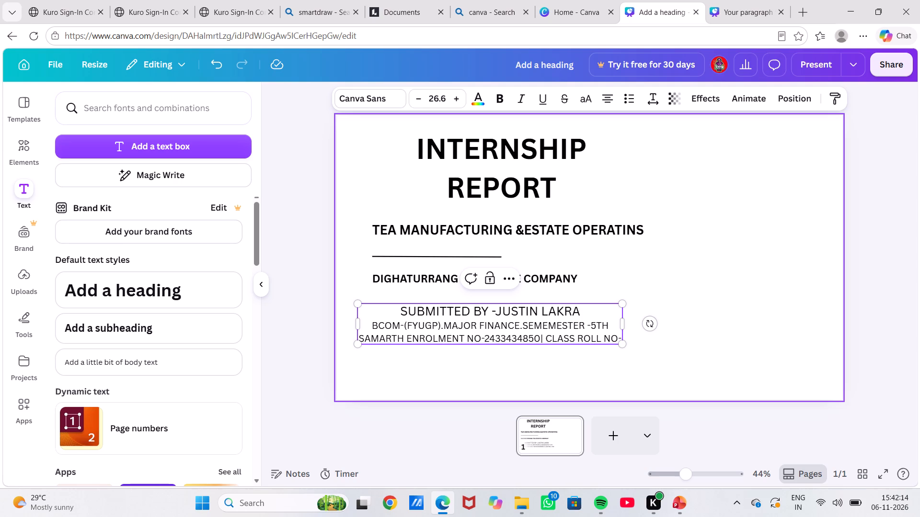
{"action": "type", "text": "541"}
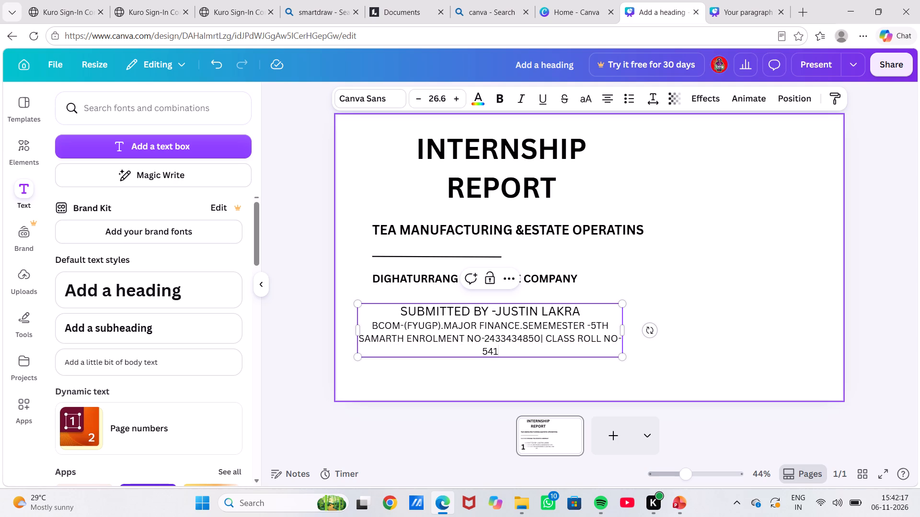
Widen the submission details text box until the enrolment and class roll number line fits on one line.
{"action": "left_click_drag", "start_coordinate": [622, 331], "coordinate": [629, 331]}
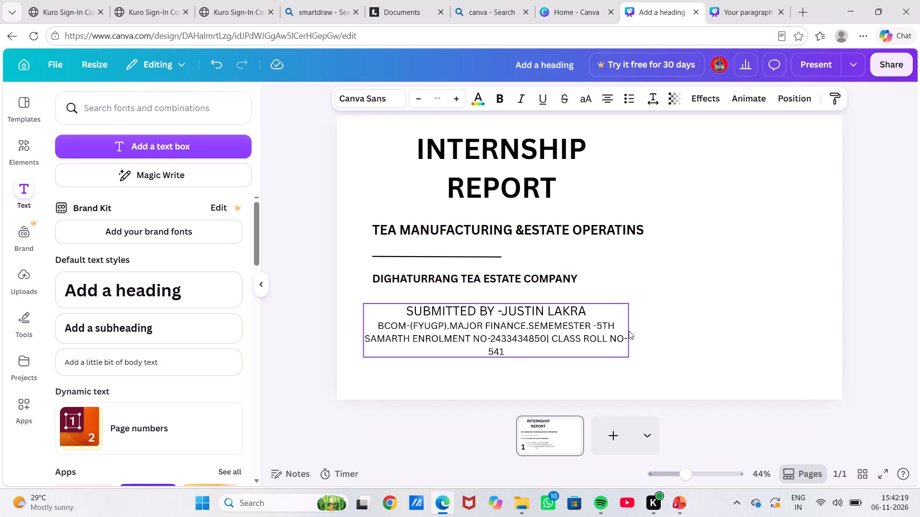
{"action": "left_click_drag", "start_coordinate": [629, 331], "coordinate": [631, 330]}
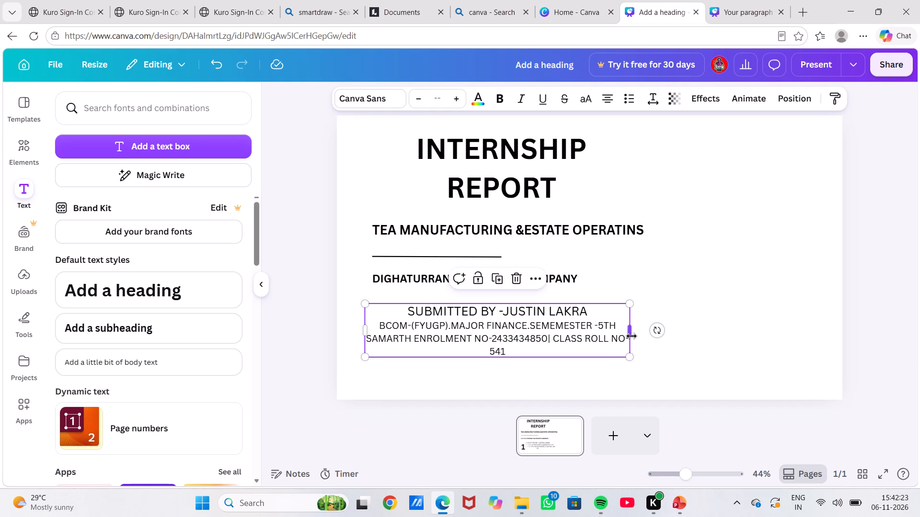
{"action": "left_click_drag", "start_coordinate": [632, 334], "coordinate": [722, 330]}
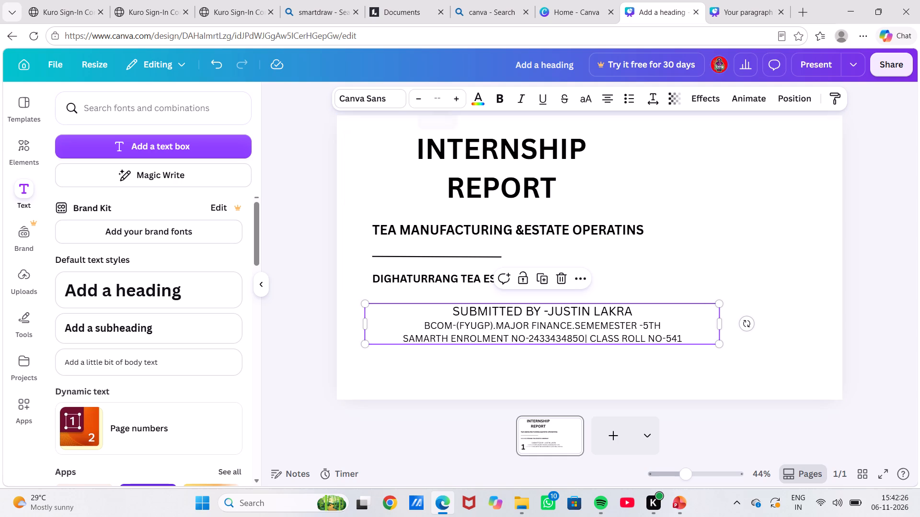
Reduce the submission details' font sizes to 27.6 for the SUBMITTED BY line and 19.6 for the lines below it.
{"action": "triple_click", "coordinate": [416, 101]}
{"action": "triple_click", "coordinate": [416, 101]}
{"action": "left_click", "coordinate": [416, 101]}
{"action": "left_click_drag", "start_coordinate": [416, 101], "coordinate": [415, 132]}
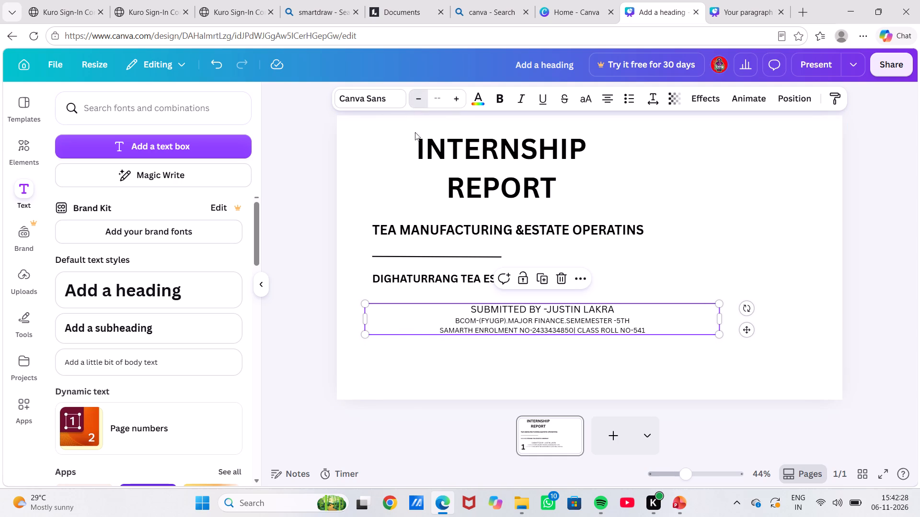
{"action": "left_click_drag", "start_coordinate": [415, 132], "coordinate": [461, 231]}
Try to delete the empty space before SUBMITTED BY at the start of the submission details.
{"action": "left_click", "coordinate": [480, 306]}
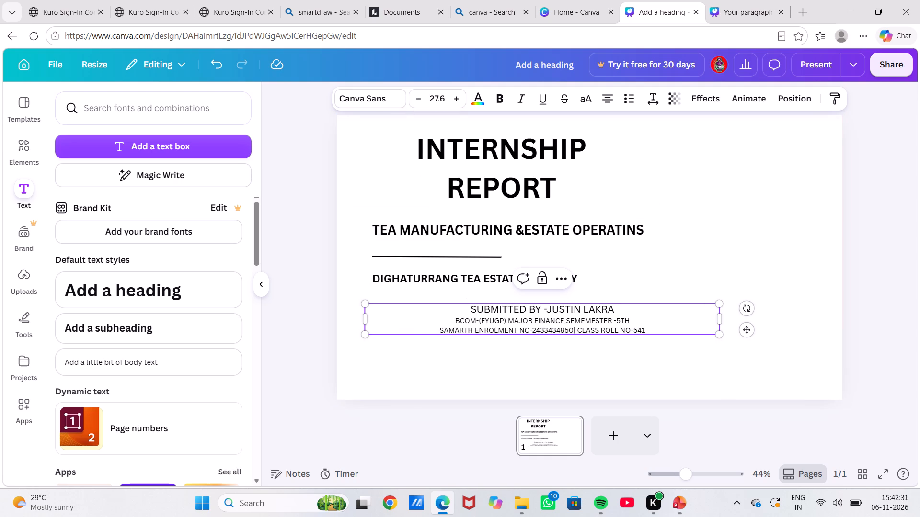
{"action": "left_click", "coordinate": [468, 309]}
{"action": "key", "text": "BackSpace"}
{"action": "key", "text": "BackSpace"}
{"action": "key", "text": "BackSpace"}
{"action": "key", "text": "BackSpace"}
Narrow the submission details text box from its left edge so it fits closely around its lines.
{"action": "left_click_drag", "start_coordinate": [365, 318], "coordinate": [383, 320]}
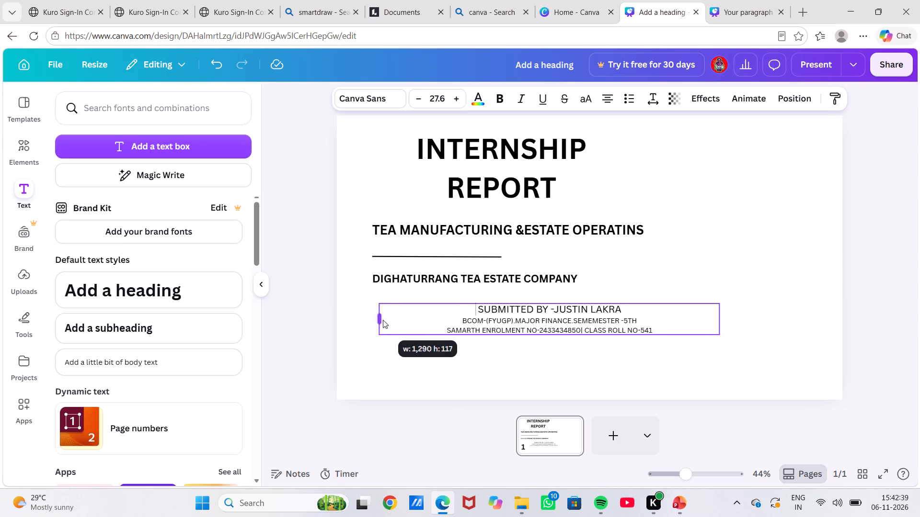
{"action": "left_click_drag", "start_coordinate": [383, 320], "coordinate": [596, 319]}
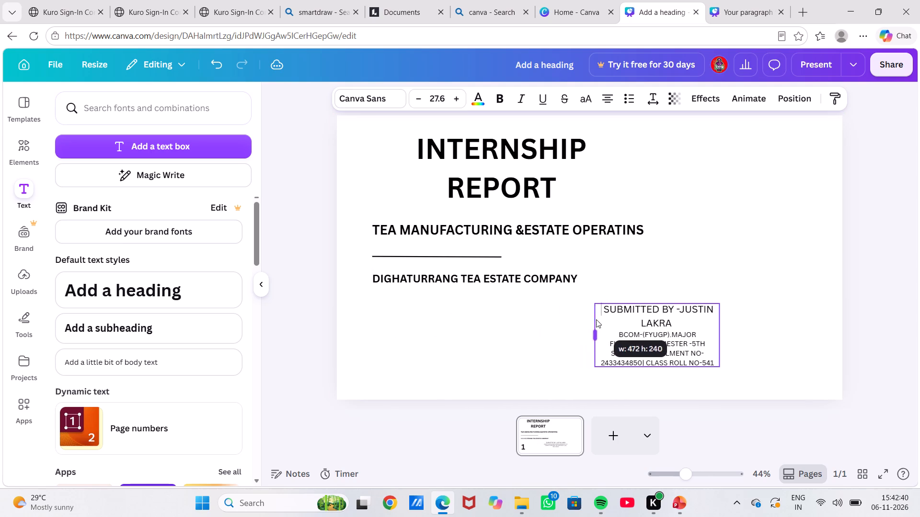
{"action": "left_click_drag", "start_coordinate": [596, 319], "coordinate": [383, 310]}
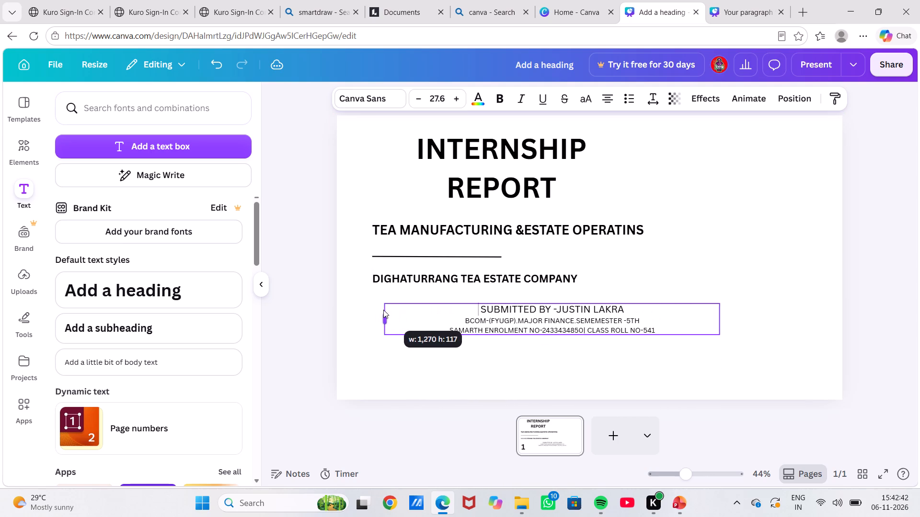
{"action": "left_click_drag", "start_coordinate": [383, 310], "coordinate": [476, 315]}
Move the submission details text box directly beneath the company name, with its left edge aligned to that text.
{"action": "left_click_drag", "start_coordinate": [745, 332], "coordinate": [708, 341]}
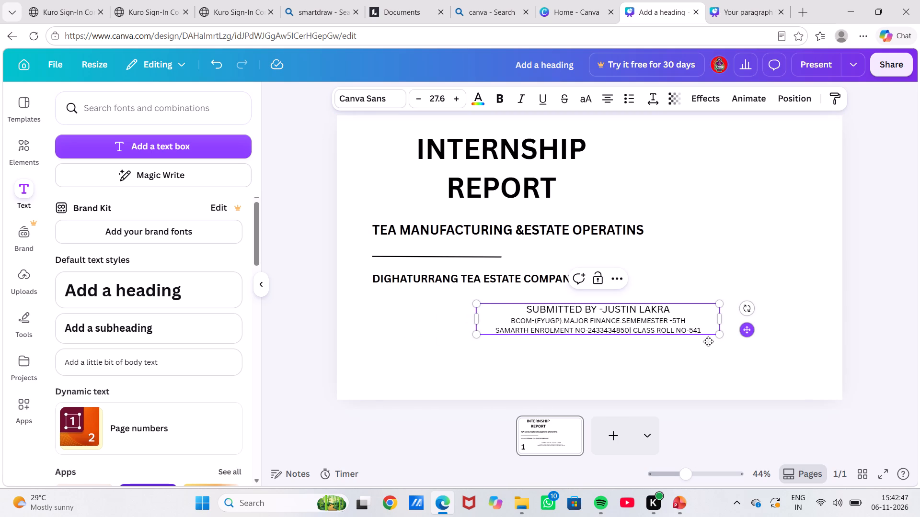
{"action": "left_click_drag", "start_coordinate": [708, 341], "coordinate": [621, 329]}
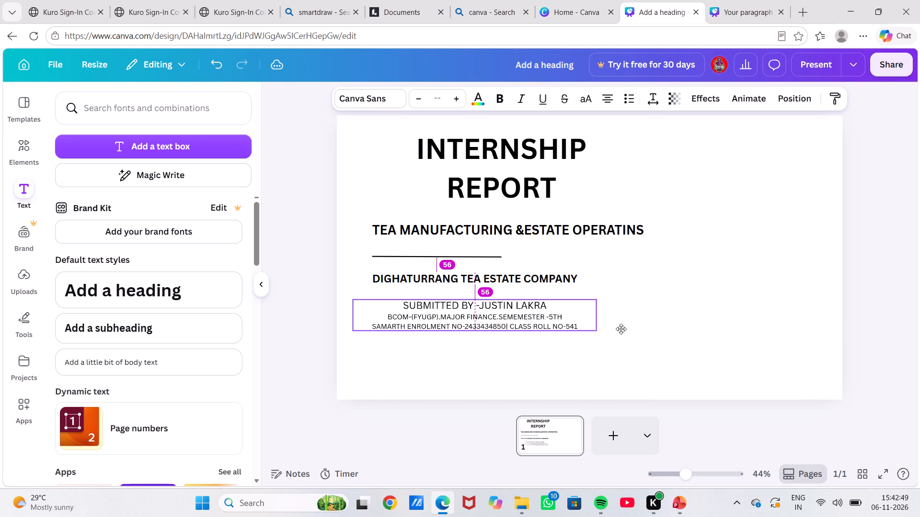
{"action": "left_click_drag", "start_coordinate": [621, 329], "coordinate": [640, 325]}
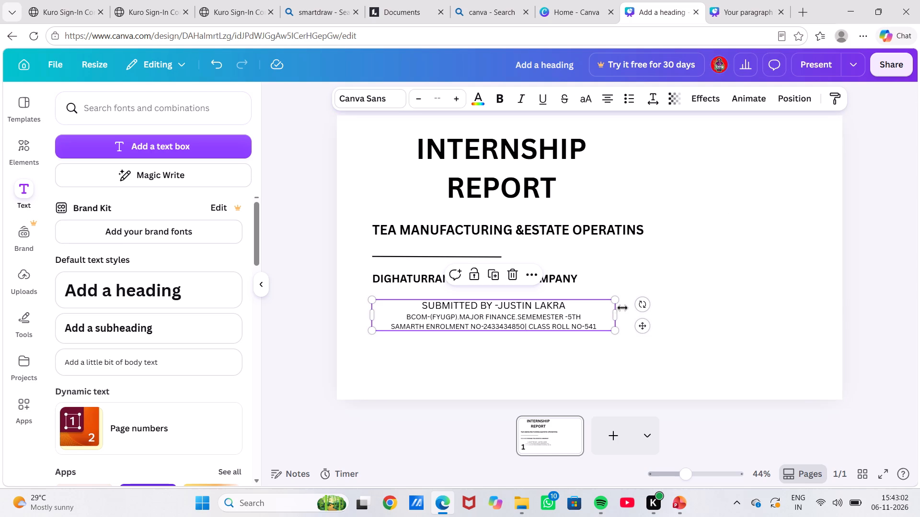
Add a line below the enrolment details reading DHSK COMMERCE COLLAGE -DIBRUGARH UNIVERSITY.
{"action": "left_click", "coordinate": [605, 325]}
{"action": "left_click", "coordinate": [605, 325]}
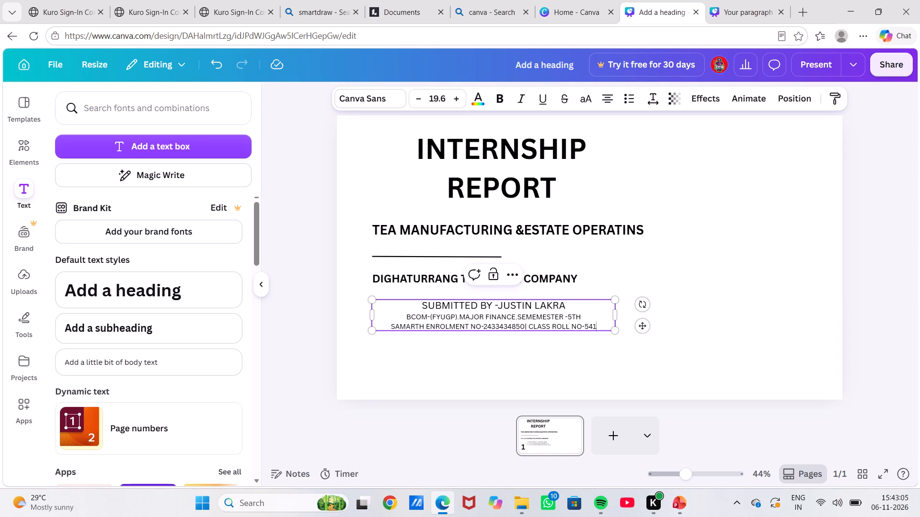
{"action": "key", "text": "Return"}
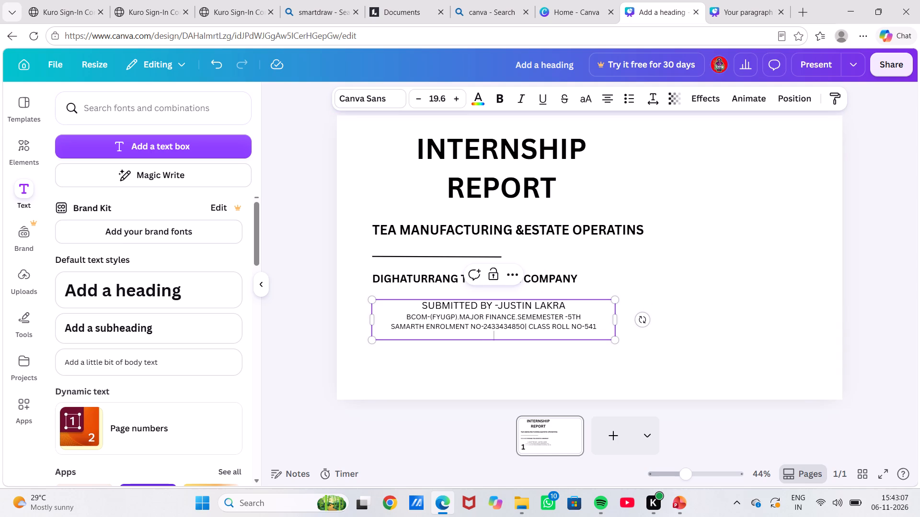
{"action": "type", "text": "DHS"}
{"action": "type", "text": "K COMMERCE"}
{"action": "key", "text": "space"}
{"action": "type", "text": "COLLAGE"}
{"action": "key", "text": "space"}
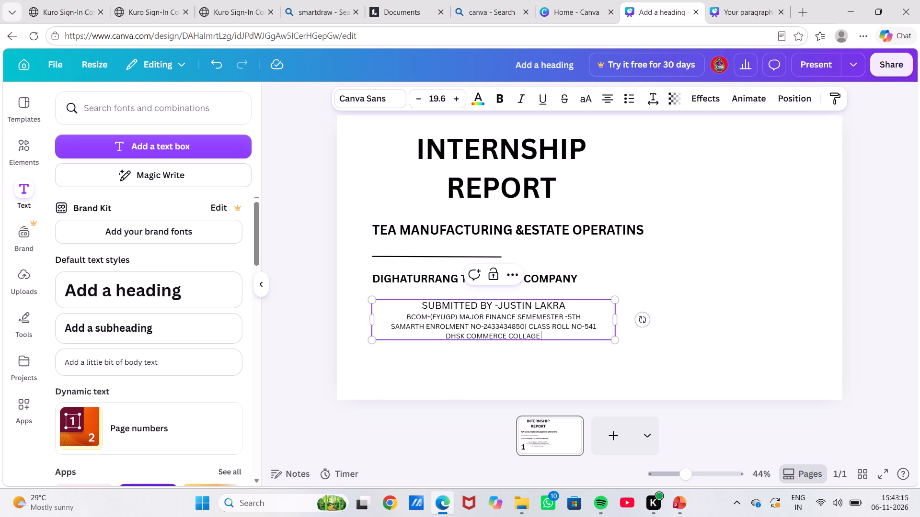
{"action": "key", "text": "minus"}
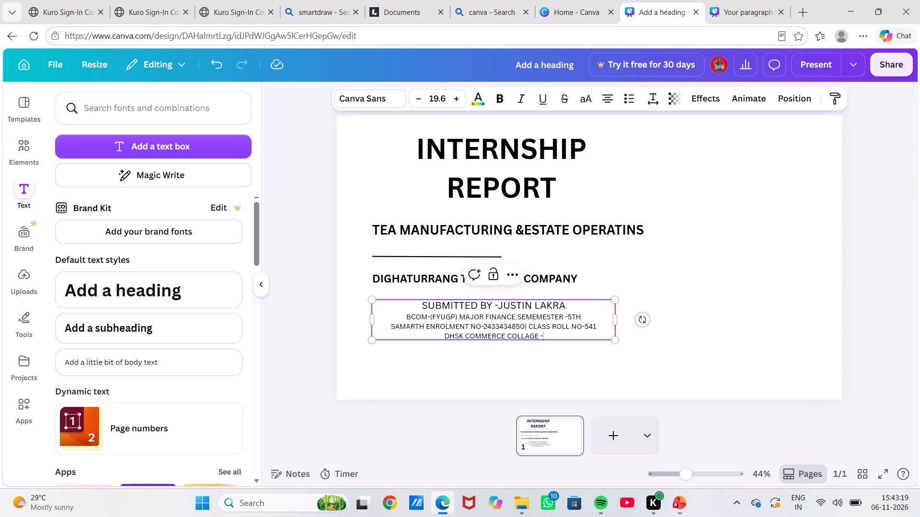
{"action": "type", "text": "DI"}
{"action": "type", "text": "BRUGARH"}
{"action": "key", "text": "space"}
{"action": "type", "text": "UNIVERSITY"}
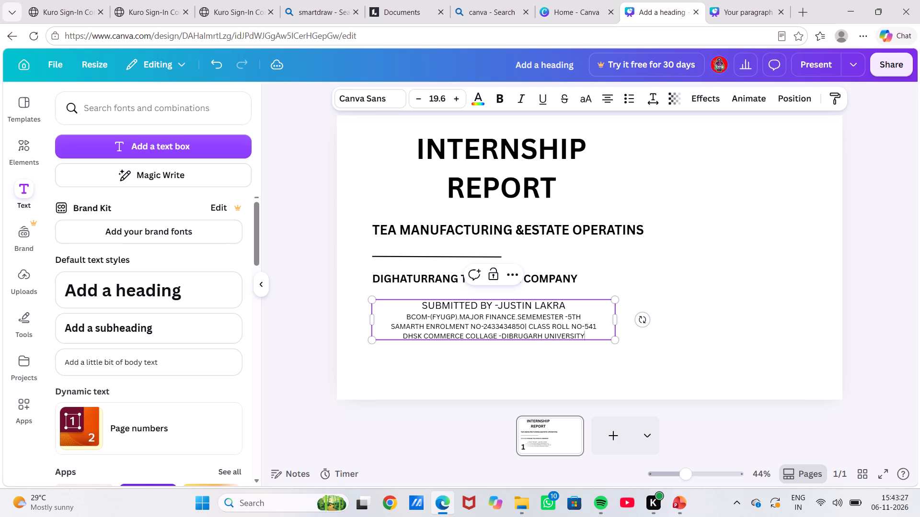
Append the year -2026 after UNIVERSITY on the college line and finish editing the text.
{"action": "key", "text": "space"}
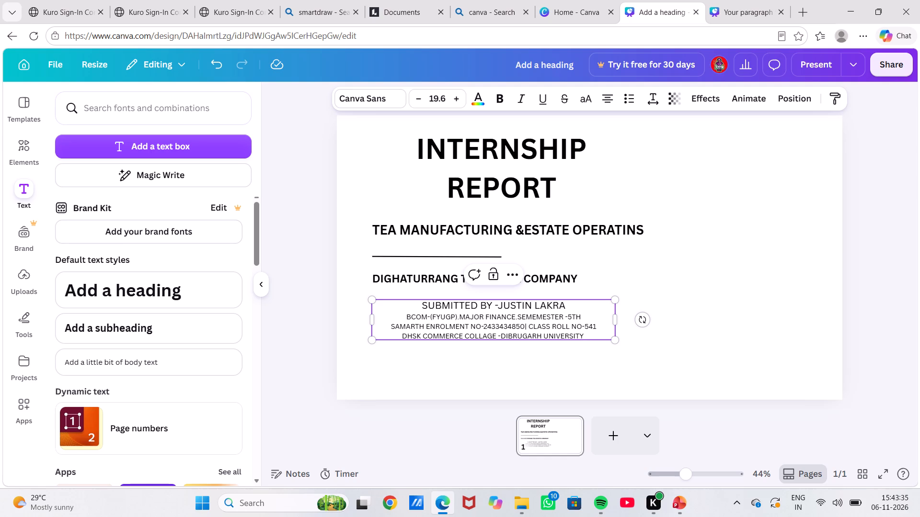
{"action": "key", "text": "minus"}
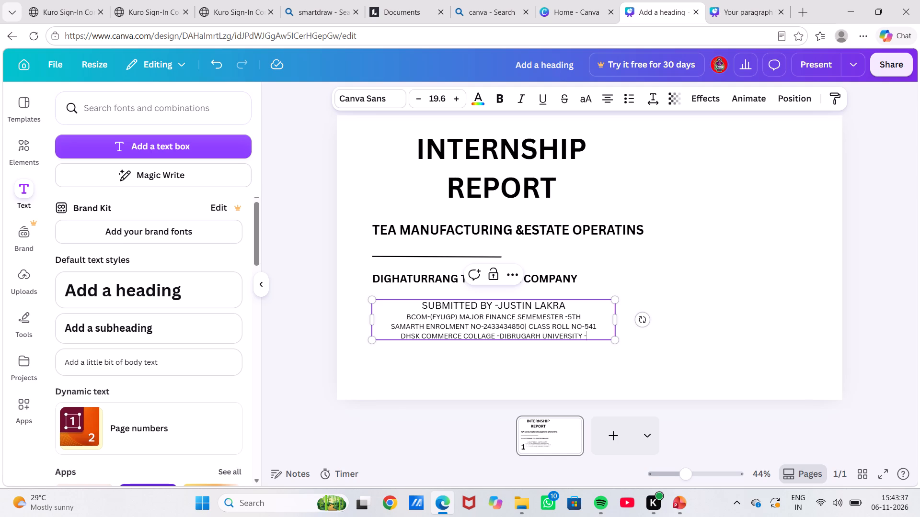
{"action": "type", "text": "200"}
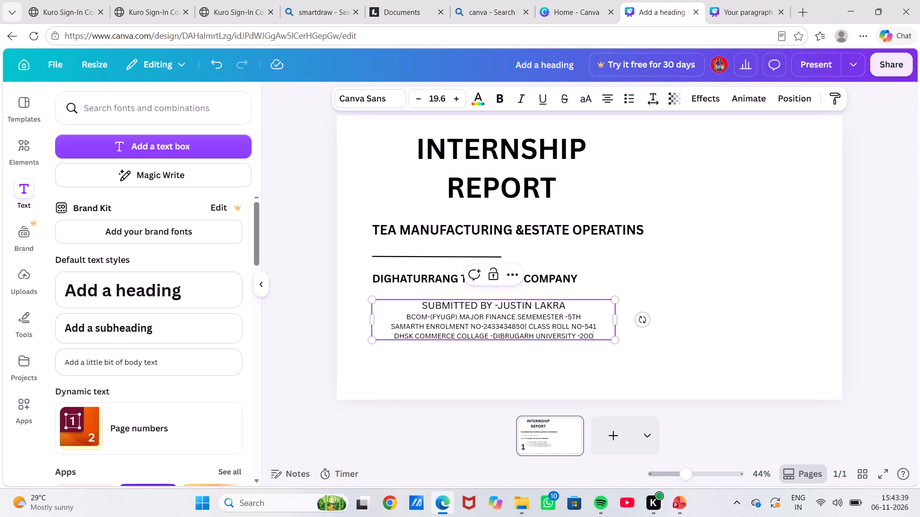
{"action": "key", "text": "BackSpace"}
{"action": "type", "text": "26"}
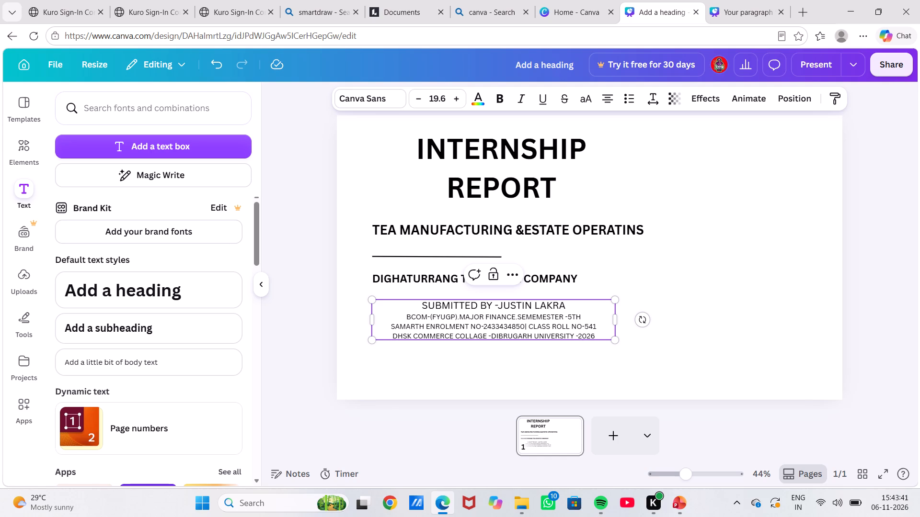
{"action": "left_click", "coordinate": [703, 278]}
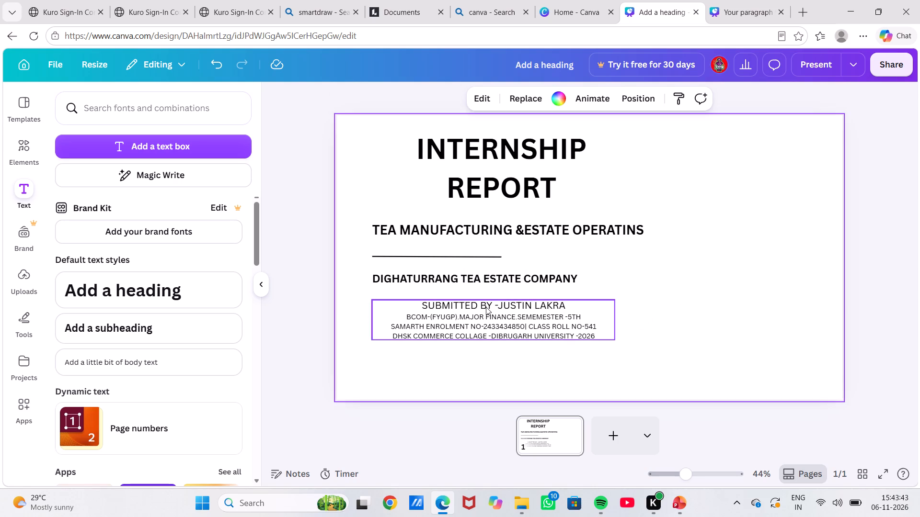
Move the INTERNSHIP REPORT heading to the top of the slide, centred horizontally.
{"action": "left_click", "coordinate": [423, 304]}
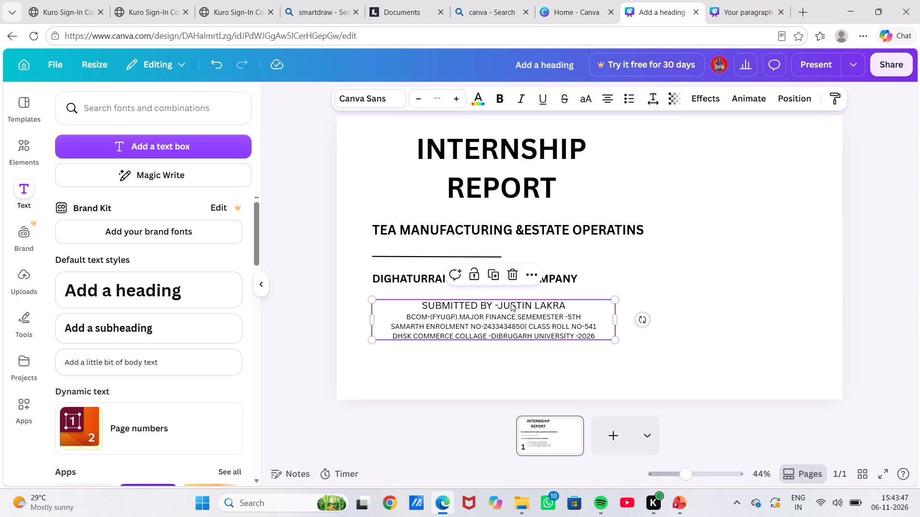
{"action": "left_click_drag", "start_coordinate": [628, 162], "coordinate": [630, 163]}
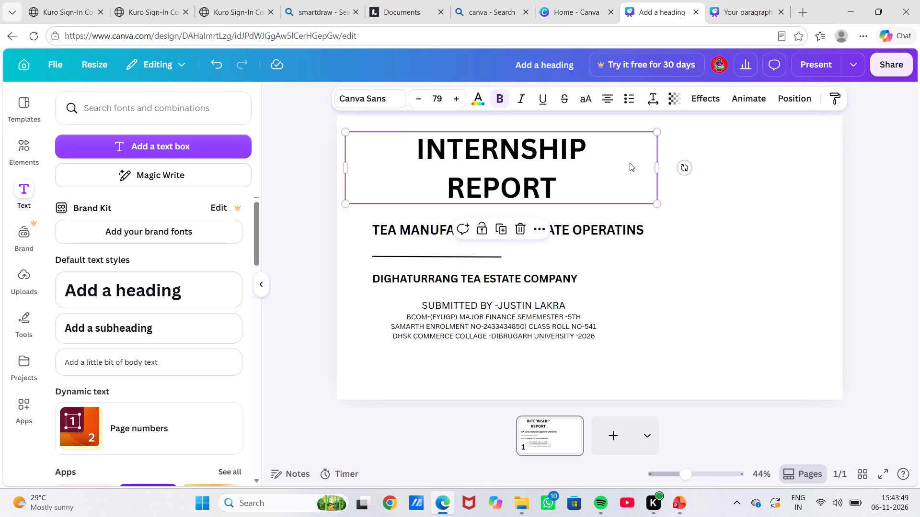
{"action": "left_click_drag", "start_coordinate": [630, 163], "coordinate": [635, 164]}
{"action": "left_click_drag", "start_coordinate": [635, 164], "coordinate": [734, 164]}
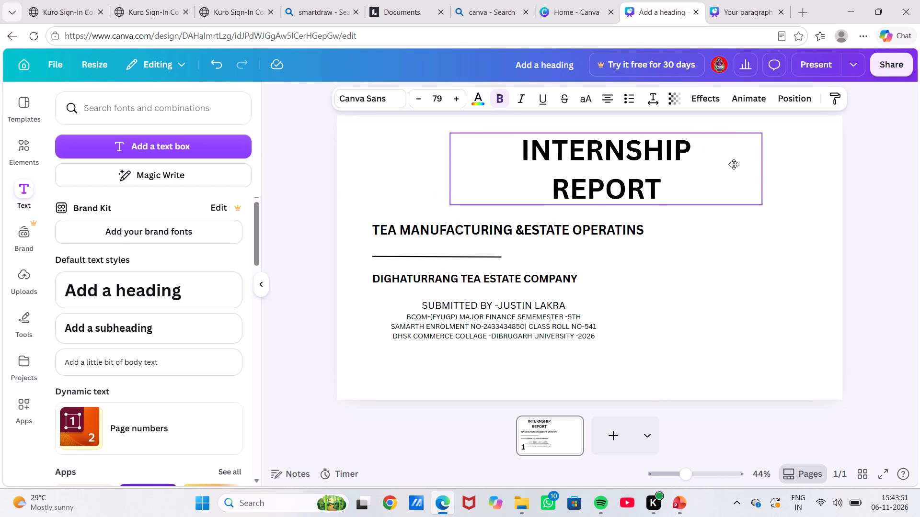
{"action": "left_click_drag", "start_coordinate": [734, 164], "coordinate": [713, 152]}
{"action": "left_click", "coordinate": [713, 152]}
Move the TEA MANUFACTURING &ESTATE OPERATINS subtitle beneath the heading, roughly centred on it.
{"action": "left_click", "coordinate": [658, 225]}
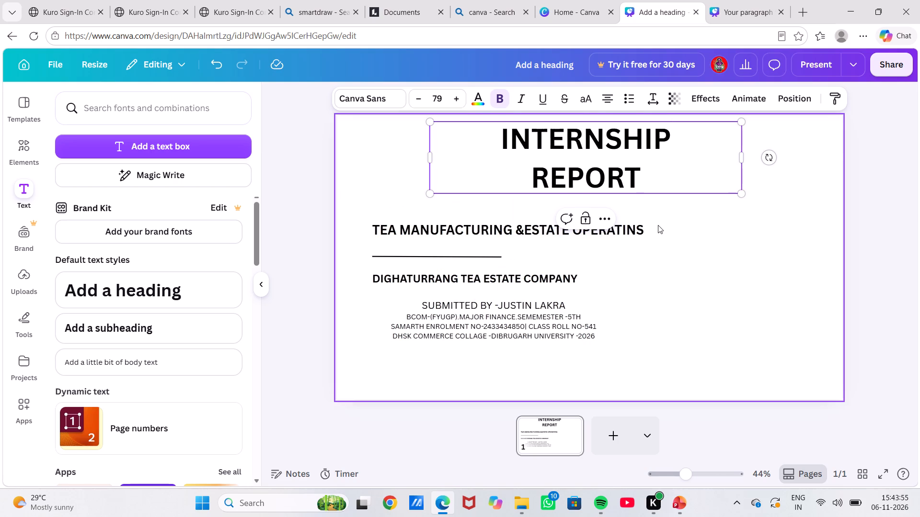
{"action": "left_click_drag", "start_coordinate": [521, 232], "coordinate": [556, 234]}
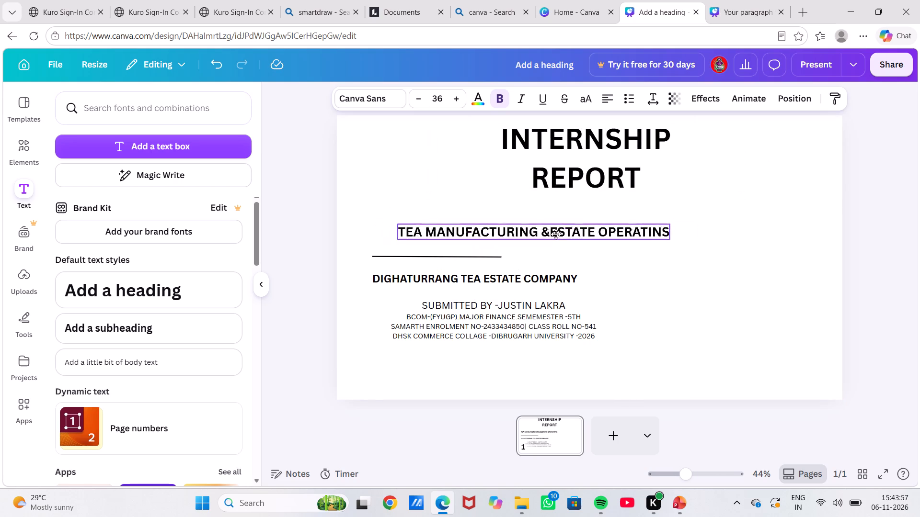
{"action": "left_click_drag", "start_coordinate": [556, 234], "coordinate": [616, 224]}
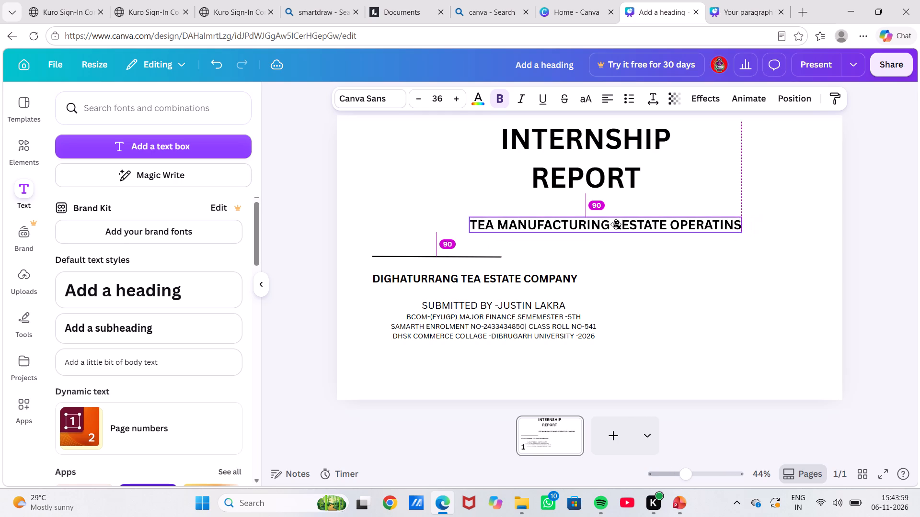
{"action": "left_click_drag", "start_coordinate": [616, 224], "coordinate": [613, 223]}
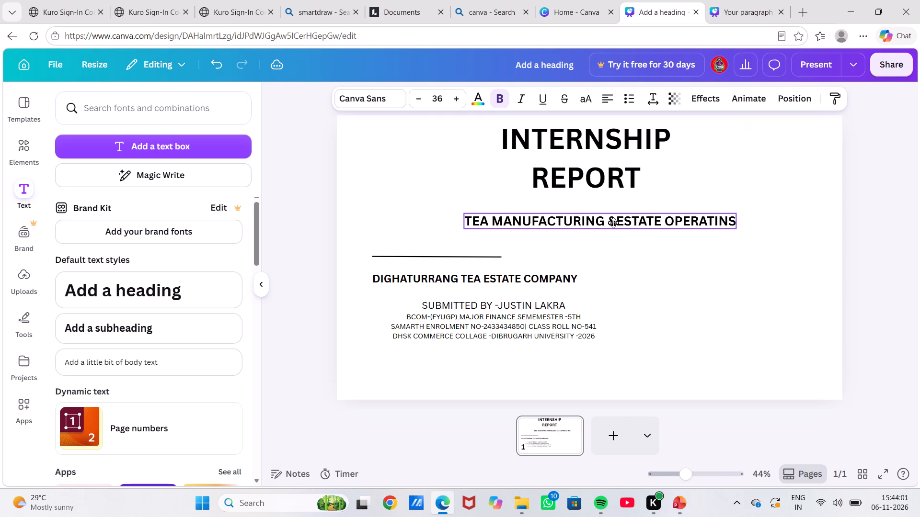
{"action": "left_click_drag", "start_coordinate": [613, 223], "coordinate": [613, 223]}
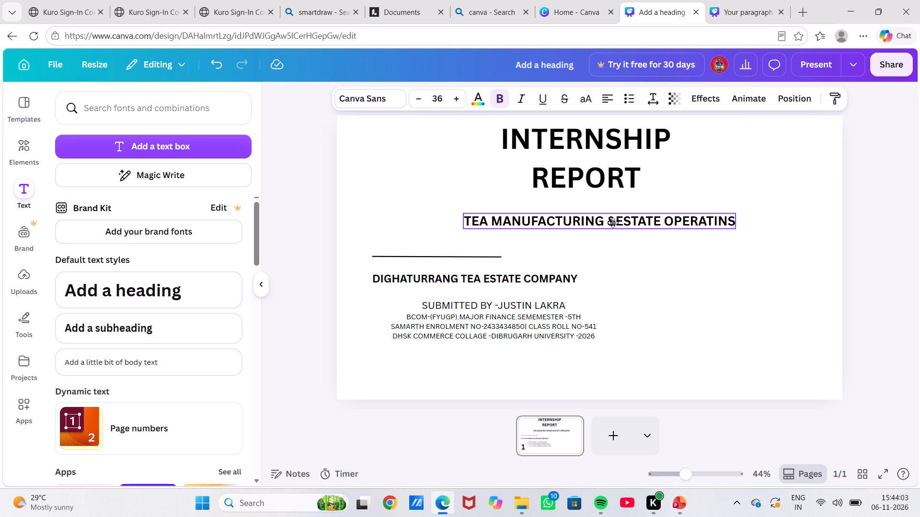
{"action": "left_click_drag", "start_coordinate": [613, 223], "coordinate": [612, 223]}
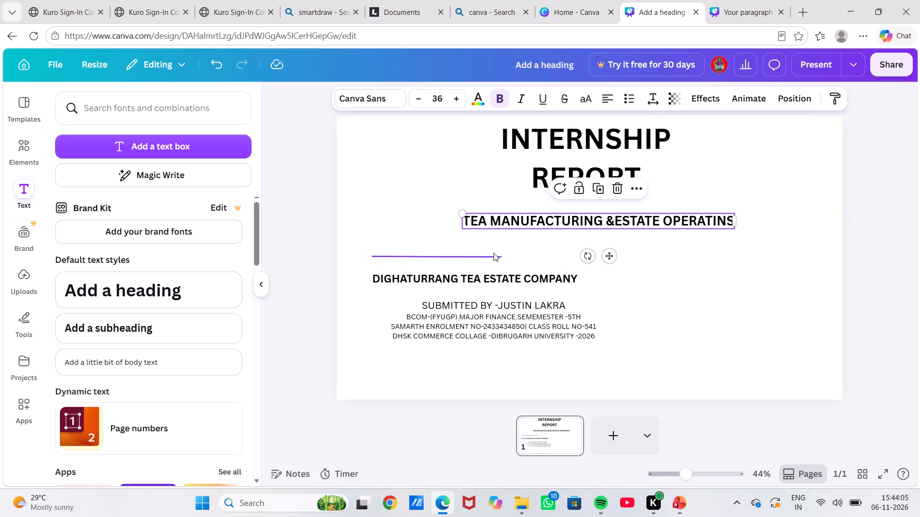
Move the divider line centrally beneath the subtitle, matching the gap between the heading and the subtitle.
{"action": "left_click_drag", "start_coordinate": [492, 255], "coordinate": [602, 250]}
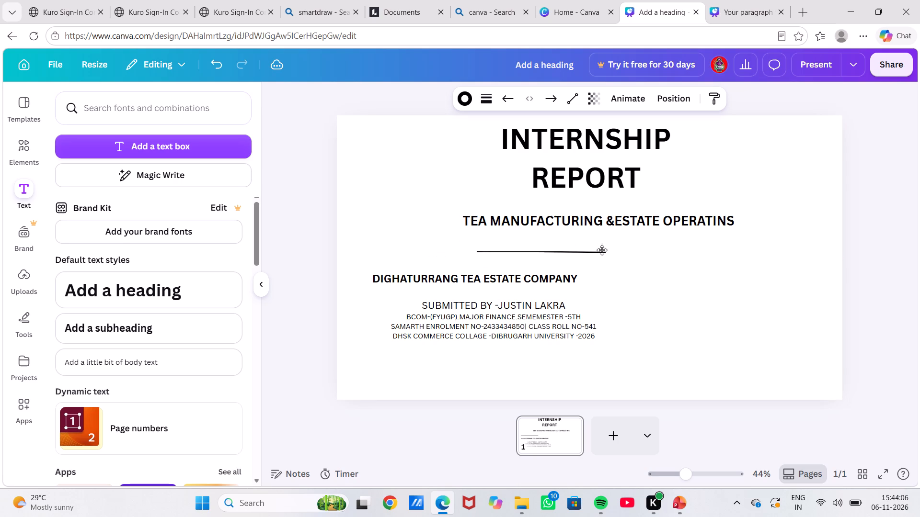
{"action": "left_click_drag", "start_coordinate": [602, 250], "coordinate": [633, 247]}
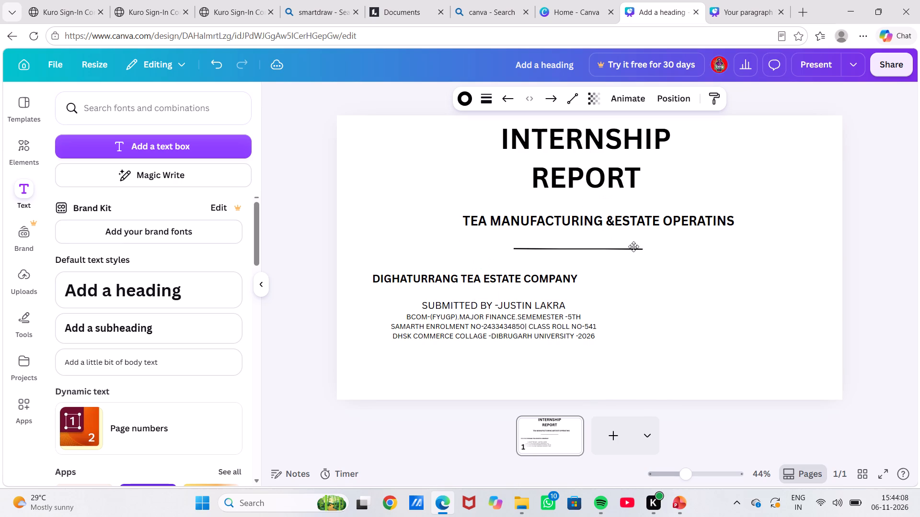
{"action": "left_click_drag", "start_coordinate": [633, 247], "coordinate": [633, 246]}
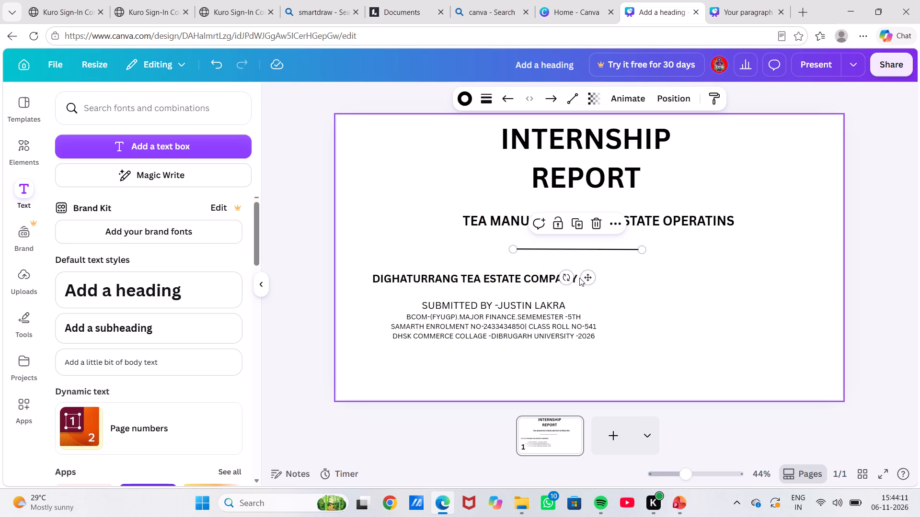
{"action": "left_click_drag", "start_coordinate": [587, 276], "coordinate": [594, 276]}
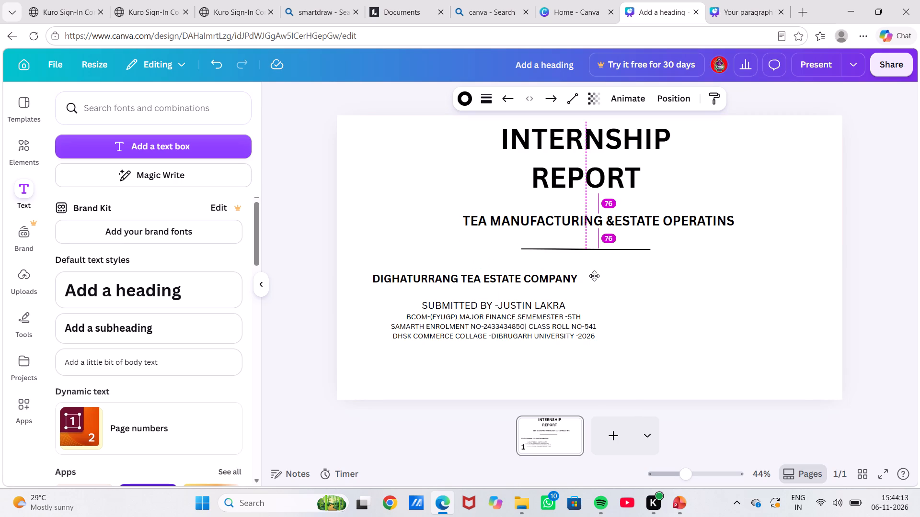
{"action": "left_click_drag", "start_coordinate": [594, 276], "coordinate": [593, 275]}
Move the DIGHATURRANG TEA ESTATE COMPANY text beneath the divider line, centred on the slide.
{"action": "left_click", "coordinate": [537, 281]}
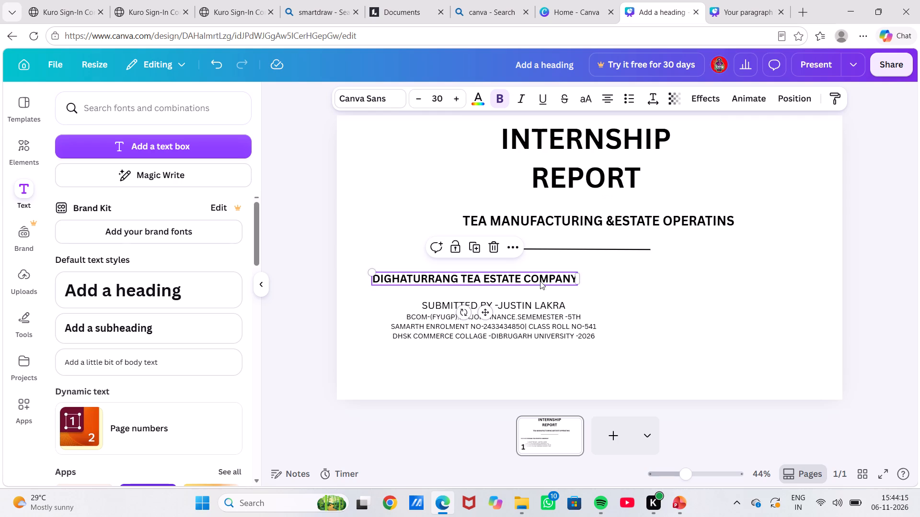
{"action": "left_click_drag", "start_coordinate": [522, 279], "coordinate": [647, 279]}
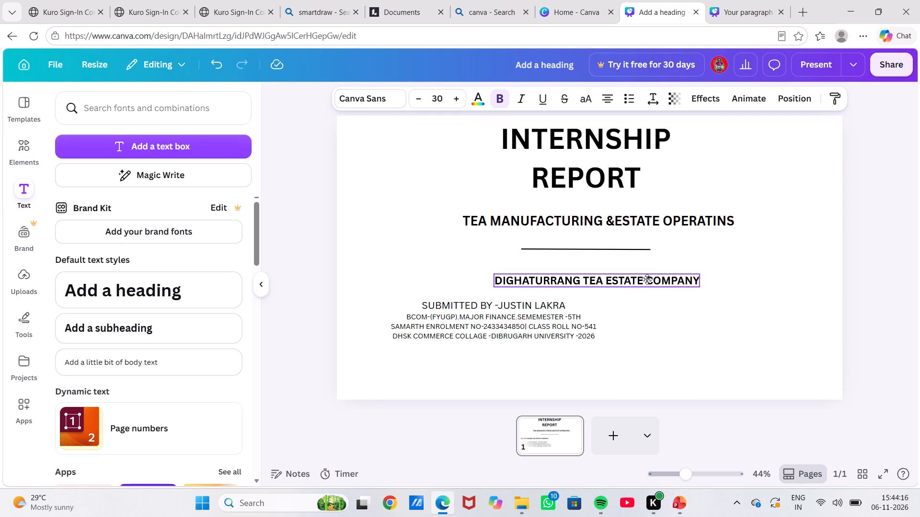
{"action": "left_click_drag", "start_coordinate": [647, 279], "coordinate": [637, 274]}
Move the submission details text box beneath the company name, centred on the subtitle, and deselect it.
{"action": "left_click", "coordinate": [547, 324]}
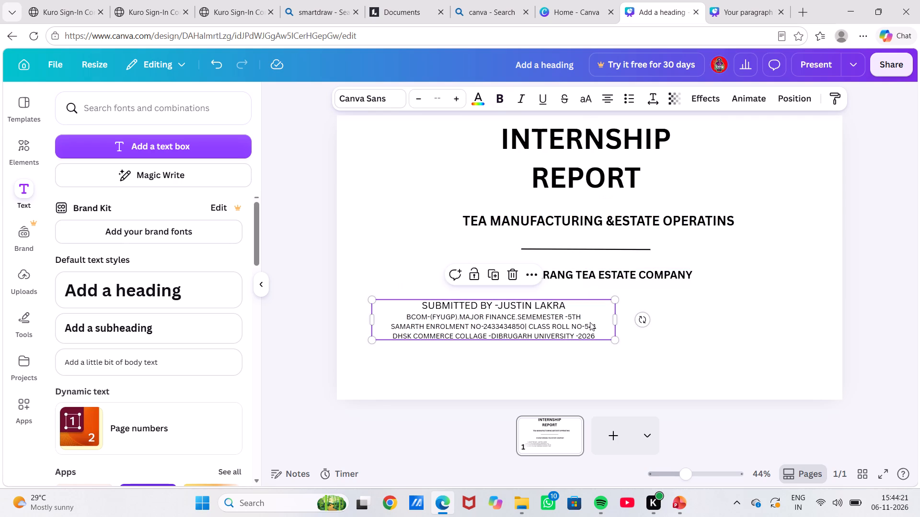
{"action": "left_click_drag", "start_coordinate": [544, 317], "coordinate": [664, 320]}
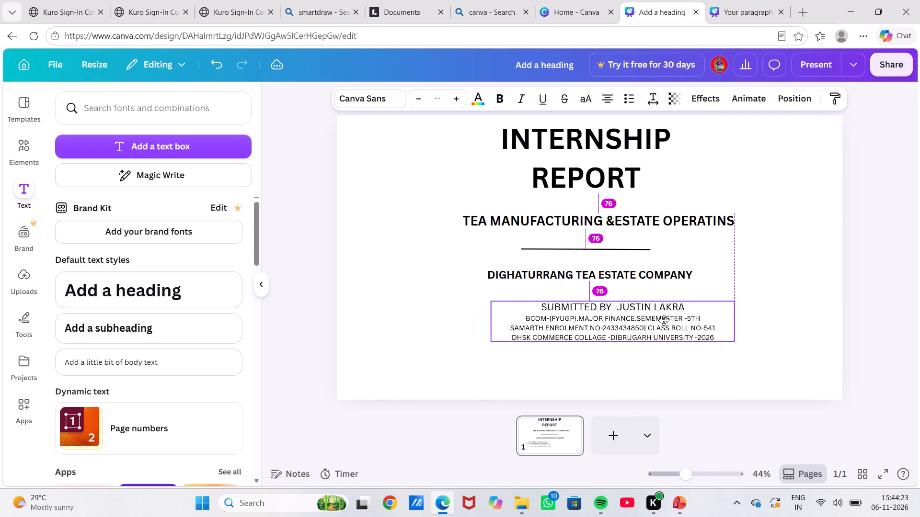
{"action": "left_click_drag", "start_coordinate": [664, 320], "coordinate": [655, 324]}
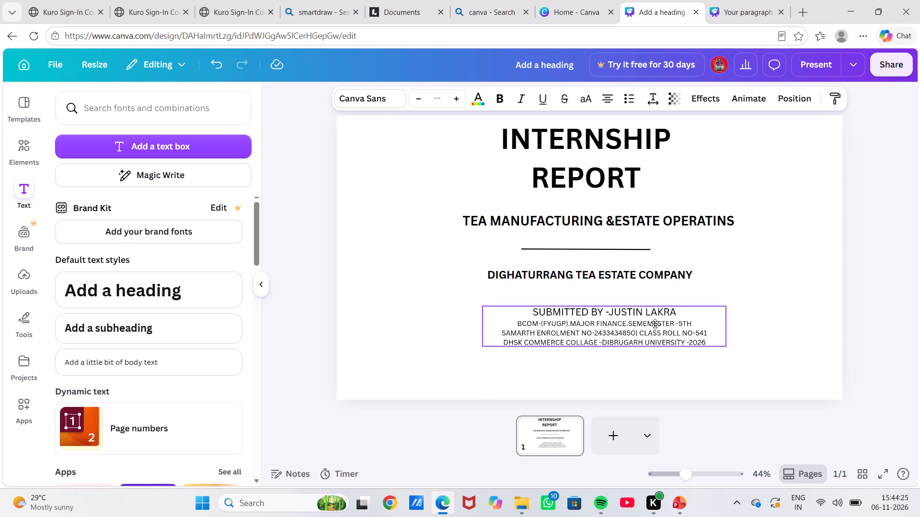
{"action": "left_click_drag", "start_coordinate": [655, 324], "coordinate": [649, 325]}
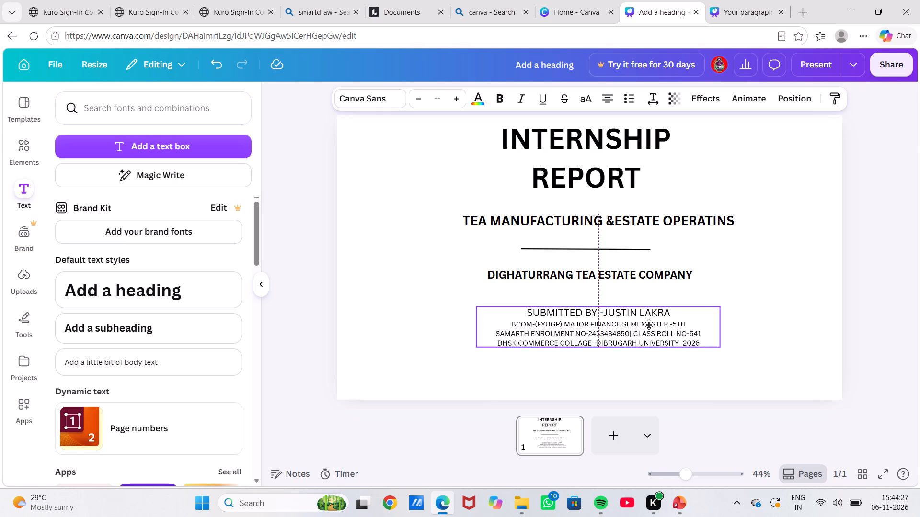
{"action": "left_click_drag", "start_coordinate": [649, 325], "coordinate": [648, 325]}
{"action": "left_click", "coordinate": [739, 290]}
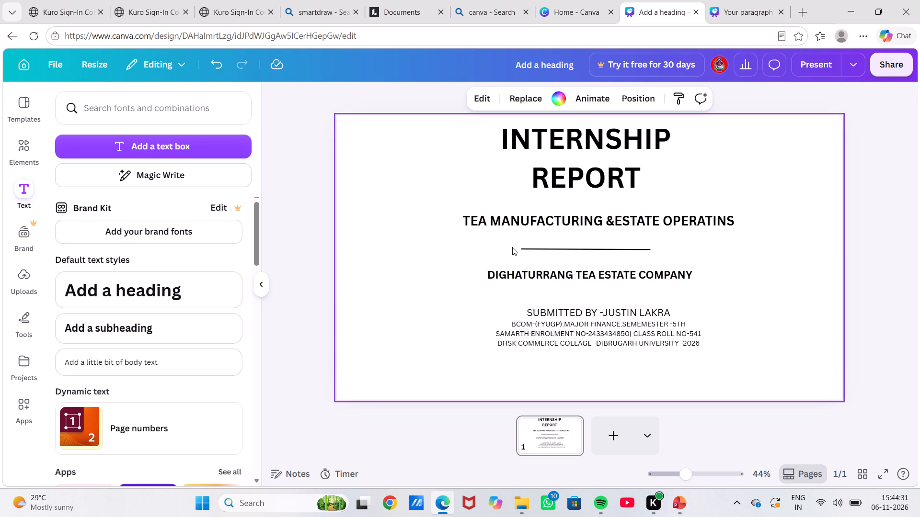
Try the Pan animation on the divider line, settle on Fade on enter, and deselect the line.
{"action": "left_click", "coordinate": [533, 251]}
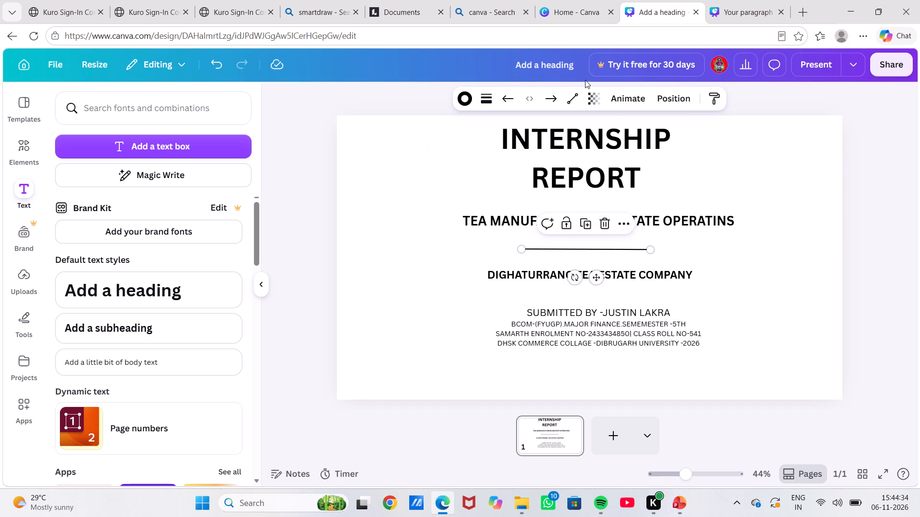
{"action": "left_click", "coordinate": [629, 97]}
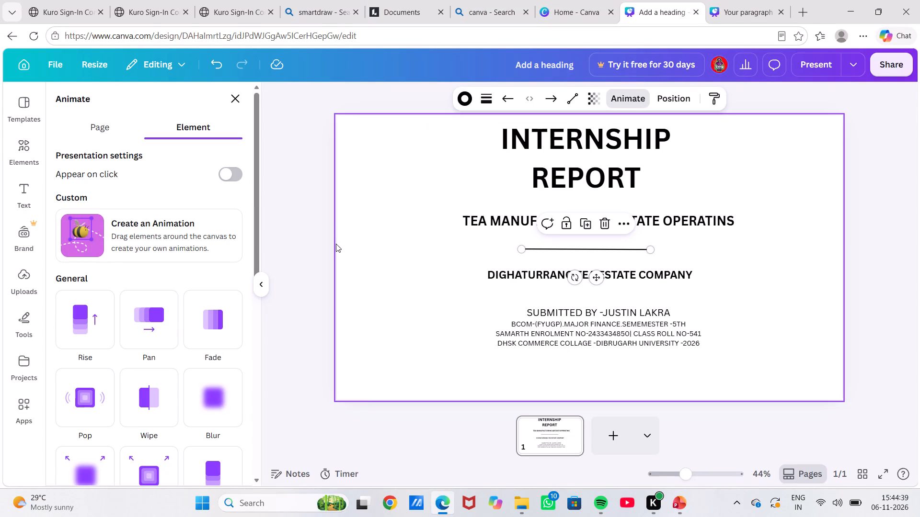
{"action": "left_click", "coordinate": [150, 315]}
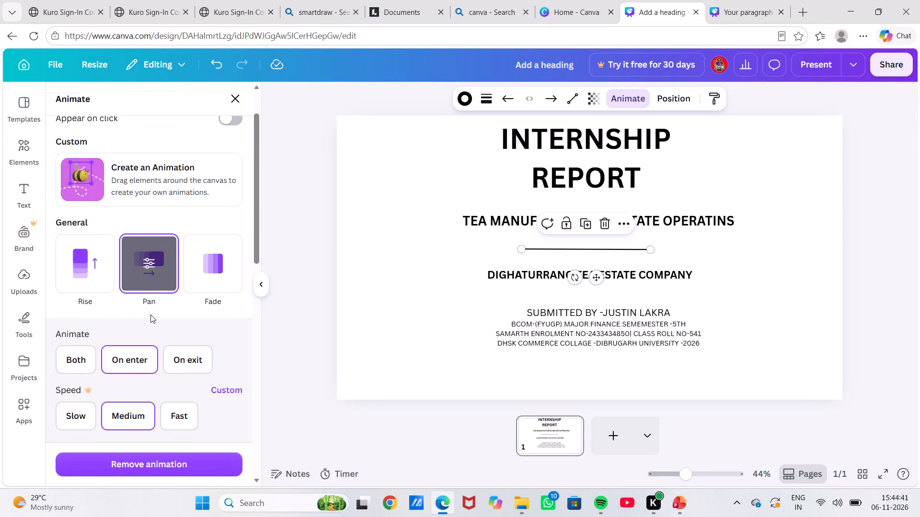
{"action": "left_click", "coordinate": [150, 315]}
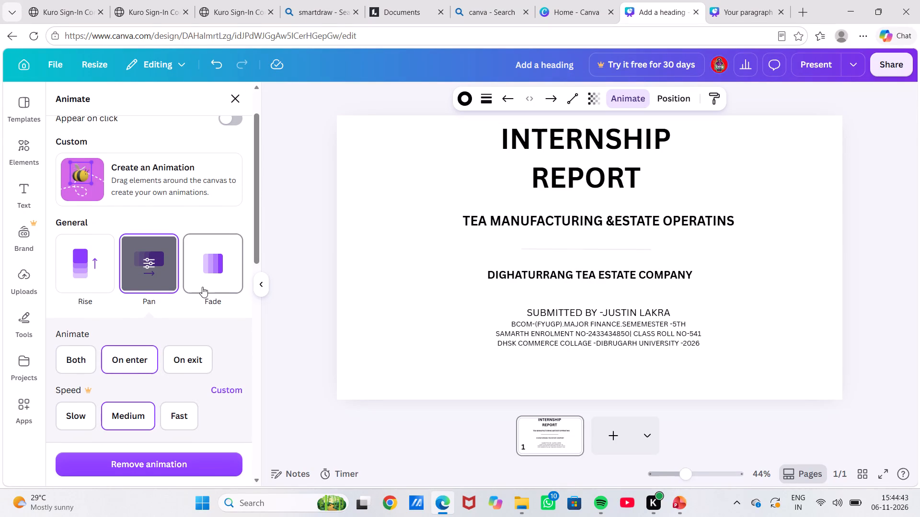
{"action": "left_click", "coordinate": [202, 287]}
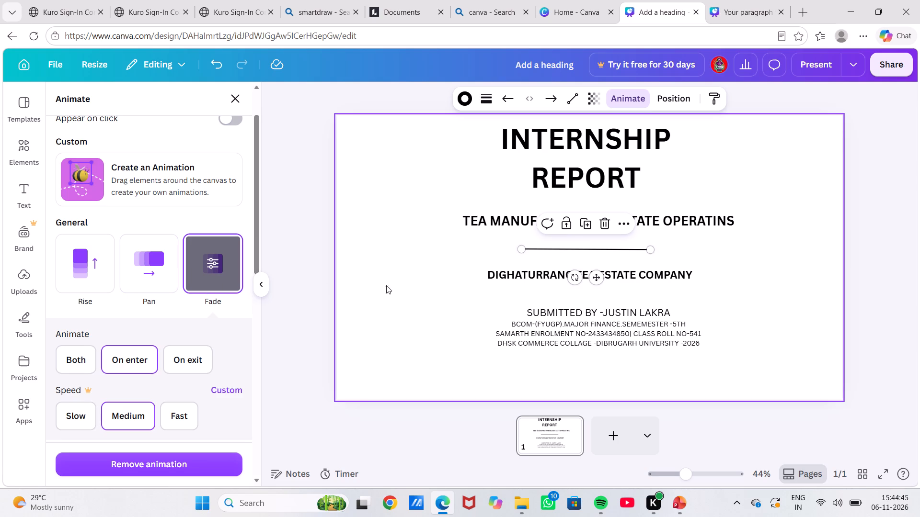
{"action": "left_click", "coordinate": [393, 288]}
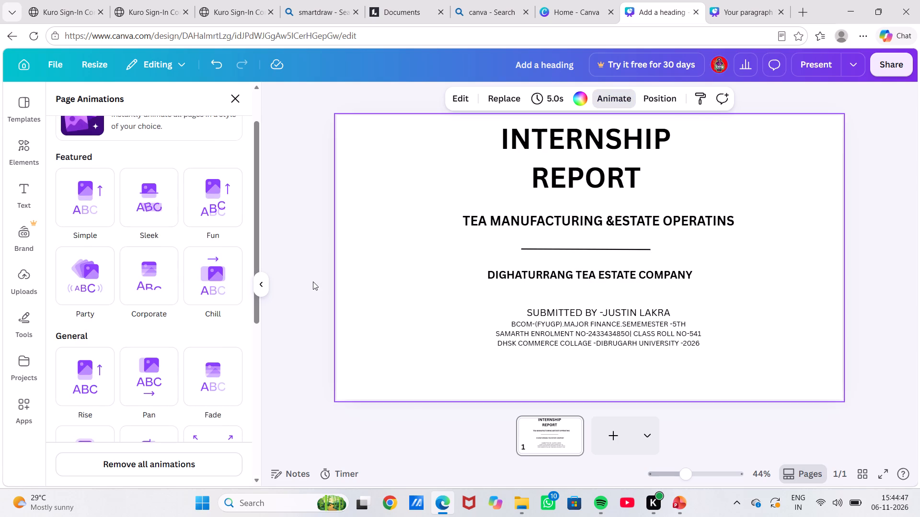
Apply the Typewriter text animation to the INTERNSHIP REPORT heading and browse the other animation options.
{"action": "left_click", "coordinate": [523, 145]}
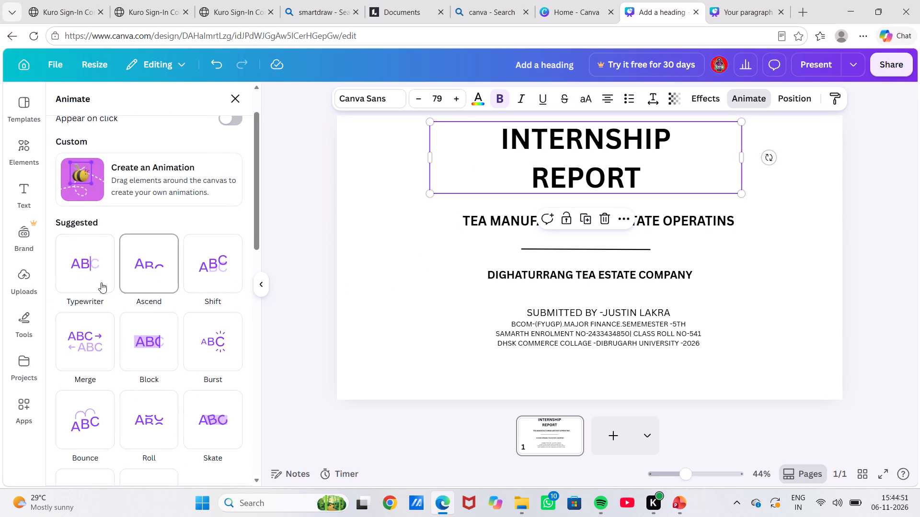
{"action": "left_click", "coordinate": [82, 249]}
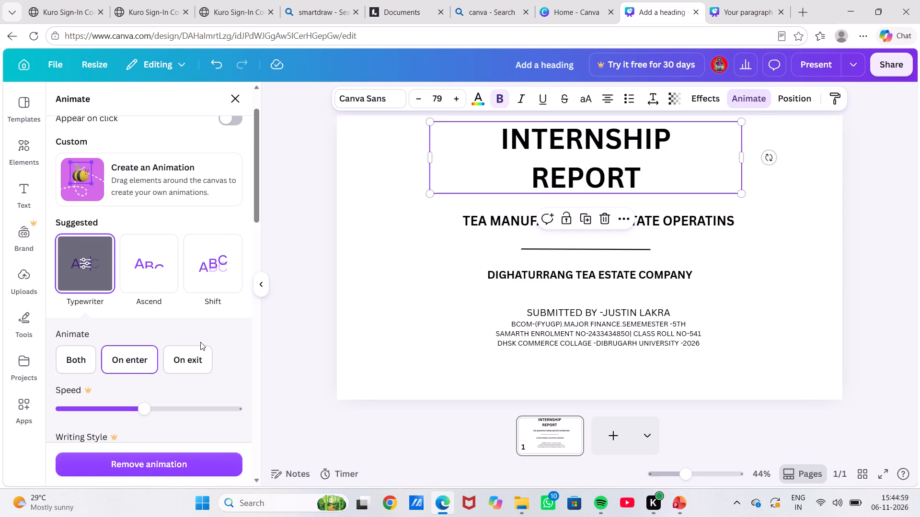
{"action": "scroll", "coordinate": [200, 342], "scroll_direction": "down", "scroll_amount": 4}
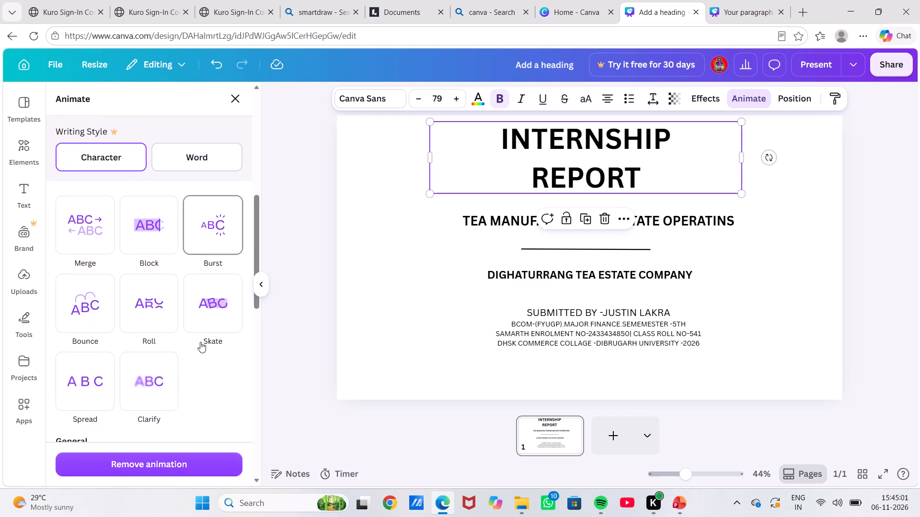
{"action": "scroll", "coordinate": [200, 342], "scroll_direction": "up", "scroll_amount": 1}
{"action": "scroll", "coordinate": [200, 342], "scroll_direction": "down", "scroll_amount": 4}
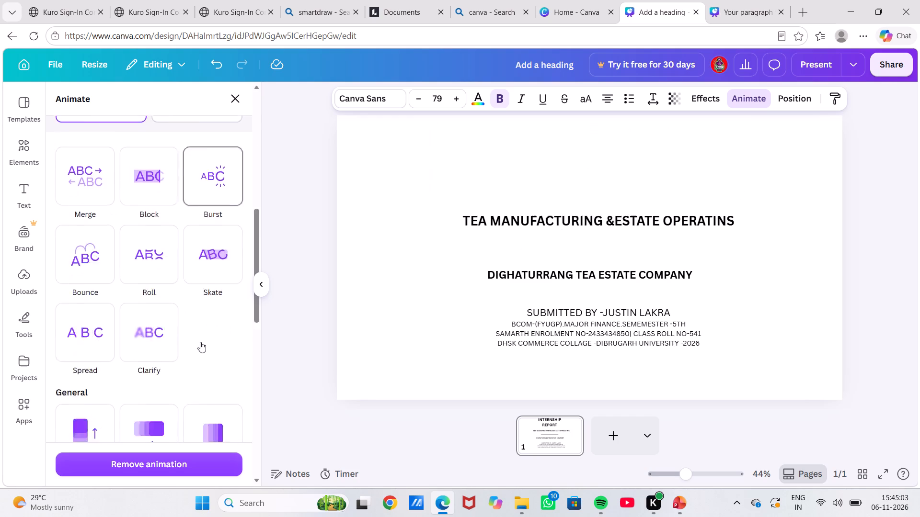
{"action": "scroll", "coordinate": [200, 342], "scroll_direction": "down", "scroll_amount": 1}
{"action": "scroll", "coordinate": [200, 342], "scroll_direction": "up", "scroll_amount": 1}
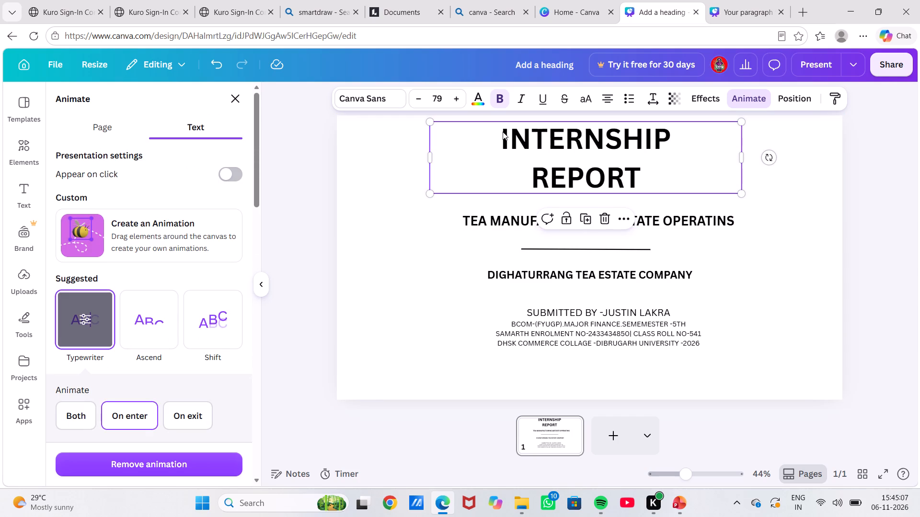
Change the INTERNSHIP REPORT heading's text colour to the deep violet default solid colour and deselect the heading.
{"action": "left_click", "coordinate": [477, 101]}
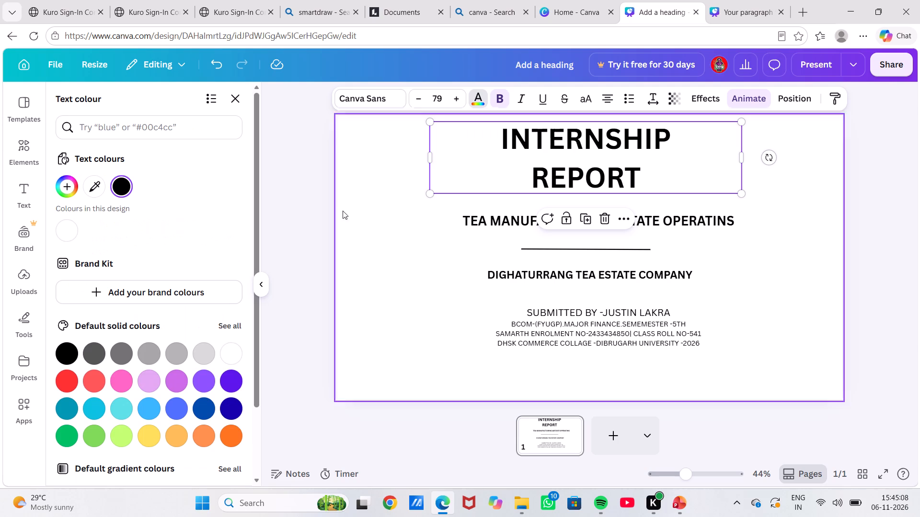
{"action": "left_click", "coordinate": [229, 379]}
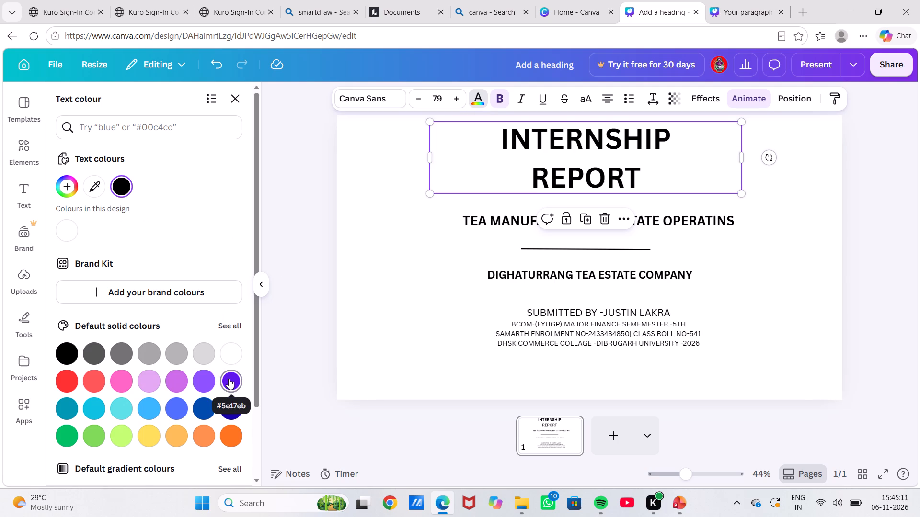
{"action": "left_click", "coordinate": [373, 273]}
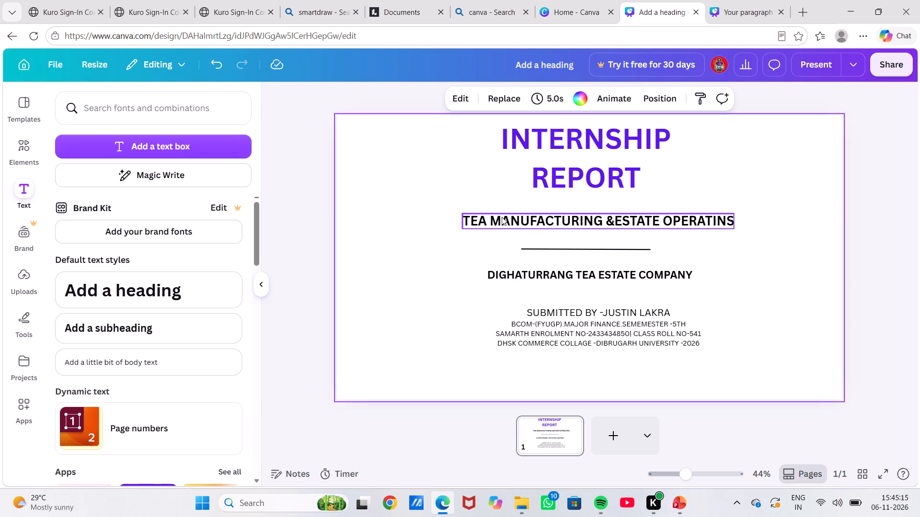
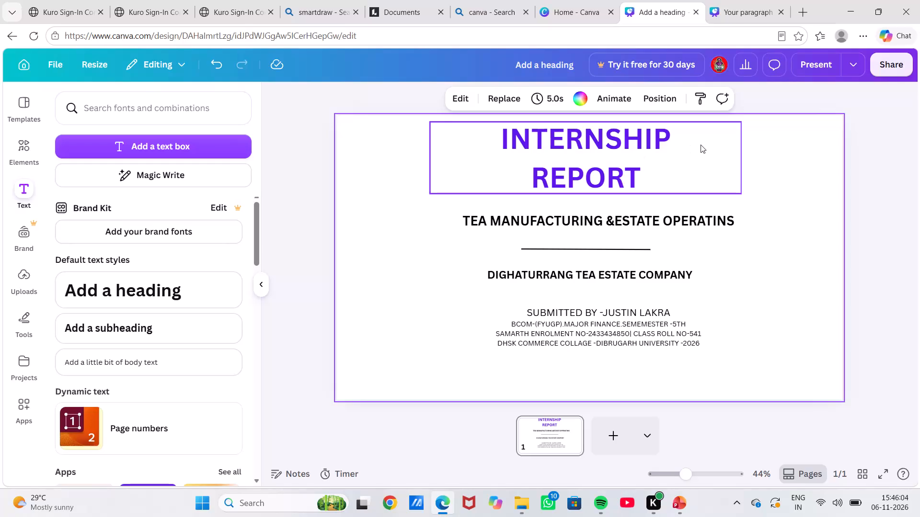
Check the PowerPoint title slide, return to Canva, and colour the TEA MANUFACTURING &ESTATE OPERATINS subtitle the heading's deep violet.
{"action": "left_click", "coordinate": [674, 497]}
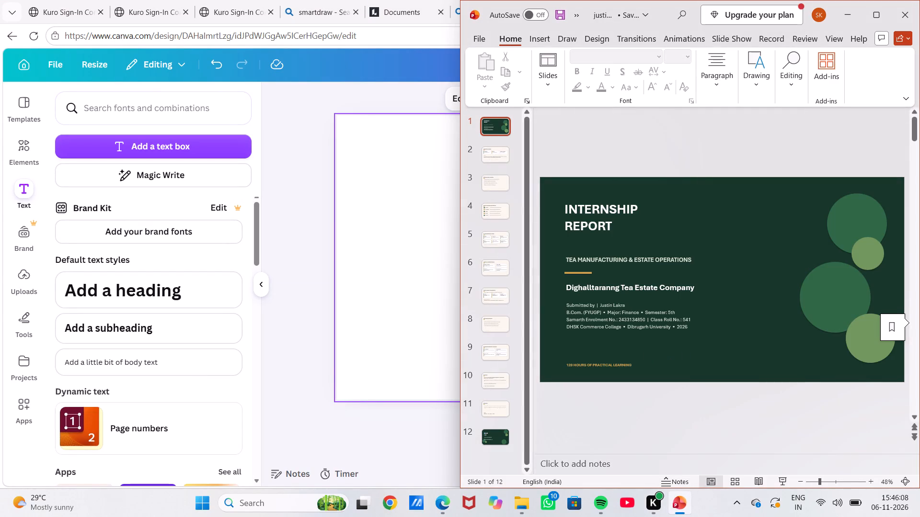
{"action": "left_click", "coordinate": [400, 285]}
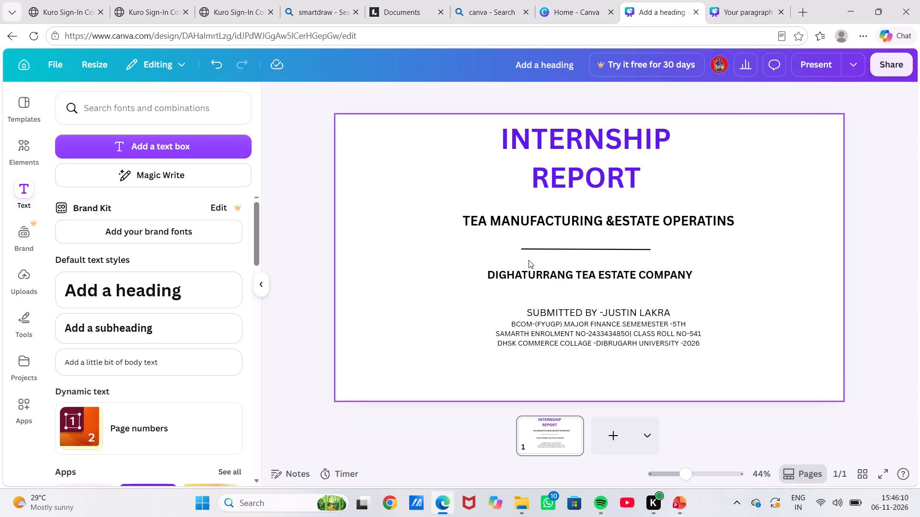
{"action": "left_click", "coordinate": [469, 213]}
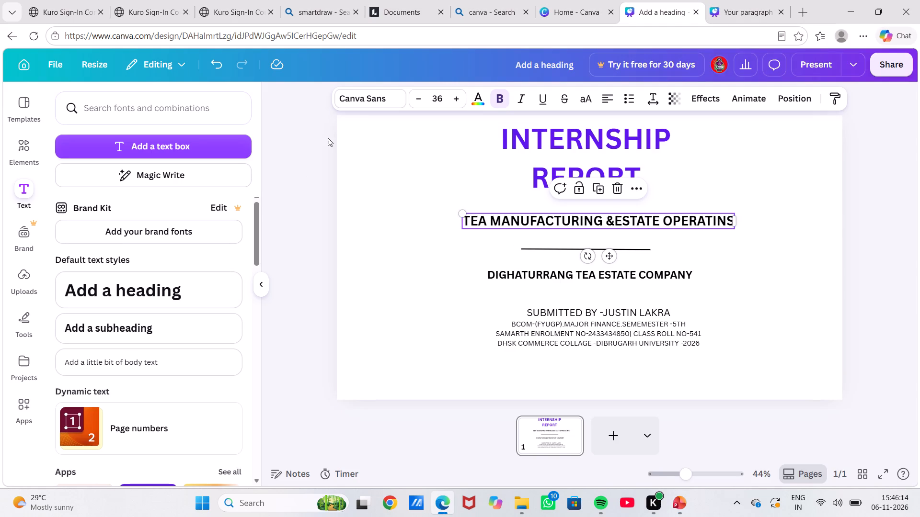
{"action": "left_click", "coordinate": [481, 91]}
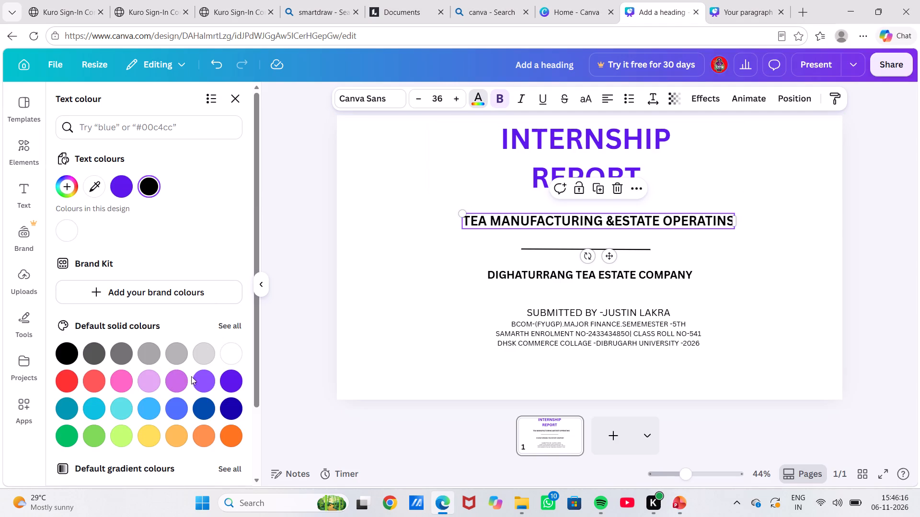
{"action": "left_click", "coordinate": [226, 379]}
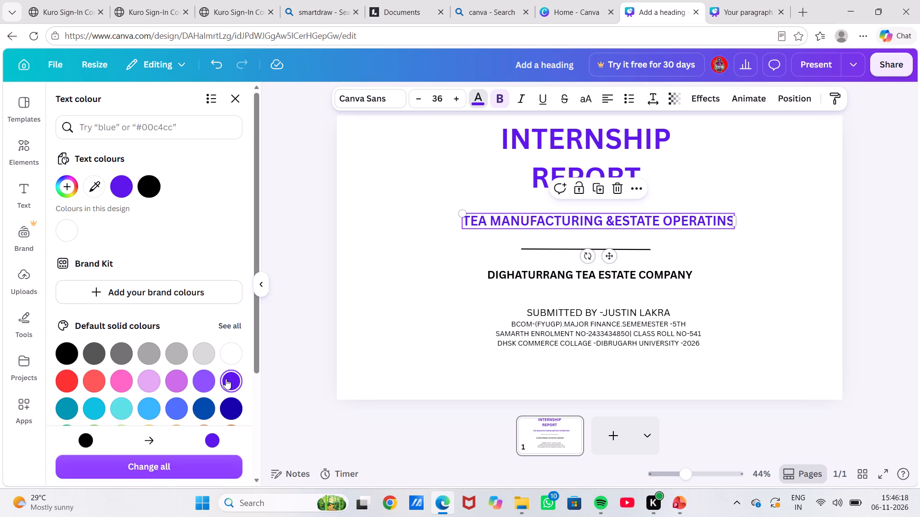
{"action": "left_click", "coordinate": [429, 262]}
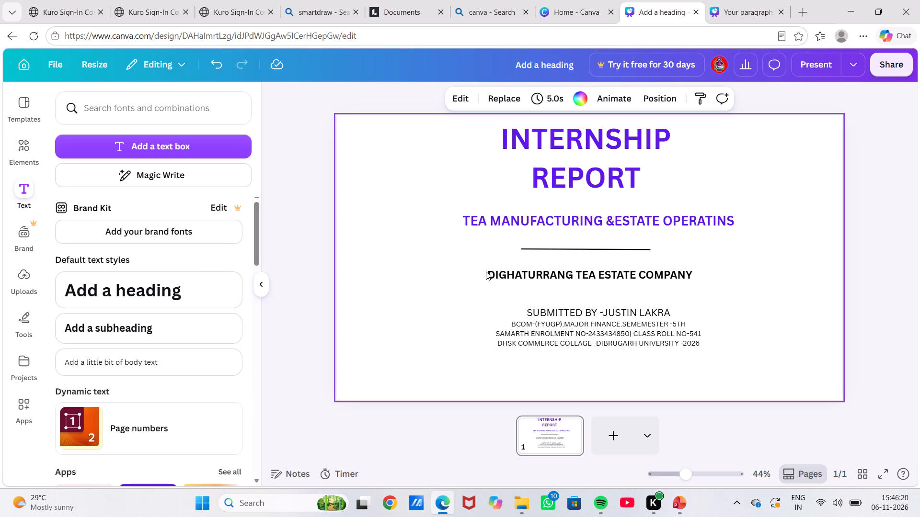
Change the DIGHATURRANG TEA ESTATE COMPANY text to the same deep violet default solid colour and deselect it.
{"action": "left_click_drag", "start_coordinate": [486, 271], "coordinate": [490, 271]}
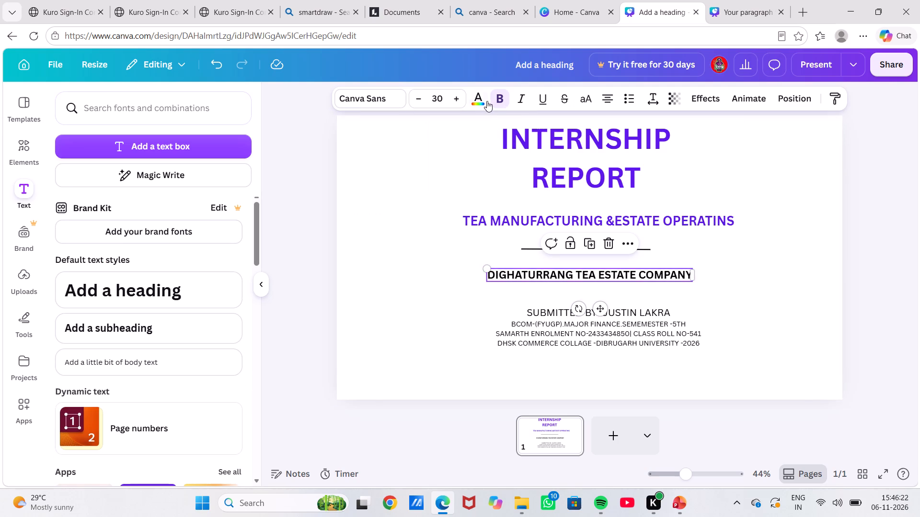
{"action": "left_click", "coordinate": [483, 101]}
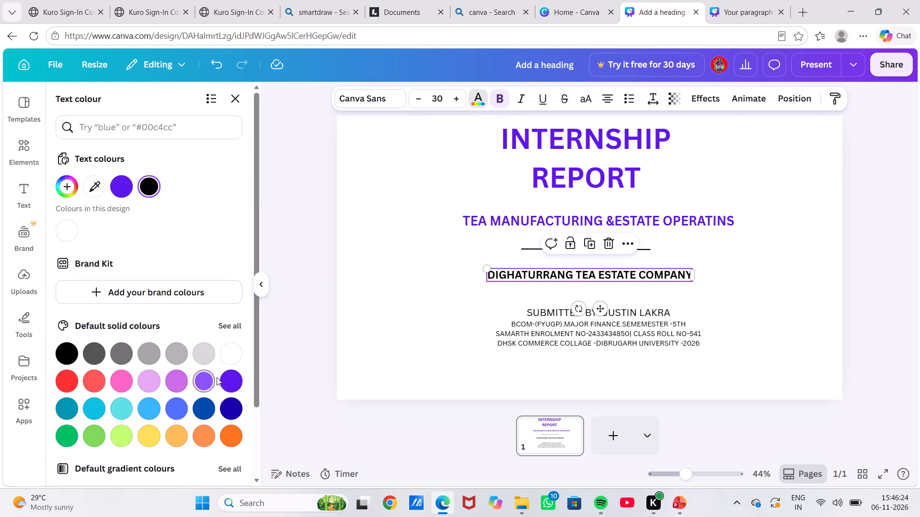
{"action": "left_click", "coordinate": [228, 377]}
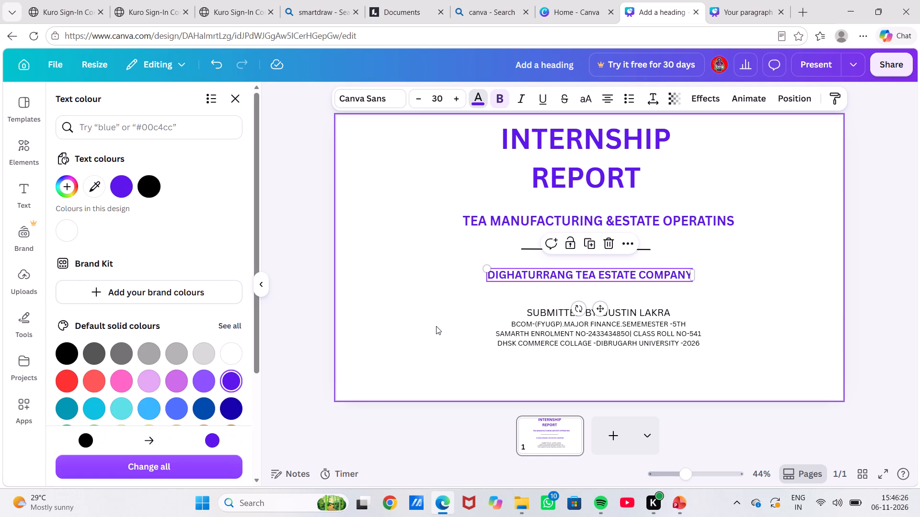
{"action": "left_click", "coordinate": [436, 326]}
Change the submission details text box to the darker green default solid colour and deselect it.
{"action": "left_click", "coordinate": [513, 326]}
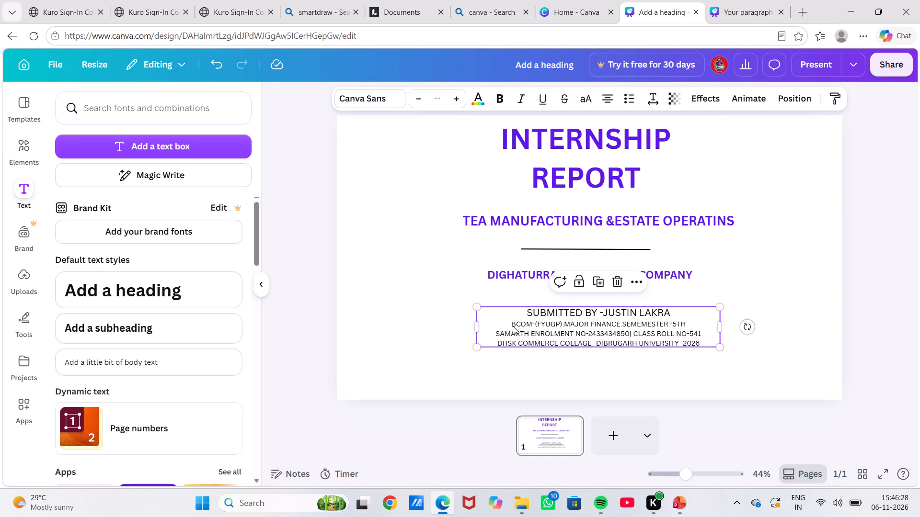
{"action": "left_click", "coordinate": [481, 101]}
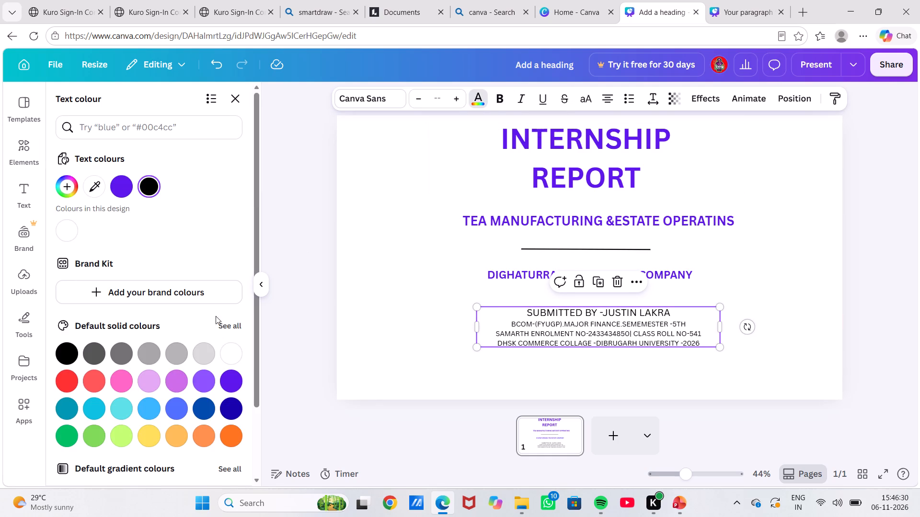
{"action": "left_click", "coordinate": [67, 428]}
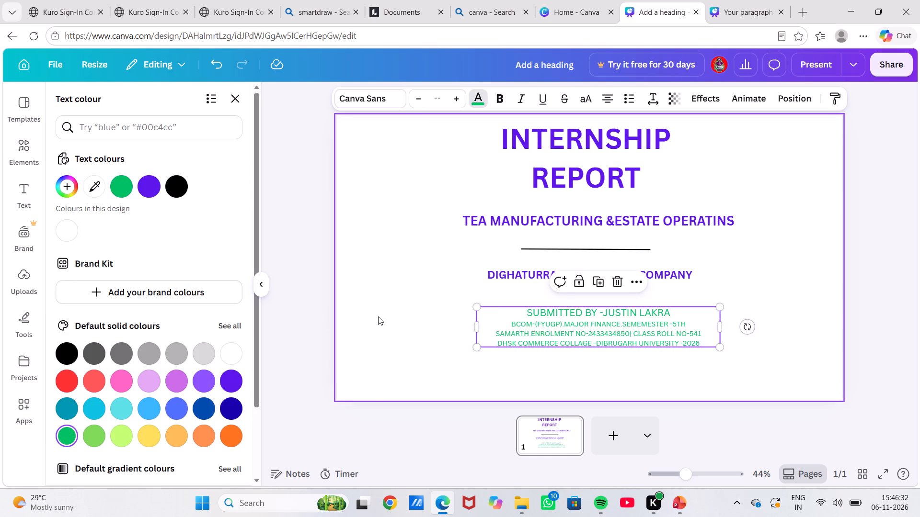
{"action": "left_click", "coordinate": [379, 317]}
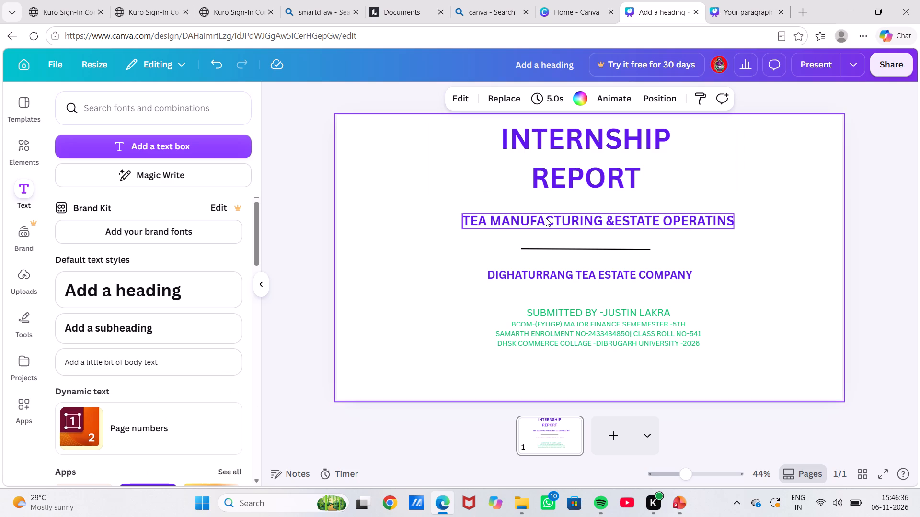
Nudge the divider line slightly to the right beneath the subtitle and deselect it.
{"action": "left_click_drag", "start_coordinate": [580, 247], "coordinate": [585, 247]}
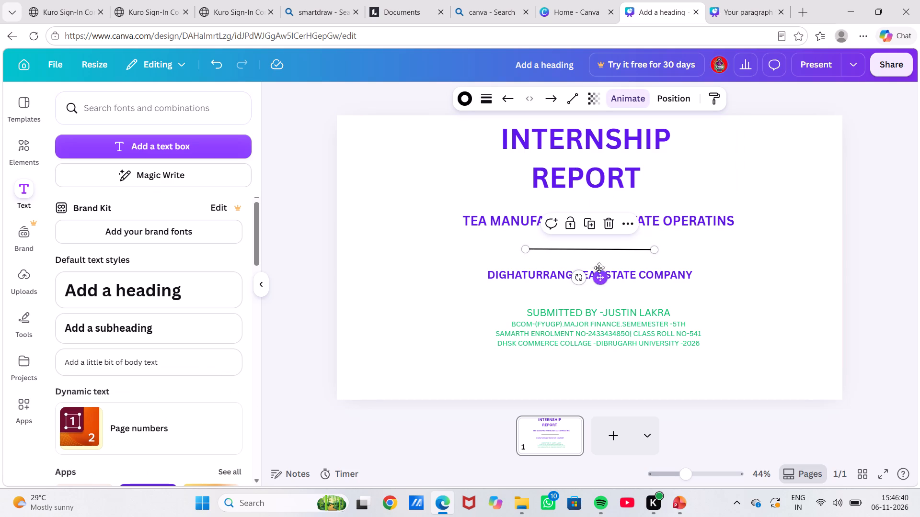
{"action": "left_click", "coordinate": [632, 247]}
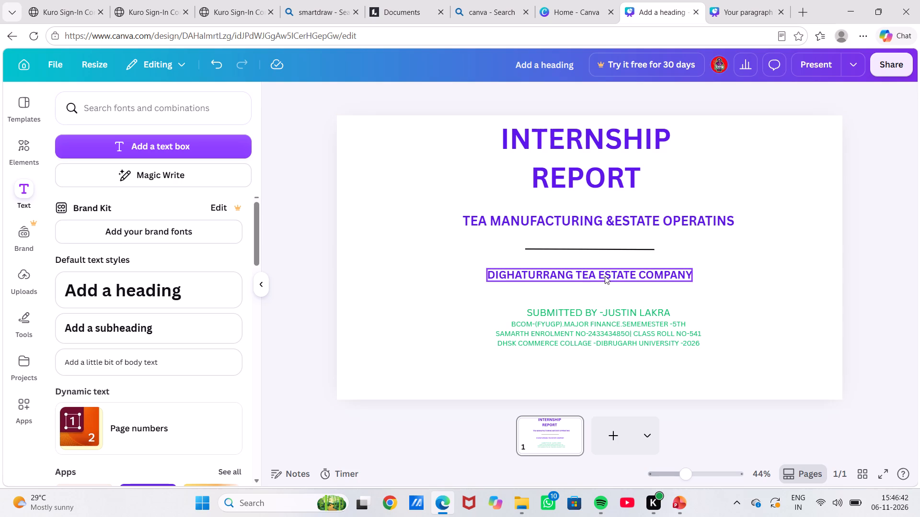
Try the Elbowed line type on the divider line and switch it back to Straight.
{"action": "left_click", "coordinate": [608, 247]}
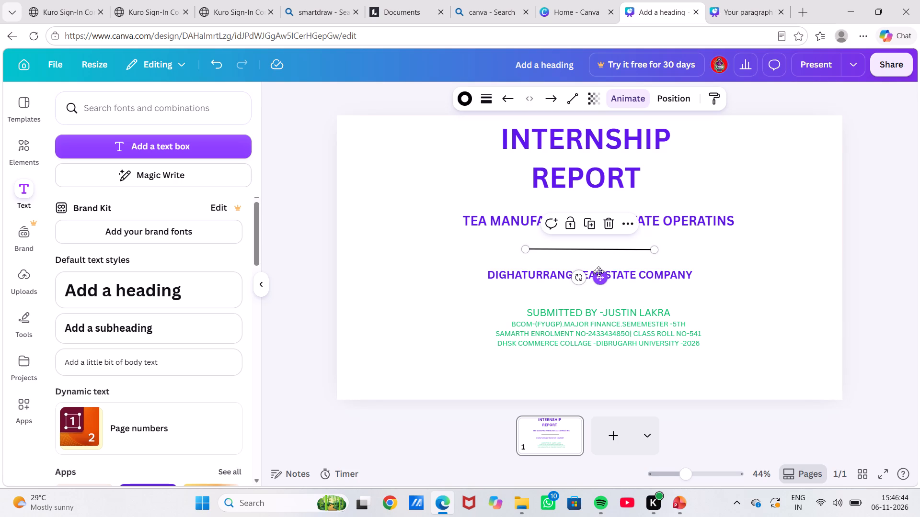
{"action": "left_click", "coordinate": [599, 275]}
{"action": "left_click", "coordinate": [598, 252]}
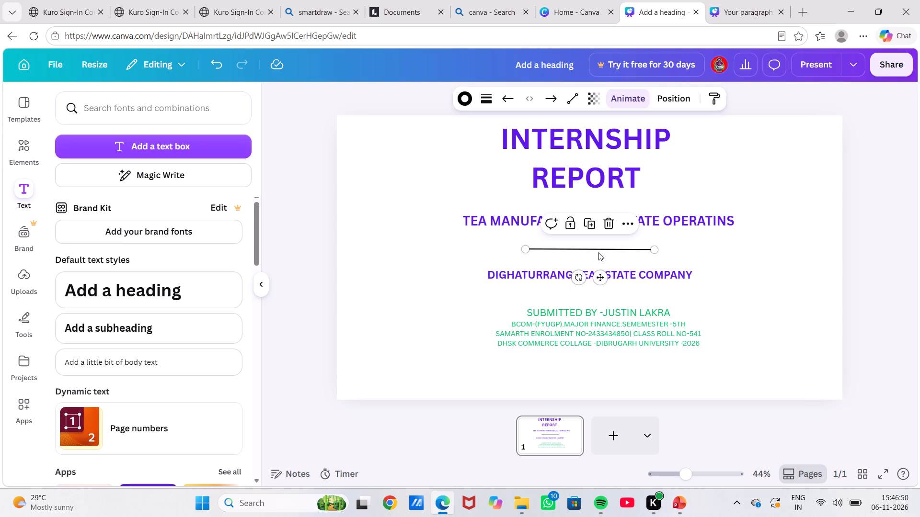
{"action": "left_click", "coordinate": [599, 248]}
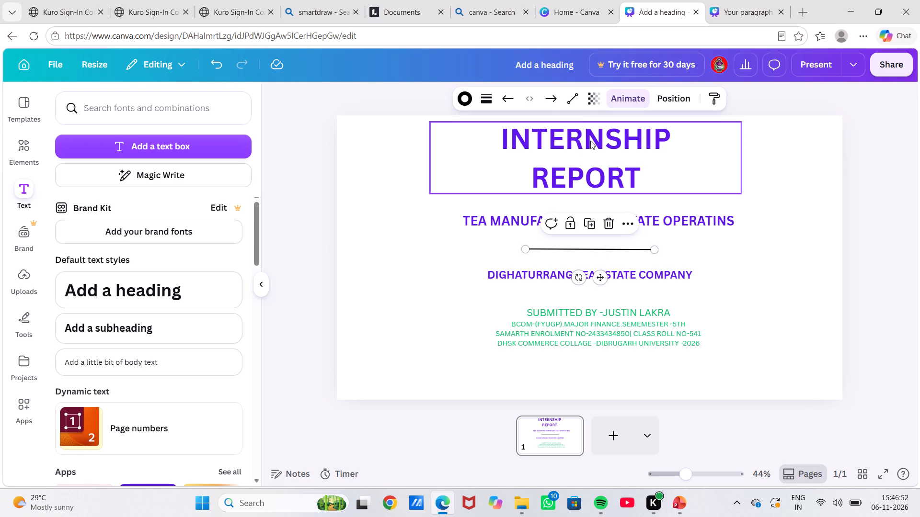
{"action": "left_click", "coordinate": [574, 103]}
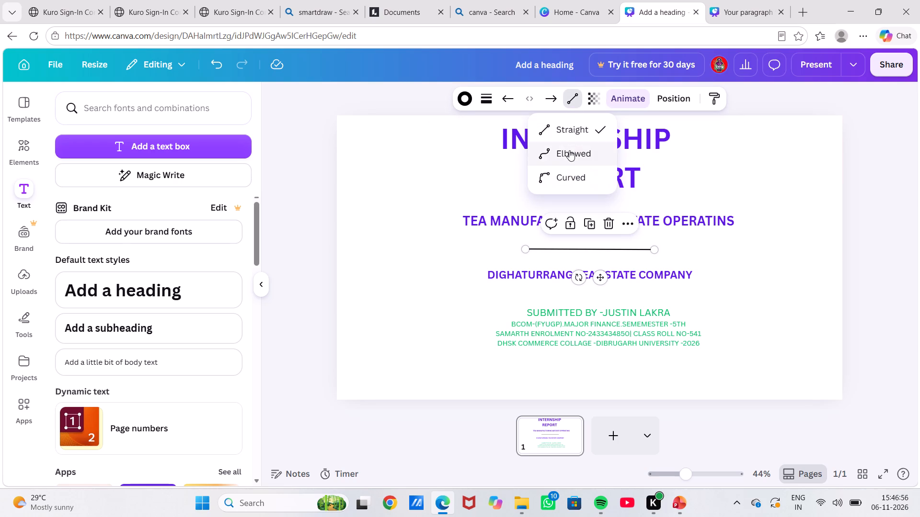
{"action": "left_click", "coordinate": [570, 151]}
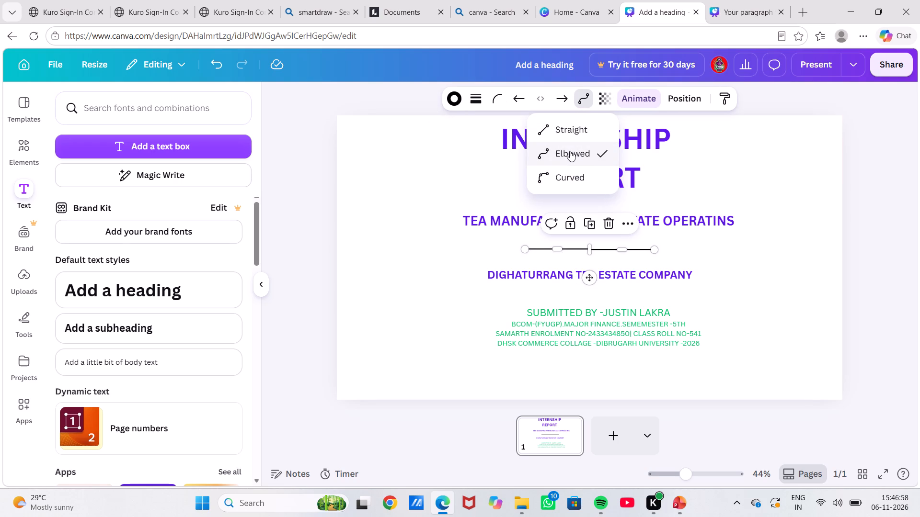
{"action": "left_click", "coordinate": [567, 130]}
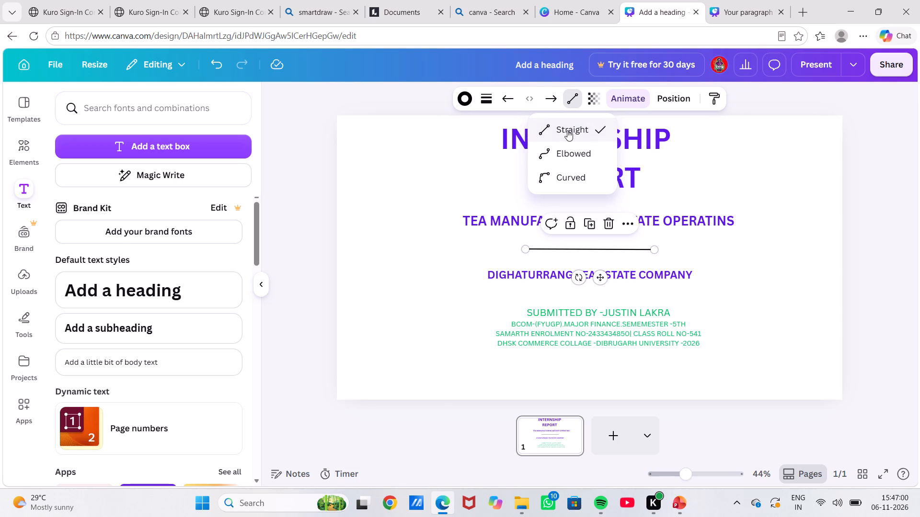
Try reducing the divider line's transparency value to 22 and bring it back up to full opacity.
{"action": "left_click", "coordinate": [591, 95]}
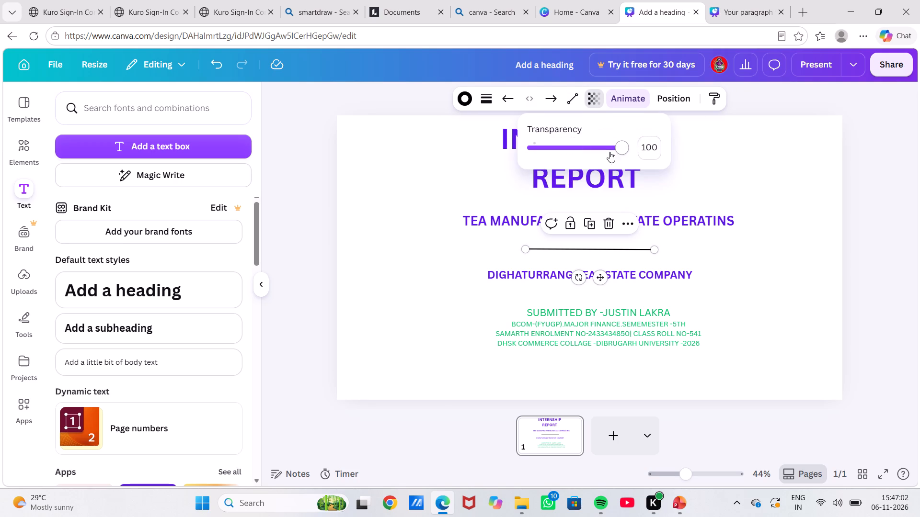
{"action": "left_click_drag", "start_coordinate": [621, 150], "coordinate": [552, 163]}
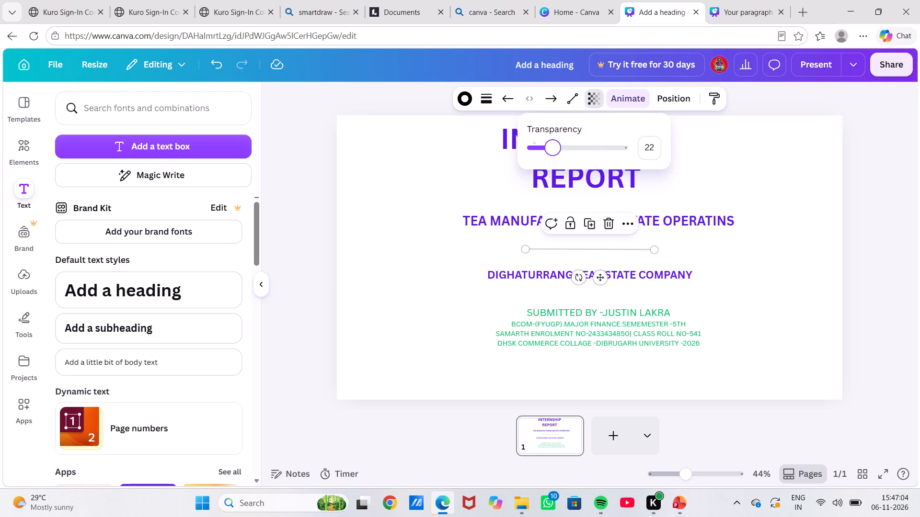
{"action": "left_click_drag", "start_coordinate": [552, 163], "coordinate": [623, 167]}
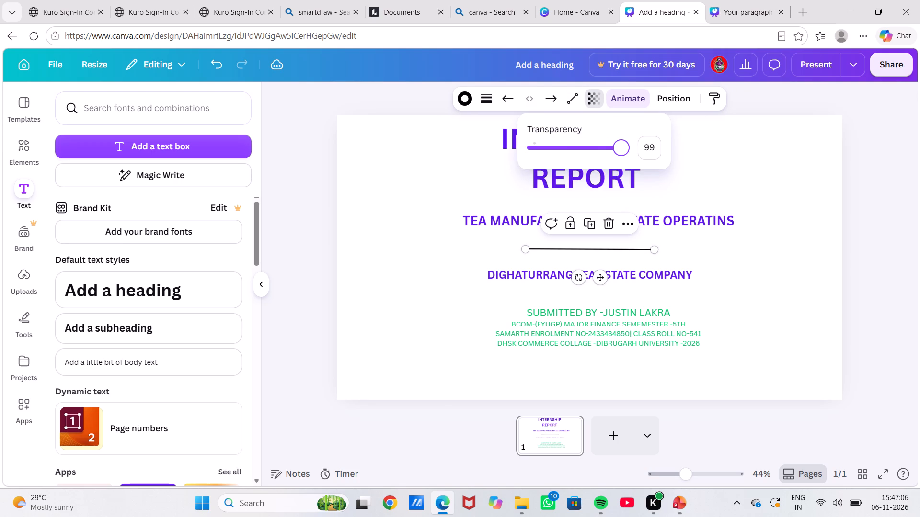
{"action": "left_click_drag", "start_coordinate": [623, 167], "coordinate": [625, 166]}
Try the Slow speed for the divider line's animation, apply Blur on enter instead of Fade, and deselect the line.
{"action": "left_click", "coordinate": [636, 102]}
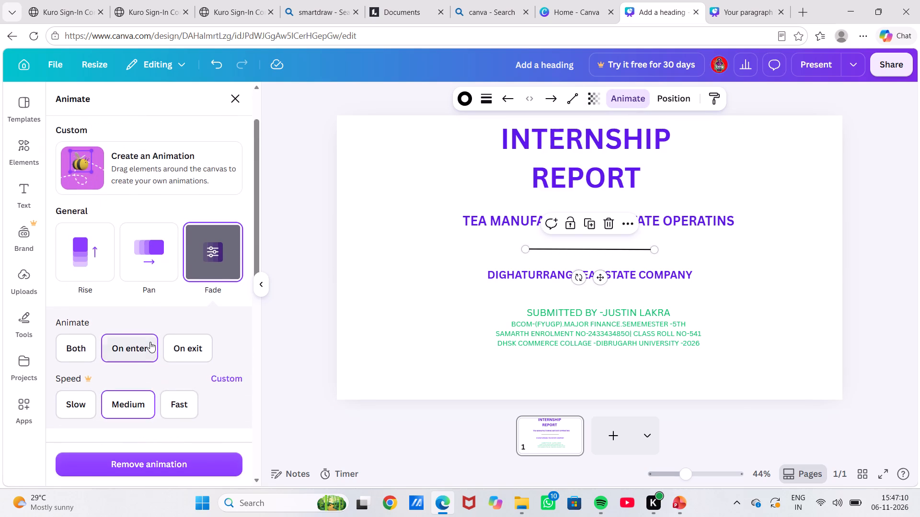
{"action": "scroll", "coordinate": [150, 342], "scroll_direction": "down", "scroll_amount": 3}
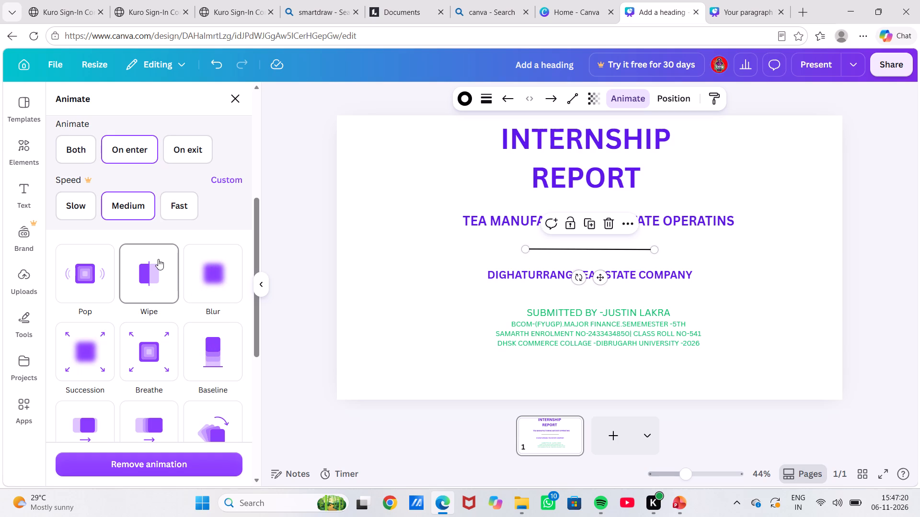
{"action": "left_click", "coordinate": [85, 205]}
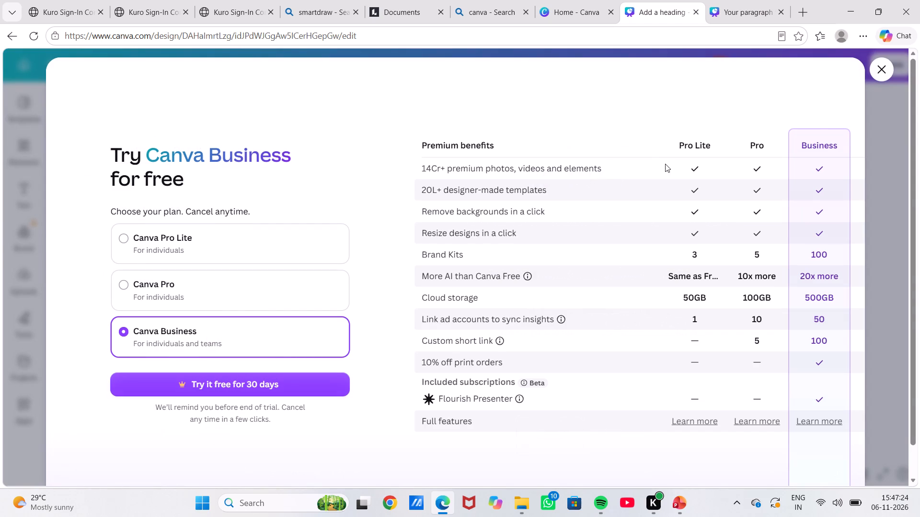
{"action": "left_click", "coordinate": [882, 72]}
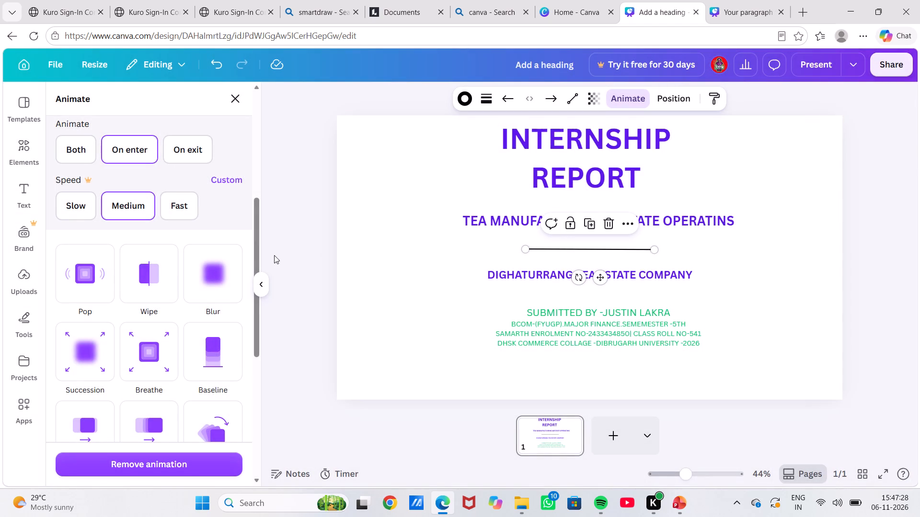
{"action": "left_click", "coordinate": [236, 281]}
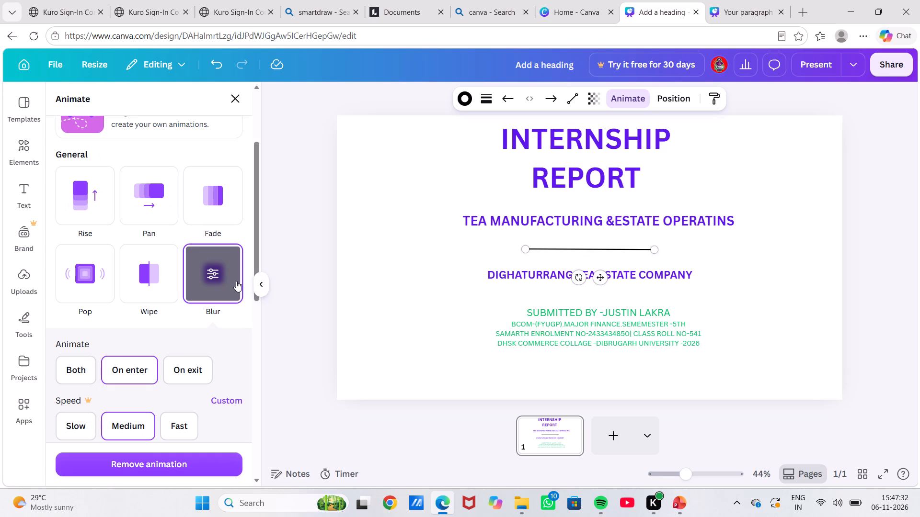
{"action": "left_click", "coordinate": [445, 279]}
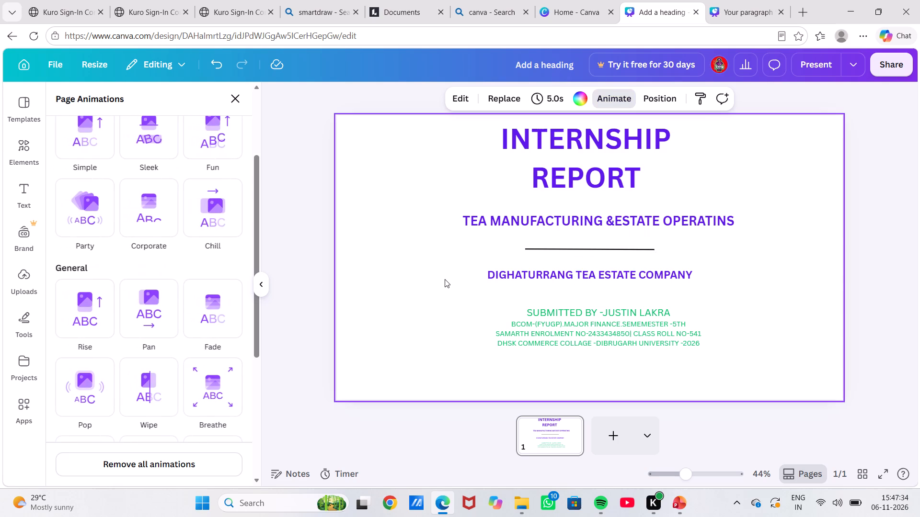
{"action": "left_click", "coordinate": [445, 279]}
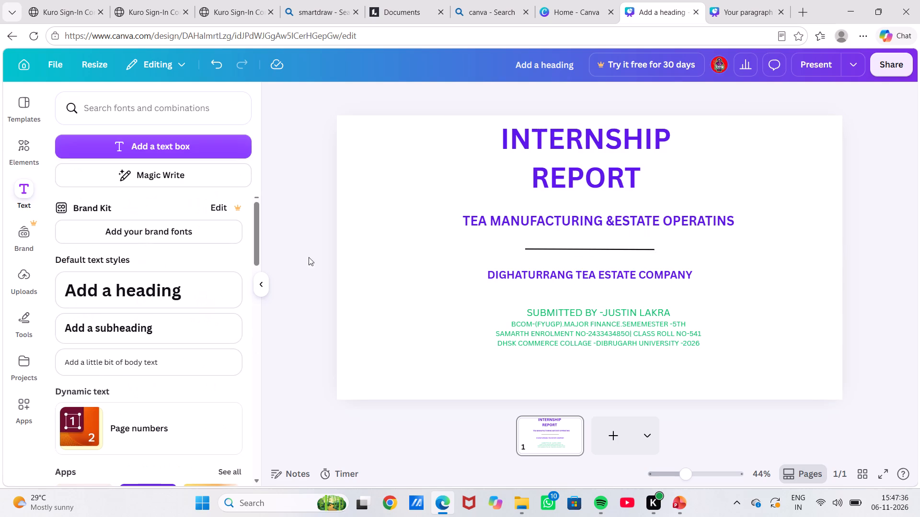
Browse the presentation templates for a design that suits the internship report.
{"action": "scroll", "coordinate": [39, 326], "scroll_direction": "down", "scroll_amount": 1}
{"action": "left_click", "coordinate": [23, 104]}
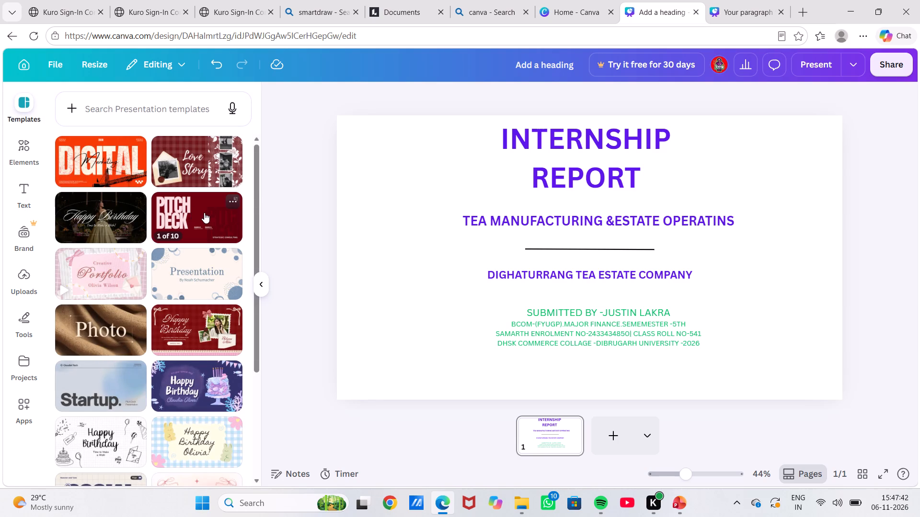
{"action": "scroll", "coordinate": [188, 270], "scroll_direction": "down", "scroll_amount": 5}
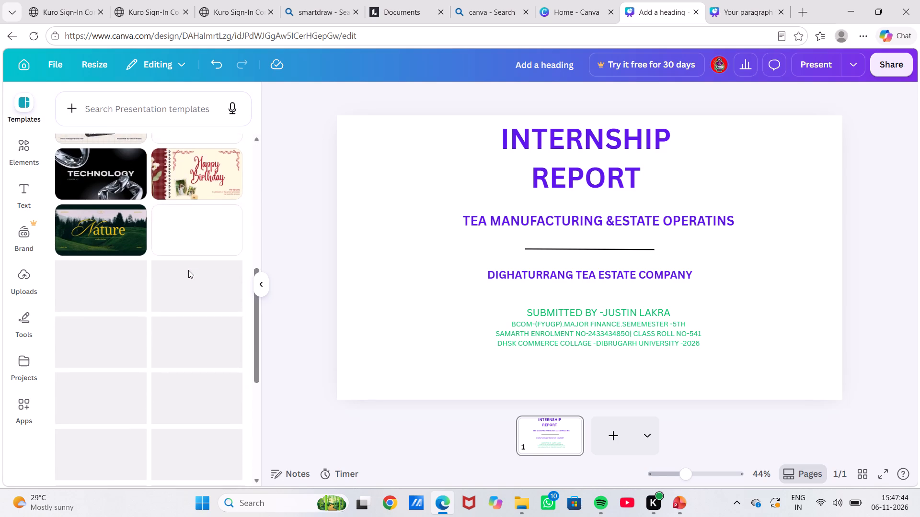
{"action": "scroll", "coordinate": [188, 270], "scroll_direction": "down", "scroll_amount": 2}
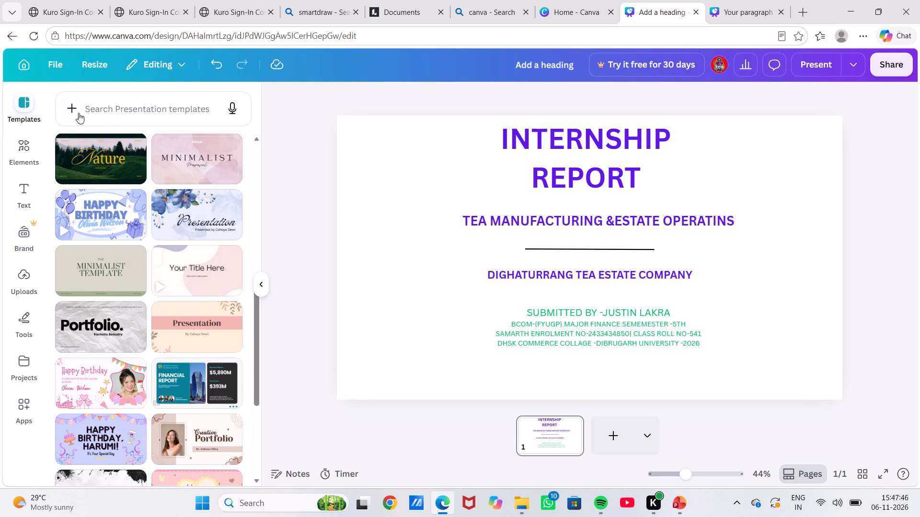
Search the presentation templates for "plane page".
{"action": "left_click", "coordinate": [119, 108]}
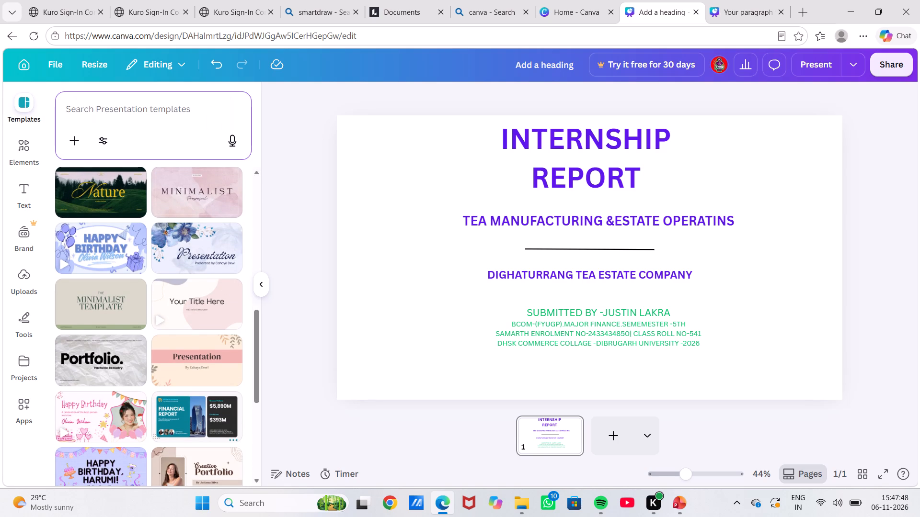
{"action": "type", "text": "PLANE"}
{"action": "key", "text": "space"}
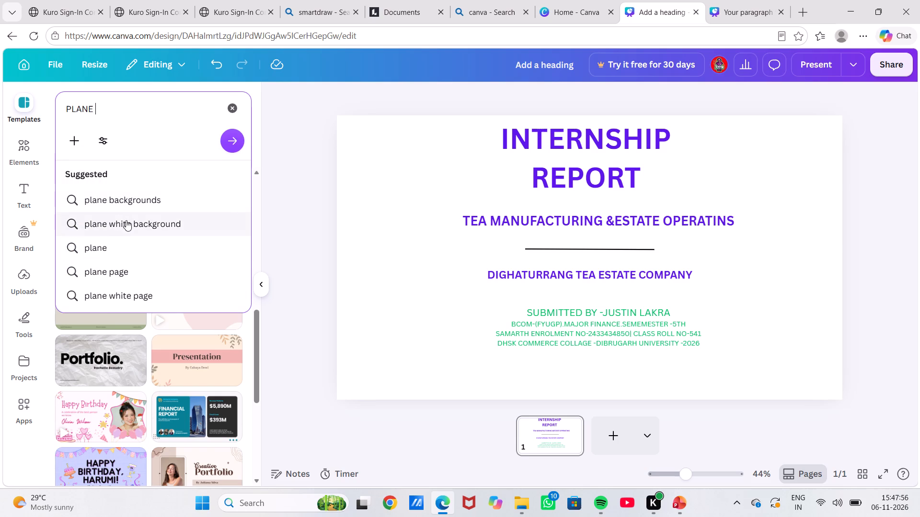
{"action": "left_click", "coordinate": [115, 274]}
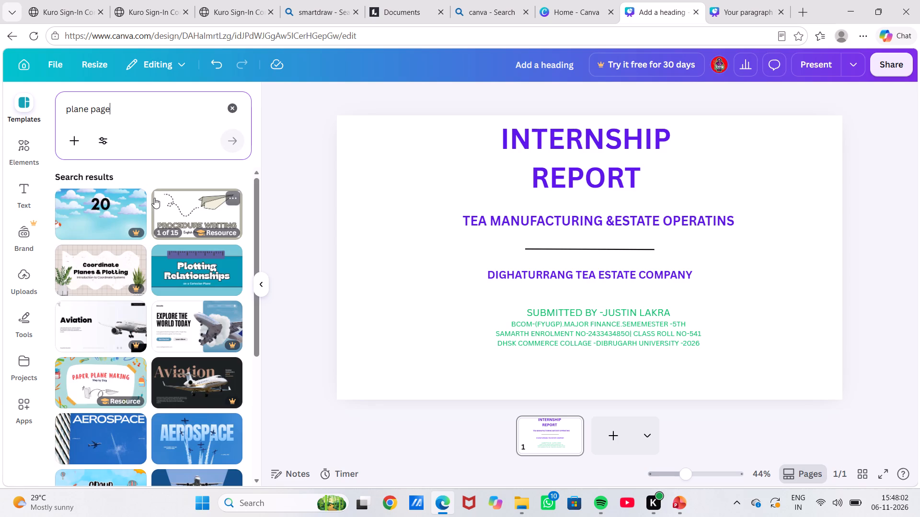
Search the presentation templates for "plane backgrounds" instead and look through the designs.
{"action": "left_click", "coordinate": [142, 110]}
{"action": "key", "text": "BackSpace"}
{"action": "key", "text": "BackSpace"}
{"action": "key", "text": "BackSpace"}
{"action": "key", "text": "BackSpace"}
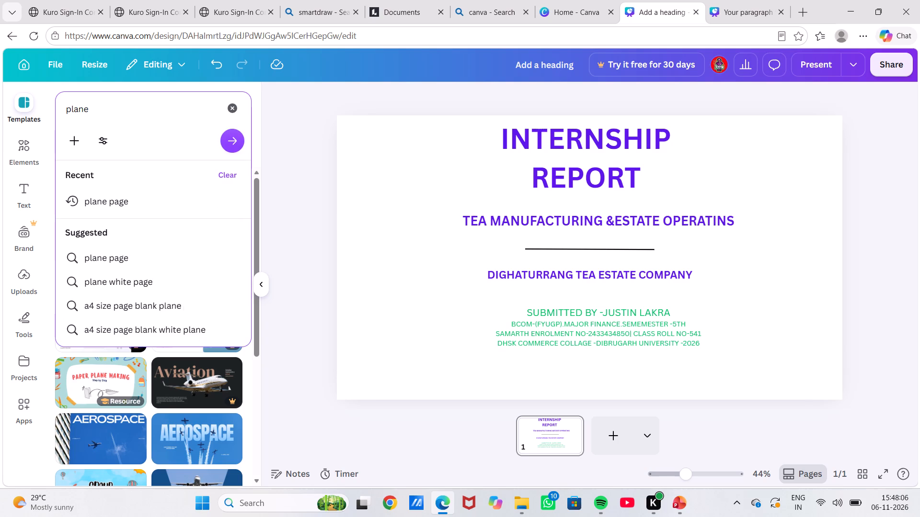
{"action": "type", "text": "CLOR"}
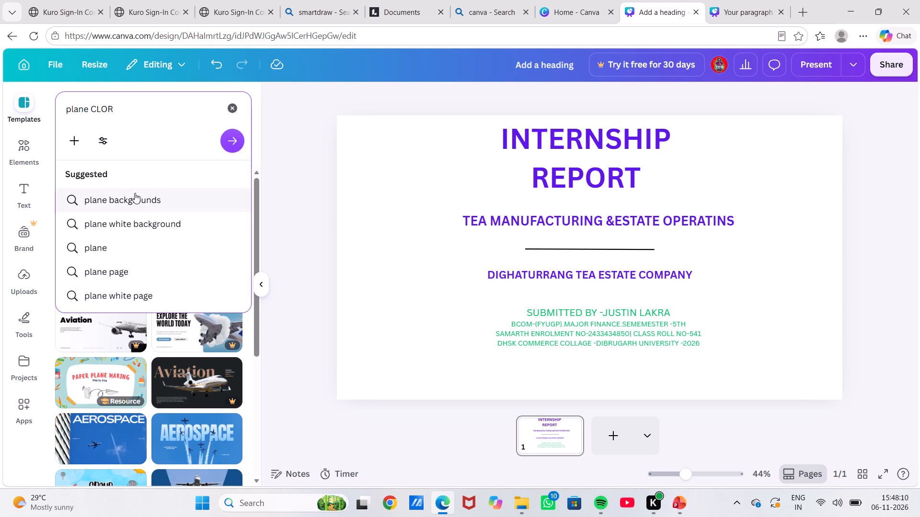
{"action": "left_click", "coordinate": [138, 201]}
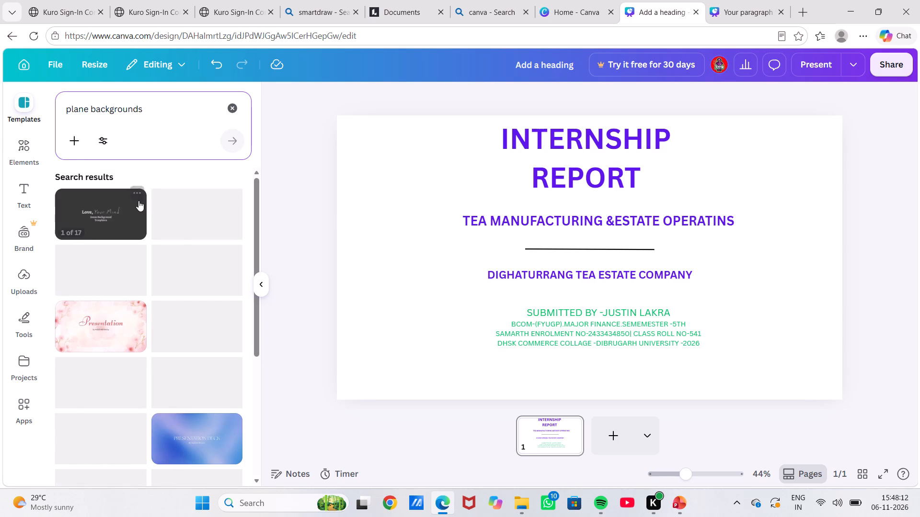
{"action": "scroll", "coordinate": [158, 261], "scroll_direction": "down", "scroll_amount": 1}
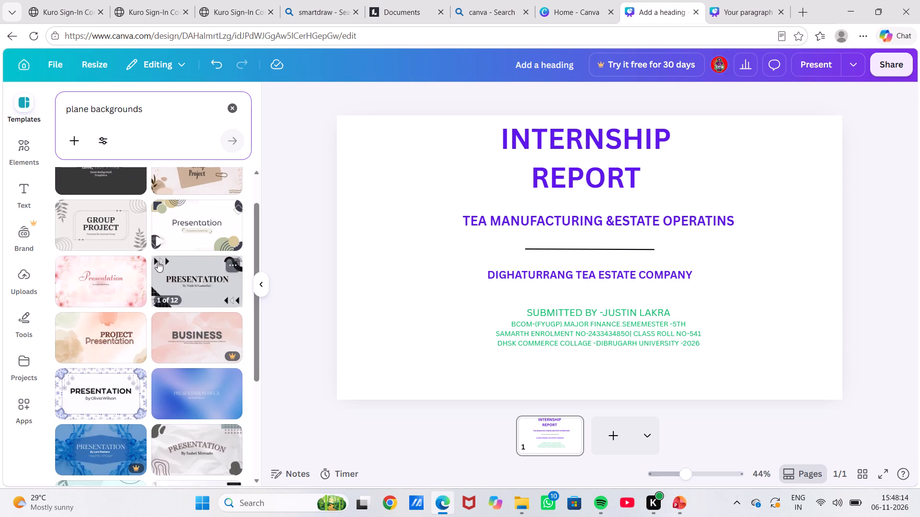
{"action": "scroll", "coordinate": [158, 261], "scroll_direction": "down", "scroll_amount": 1}
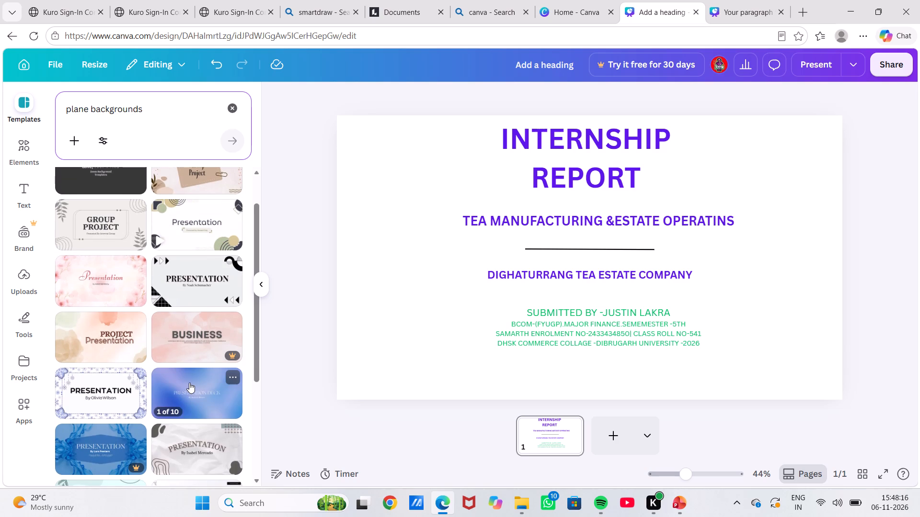
Replace the current page with the cover of the Blue and Purple Minimalist Presentation template, opting not to be asked again.
{"action": "left_click", "coordinate": [189, 382]}
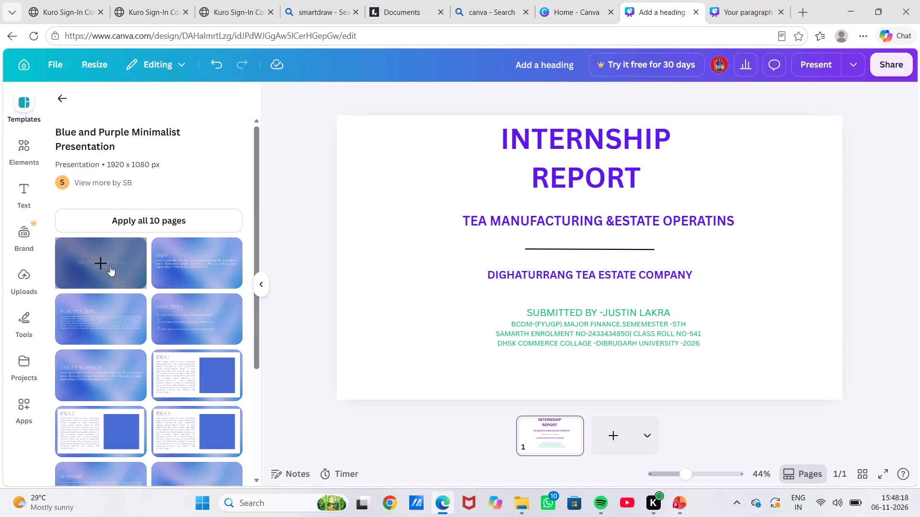
{"action": "left_click", "coordinate": [110, 266]}
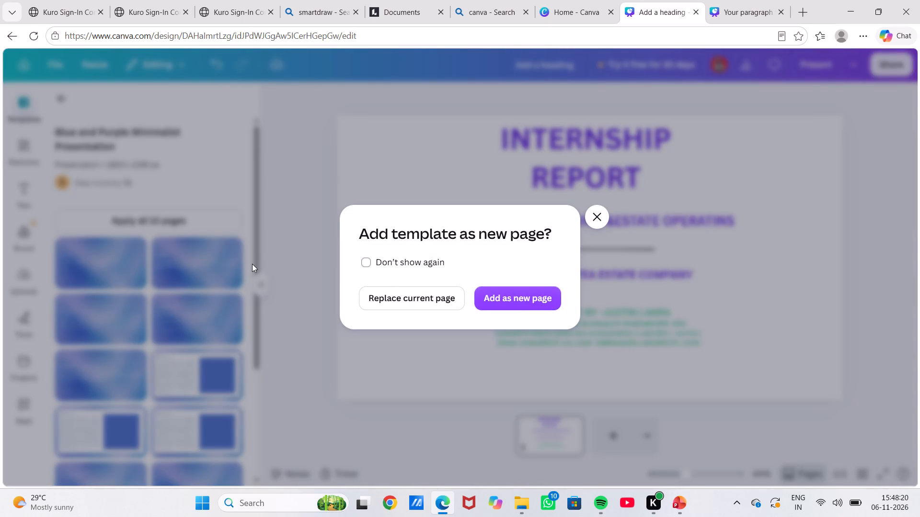
{"action": "left_click", "coordinate": [367, 257]}
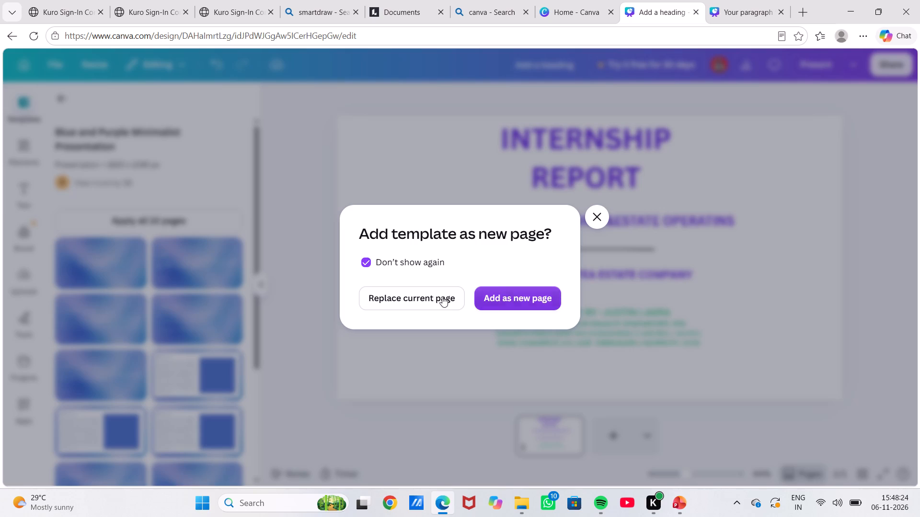
{"action": "left_click", "coordinate": [440, 296]}
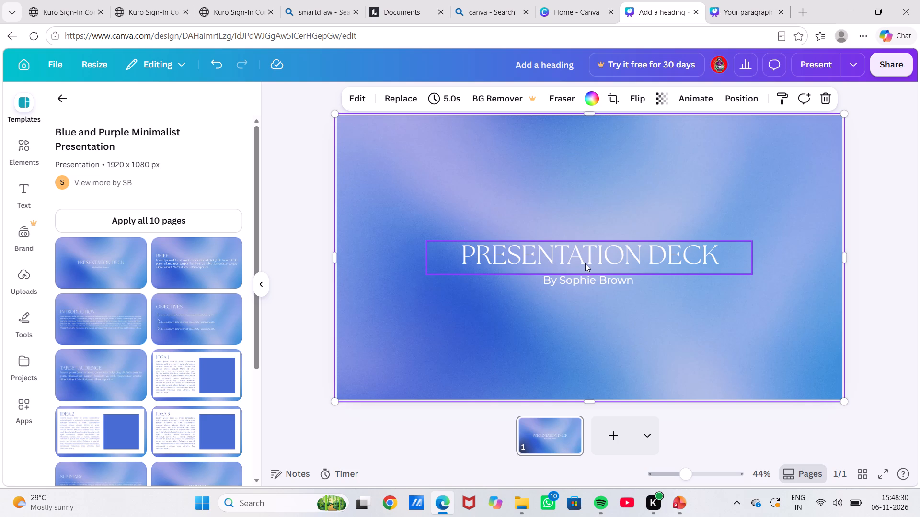
Move the PRESENTATION DECK title up near the top edge of the slide.
{"action": "left_click_drag", "start_coordinate": [585, 263], "coordinate": [571, 132]}
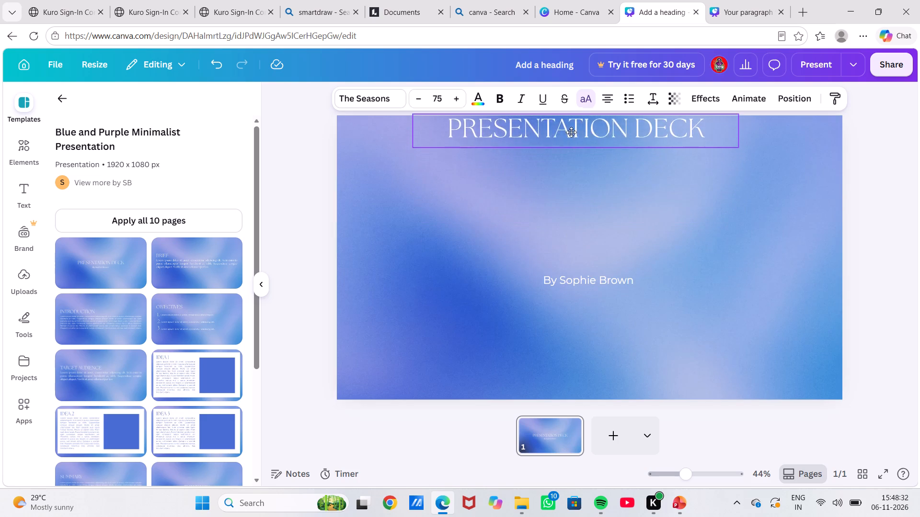
{"action": "left_click_drag", "start_coordinate": [571, 132], "coordinate": [571, 150]}
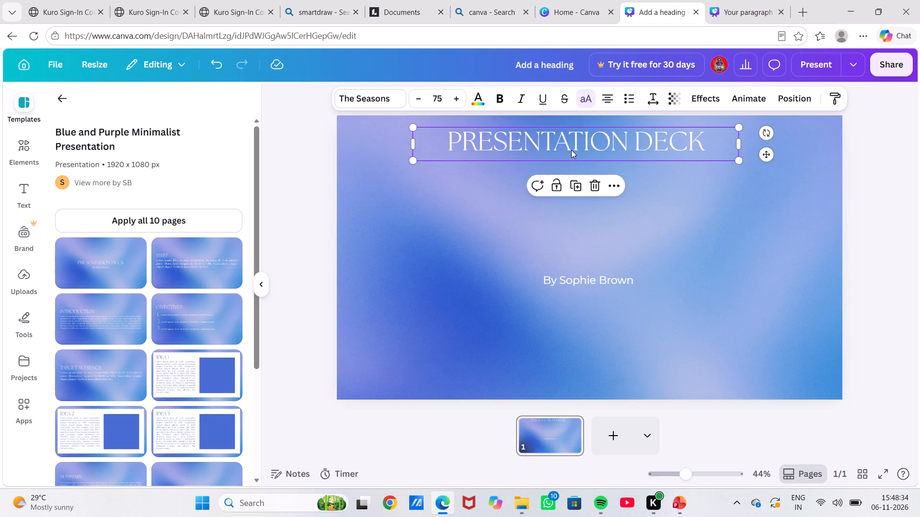
Switch to PowerPoint and copy the INTERNSHIP REPORT heading text from the first slide.
{"action": "left_click", "coordinate": [683, 498]}
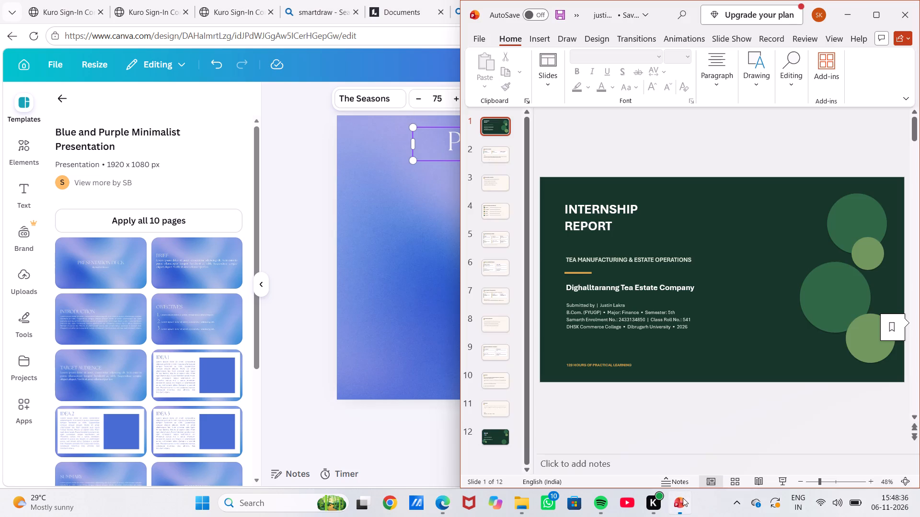
{"action": "left_click_drag", "start_coordinate": [565, 208], "coordinate": [621, 227]}
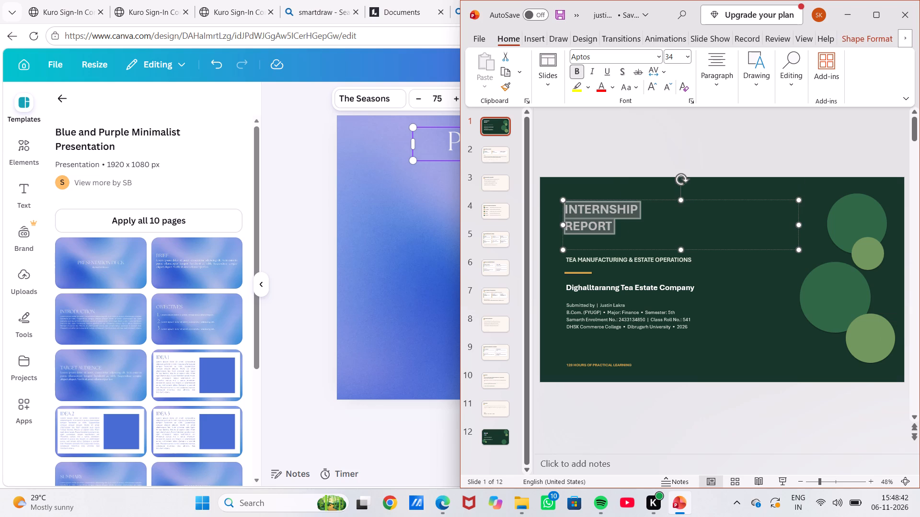
{"action": "key", "text": "ctrl+c"}
Back in Canva, nudge the PRESENTATION DECK title slightly left and replace its text with the copied INTERNSHIP REPORT heading.
{"action": "left_click", "coordinate": [861, 14]}
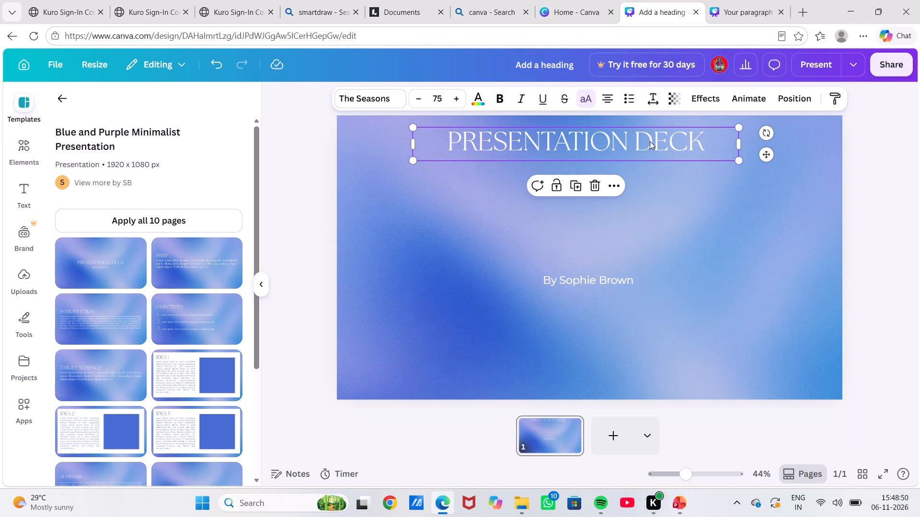
{"action": "left_click_drag", "start_coordinate": [708, 144], "coordinate": [701, 145]}
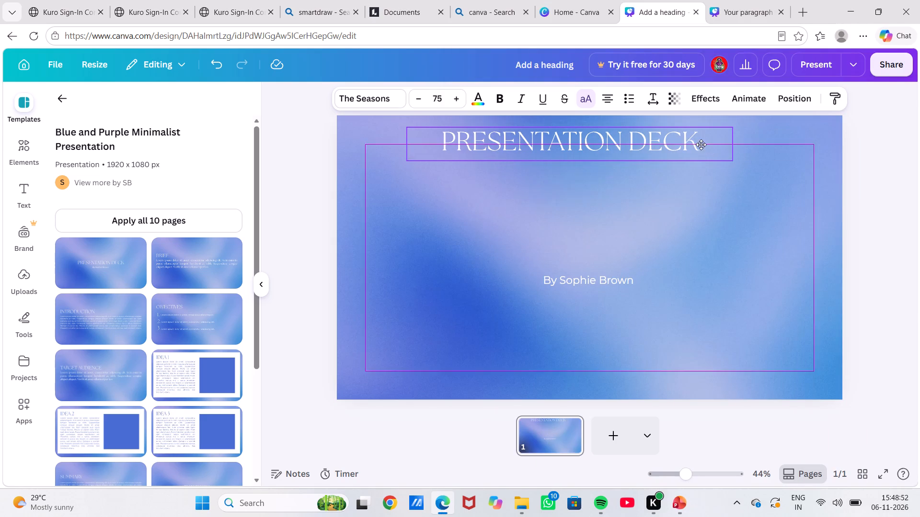
{"action": "left_click_drag", "start_coordinate": [701, 145], "coordinate": [701, 145]}
{"action": "left_click", "coordinate": [701, 145]}
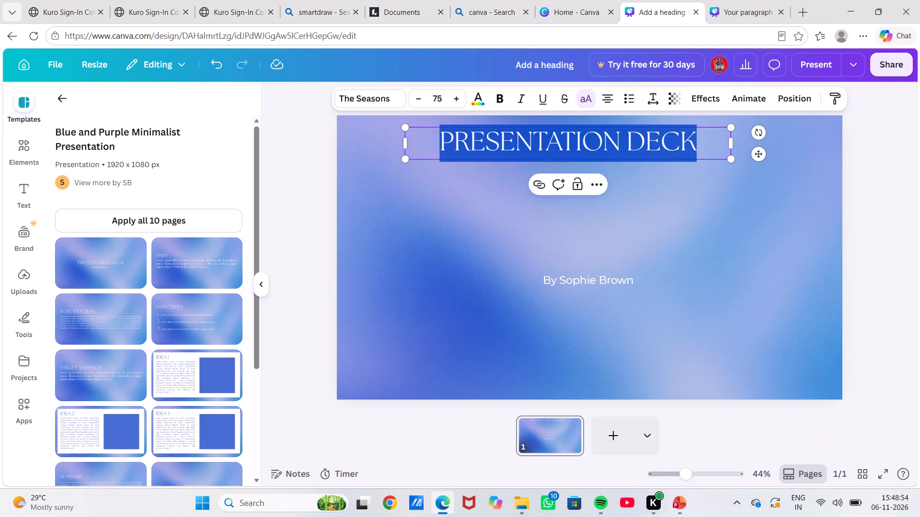
{"action": "left_click", "coordinate": [701, 145]}
{"action": "key", "text": "BackSpace"}
{"action": "key", "text": "BackSpace"}
{"action": "key", "text": "BackSpace"}
{"action": "key", "text": "BackSpace"}
{"action": "key", "text": "BackSpace"}
{"action": "key", "text": "BackSpace"}
{"action": "key", "text": "BackSpace"}
{"action": "key", "text": "BackSpace"}
{"action": "key", "text": "BackSpace"}
{"action": "key", "text": "BackSpace"}
{"action": "key", "text": "BackSpace"}
{"action": "key", "text": "BackSpace"}
{"action": "key", "text": "BackSpace"}
{"action": "key", "text": "BackSpace"}
{"action": "key", "text": "BackSpace"}
{"action": "key", "text": "BackSpace"}
{"action": "key", "text": "BackSpace"}
{"action": "key", "text": "BackSpace"}
{"action": "key", "text": "BackSpace"}
{"action": "key", "text": "BackSpace"}
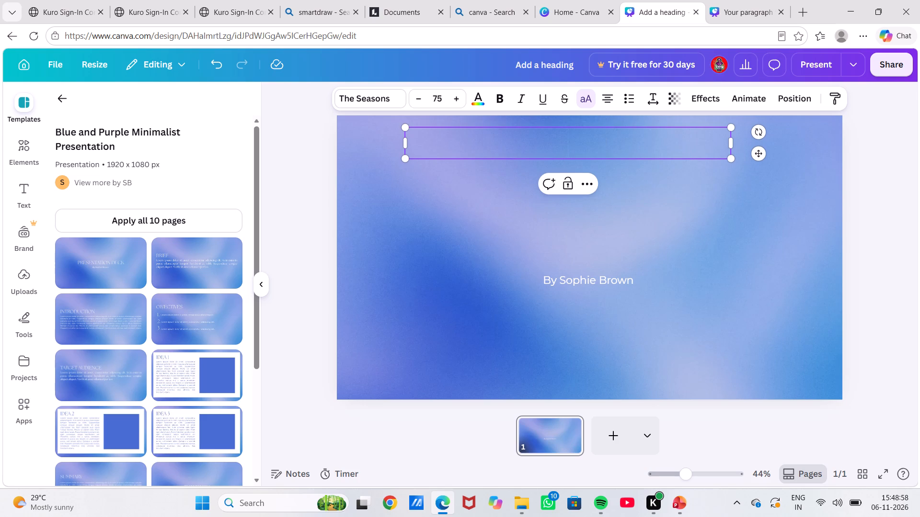
{"action": "key", "text": "ctrl+v"}
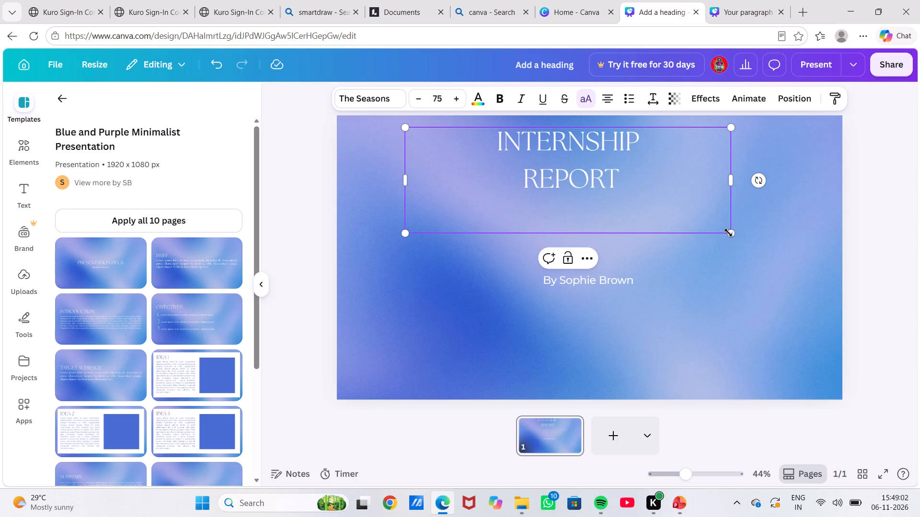
Scale the INTERNSHIP REPORT title down to size 70.8 and reduce the empty line beneath it to size 24.8.
{"action": "left_click_drag", "start_coordinate": [730, 233], "coordinate": [726, 182]}
{"action": "triple_click", "coordinate": [418, 96]}
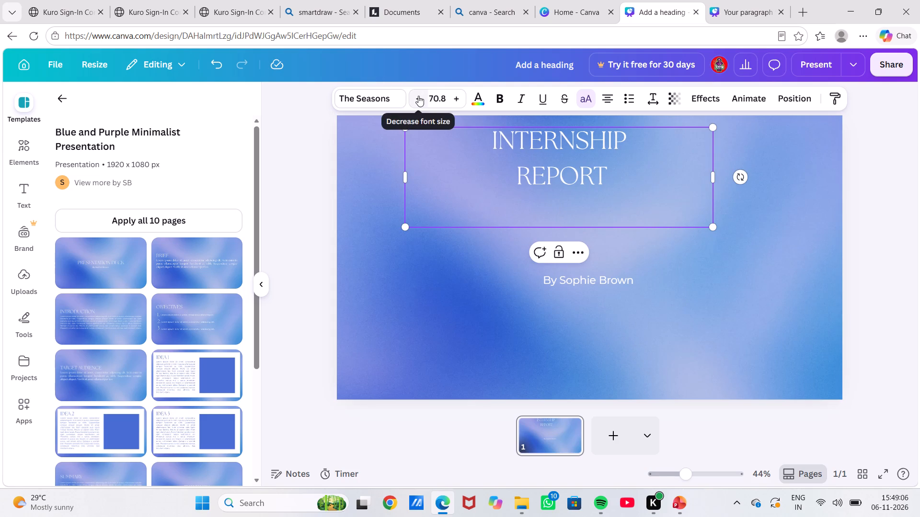
{"action": "double_click", "coordinate": [418, 96]}
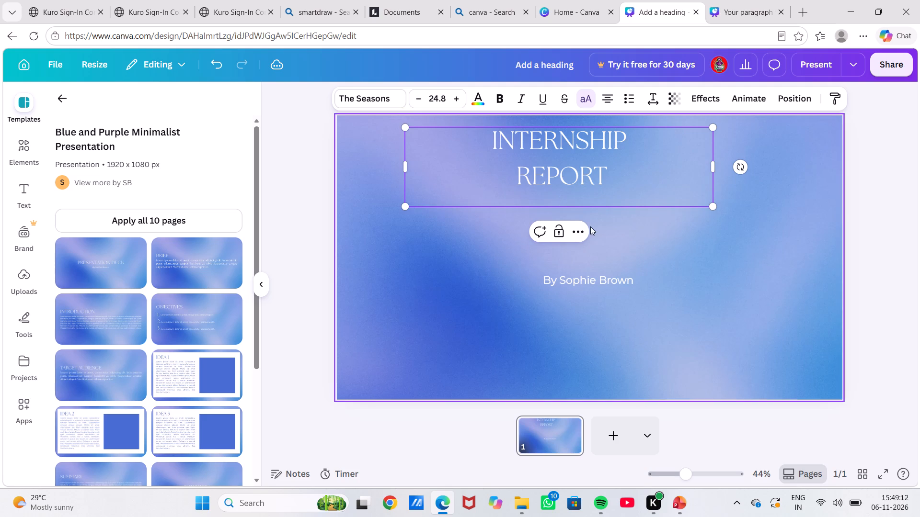
{"action": "left_click", "coordinate": [647, 161]}
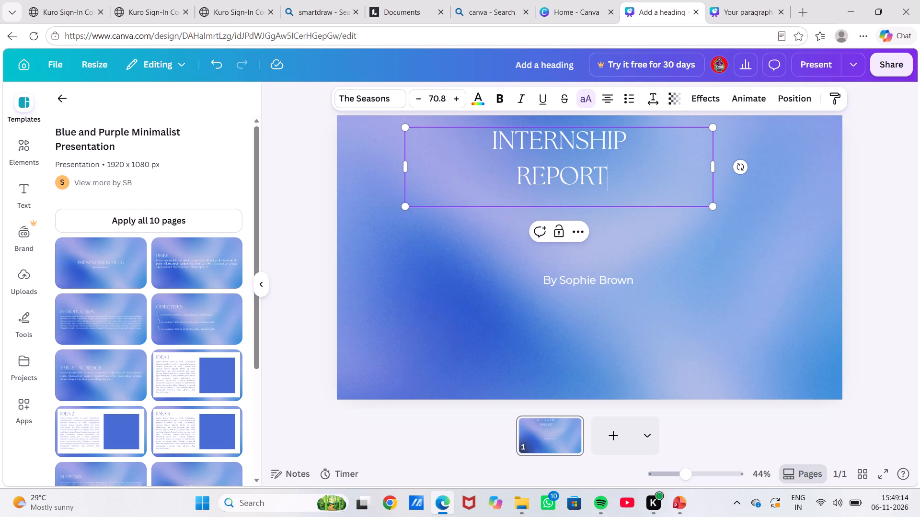
{"action": "left_click_drag", "start_coordinate": [638, 167], "coordinate": [660, 168]}
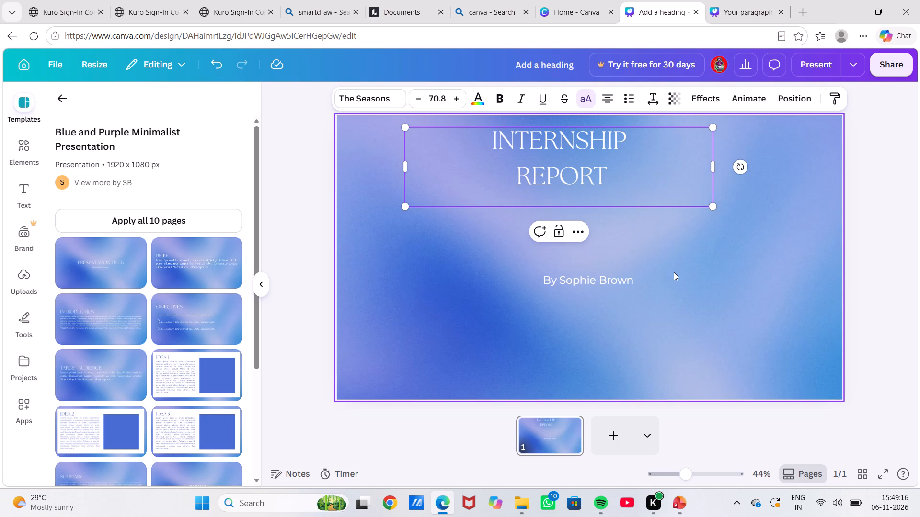
Widen the title's text box to the right so INTERNSHIP REPORT is centred on the slide, and deselect it.
{"action": "left_click", "coordinate": [674, 272]}
{"action": "left_click", "coordinate": [566, 158]}
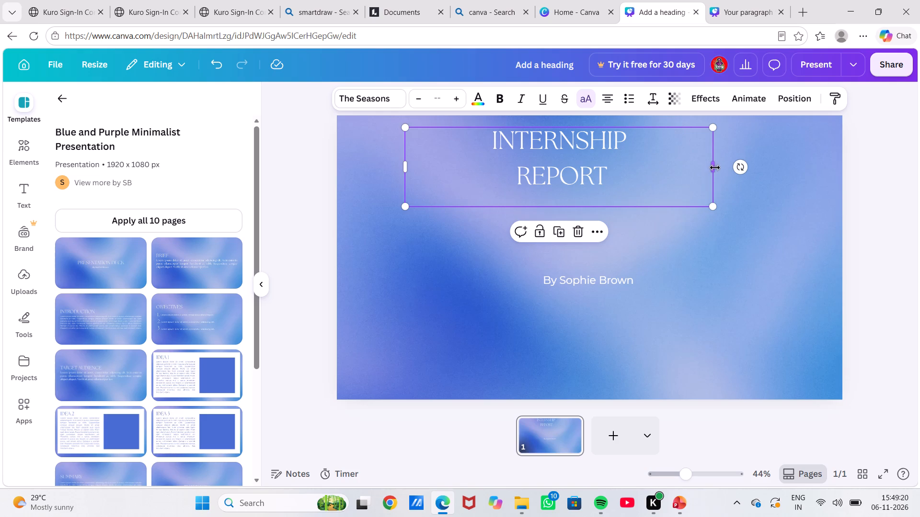
{"action": "left_click_drag", "start_coordinate": [715, 167], "coordinate": [775, 168]}
{"action": "left_click", "coordinate": [735, 260]}
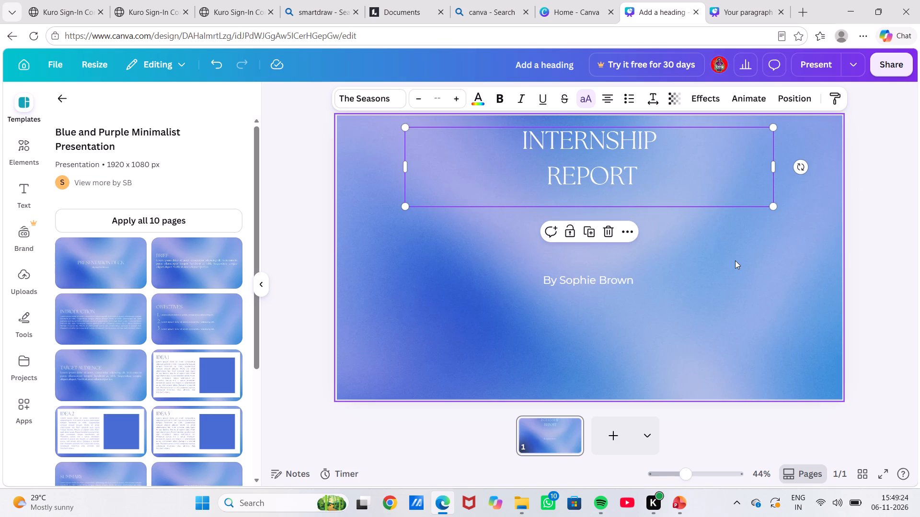
{"action": "left_click", "coordinate": [487, 234]}
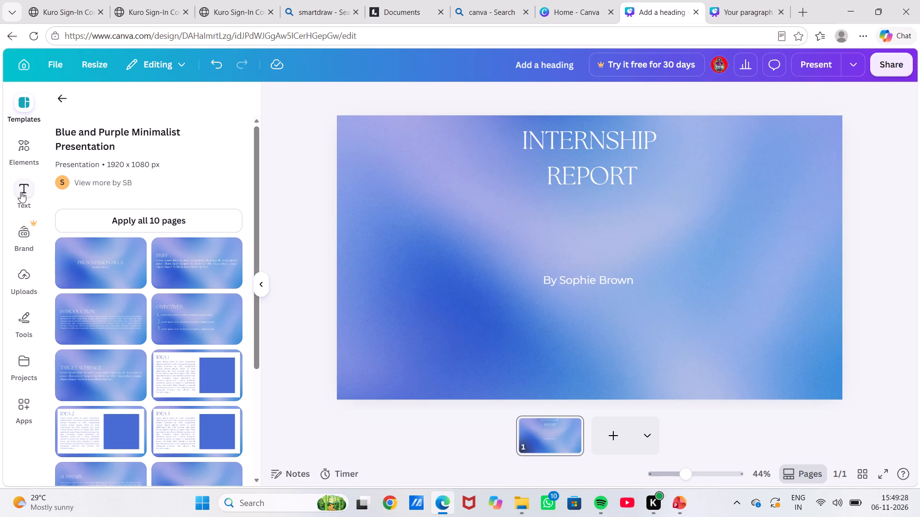
Add a subheading text box to the title slide and place it directly beneath the INTERNSHIP REPORT title.
{"action": "left_click", "coordinate": [21, 192]}
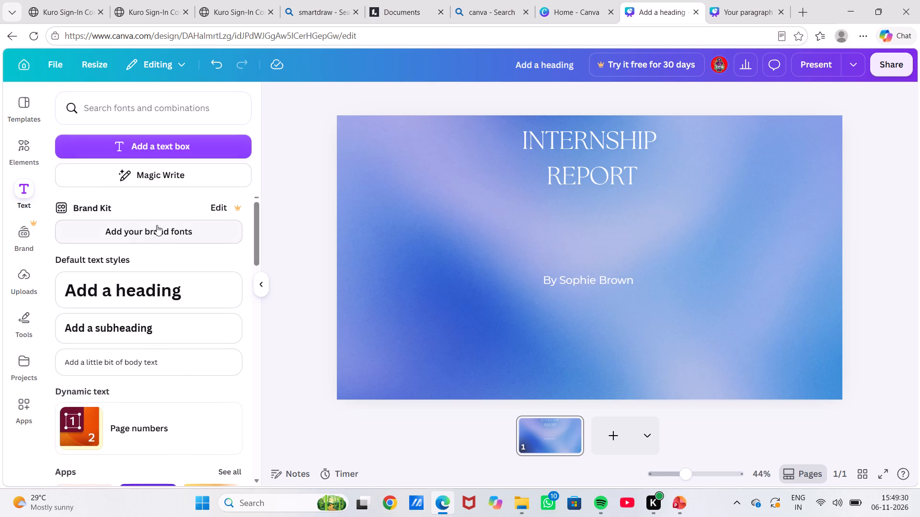
{"action": "left_click", "coordinate": [163, 332]}
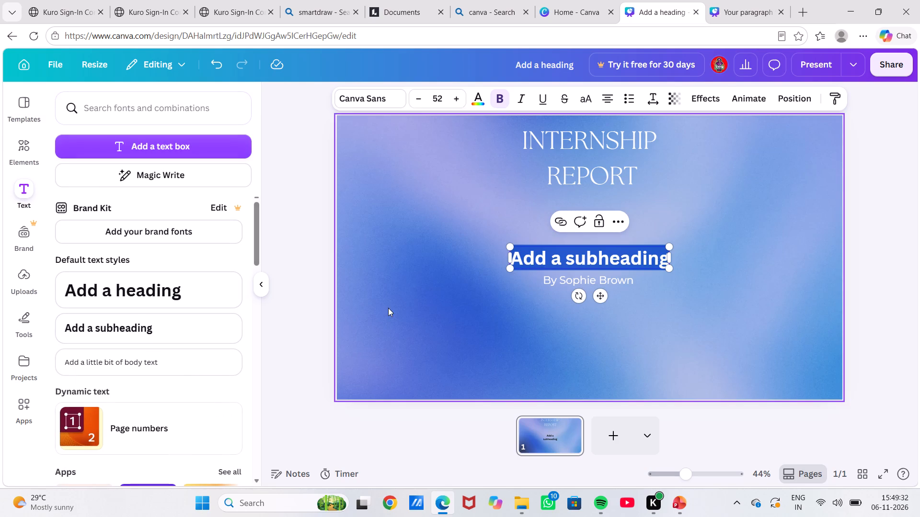
{"action": "left_click_drag", "start_coordinate": [602, 295], "coordinate": [602, 271]}
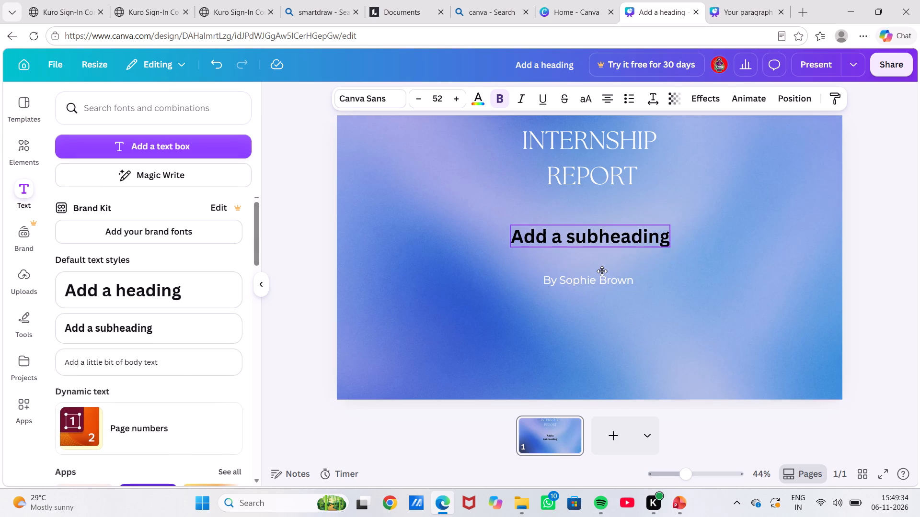
{"action": "left_click_drag", "start_coordinate": [602, 271], "coordinate": [604, 255]}
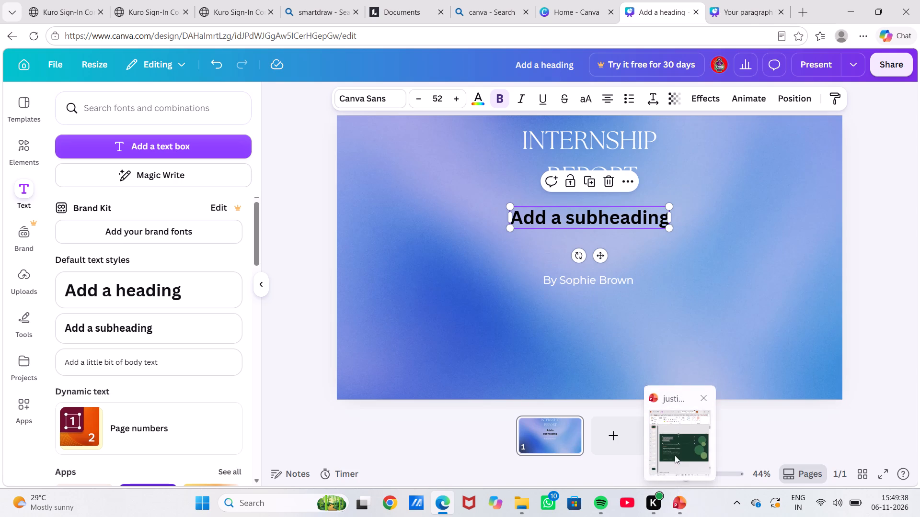
Switch to PowerPoint and copy the TEA MANUFACTURING & ESTATE OPERATIONS text from the first slide.
{"action": "left_click", "coordinate": [675, 455]}
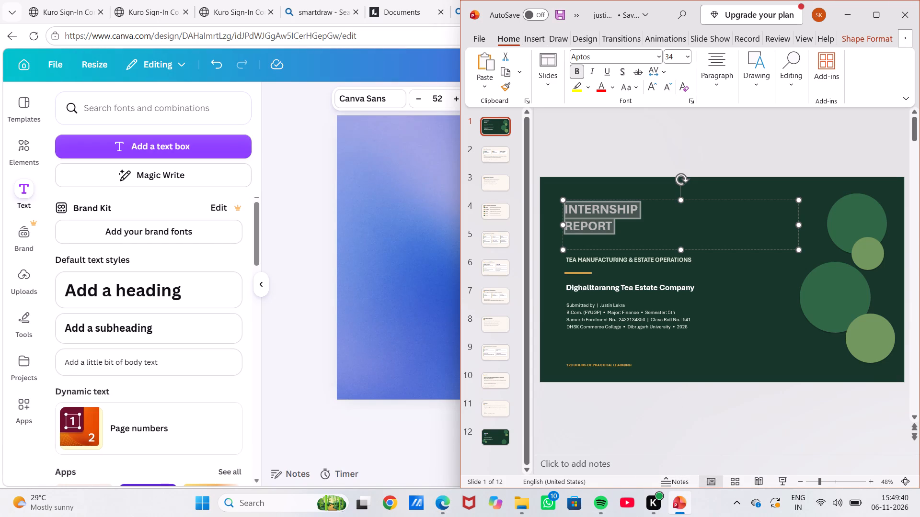
{"action": "left_click_drag", "start_coordinate": [566, 260], "coordinate": [766, 261]}
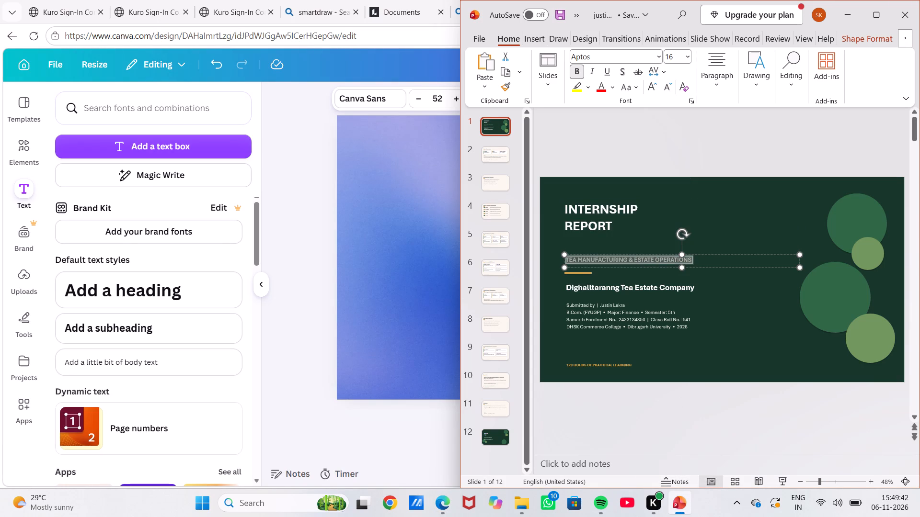
{"action": "left_click_drag", "start_coordinate": [766, 261], "coordinate": [749, 264]}
{"action": "key", "text": "ctrl+c"}
Back in Canva, replace the new subheading's placeholder text with the copied TEA MANUFACTURING & ESTATE OPERATIONS.
{"action": "left_click", "coordinate": [371, 272]}
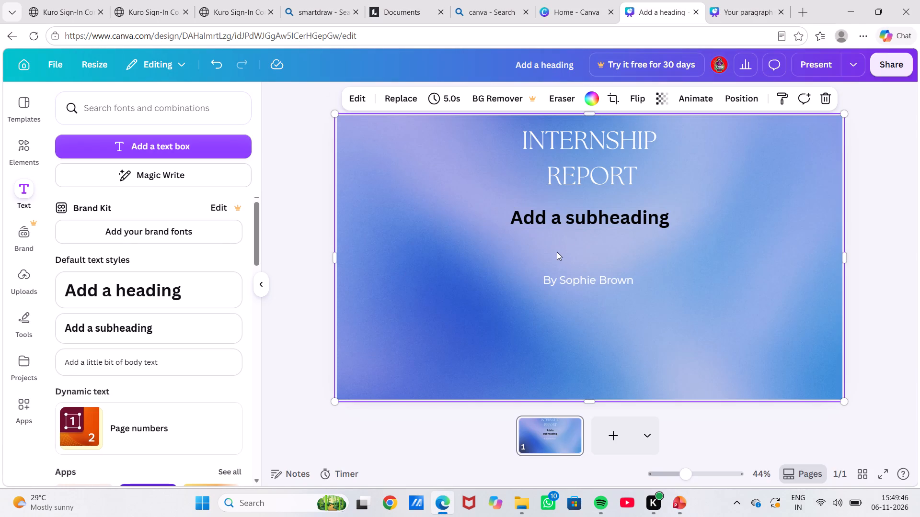
{"action": "left_click", "coordinate": [548, 214]}
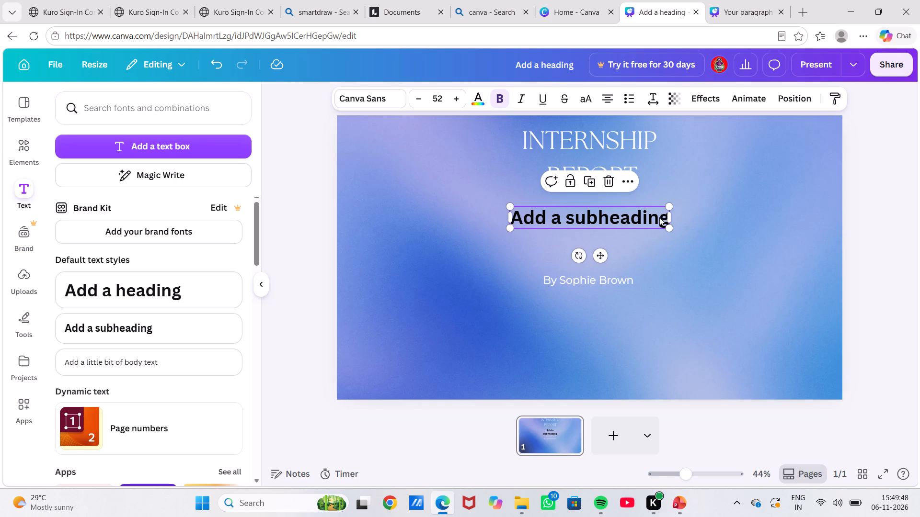
{"action": "left_click", "coordinate": [663, 217]}
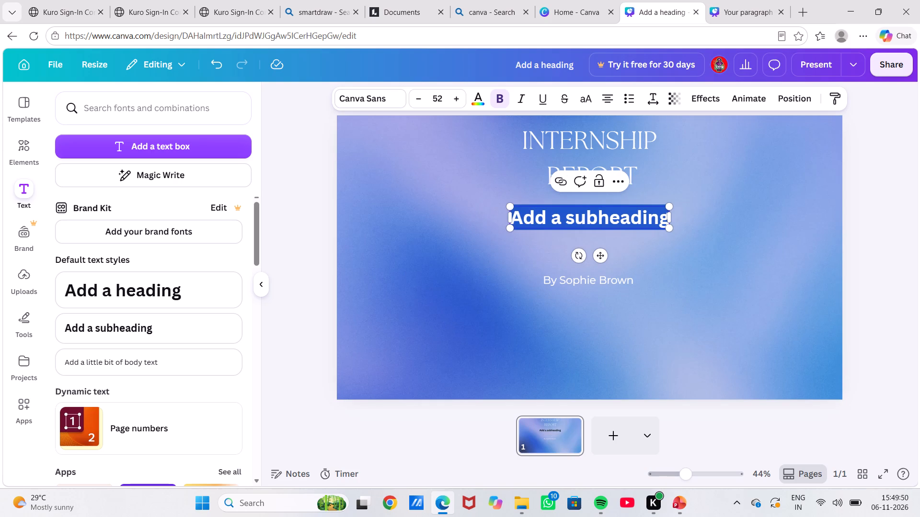
{"action": "left_click_drag", "start_coordinate": [665, 217], "coordinate": [631, 218]}
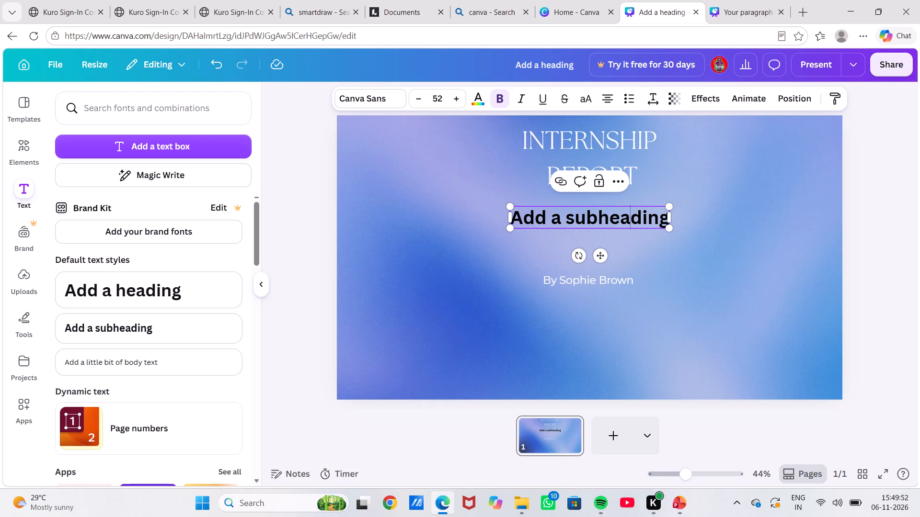
{"action": "left_click_drag", "start_coordinate": [631, 218], "coordinate": [515, 224]}
{"action": "key", "text": "BackSpace"}
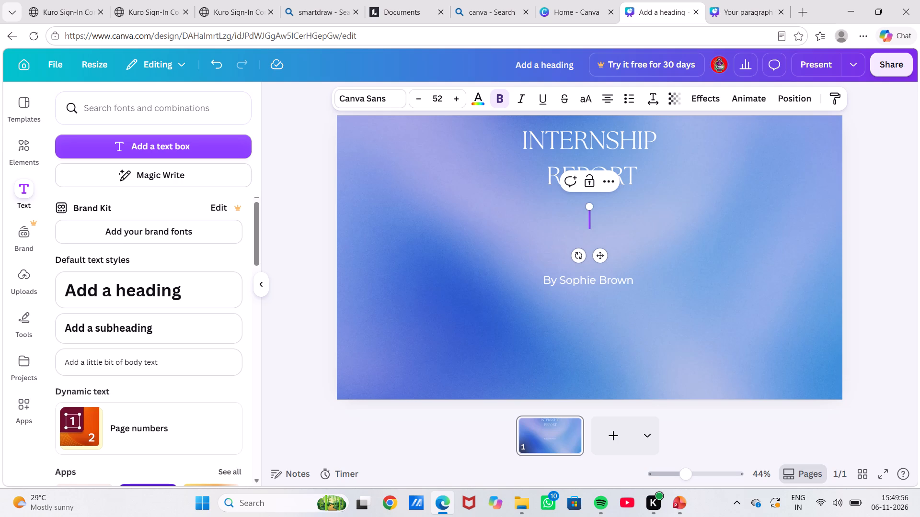
{"action": "key", "text": "ctrl+v"}
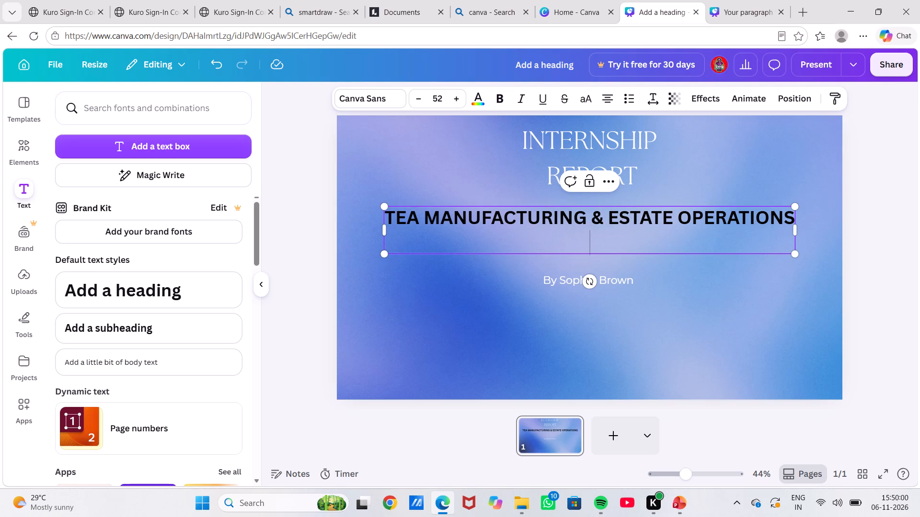
Scale the subheading down to size 51.4, reduce the empty line beneath it to size 14.4, and deselect it.
{"action": "left_click_drag", "start_coordinate": [794, 251], "coordinate": [792, 230]}
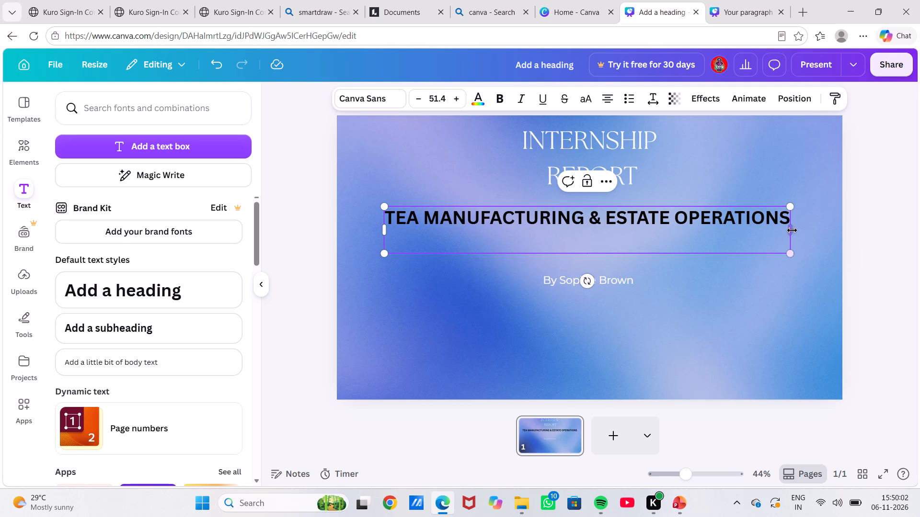
{"action": "left_click", "coordinate": [422, 97]}
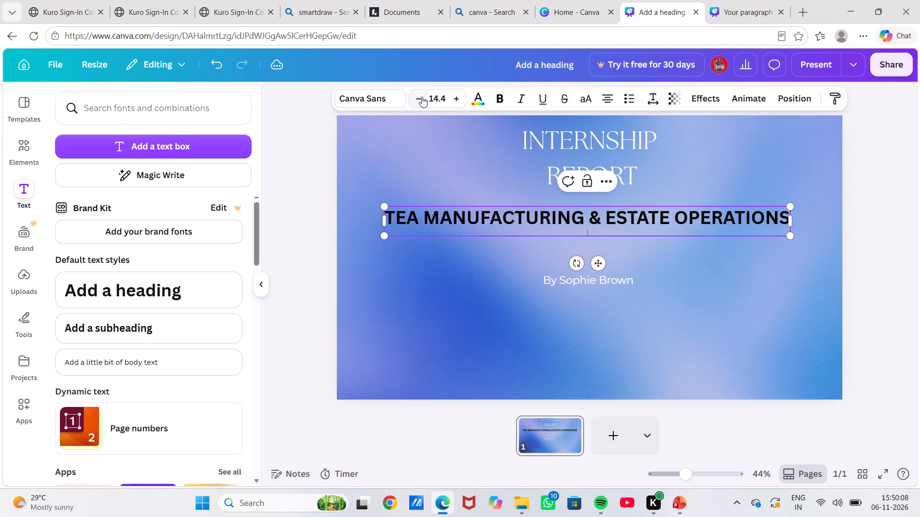
{"action": "left_click", "coordinate": [680, 282]}
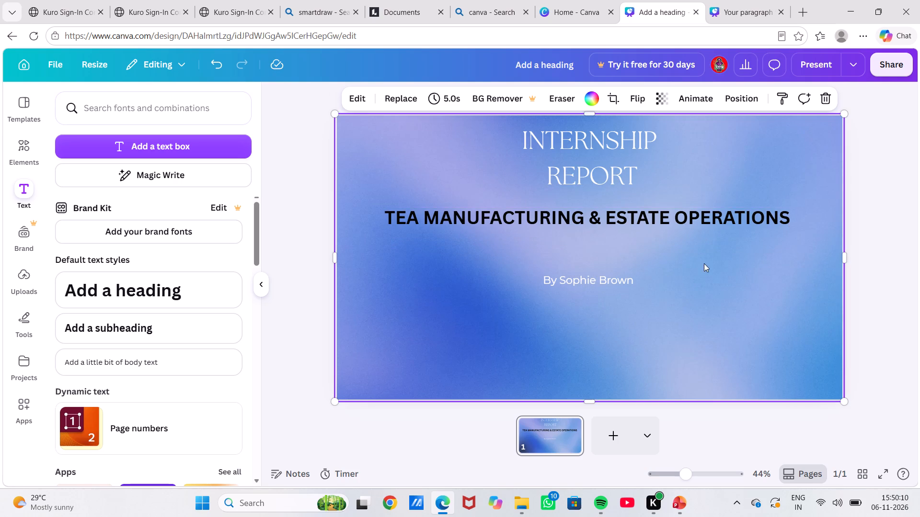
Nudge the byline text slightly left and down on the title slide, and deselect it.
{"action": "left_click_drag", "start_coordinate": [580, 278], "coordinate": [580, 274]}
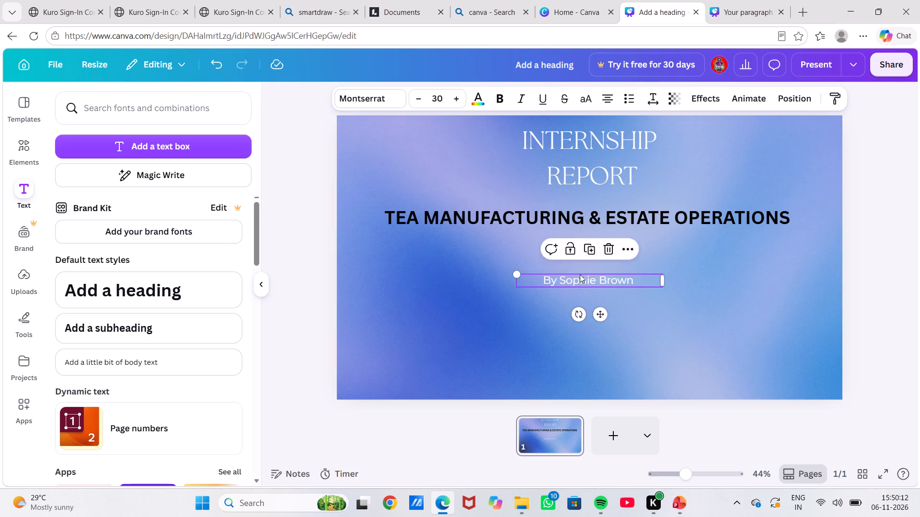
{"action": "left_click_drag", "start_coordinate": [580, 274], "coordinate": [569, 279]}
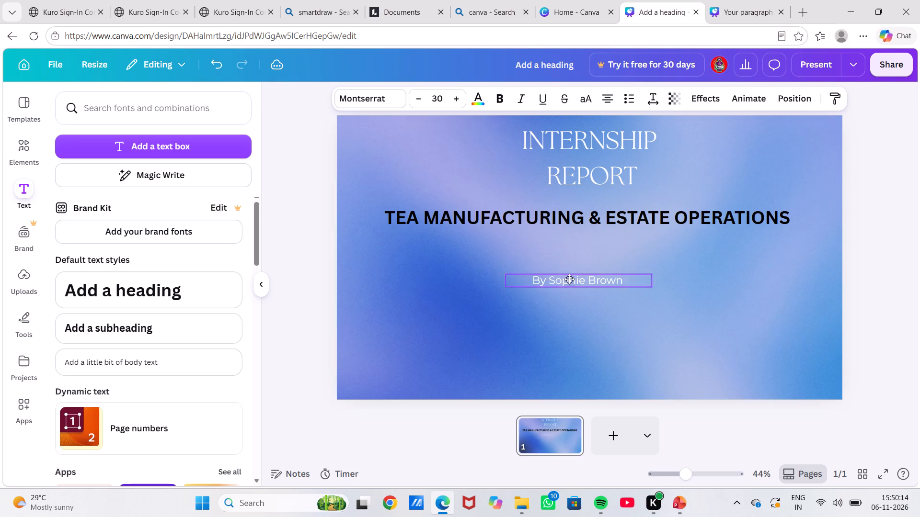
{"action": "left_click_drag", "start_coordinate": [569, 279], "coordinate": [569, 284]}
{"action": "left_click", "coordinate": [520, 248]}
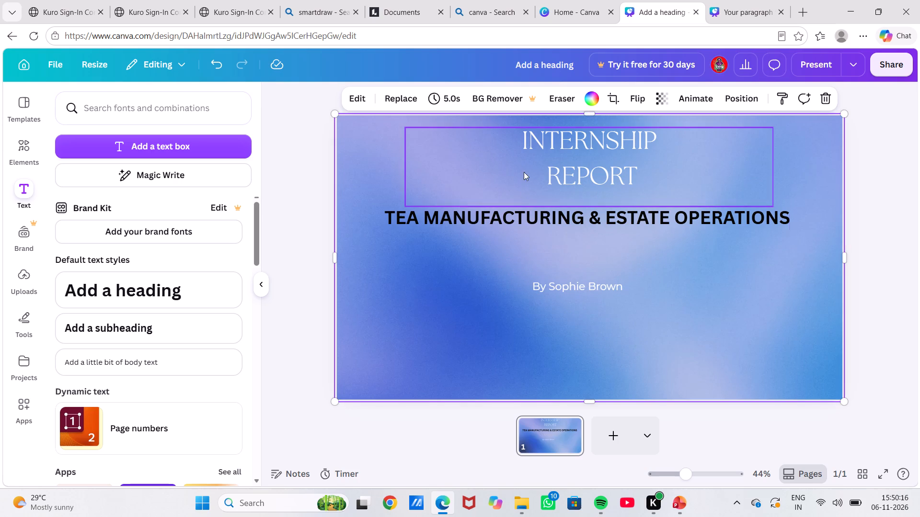
Insert a straight horizontal line between the subheading and the byline, and shorten it slightly from its right end.
{"action": "left_click", "coordinate": [26, 315]}
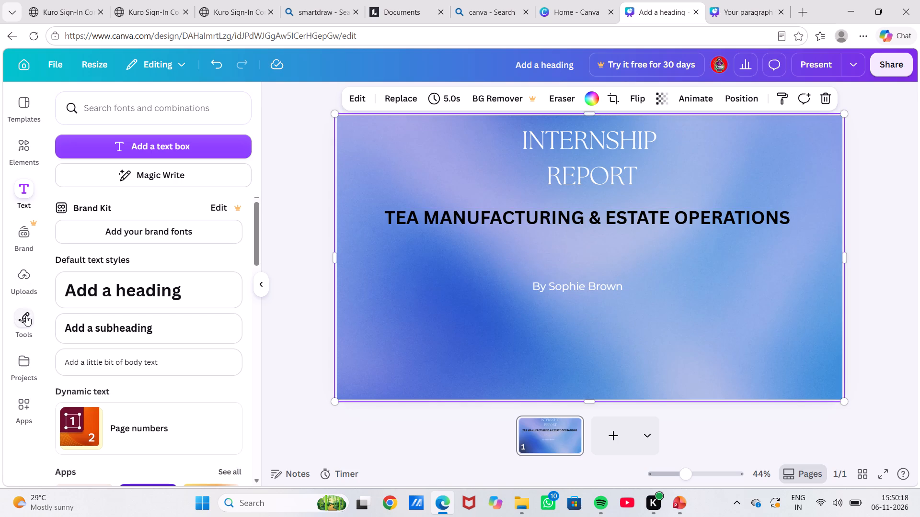
{"action": "left_click", "coordinate": [61, 263]}
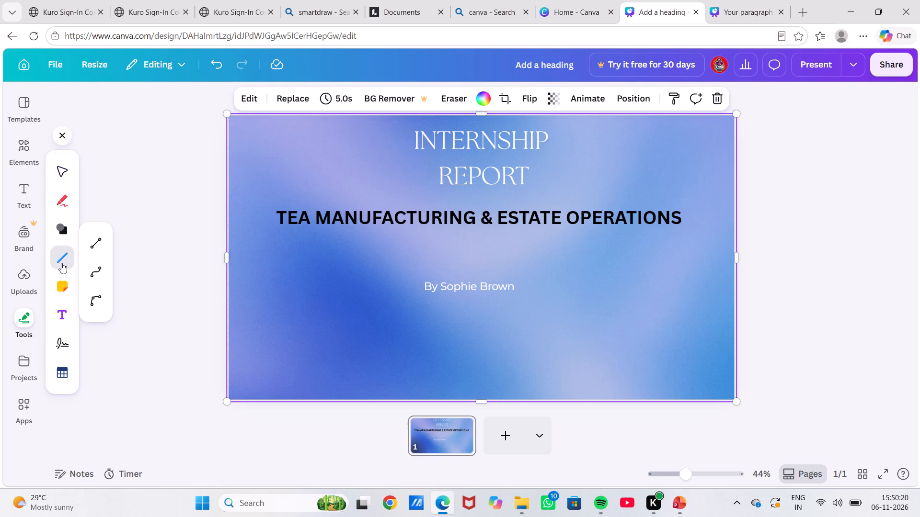
{"action": "left_click", "coordinate": [106, 243]}
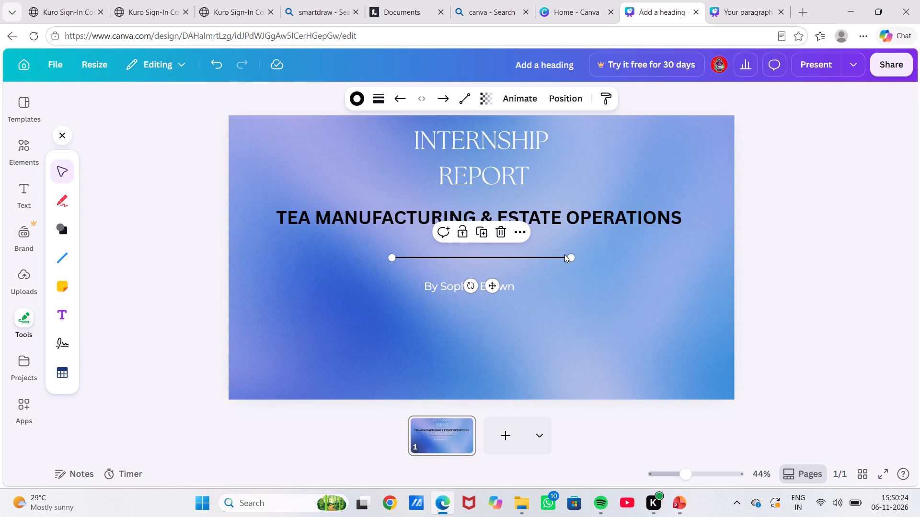
{"action": "left_click_drag", "start_coordinate": [568, 256], "coordinate": [544, 257]}
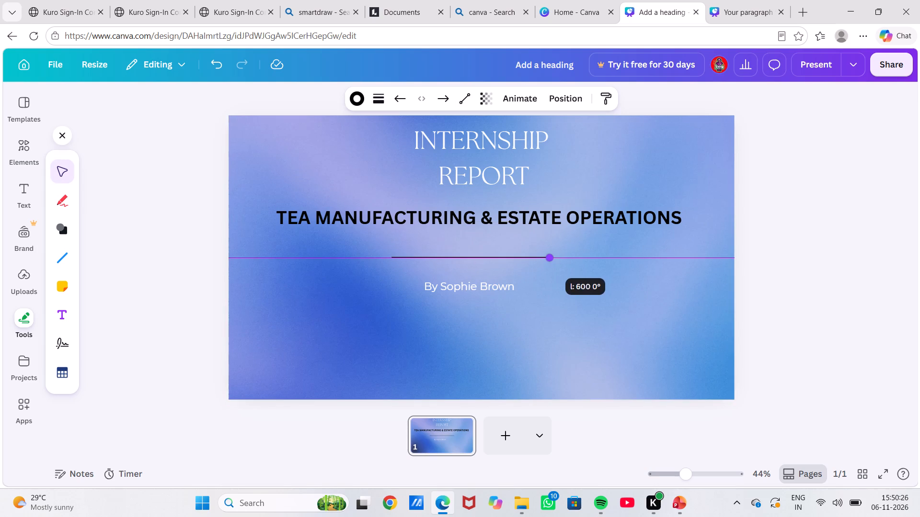
{"action": "left_click_drag", "start_coordinate": [544, 257], "coordinate": [500, 259]}
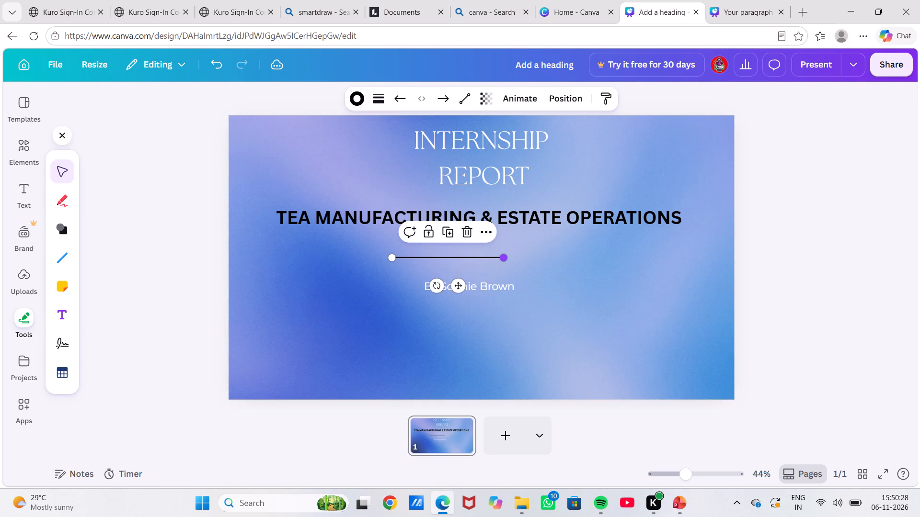
{"action": "left_click_drag", "start_coordinate": [503, 257], "coordinate": [526, 256]}
{"action": "left_click_drag", "start_coordinate": [526, 256], "coordinate": [558, 254]}
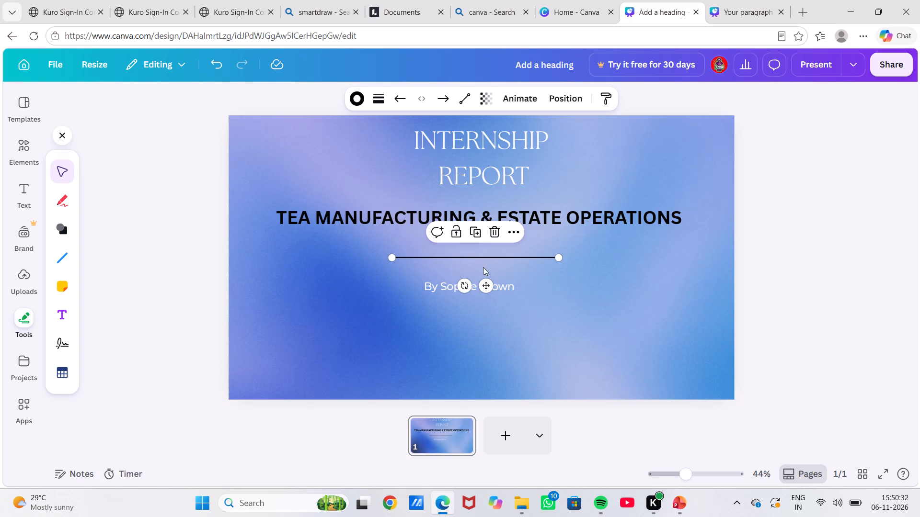
Move the line up to sit centred just beneath the TEA MANUFACTURING & ESTATE OPERATIONS subheading, and deselect it.
{"action": "left_click_drag", "start_coordinate": [486, 285], "coordinate": [486, 273]}
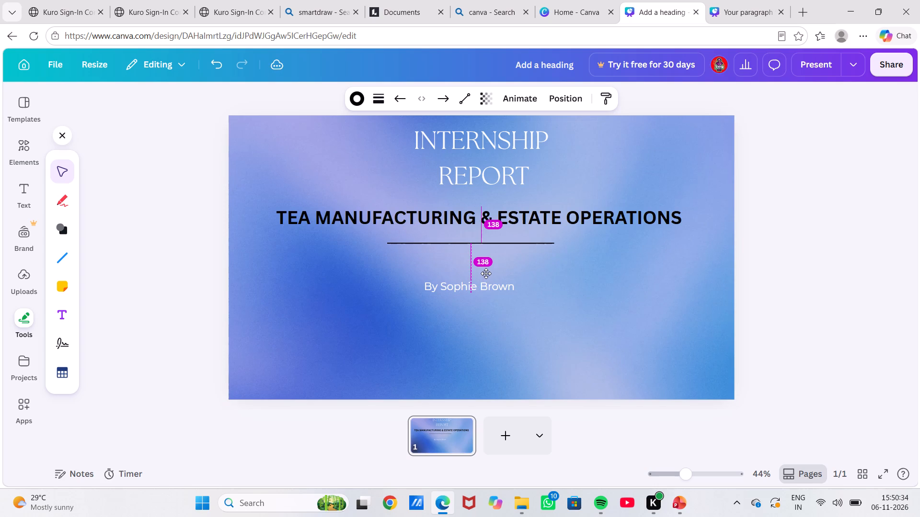
{"action": "left_click_drag", "start_coordinate": [486, 273], "coordinate": [486, 269]}
{"action": "left_click_drag", "start_coordinate": [486, 269], "coordinate": [486, 267]}
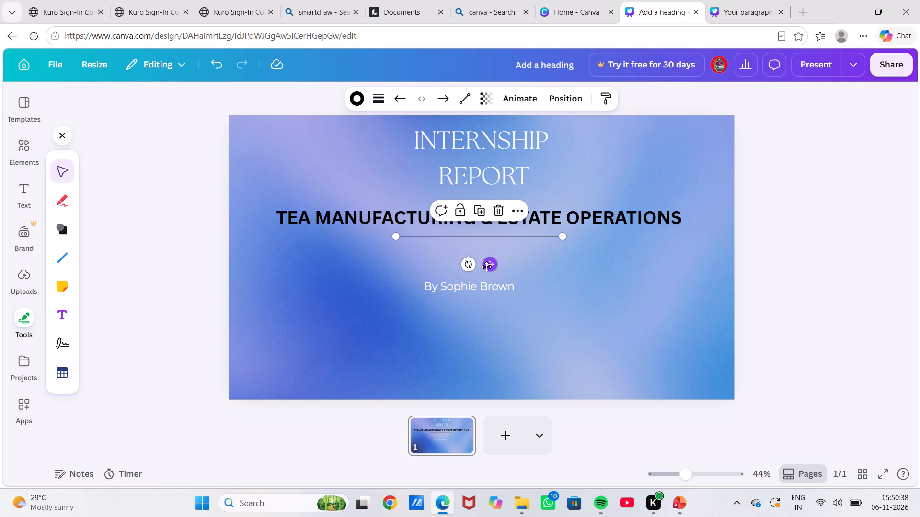
{"action": "left_click", "coordinate": [577, 274]}
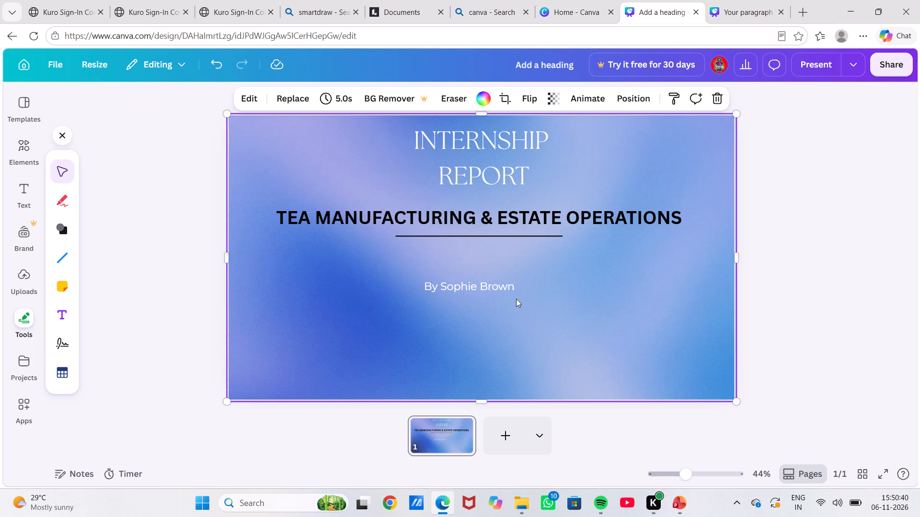
Move the byline text box up beneath the divider line and delete all of its placeholder text.
{"action": "left_click_drag", "start_coordinate": [465, 284], "coordinate": [460, 264]}
{"action": "left_click", "coordinate": [516, 260]}
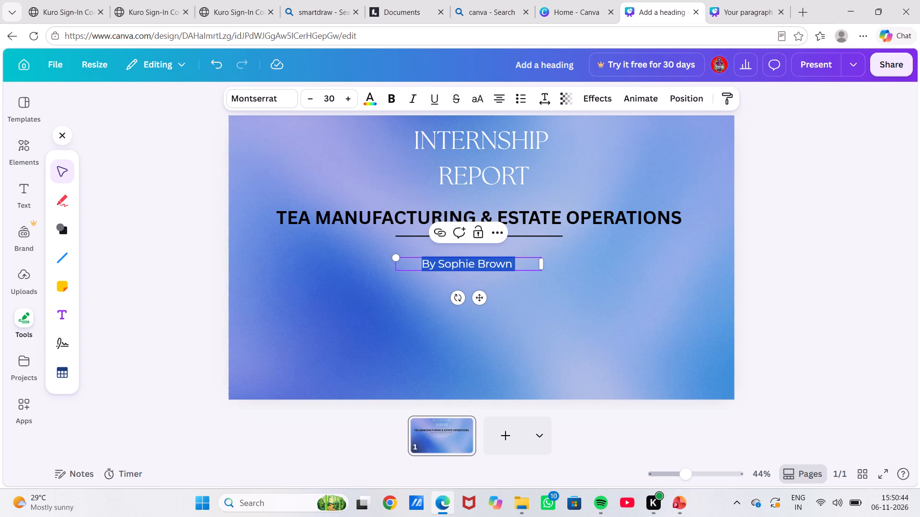
{"action": "left_click", "coordinate": [516, 260]}
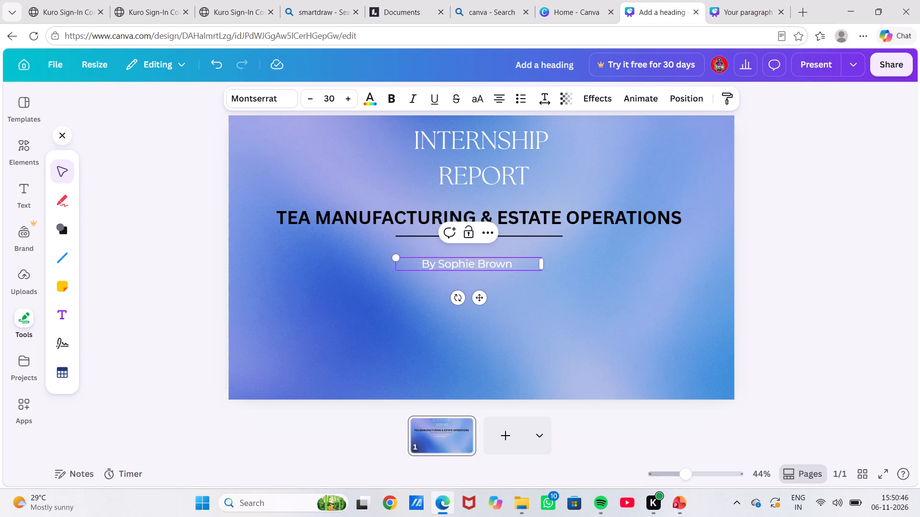
{"action": "key", "text": "BackSpace"}
{"action": "key", "text": "BackSpace"}
{"action": "key", "text": "BackSpace"}
{"action": "key", "text": "BackSpace"}
{"action": "key", "text": "BackSpace"}
{"action": "key", "text": "BackSpace"}
{"action": "key", "text": "BackSpace"}
{"action": "key", "text": "BackSpace"}
{"action": "key", "text": "BackSpace"}
{"action": "key", "text": "BackSpace"}
{"action": "key", "text": "BackSpace"}
{"action": "key", "text": "BackSpace"}
{"action": "key", "text": "BackSpace"}
{"action": "key", "text": "BackSpace"}
{"action": "key", "text": "BackSpace"}
{"action": "key", "text": "BackSpace"}
{"action": "key", "text": "BackSpace"}
{"action": "key", "text": "BackSpace"}
{"action": "key", "text": "BackSpace"}
{"action": "key", "text": "BackSpace"}
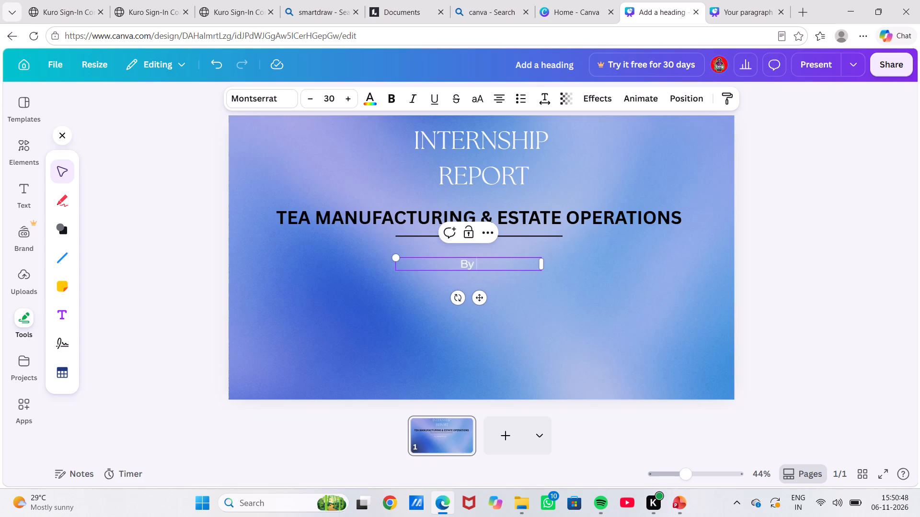
Switch to PowerPoint and copy the company name "Dighalltaranng Tea Estate Company" from the title slide.
{"action": "left_click", "coordinate": [678, 507]}
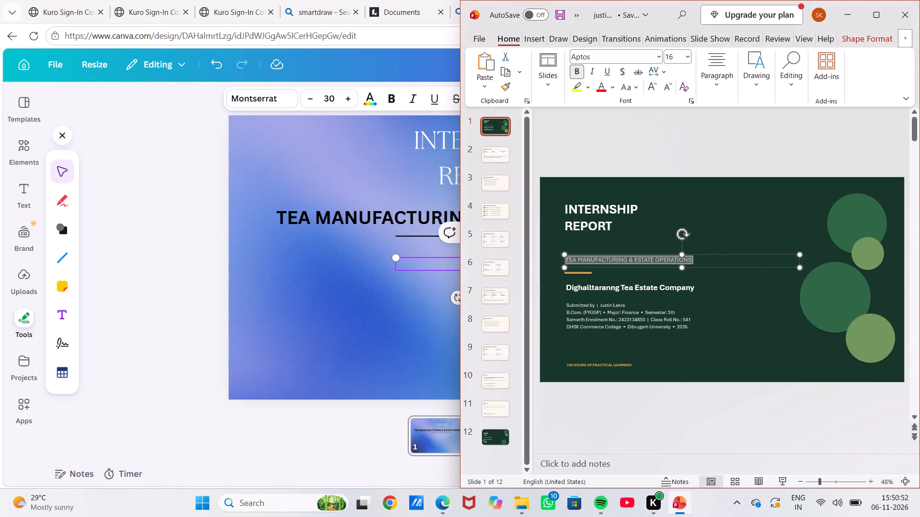
{"action": "left_click", "coordinate": [696, 288]}
{"action": "left_click_drag", "start_coordinate": [696, 288], "coordinate": [702, 285]}
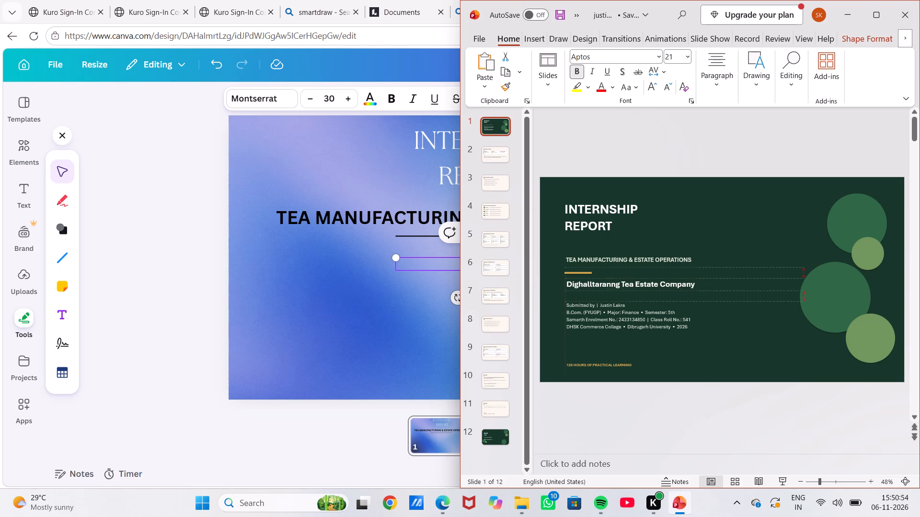
{"action": "left_click_drag", "start_coordinate": [702, 285], "coordinate": [704, 285]}
{"action": "left_click", "coordinate": [706, 286]}
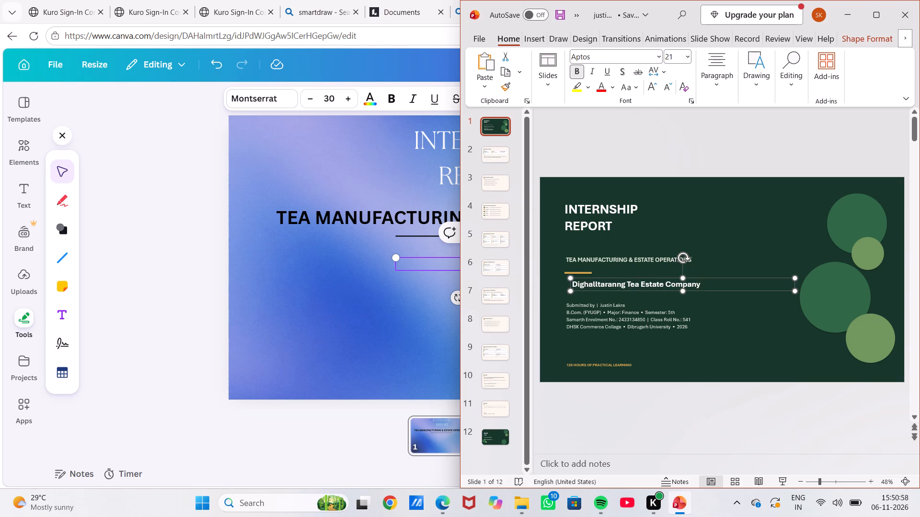
{"action": "left_click_drag", "start_coordinate": [574, 284], "coordinate": [740, 288]}
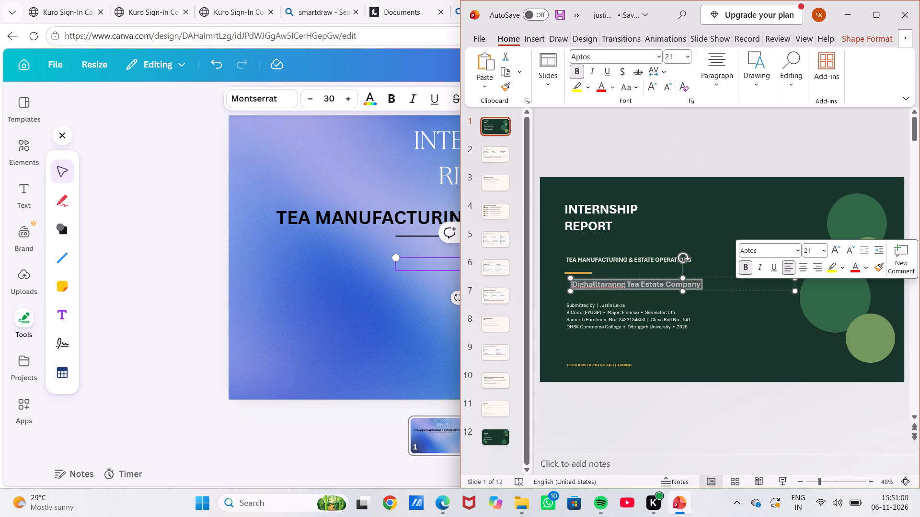
{"action": "key", "text": "ctrl+c"}
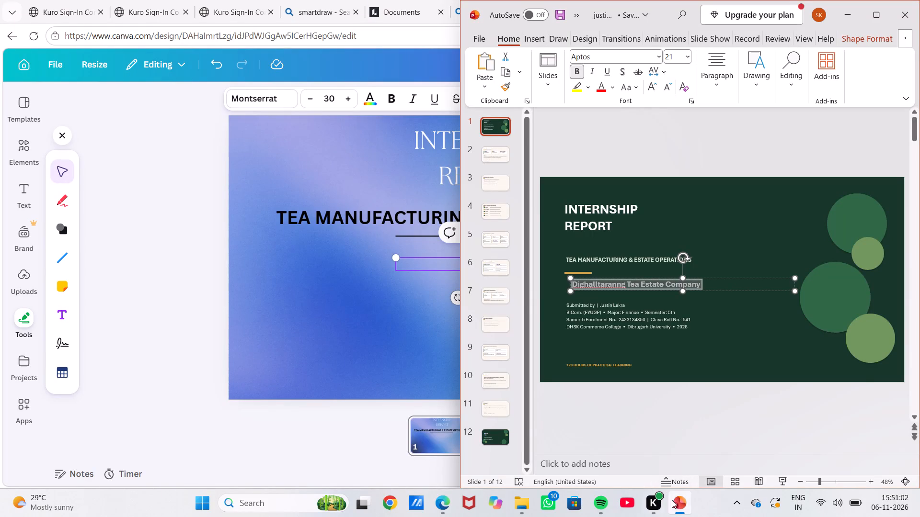
Back in Canva, add a body text box beneath the divider line and replace its placeholder with the copied company name.
{"action": "left_click", "coordinate": [428, 317]}
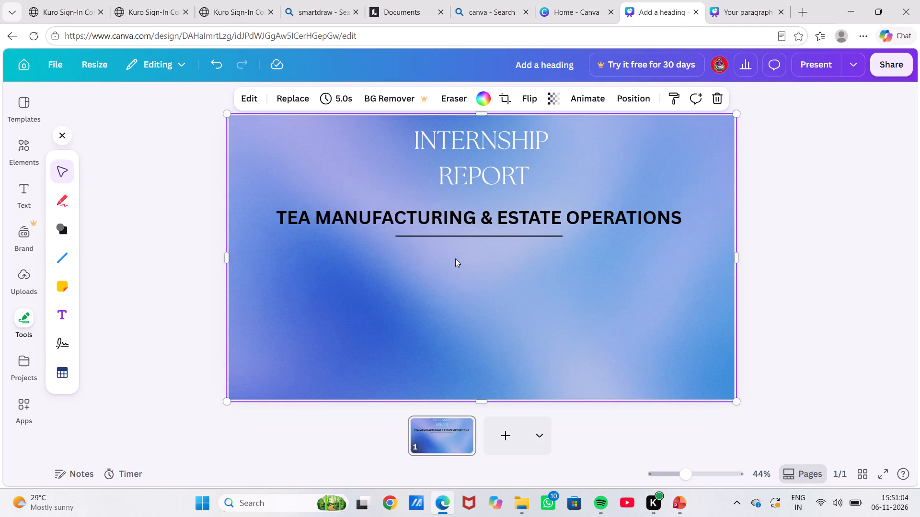
{"action": "left_click", "coordinate": [455, 258]}
{"action": "double_click", "coordinate": [455, 258]}
{"action": "left_click", "coordinate": [34, 198]}
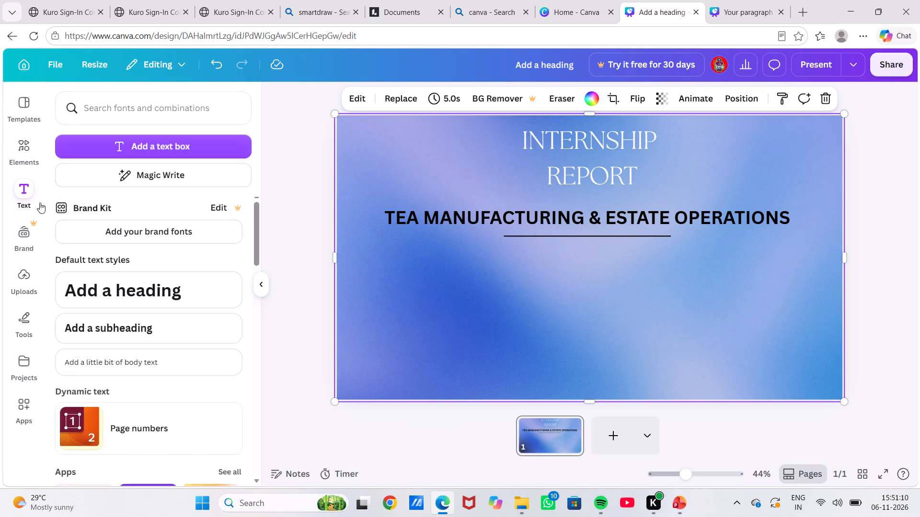
{"action": "left_click", "coordinate": [138, 359]}
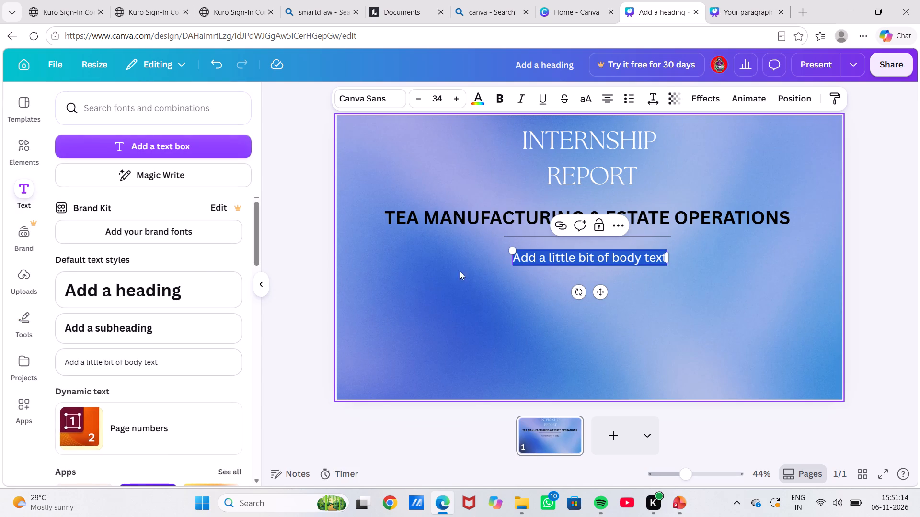
{"action": "key", "text": "BackSpace"}
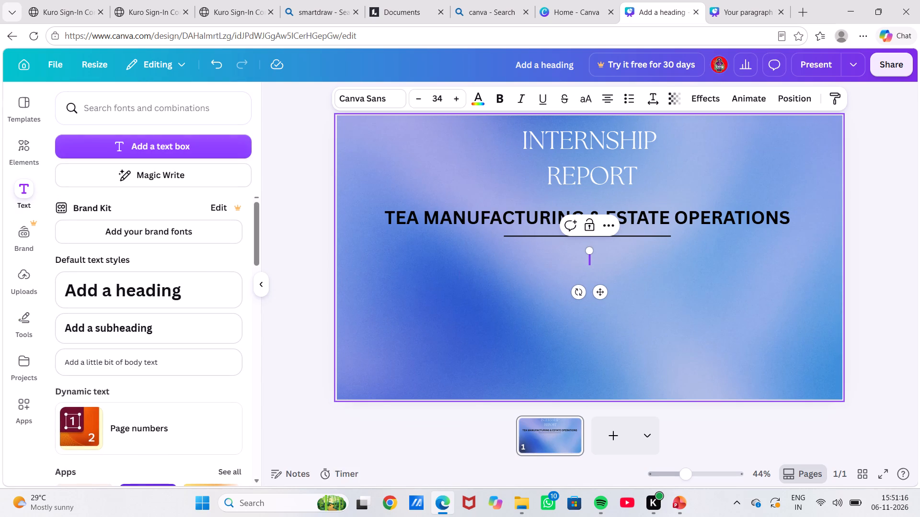
{"action": "key", "text": "ctrl+v"}
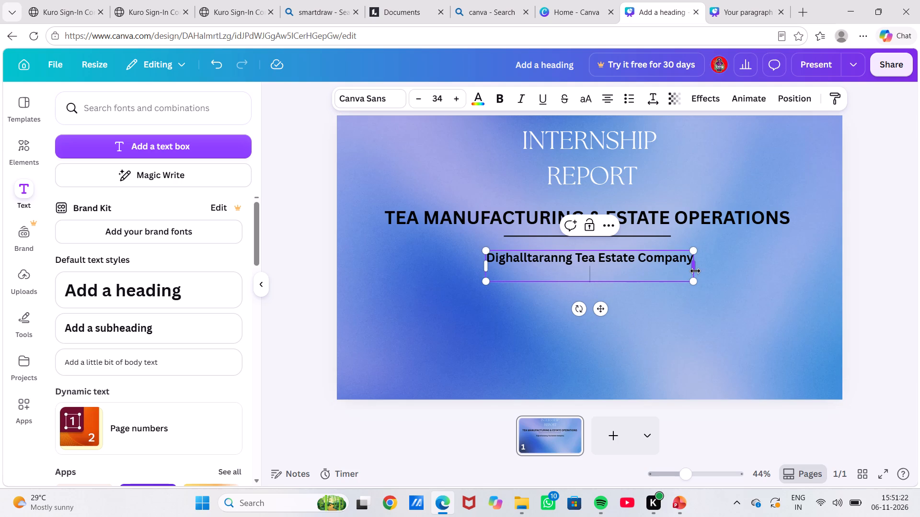
Enlarge the company name text to about size 35.5, centre it beneath the divider line, and deselect it.
{"action": "left_click_drag", "start_coordinate": [695, 285], "coordinate": [701, 284]}
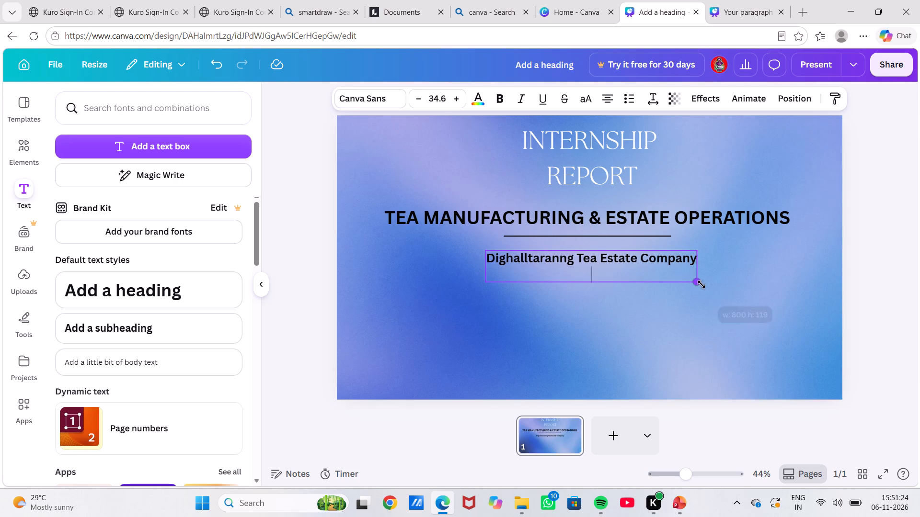
{"action": "left_click_drag", "start_coordinate": [701, 284], "coordinate": [732, 286]}
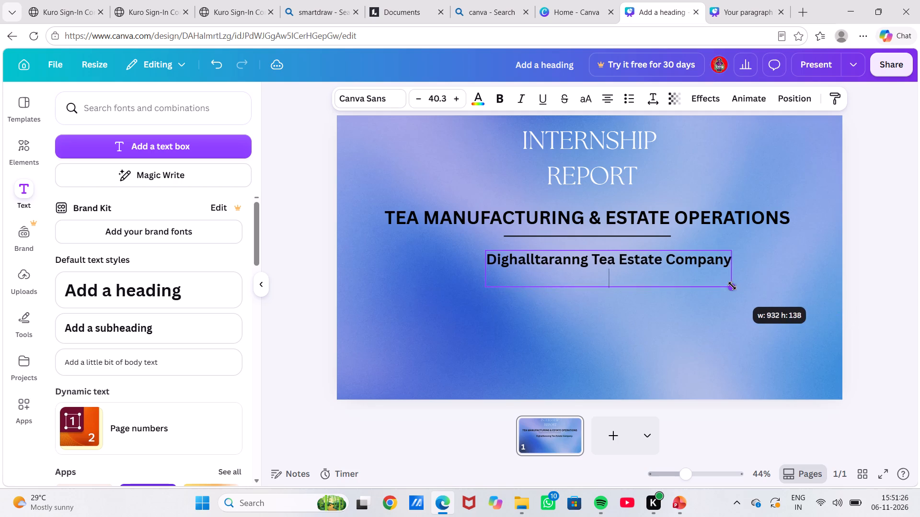
{"action": "left_click_drag", "start_coordinate": [732, 286], "coordinate": [704, 283]}
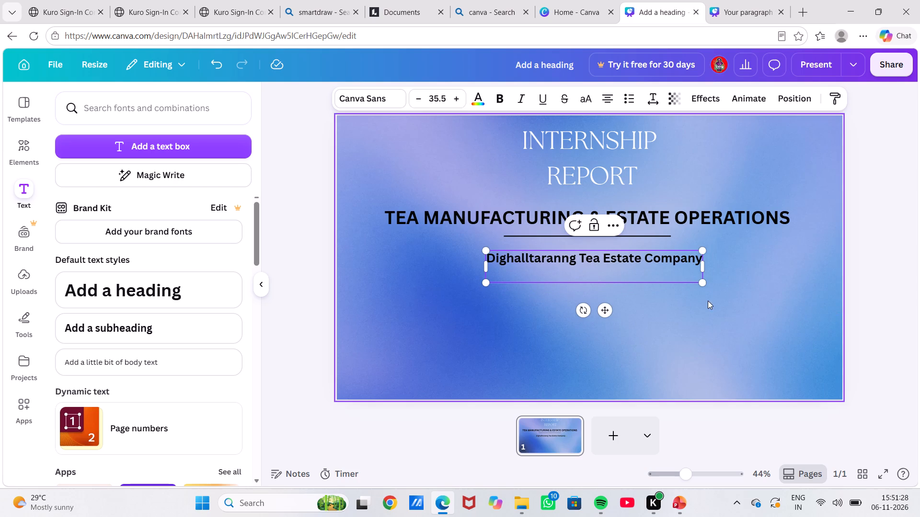
{"action": "left_click_drag", "start_coordinate": [604, 309], "coordinate": [600, 307]}
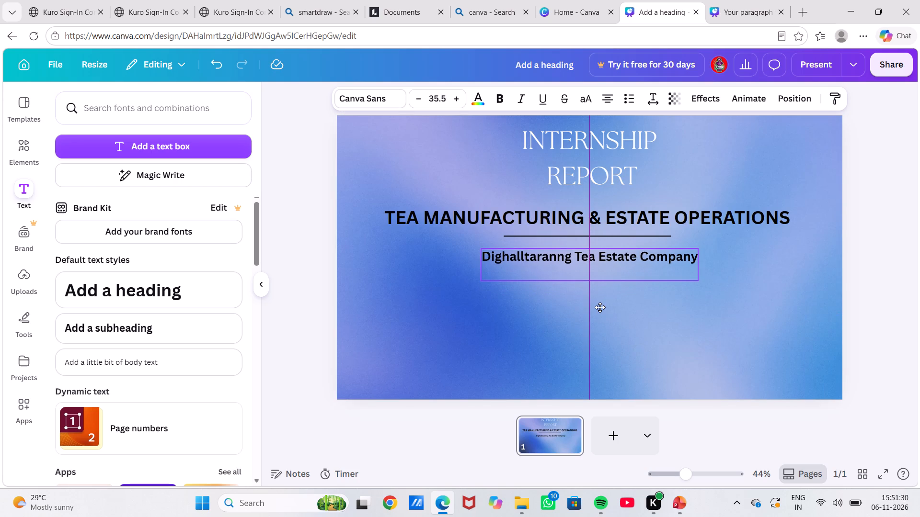
{"action": "left_click_drag", "start_coordinate": [600, 307], "coordinate": [599, 306]}
{"action": "left_click", "coordinate": [684, 318]}
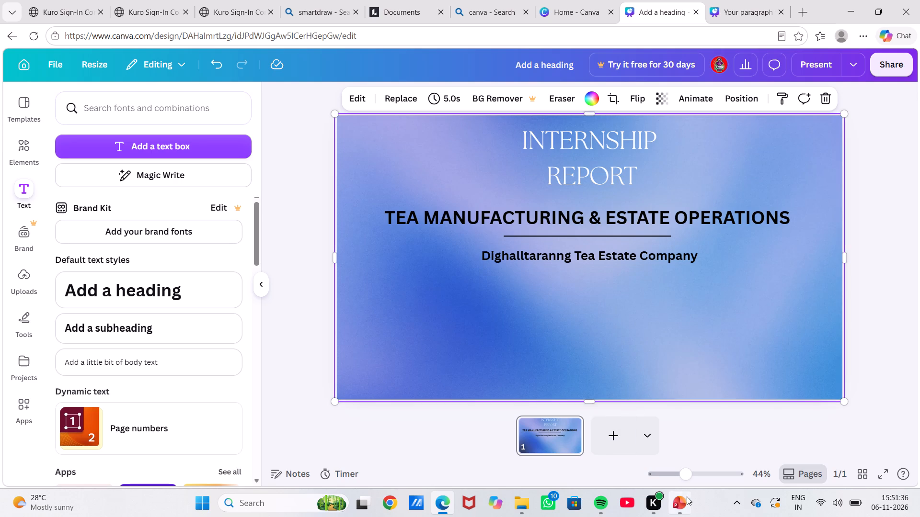
Switch to PowerPoint and copy the four-line submission details block beneath the company name on the title slide.
{"action": "left_click", "coordinate": [679, 507]}
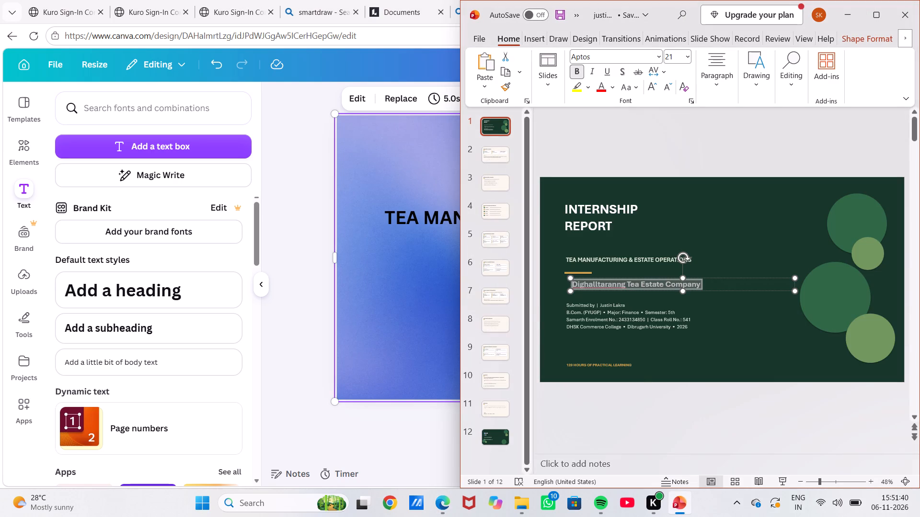
{"action": "left_click_drag", "start_coordinate": [567, 305], "coordinate": [735, 326]}
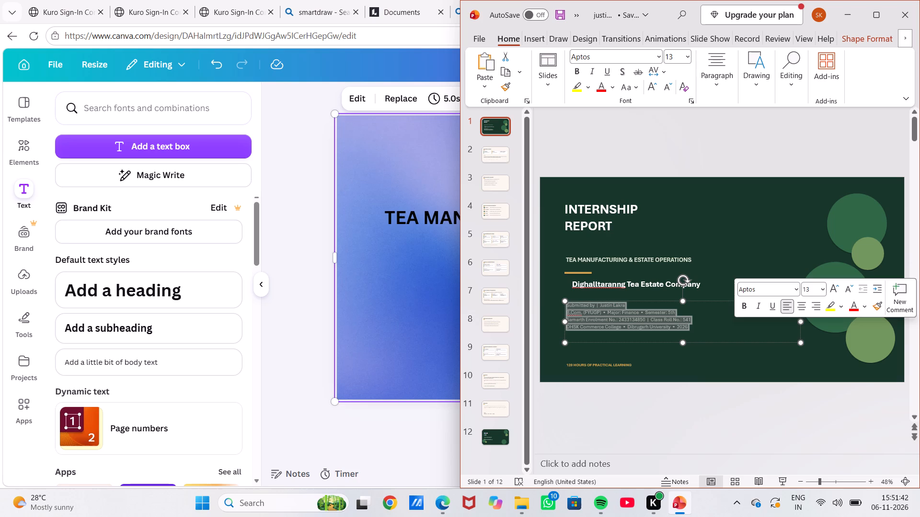
{"action": "key", "text": "ctrl+c"}
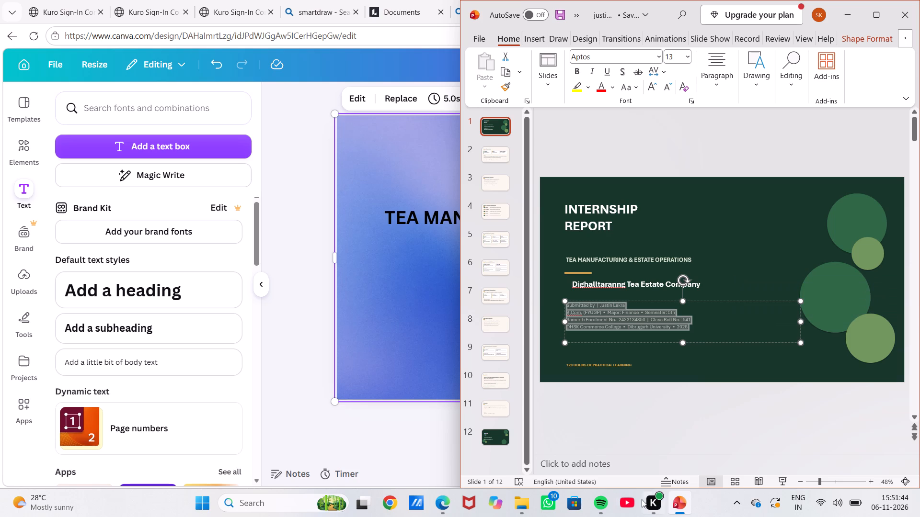
In Canva, add a body text box below the company name and replace its placeholder with the copied submission details.
{"action": "left_click", "coordinate": [438, 324]}
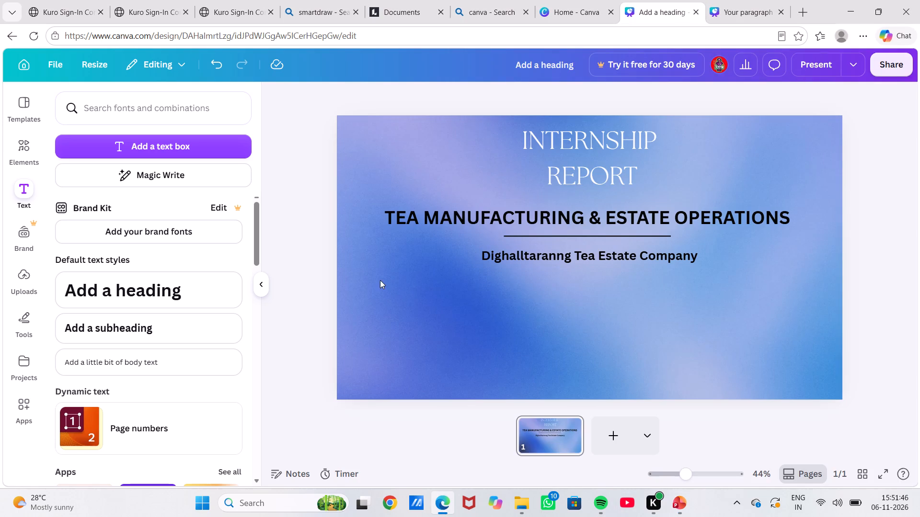
{"action": "left_click", "coordinate": [185, 353]}
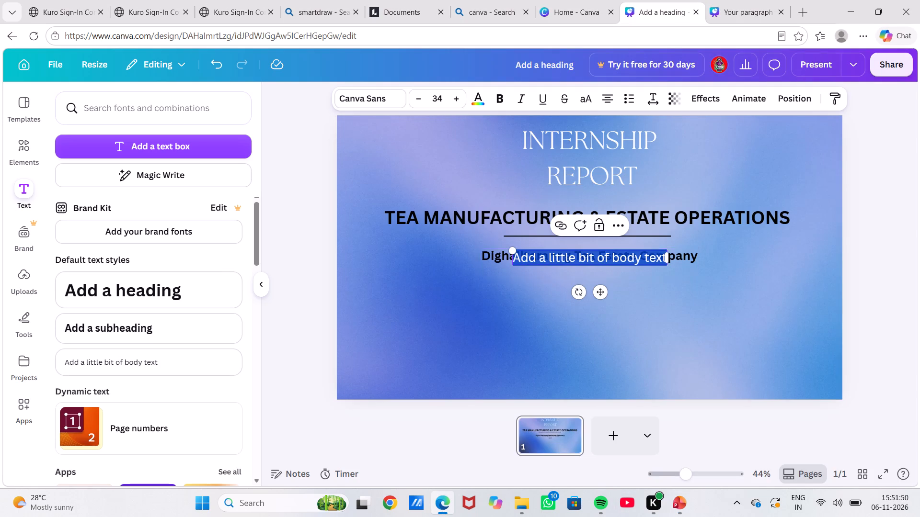
{"action": "left_click_drag", "start_coordinate": [600, 292], "coordinate": [583, 331]}
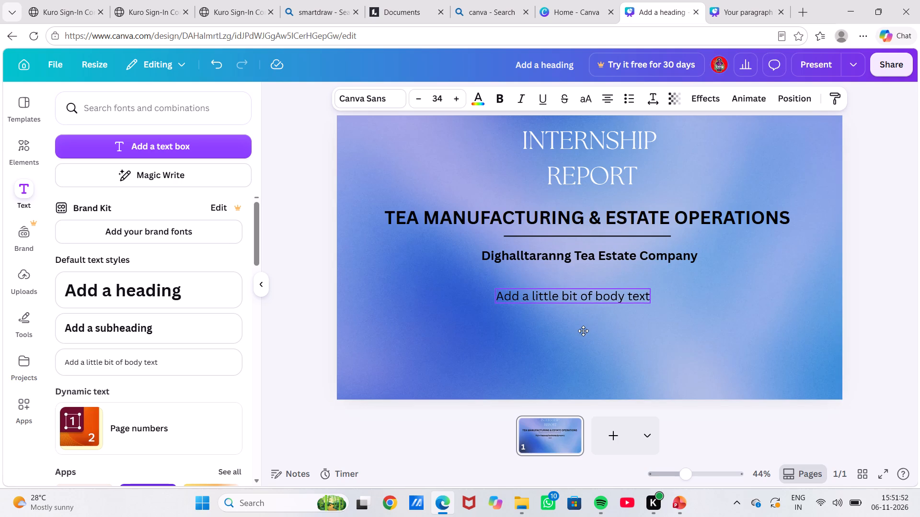
{"action": "left_click_drag", "start_coordinate": [583, 331], "coordinate": [587, 335]}
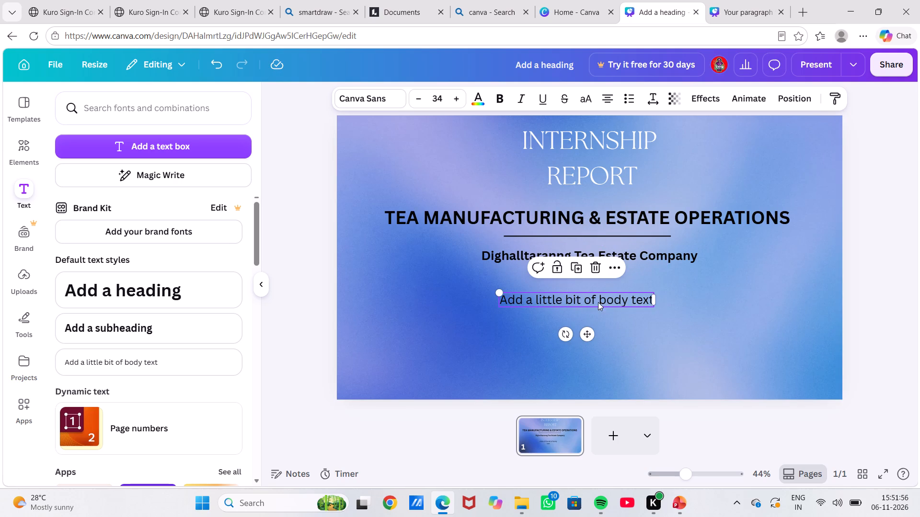
{"action": "left_click", "coordinate": [500, 298]}
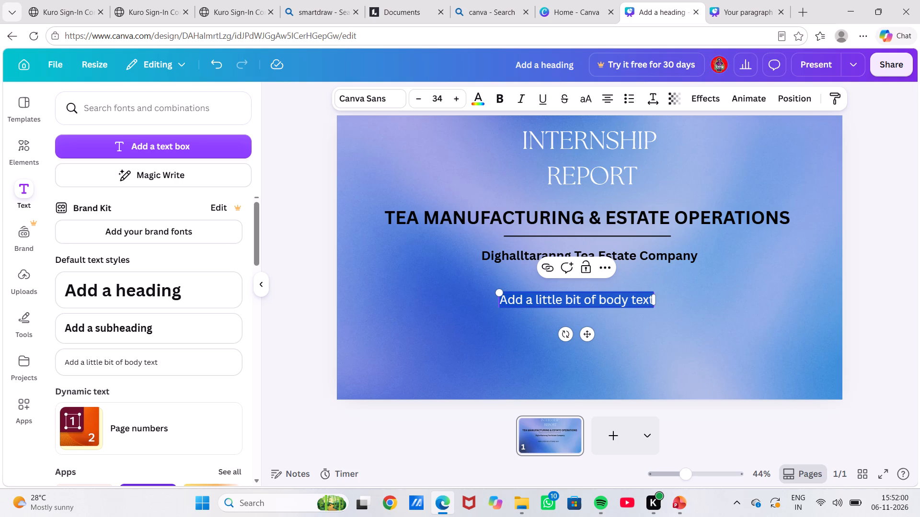
{"action": "key", "text": "BackSpace"}
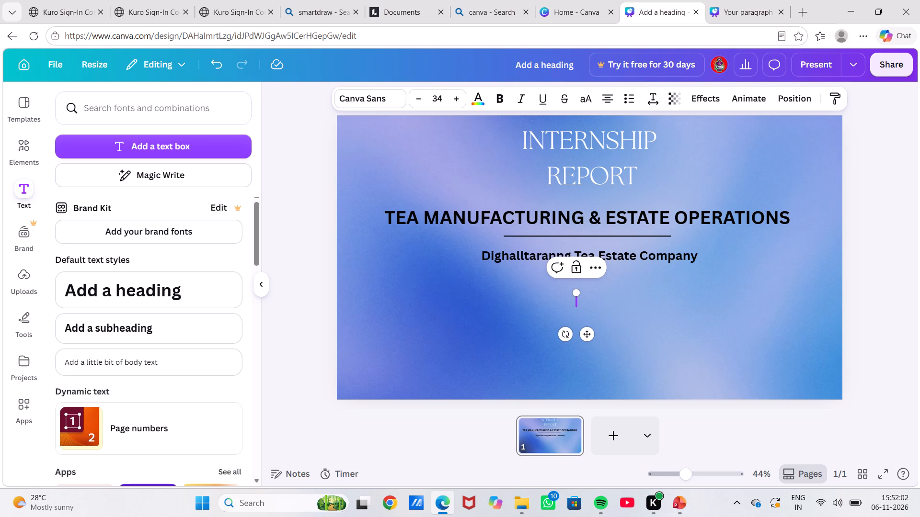
{"action": "key", "text": "ctrl+v"}
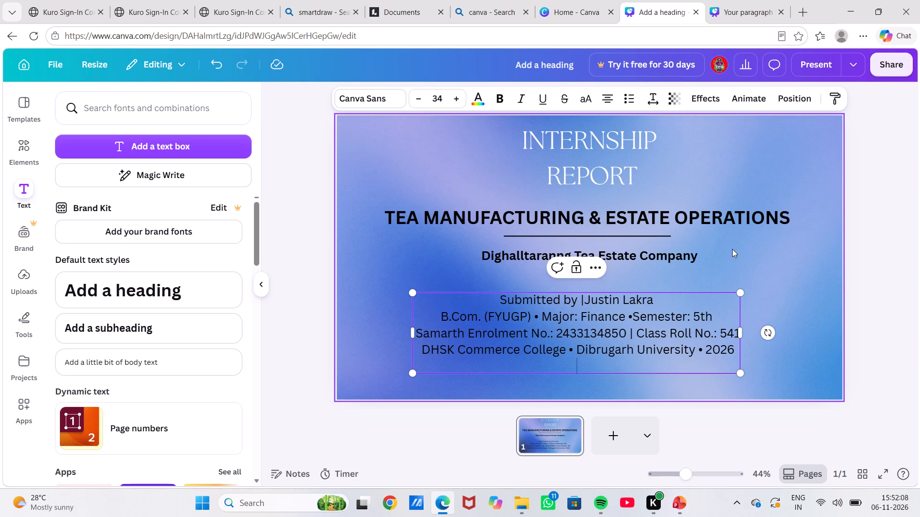
Apply solid black as the text colour to all four lines of the submission details, and deselect the text box.
{"action": "left_click", "coordinate": [762, 333]}
{"action": "left_click", "coordinate": [766, 332]}
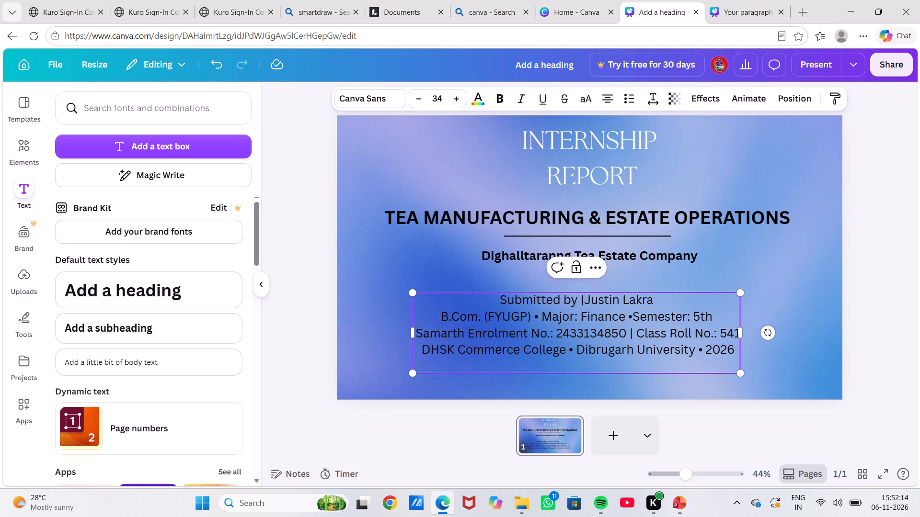
{"action": "left_click_drag", "start_coordinate": [500, 300], "coordinate": [720, 357]}
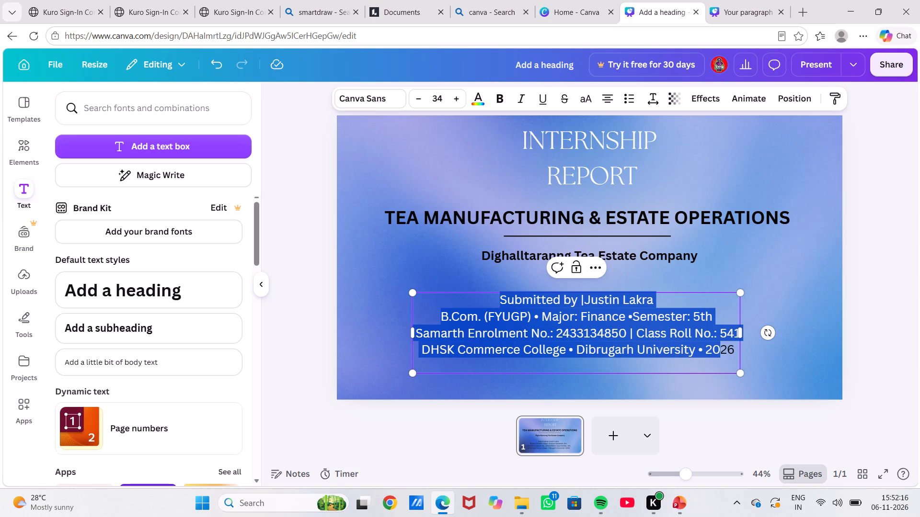
{"action": "left_click_drag", "start_coordinate": [720, 357], "coordinate": [725, 357]}
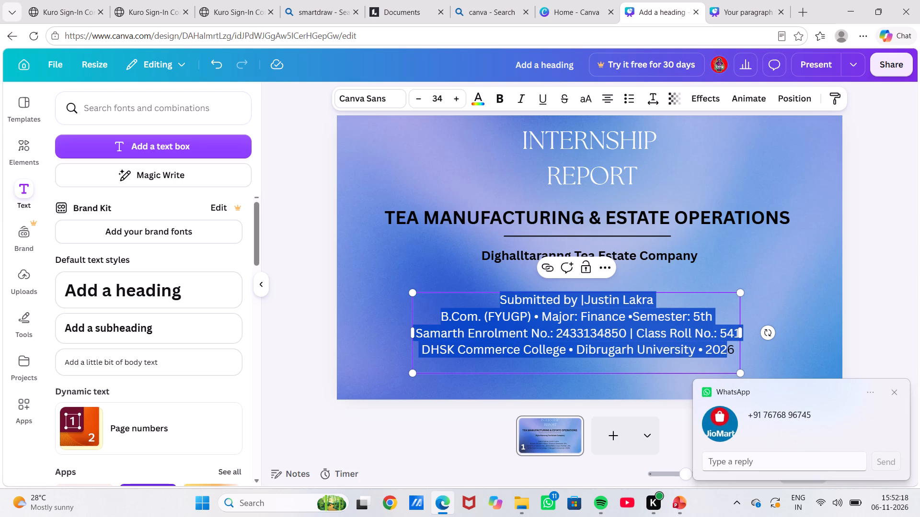
{"action": "left_click", "coordinate": [487, 308]}
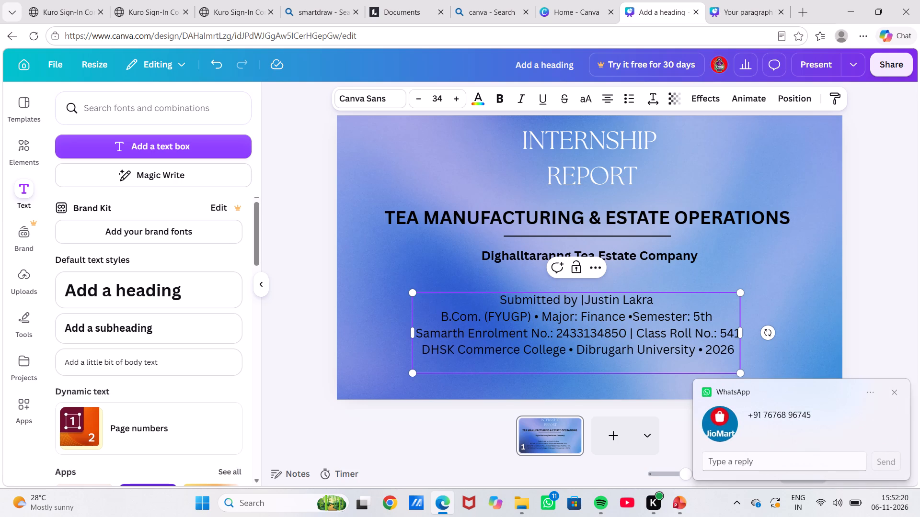
{"action": "left_click_drag", "start_coordinate": [497, 301], "coordinate": [762, 344]}
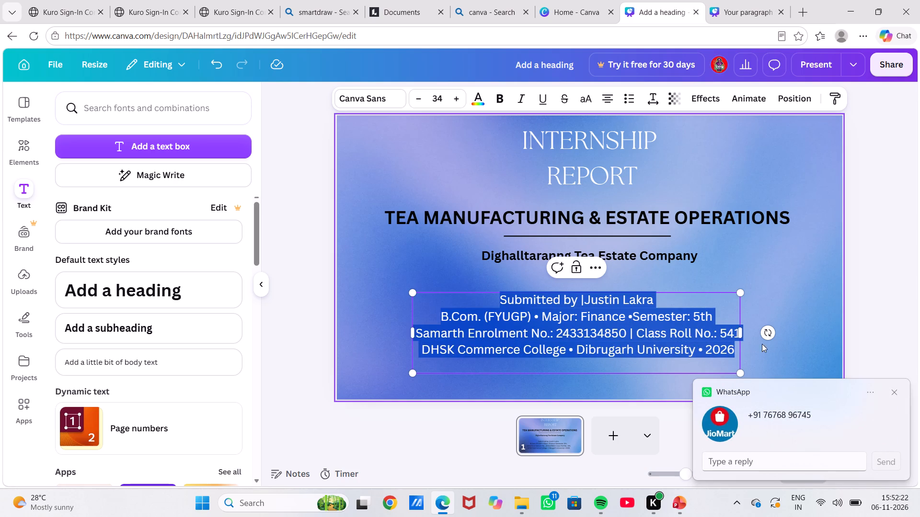
{"action": "left_click_drag", "start_coordinate": [762, 344], "coordinate": [758, 350]}
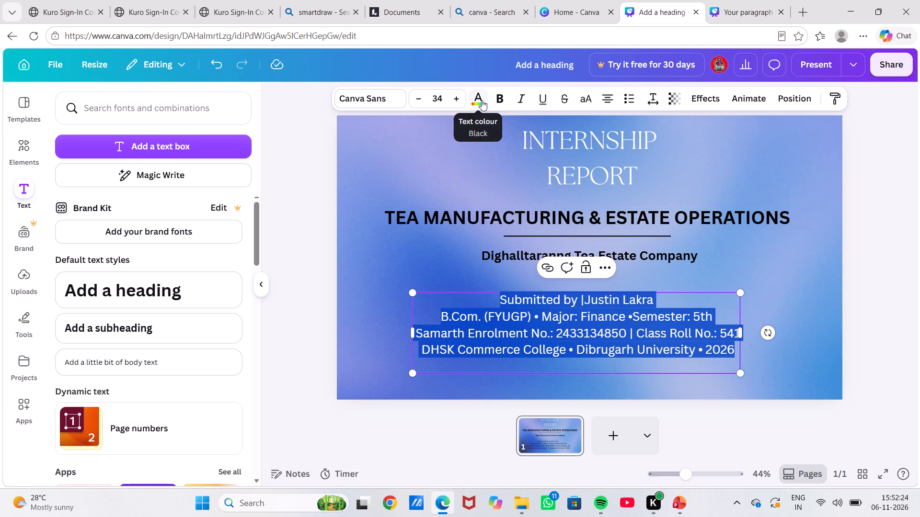
{"action": "left_click", "coordinate": [482, 100]}
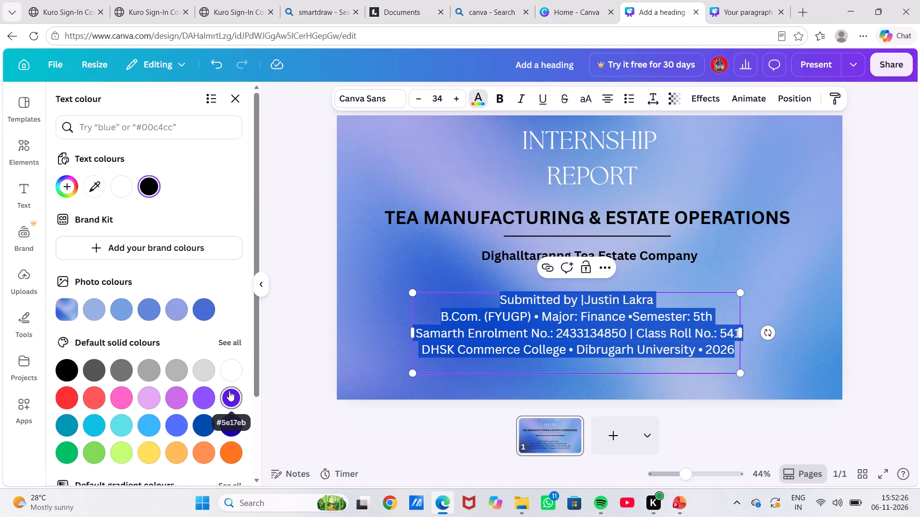
{"action": "left_click", "coordinate": [70, 369]}
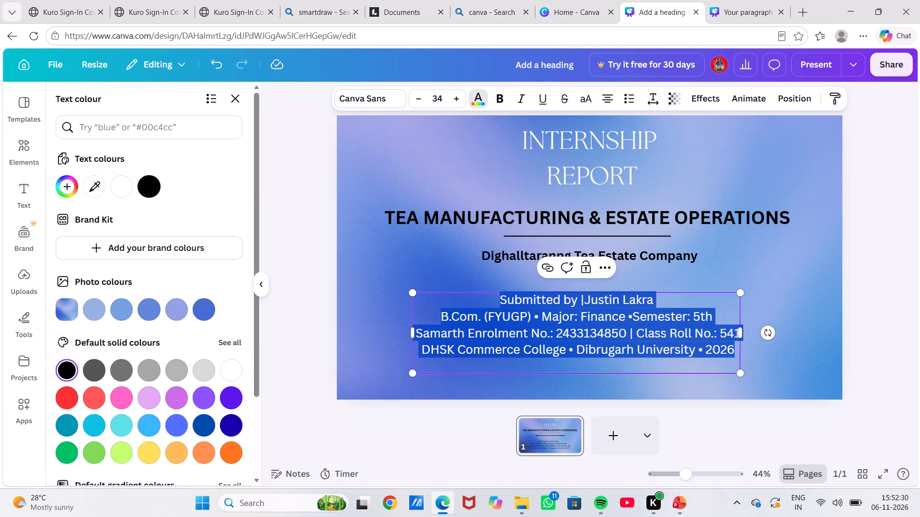
{"action": "left_click", "coordinate": [356, 286]}
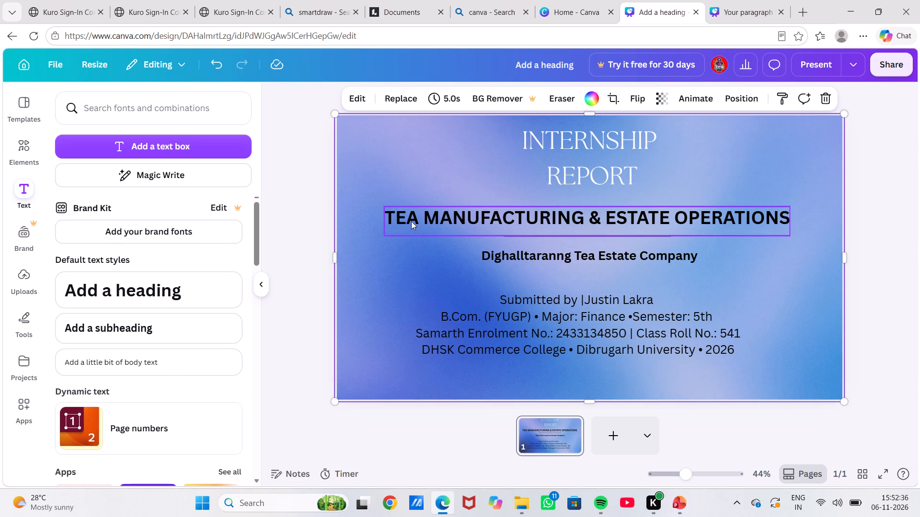
Nudge the heading, subtitle, company name and submission details into centred alignment with one another, and deselect them.
{"action": "left_click", "coordinate": [520, 135]}
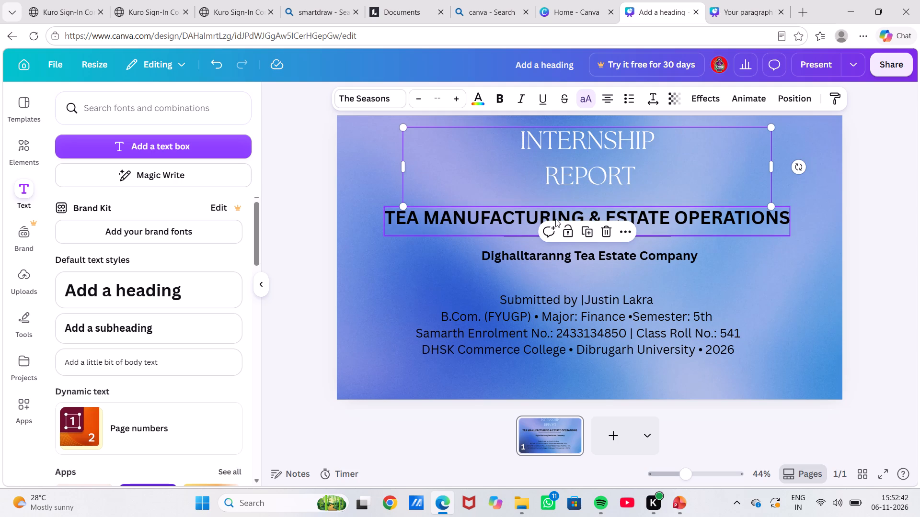
{"action": "left_click", "coordinate": [655, 215]}
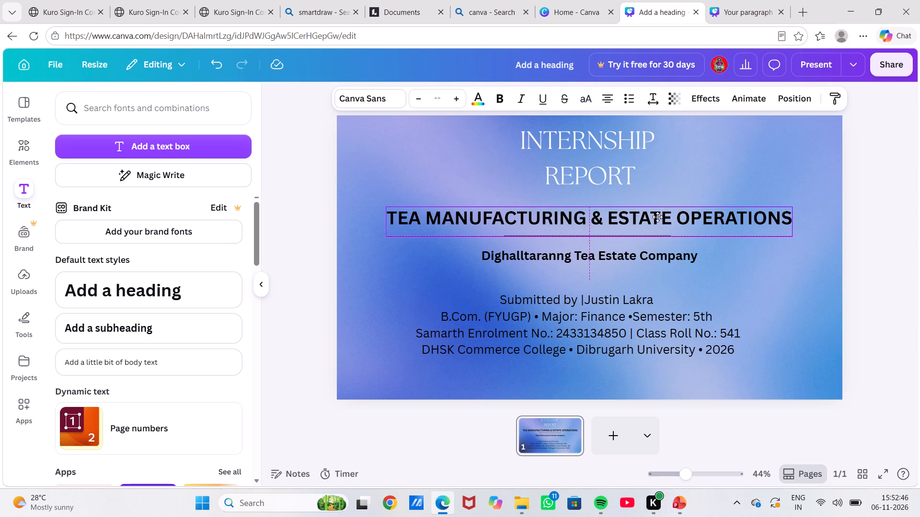
{"action": "left_click", "coordinate": [654, 255]}
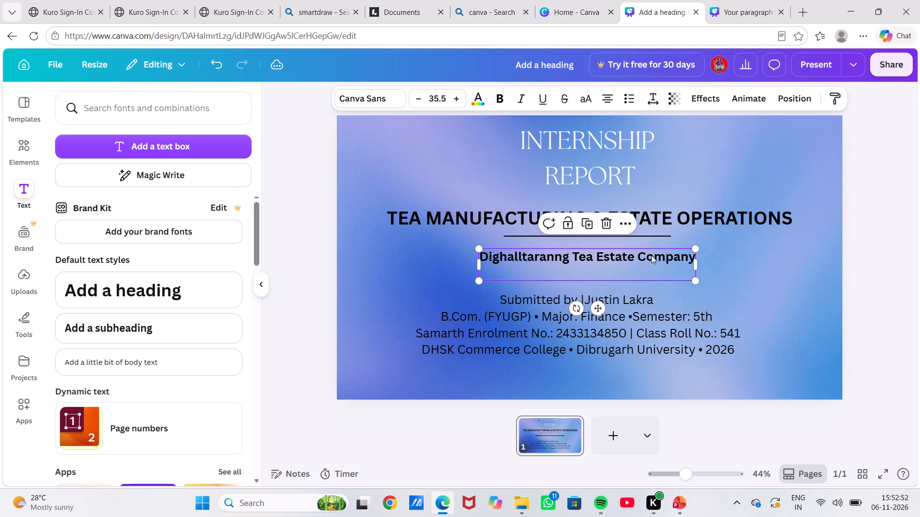
{"action": "left_click", "coordinate": [628, 318]}
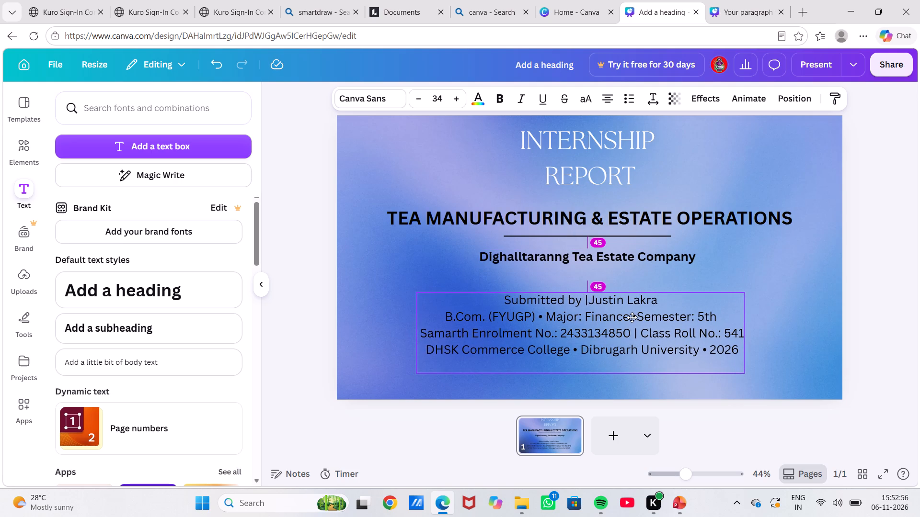
{"action": "left_click", "coordinate": [702, 258]}
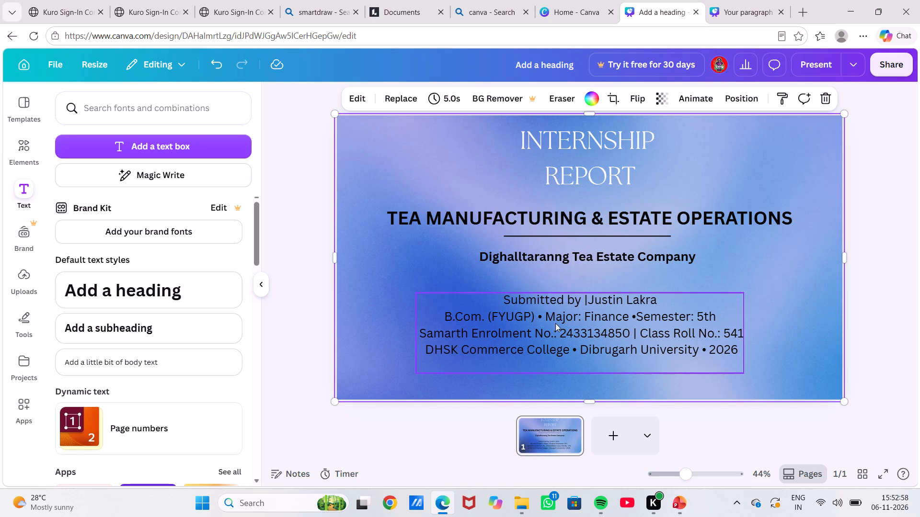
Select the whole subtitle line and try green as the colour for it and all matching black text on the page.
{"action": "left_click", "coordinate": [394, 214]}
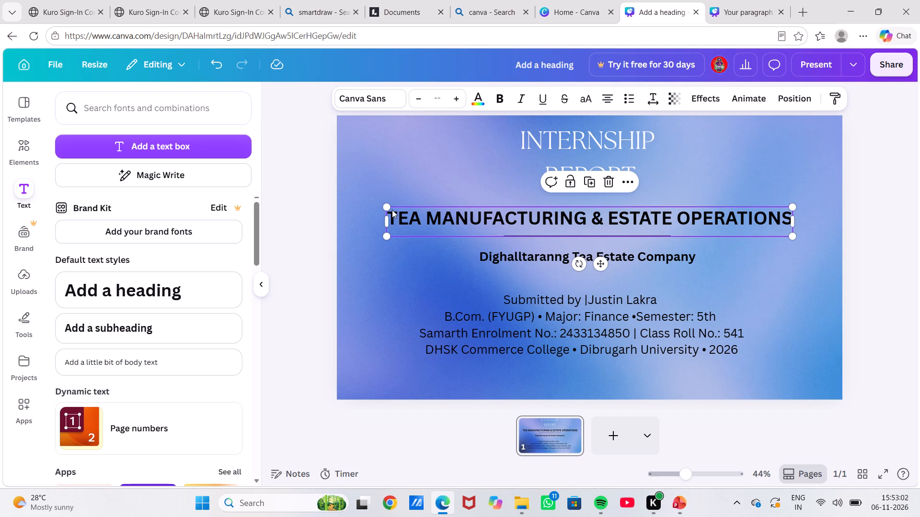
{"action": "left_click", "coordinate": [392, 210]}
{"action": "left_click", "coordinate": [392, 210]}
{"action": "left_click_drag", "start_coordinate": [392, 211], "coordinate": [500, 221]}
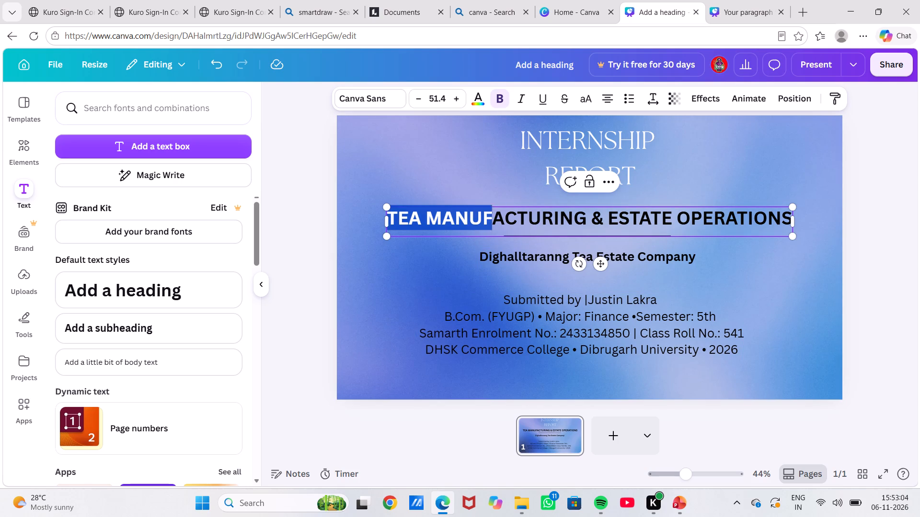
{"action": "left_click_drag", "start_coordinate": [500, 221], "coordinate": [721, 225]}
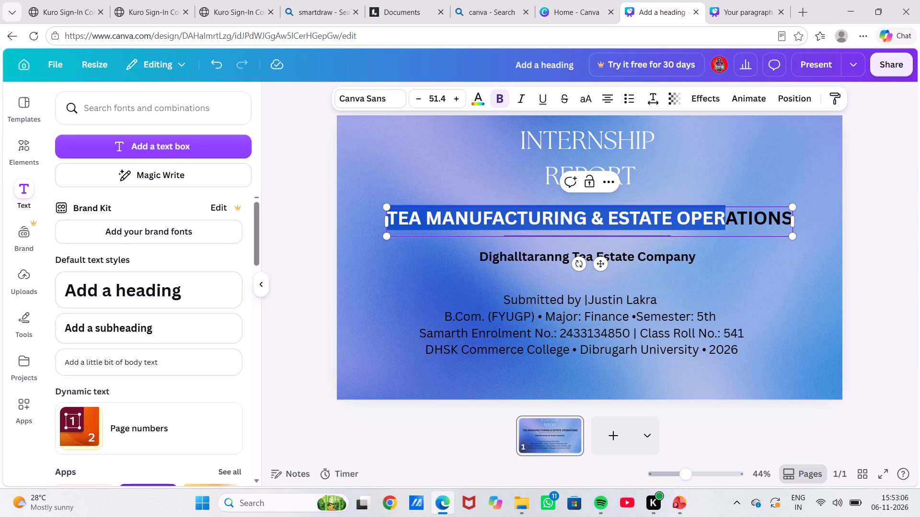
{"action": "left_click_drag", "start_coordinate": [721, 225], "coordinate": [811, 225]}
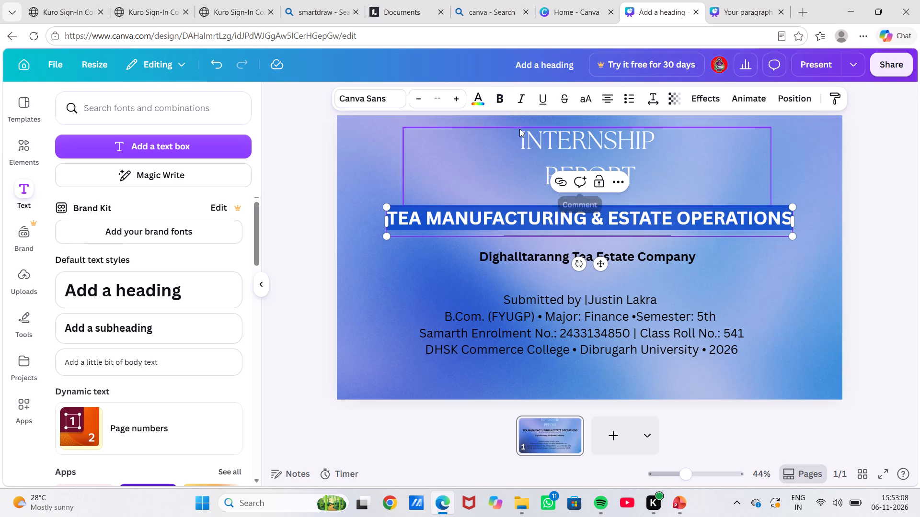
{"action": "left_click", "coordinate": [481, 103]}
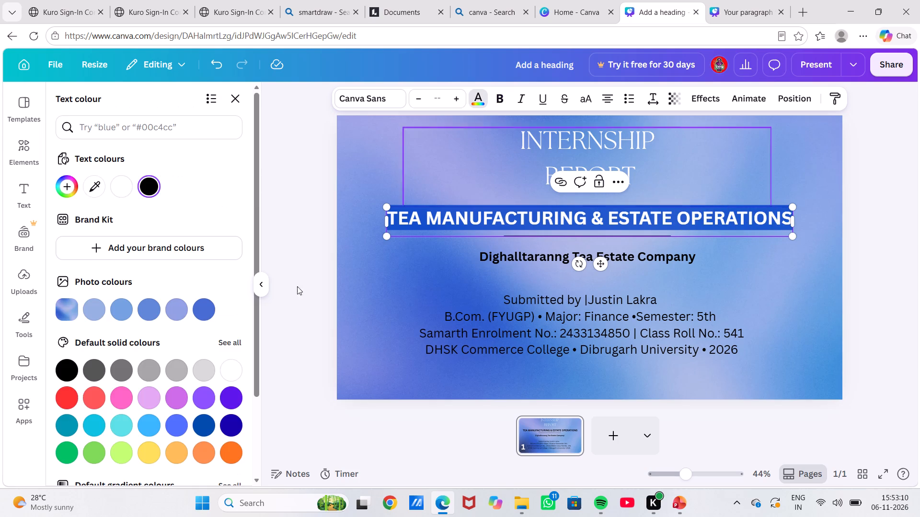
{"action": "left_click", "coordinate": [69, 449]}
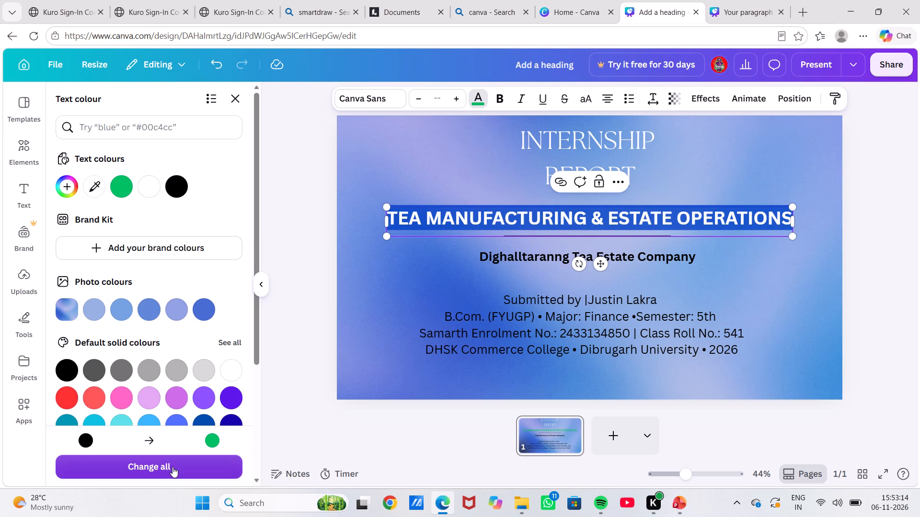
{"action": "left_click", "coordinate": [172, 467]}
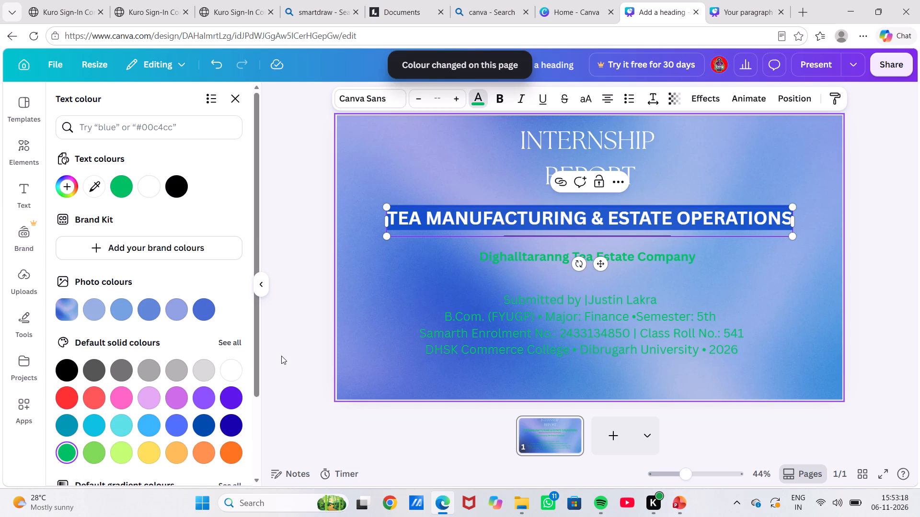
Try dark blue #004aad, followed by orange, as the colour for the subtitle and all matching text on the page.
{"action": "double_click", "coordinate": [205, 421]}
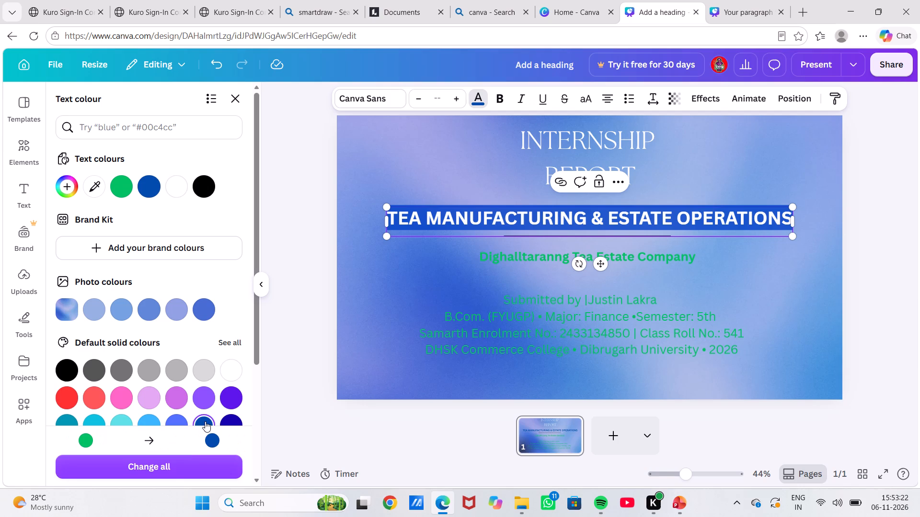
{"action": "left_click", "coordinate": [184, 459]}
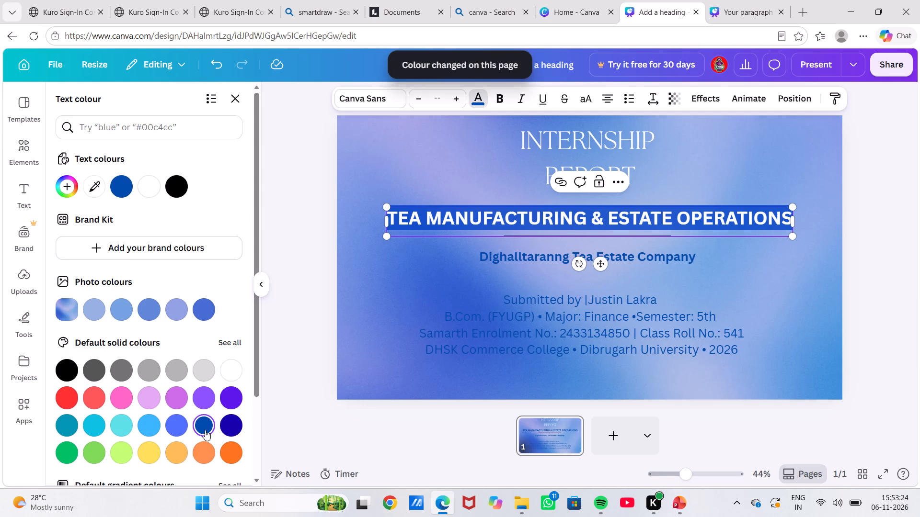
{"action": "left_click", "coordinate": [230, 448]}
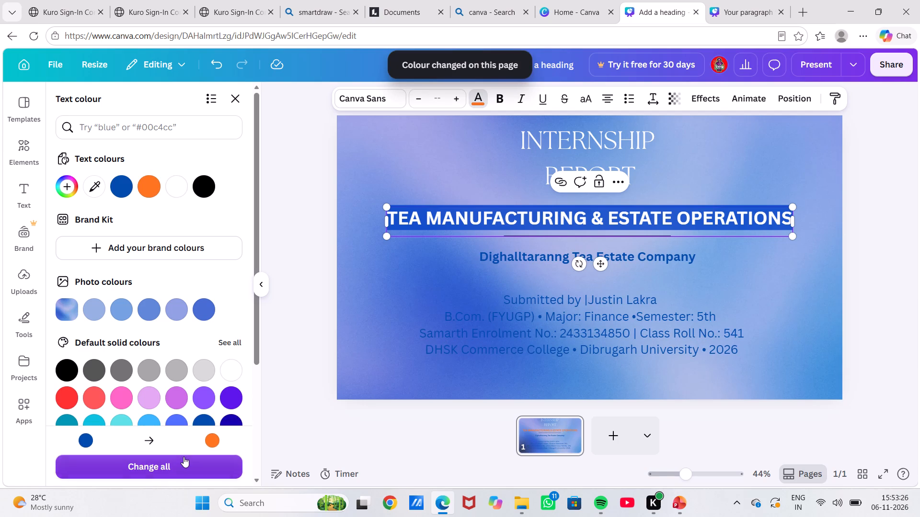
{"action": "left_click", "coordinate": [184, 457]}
Apply solid white to the subtitle and all matching text on the page, and deselect the subtitle.
{"action": "scroll", "coordinate": [151, 450], "scroll_direction": "down", "scroll_amount": 1}
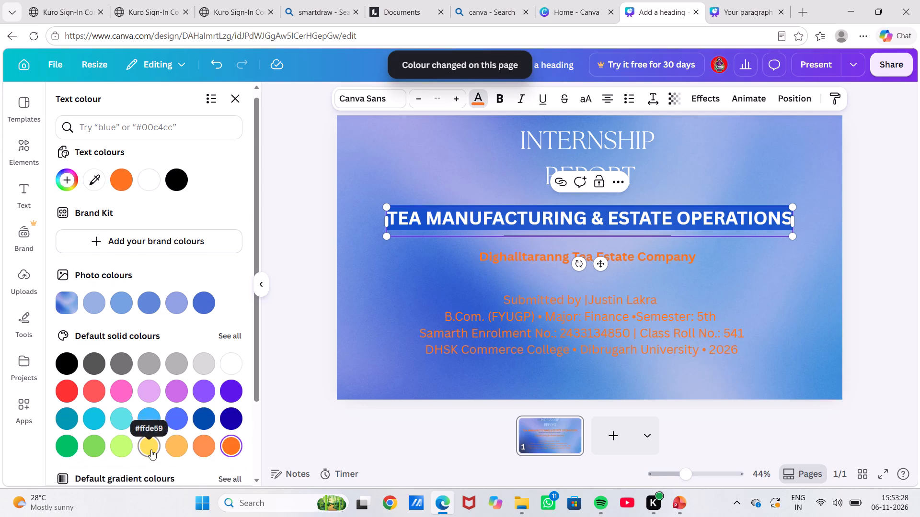
{"action": "scroll", "coordinate": [151, 450], "scroll_direction": "down", "scroll_amount": 1}
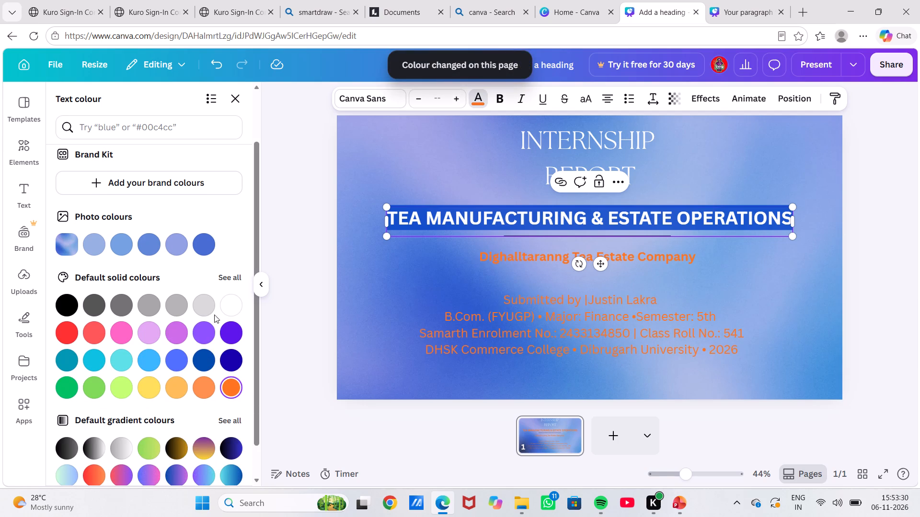
{"action": "left_click", "coordinate": [228, 307]}
{"action": "left_click", "coordinate": [175, 464]}
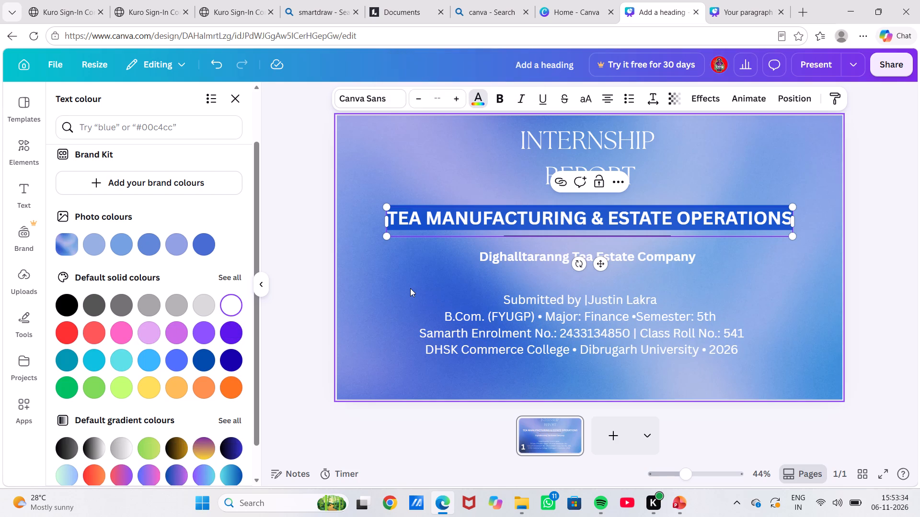
{"action": "left_click", "coordinate": [733, 274]}
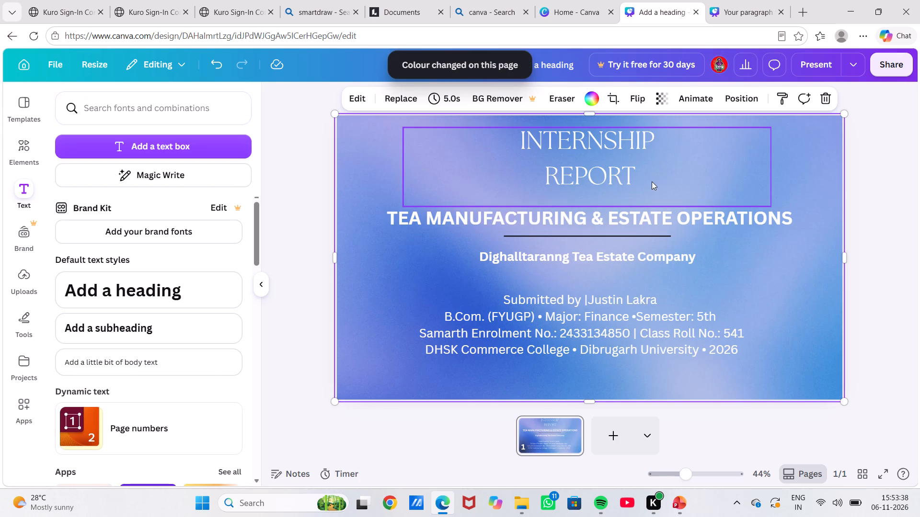
Shift the INTERNSHIP REPORT heading slightly left to align its centre with the submission details, and deselect it.
{"action": "left_click_drag", "start_coordinate": [608, 165], "coordinate": [603, 166]}
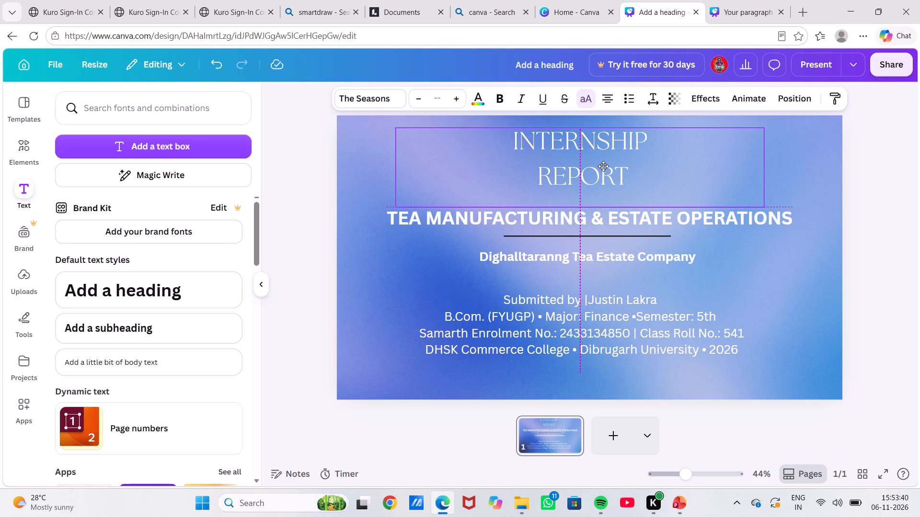
{"action": "left_click_drag", "start_coordinate": [603, 166], "coordinate": [600, 166]}
{"action": "left_click_drag", "start_coordinate": [600, 166], "coordinate": [598, 166]}
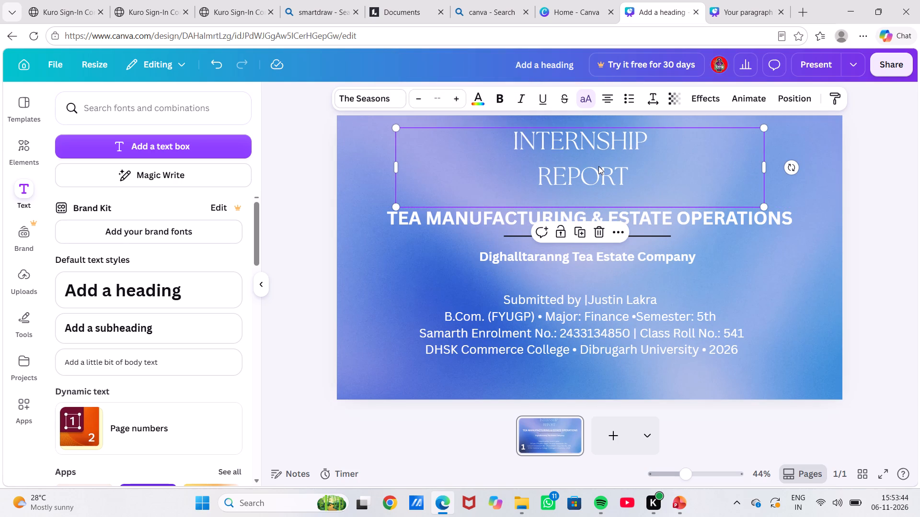
{"action": "left_click", "coordinate": [599, 167]}
{"action": "left_click", "coordinate": [750, 276]}
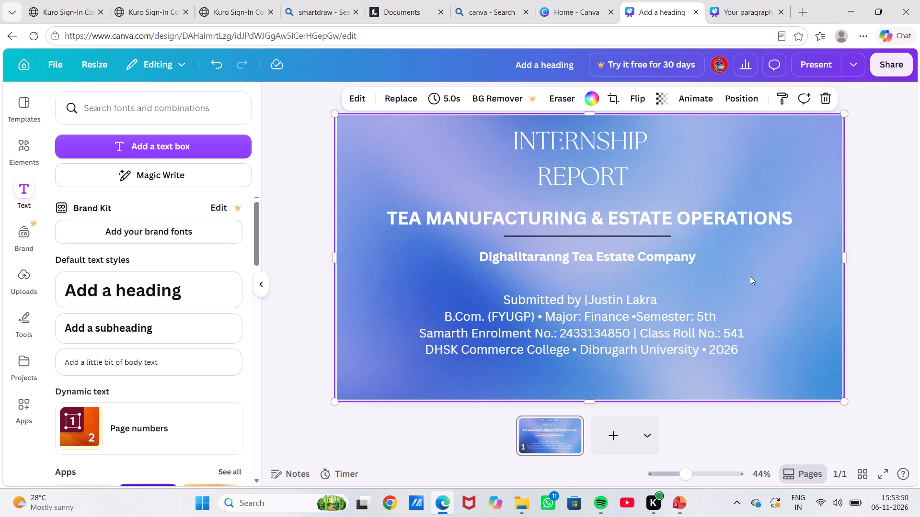
Add a blank second page after the title slide.
{"action": "scroll", "coordinate": [750, 276], "scroll_direction": "down", "scroll_amount": 1}
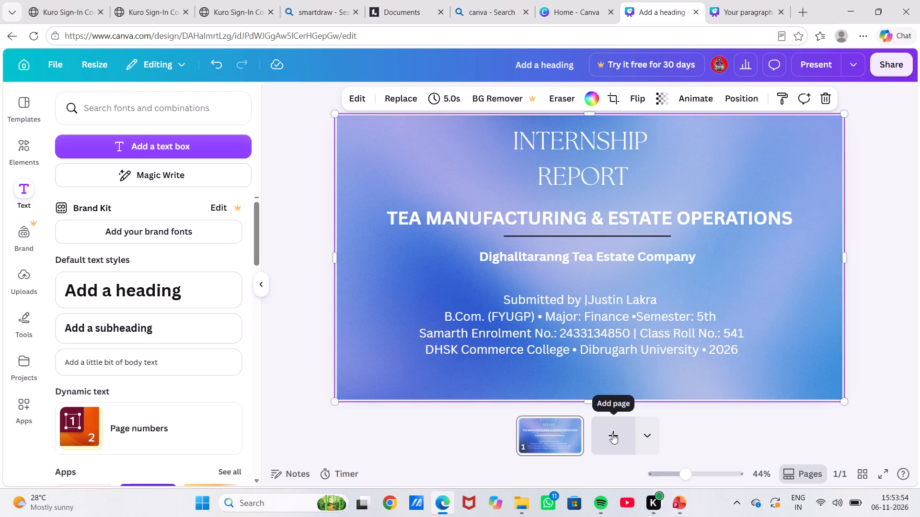
{"action": "left_click", "coordinate": [612, 433]}
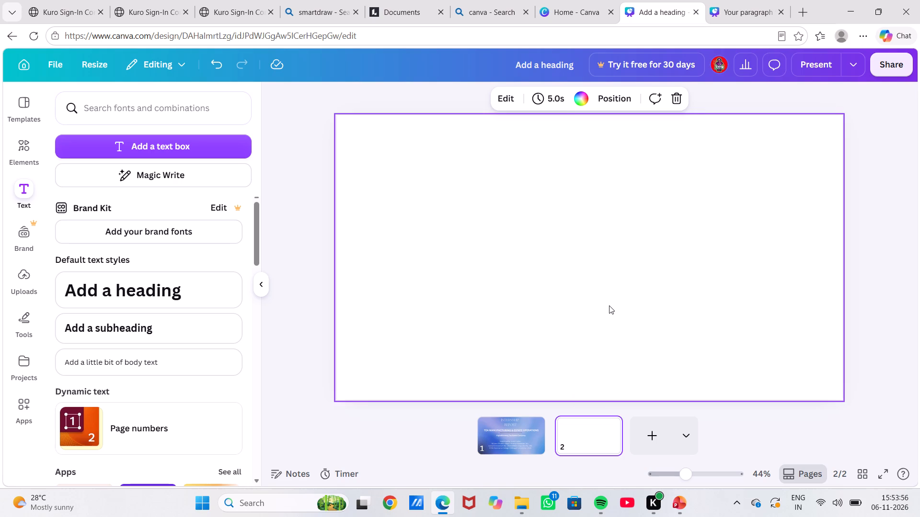
{"action": "left_click", "coordinate": [609, 305]}
Switch to PowerPoint and open slide 2, "Internship at a glance", as the reference for the new page.
{"action": "left_click", "coordinate": [683, 497]}
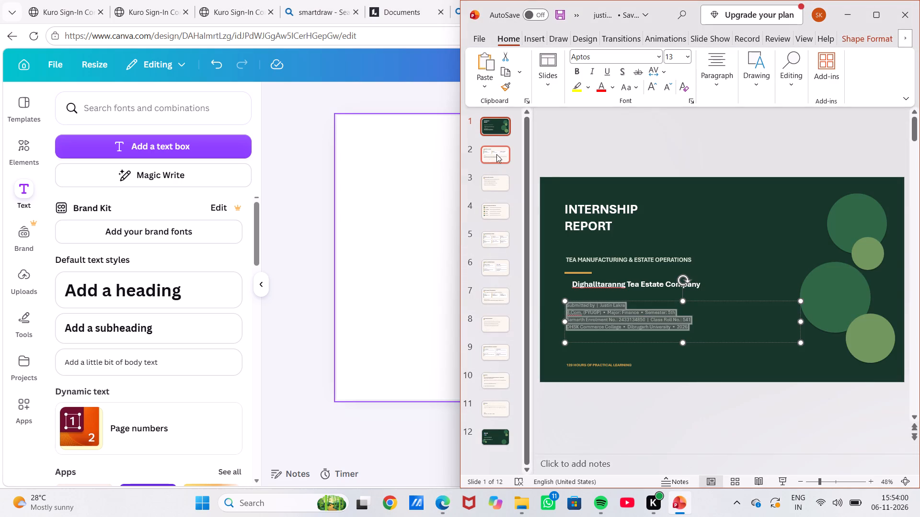
{"action": "left_click", "coordinate": [496, 154]}
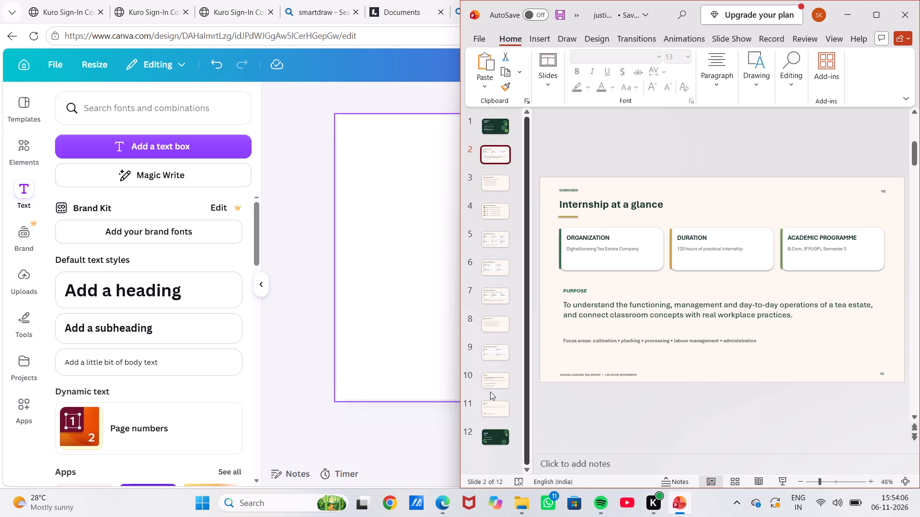
Switch back to Canva and browse the "plane backgrounds" template results for a design for page 2.
{"action": "left_click", "coordinate": [433, 360]}
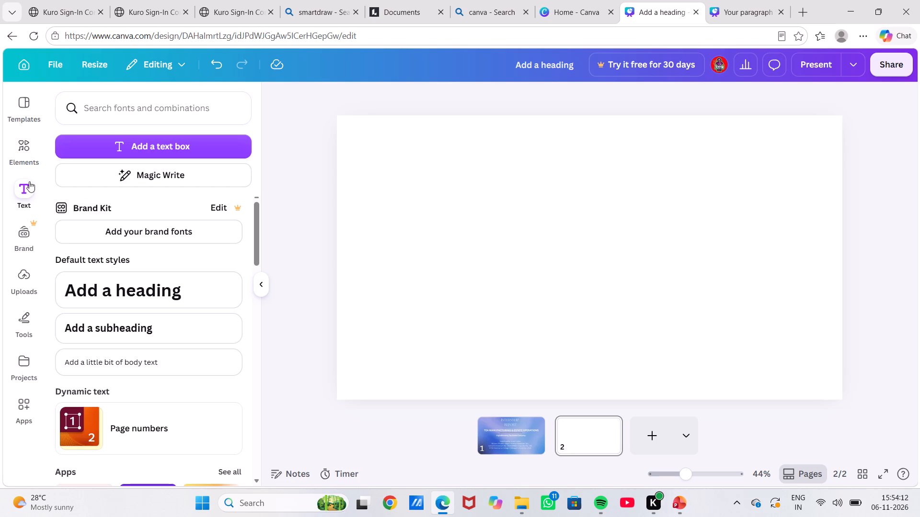
{"action": "left_click", "coordinate": [24, 104]}
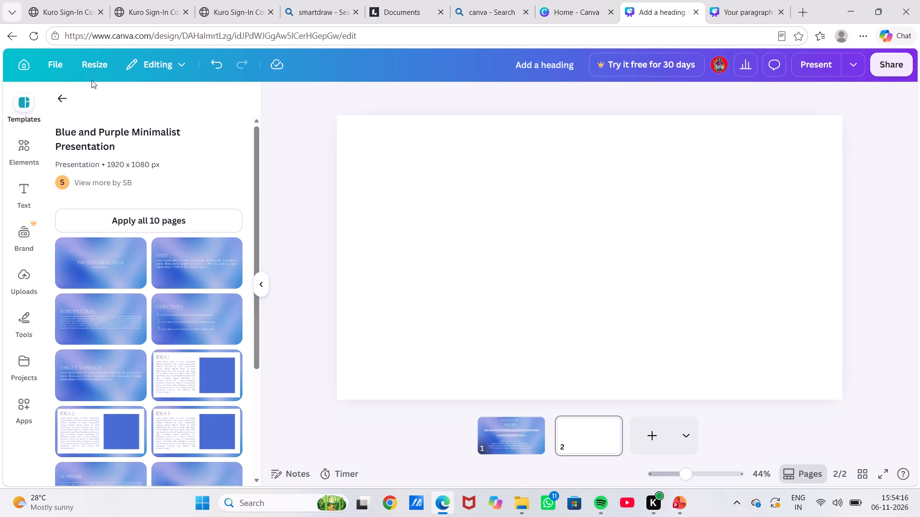
{"action": "left_click", "coordinate": [67, 98]}
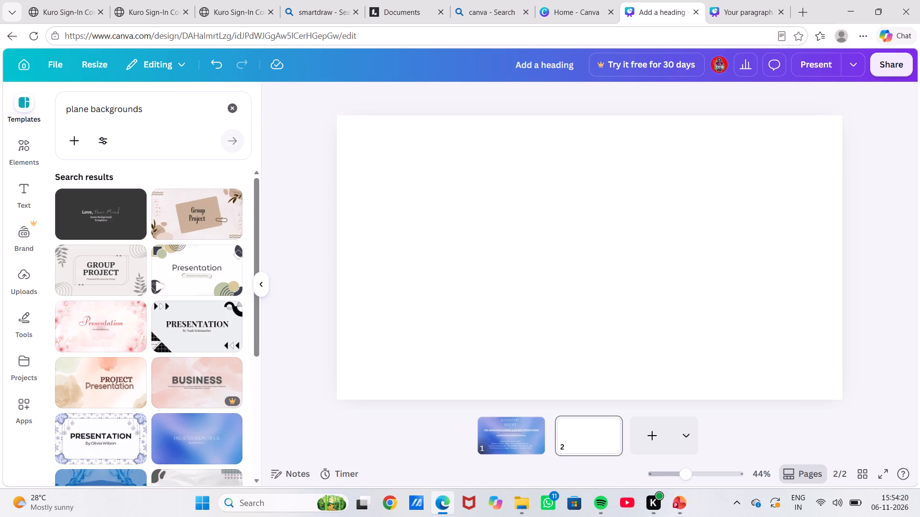
{"action": "left_click", "coordinate": [165, 104]}
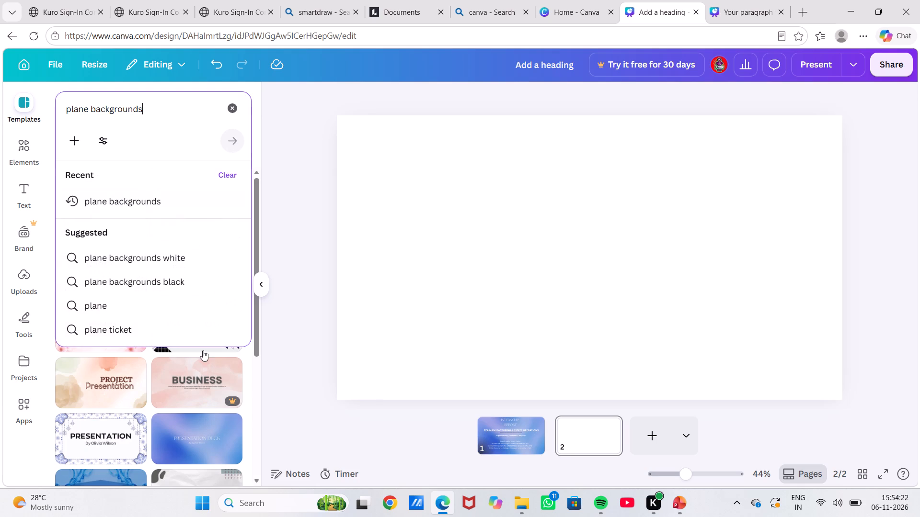
{"action": "scroll", "coordinate": [211, 382], "scroll_direction": "down", "scroll_amount": 2}
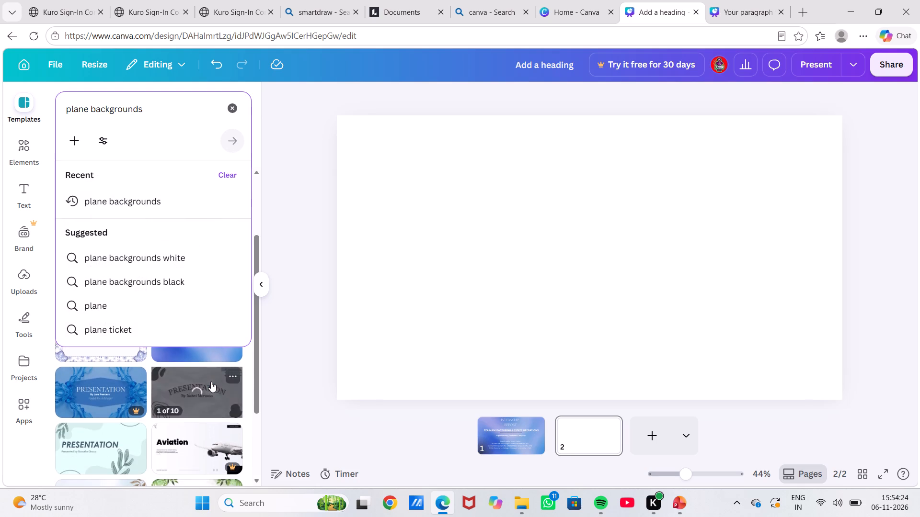
{"action": "scroll", "coordinate": [211, 382], "scroll_direction": "down", "scroll_amount": 1}
{"action": "scroll", "coordinate": [157, 434], "scroll_direction": "down", "scroll_amount": 1}
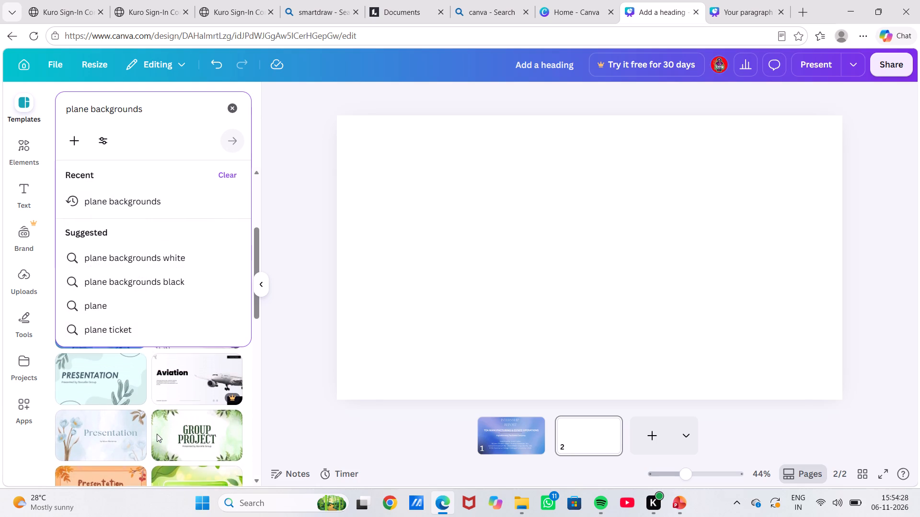
{"action": "scroll", "coordinate": [157, 434], "scroll_direction": "up", "scroll_amount": 2}
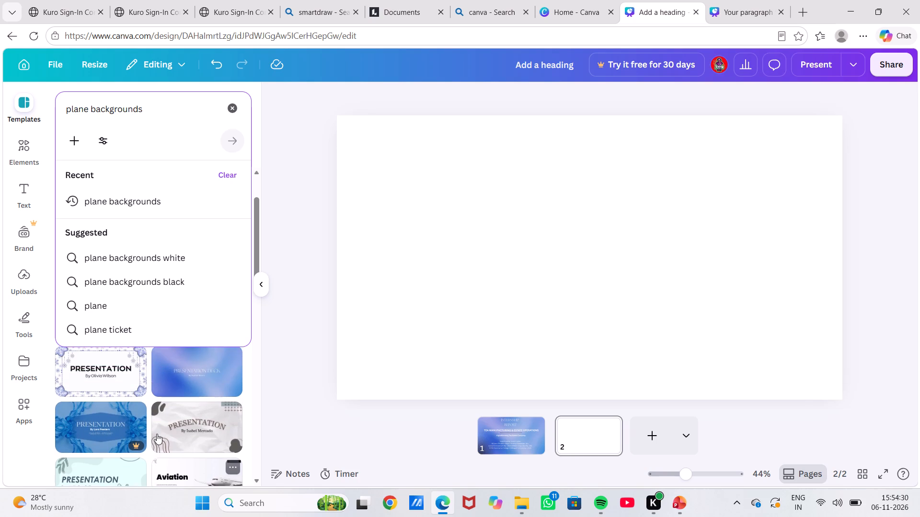
{"action": "scroll", "coordinate": [157, 434], "scroll_direction": "up", "scroll_amount": 2}
{"action": "scroll", "coordinate": [157, 434], "scroll_direction": "down", "scroll_amount": 1}
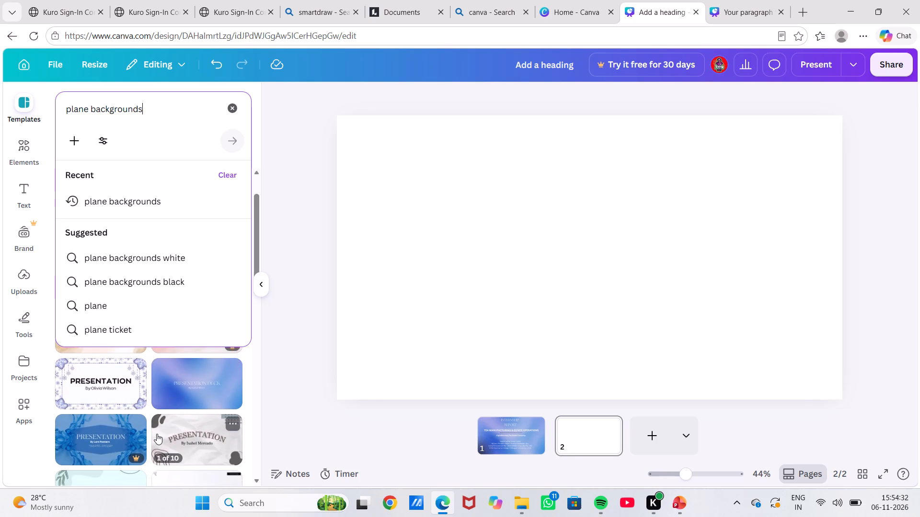
{"action": "scroll", "coordinate": [157, 434], "scroll_direction": "down", "scroll_amount": 1}
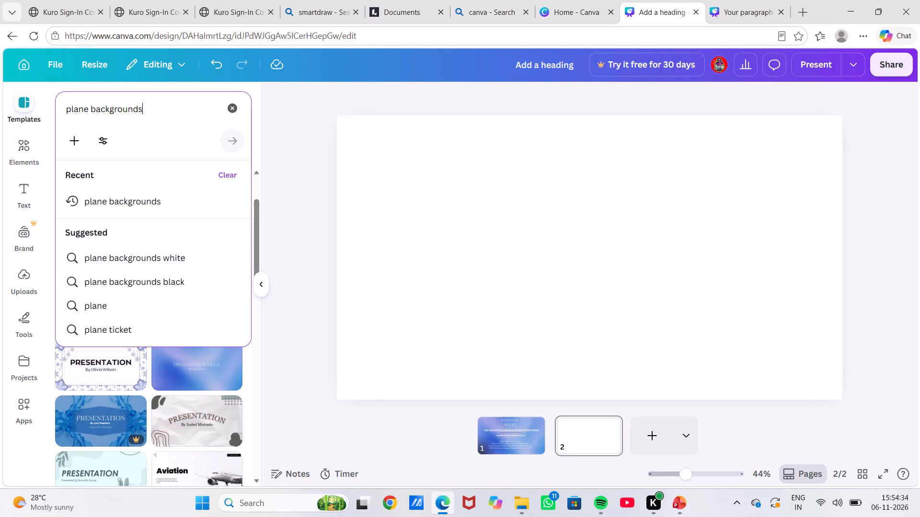
Replace the template search with the suggested query "ppt presentation for collage".
{"action": "key", "text": "BackSpace"}
{"action": "key", "text": "BackSpace"}
{"action": "key", "text": "BackSpace"}
{"action": "key", "text": "BackSpace"}
{"action": "key", "text": "BackSpace"}
{"action": "key", "text": "BackSpace"}
{"action": "key", "text": "BackSpace"}
{"action": "key", "text": "BackSpace"}
{"action": "key", "text": "BackSpace"}
{"action": "key", "text": "BackSpace"}
{"action": "key", "text": "BackSpace"}
{"action": "key", "text": "BackSpace"}
{"action": "key", "text": "BackSpace"}
{"action": "key", "text": "BackSpace"}
{"action": "key", "text": "BackSpace"}
{"action": "key", "text": "BackSpace"}
{"action": "key", "text": "BackSpace"}
{"action": "key", "text": "BackSpace"}
{"action": "key", "text": "BackSpace"}
{"action": "key", "text": "BackSpace"}
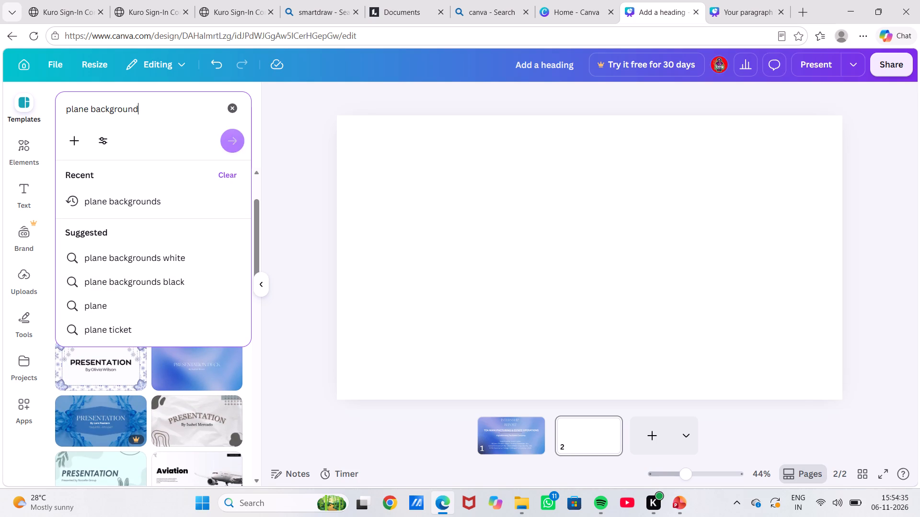
{"action": "type", "text": "COLLAGE"}
{"action": "key", "text": "space"}
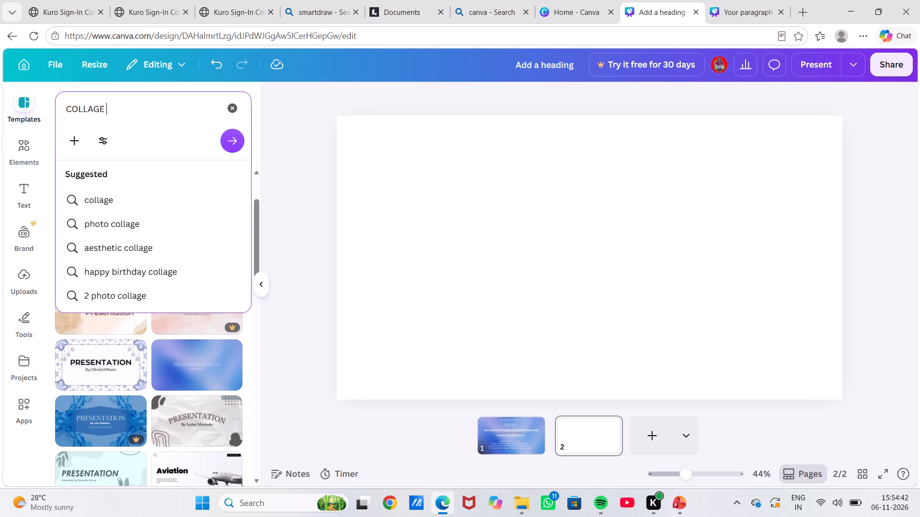
{"action": "type", "text": "PRES"}
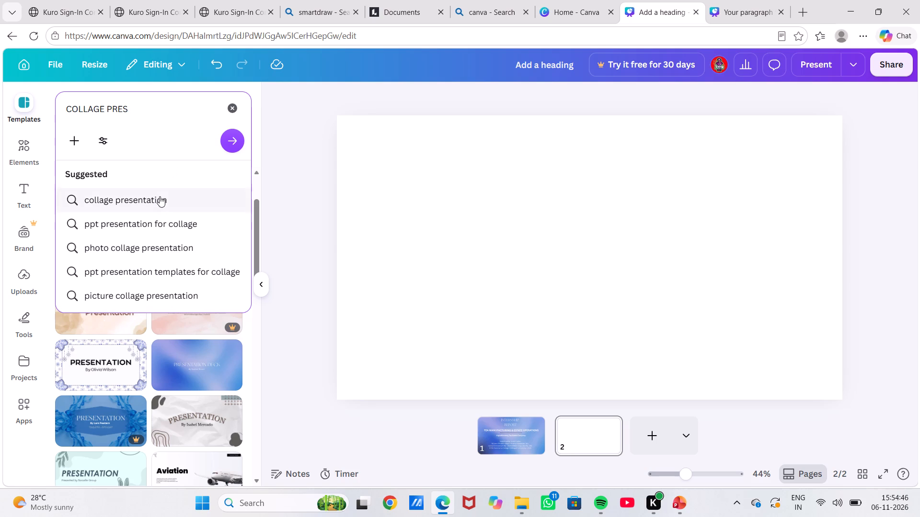
{"action": "left_click", "coordinate": [159, 221]}
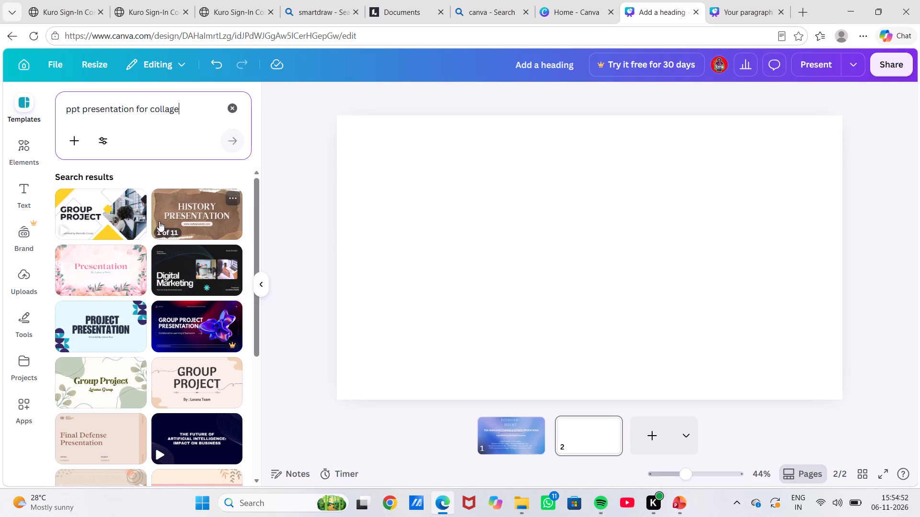
Apply the INTRODUCTION page of the Blue Simple Geometric Project Presentation template to page 2.
{"action": "left_click", "coordinate": [104, 319]}
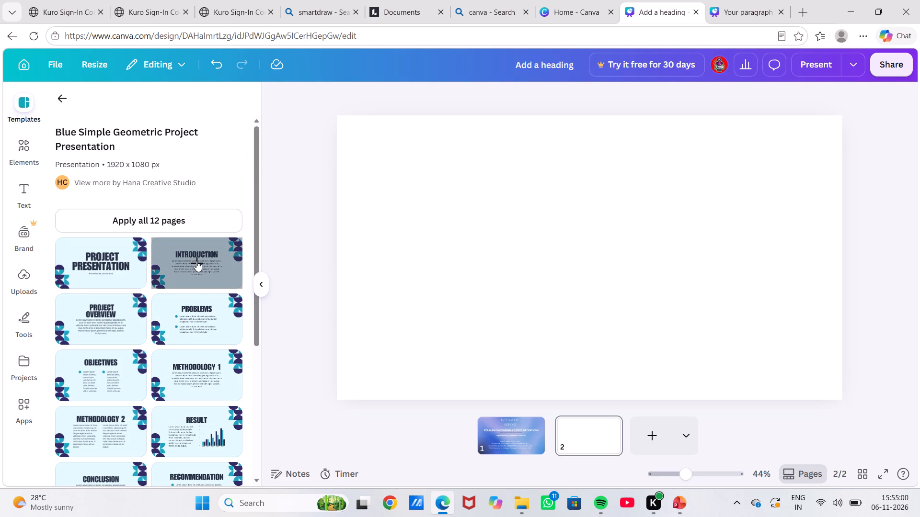
{"action": "left_click", "coordinate": [217, 272]}
{"action": "left_click", "coordinate": [553, 285]}
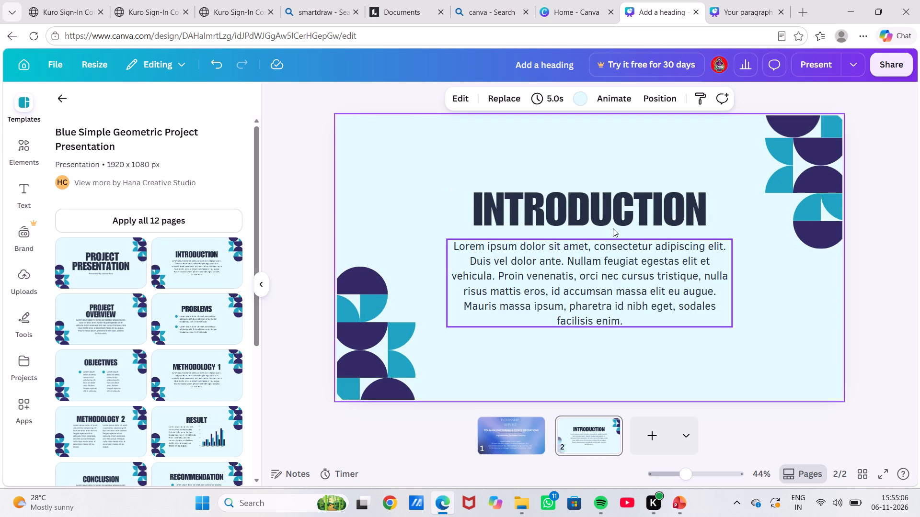
Move the INTRODUCTION heading to the top of page 2 and delete its text.
{"action": "left_click_drag", "start_coordinate": [604, 207], "coordinate": [594, 113]}
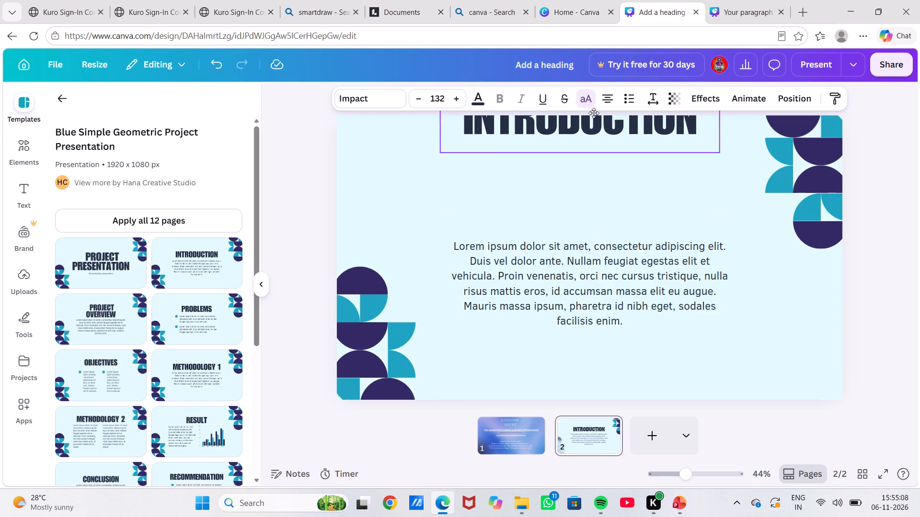
{"action": "left_click_drag", "start_coordinate": [594, 113], "coordinate": [597, 141]}
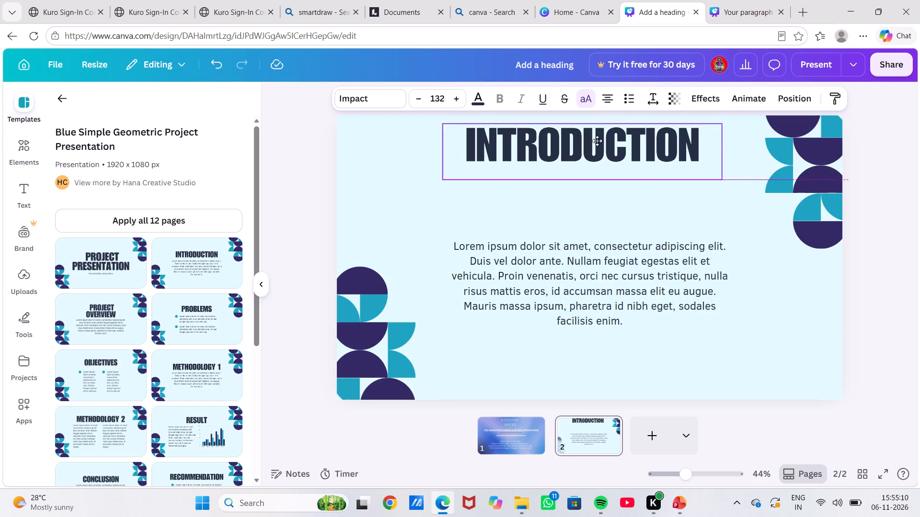
{"action": "left_click_drag", "start_coordinate": [597, 141], "coordinate": [597, 138]}
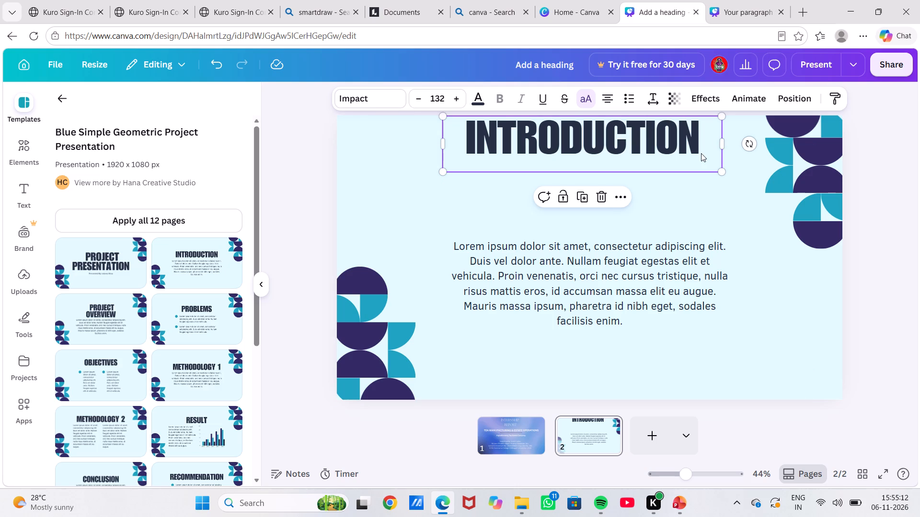
{"action": "left_click_drag", "start_coordinate": [702, 153], "coordinate": [687, 161]}
{"action": "left_click", "coordinate": [692, 144]}
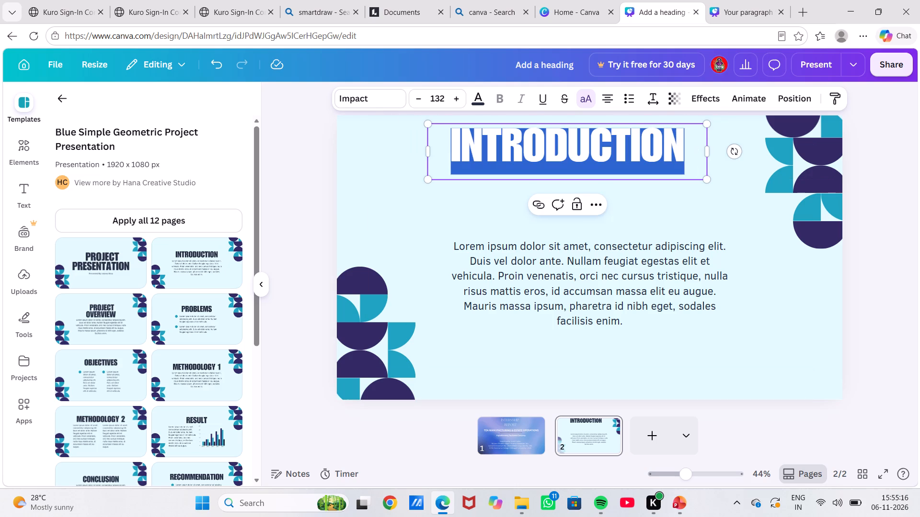
{"action": "key", "text": "BackSpace"}
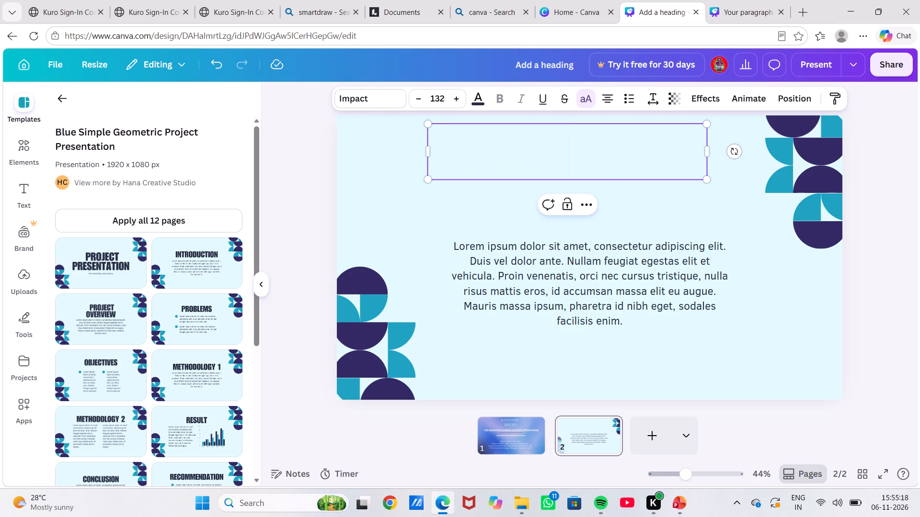
Switch to PowerPoint and copy the title text "Internship at a glance" from slide 2.
{"action": "left_click", "coordinate": [679, 509]}
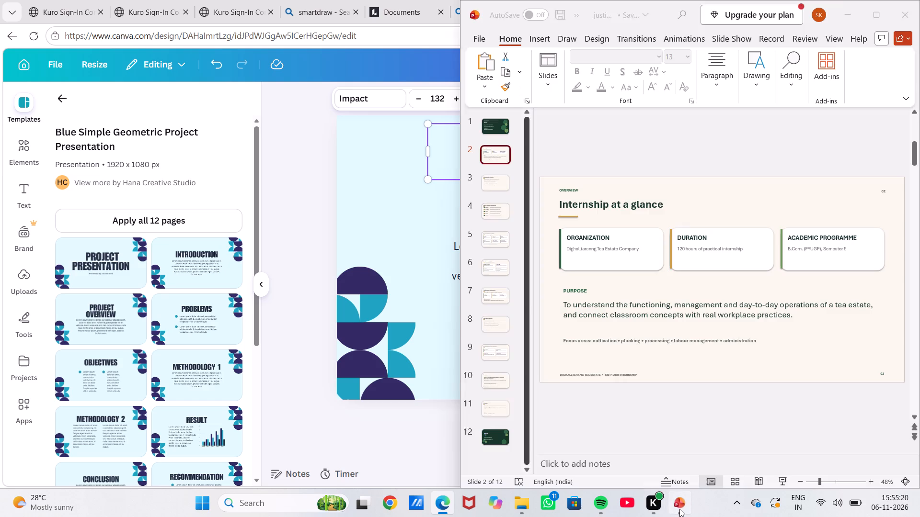
{"action": "left_click", "coordinate": [557, 204]}
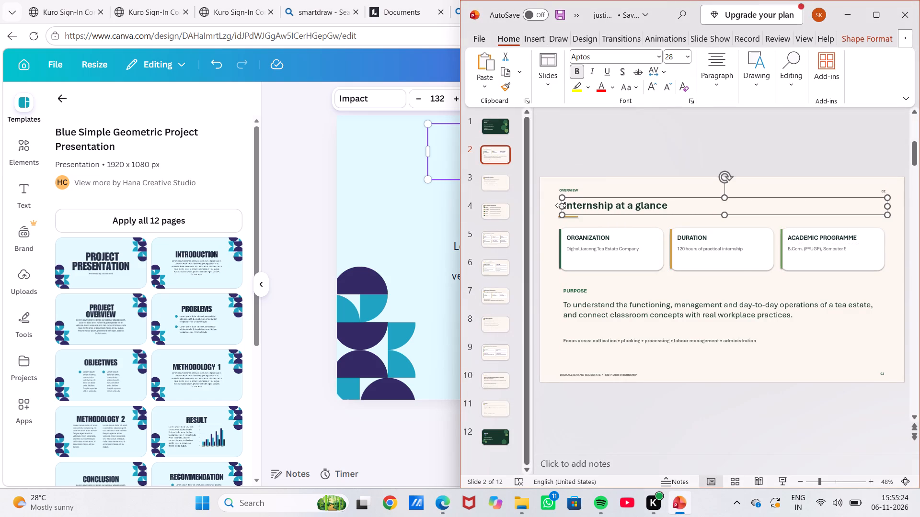
{"action": "left_click", "coordinate": [670, 206]}
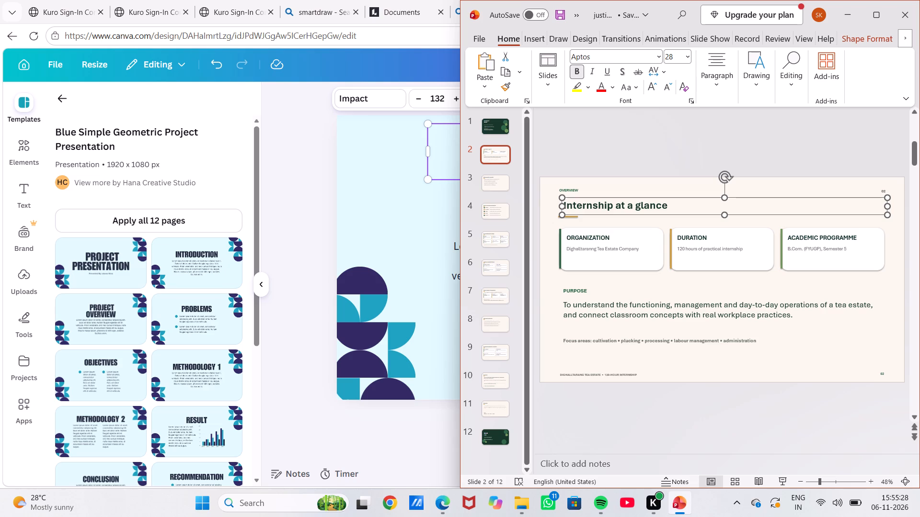
{"action": "left_click", "coordinate": [670, 206]}
{"action": "left_click_drag", "start_coordinate": [665, 206], "coordinate": [588, 205]}
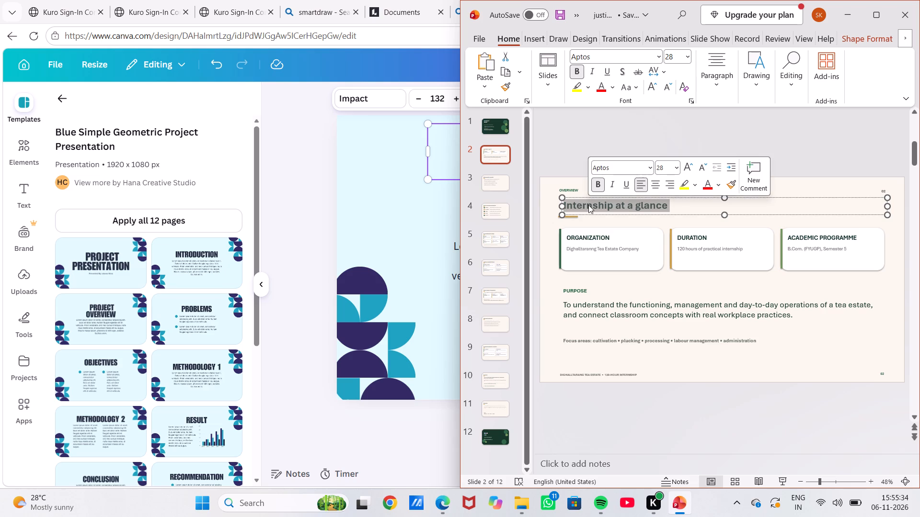
{"action": "key", "text": "ctrl+c"}
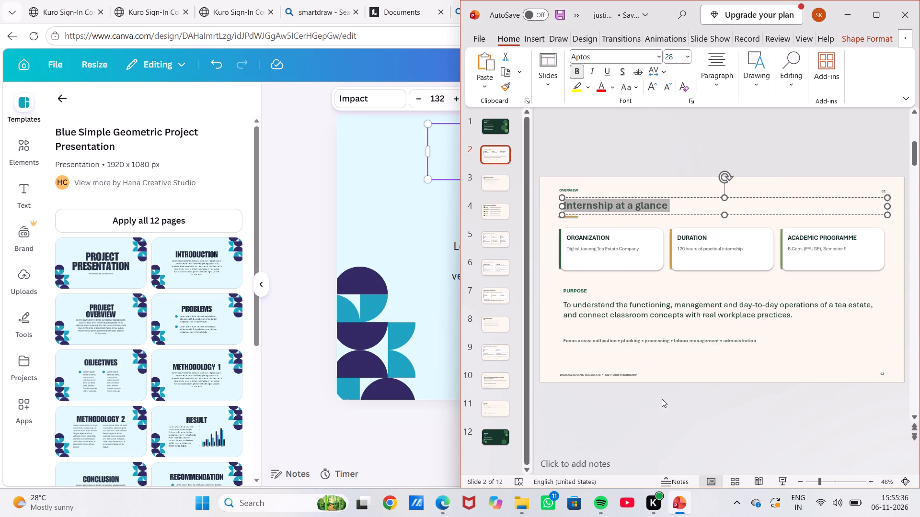
Return to Canva, add a new text box to page 2 and place it at the top of the page above the body text.
{"action": "left_click", "coordinate": [448, 366]}
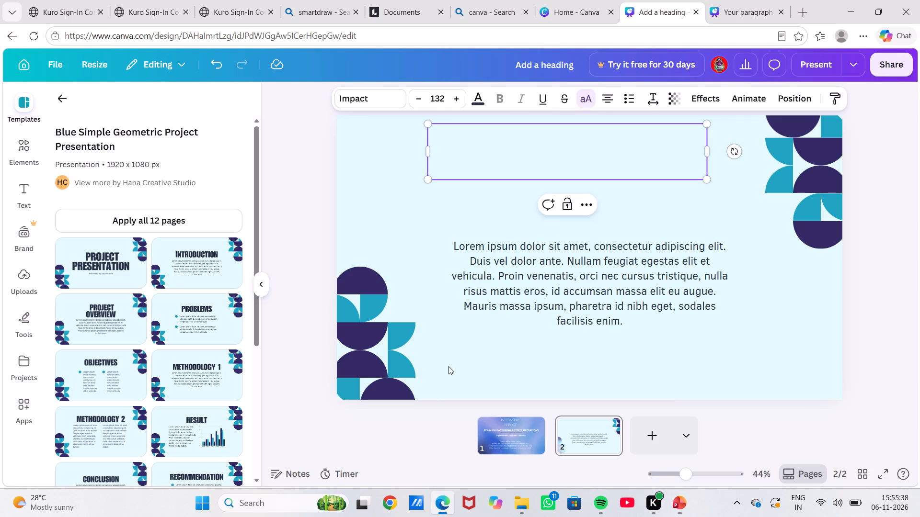
{"action": "left_click", "coordinate": [531, 162]}
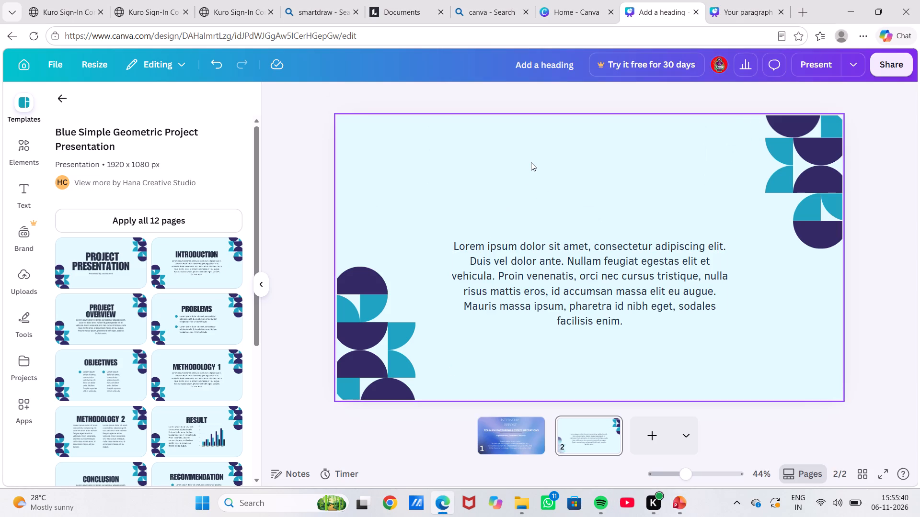
{"action": "left_click", "coordinate": [31, 200]}
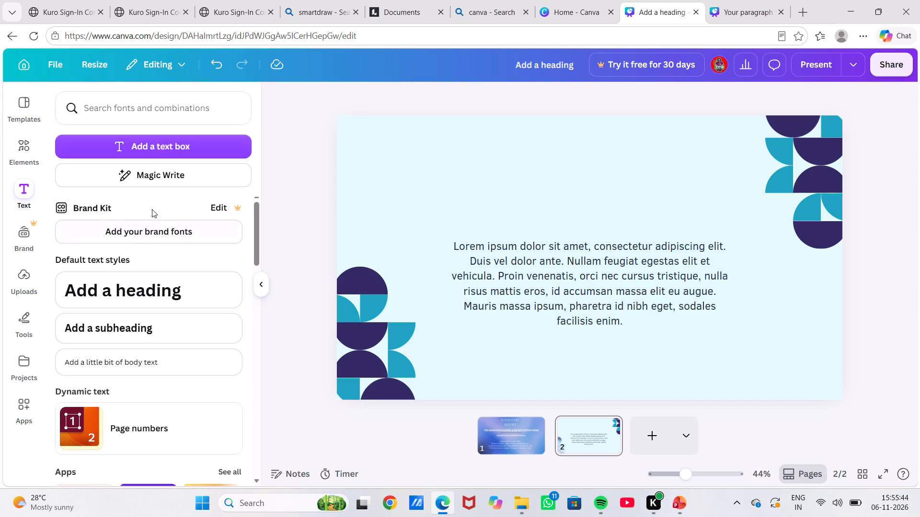
{"action": "left_click", "coordinate": [174, 146]}
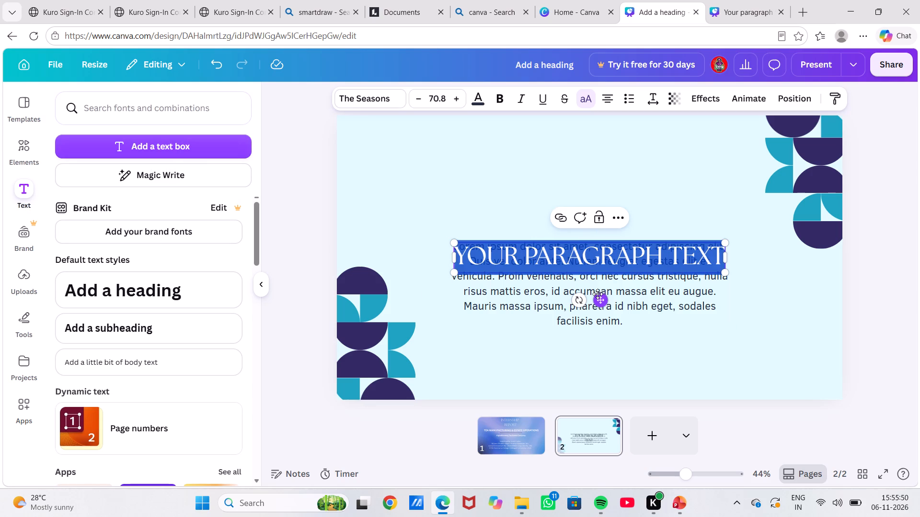
{"action": "left_click_drag", "start_coordinate": [598, 294], "coordinate": [584, 203]}
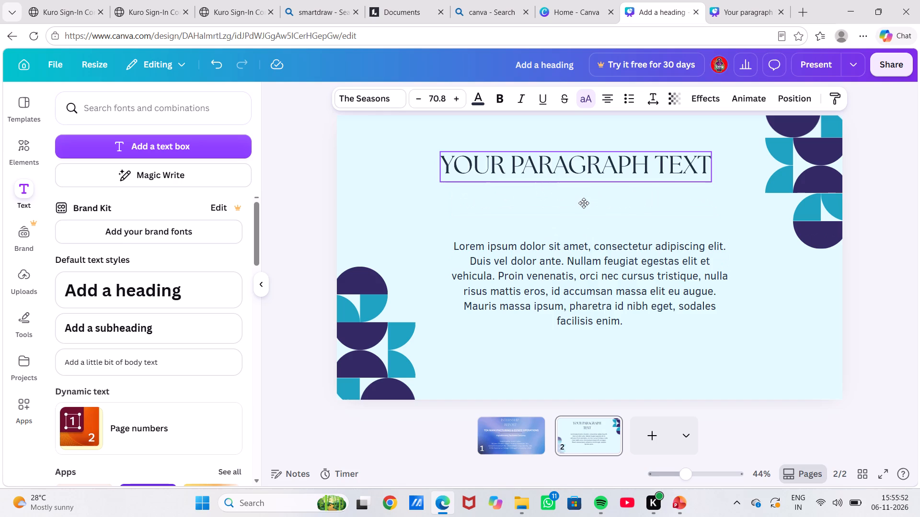
{"action": "left_click_drag", "start_coordinate": [584, 203], "coordinate": [591, 170]}
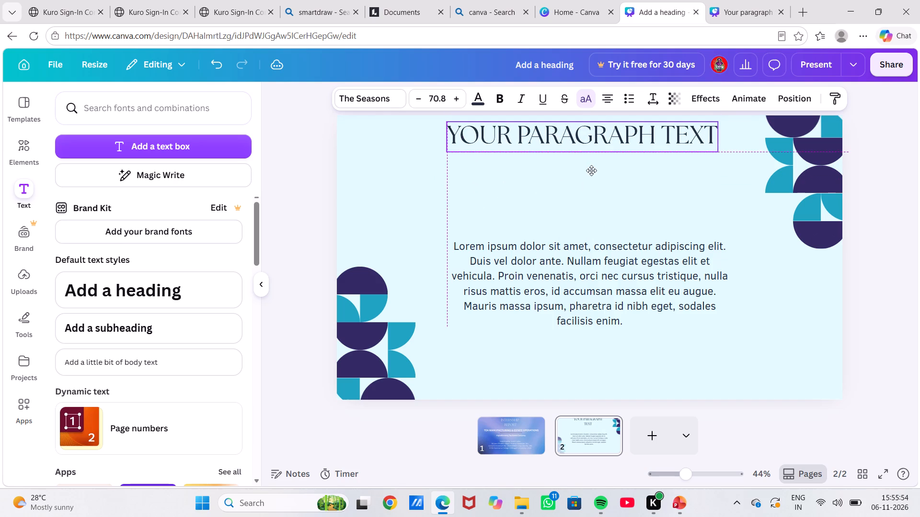
{"action": "left_click_drag", "start_coordinate": [591, 170], "coordinate": [591, 170]}
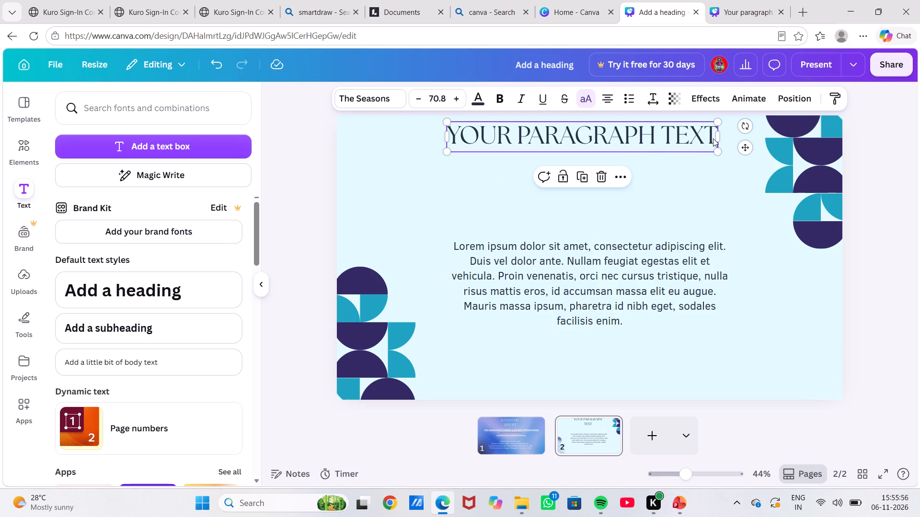
Replace the placeholder text in the new text box at the top of page 2 with the copied "Internship at a glance".
{"action": "double_click", "coordinate": [712, 138]}
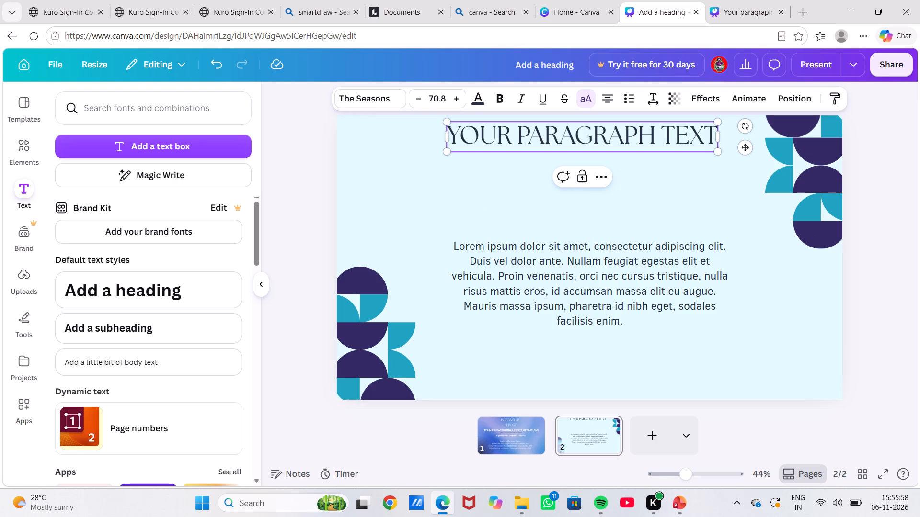
{"action": "left_click_drag", "start_coordinate": [712, 138], "coordinate": [460, 145]}
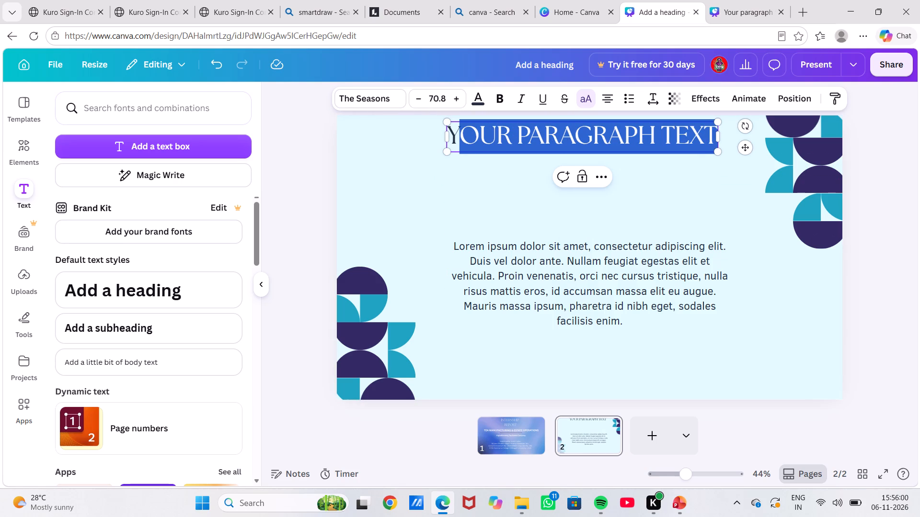
{"action": "left_click_drag", "start_coordinate": [460, 145], "coordinate": [449, 147]}
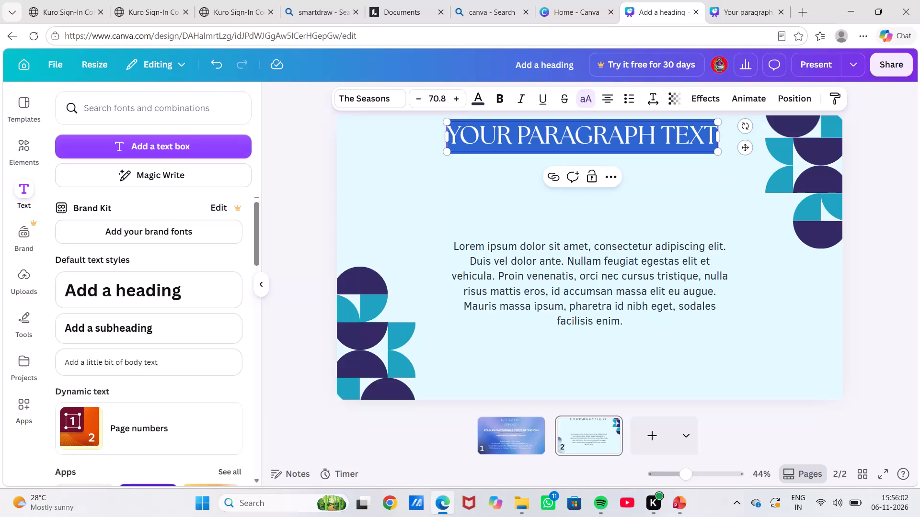
{"action": "key", "text": "BackSpace"}
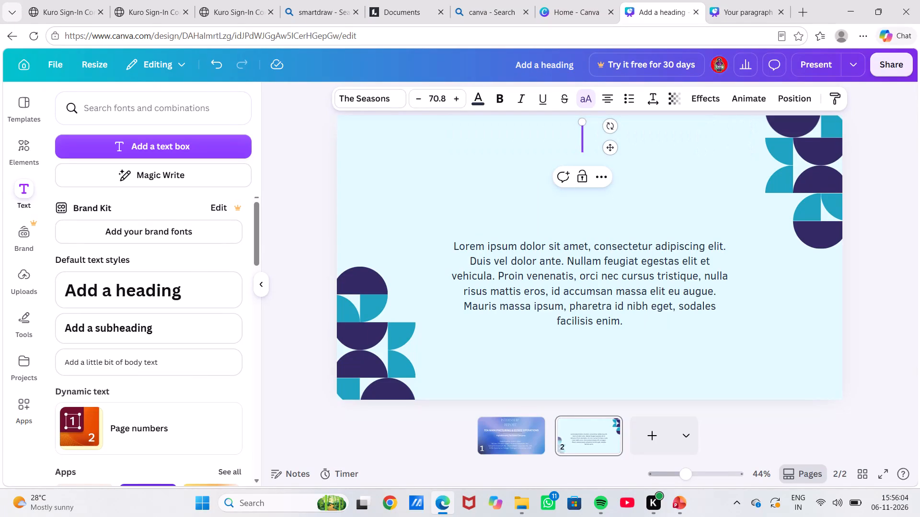
{"action": "key", "text": "ctrl+v"}
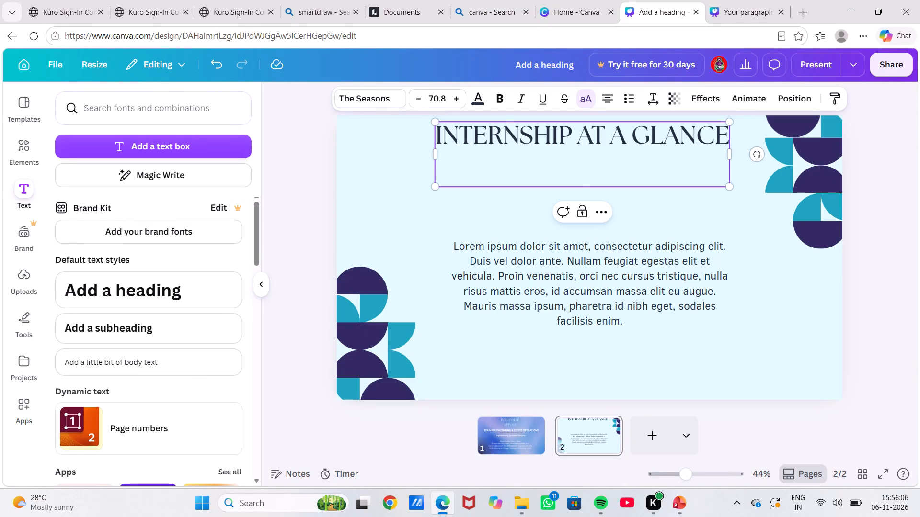
Scale down the "Internship at a glance" title and move it toward the upper-left part of page 2, slightly below the top edge.
{"action": "left_click_drag", "start_coordinate": [726, 190], "coordinate": [726, 184]}
{"action": "left_click_drag", "start_coordinate": [726, 184], "coordinate": [718, 102]}
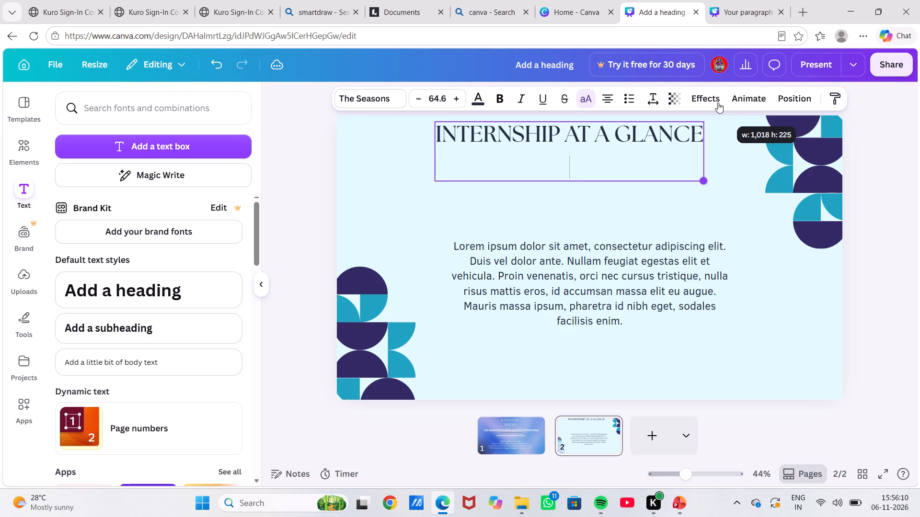
{"action": "left_click_drag", "start_coordinate": [718, 102], "coordinate": [715, 0]}
{"action": "triple_click", "coordinate": [414, 100]}
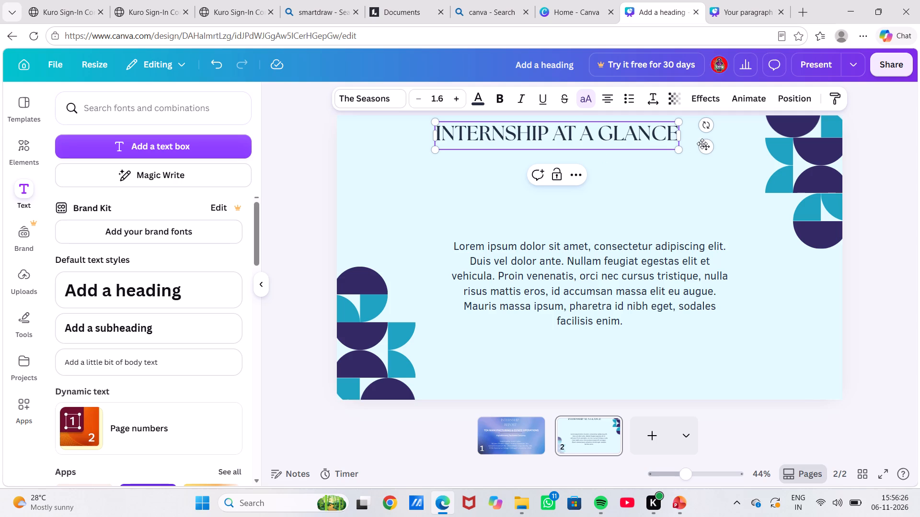
{"action": "left_click_drag", "start_coordinate": [705, 146], "coordinate": [663, 167]}
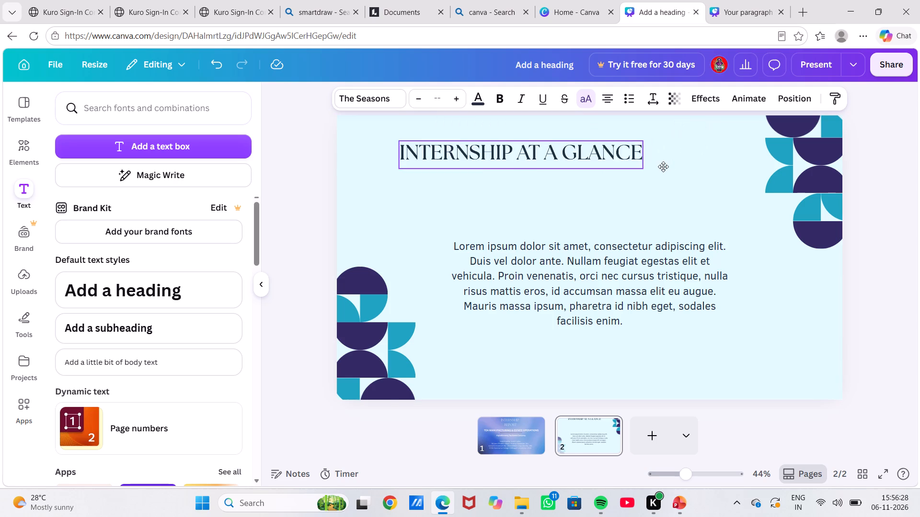
{"action": "left_click_drag", "start_coordinate": [663, 167], "coordinate": [653, 164]}
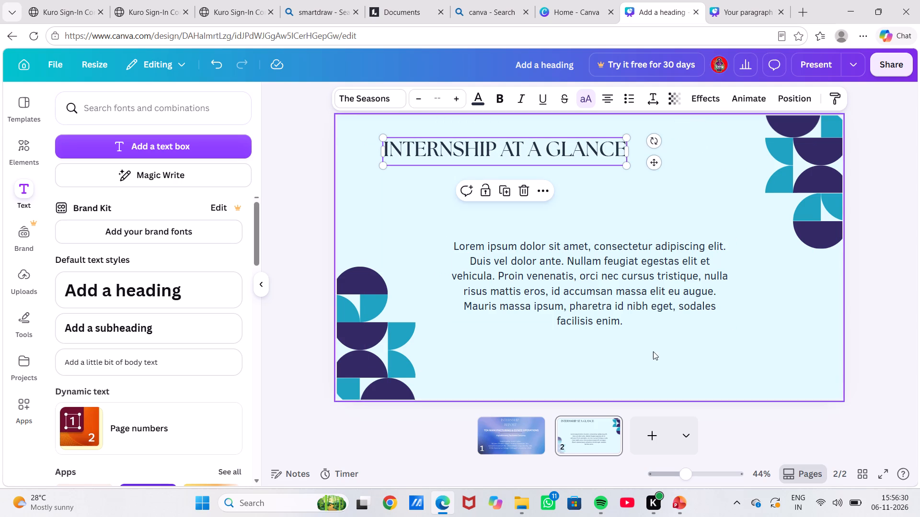
Check slide 2 in PowerPoint, return to Canva, add a body text box to page 2 and place it just below the title.
{"action": "left_click", "coordinate": [676, 498]}
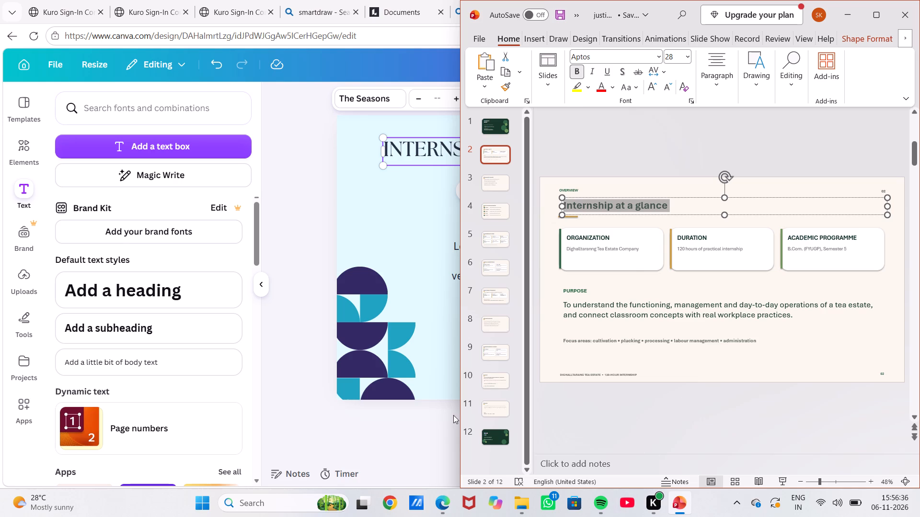
{"action": "left_click", "coordinate": [422, 369]}
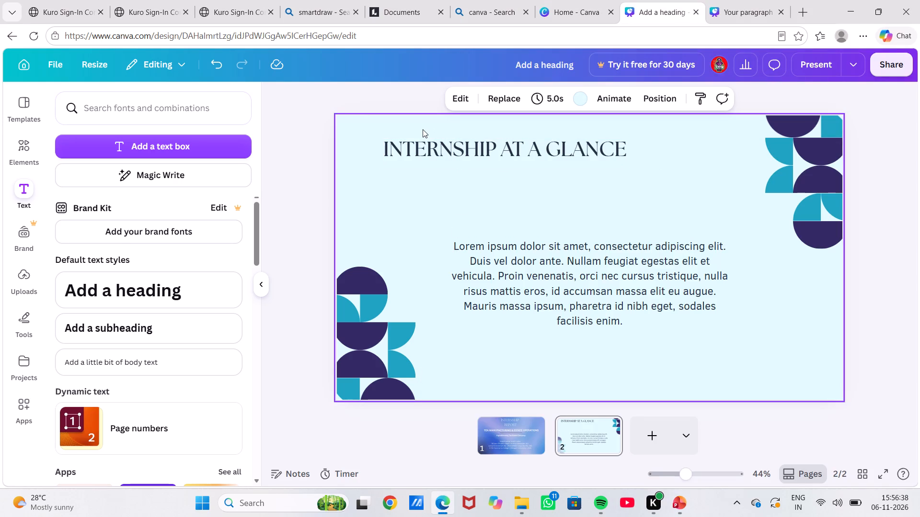
{"action": "left_click", "coordinate": [423, 129]}
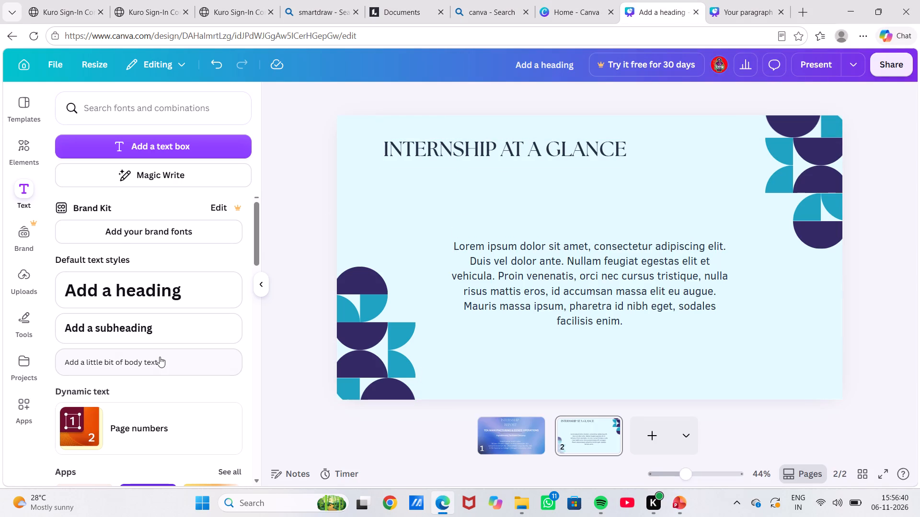
{"action": "left_click", "coordinate": [160, 357]}
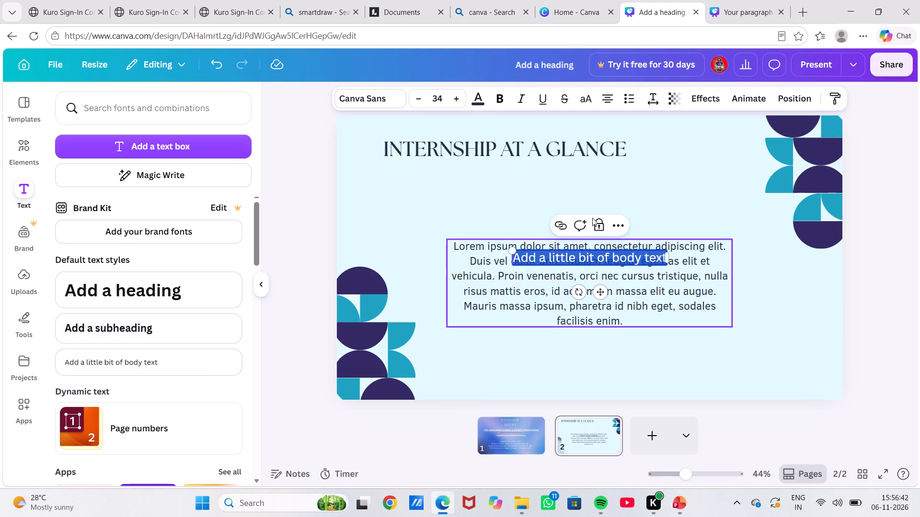
{"action": "left_click_drag", "start_coordinate": [602, 297], "coordinate": [593, 214]}
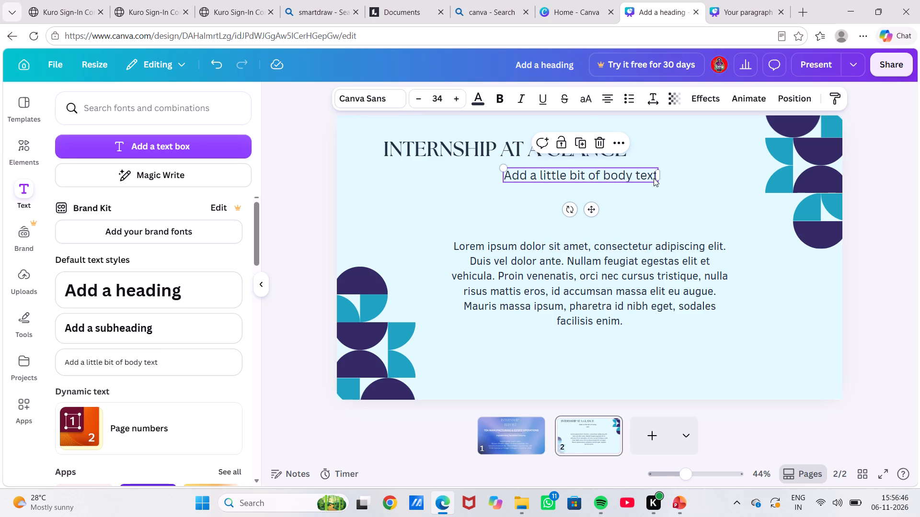
Replace the new body text box's placeholder text with "OVERVIEW".
{"action": "left_click", "coordinate": [654, 178]}
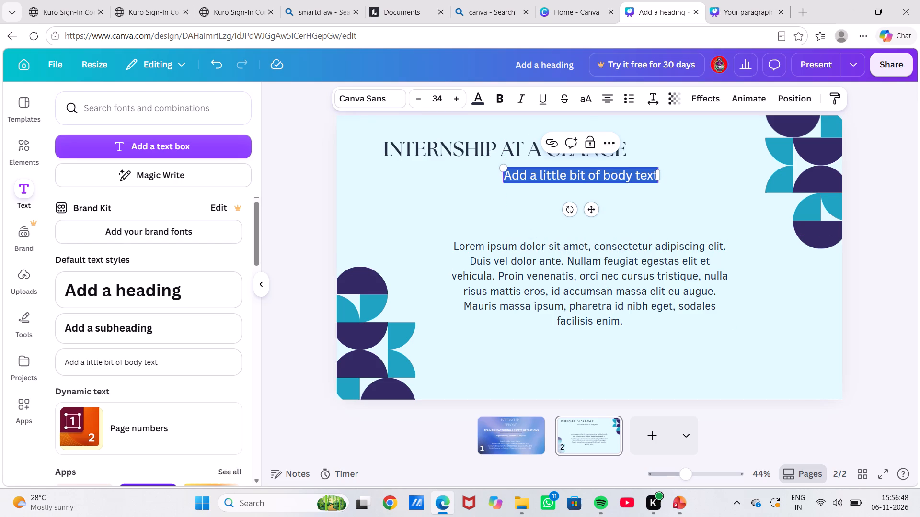
{"action": "left_click_drag", "start_coordinate": [654, 178], "coordinate": [651, 171]}
{"action": "left_click", "coordinate": [651, 171]}
{"action": "left_click", "coordinate": [654, 174]}
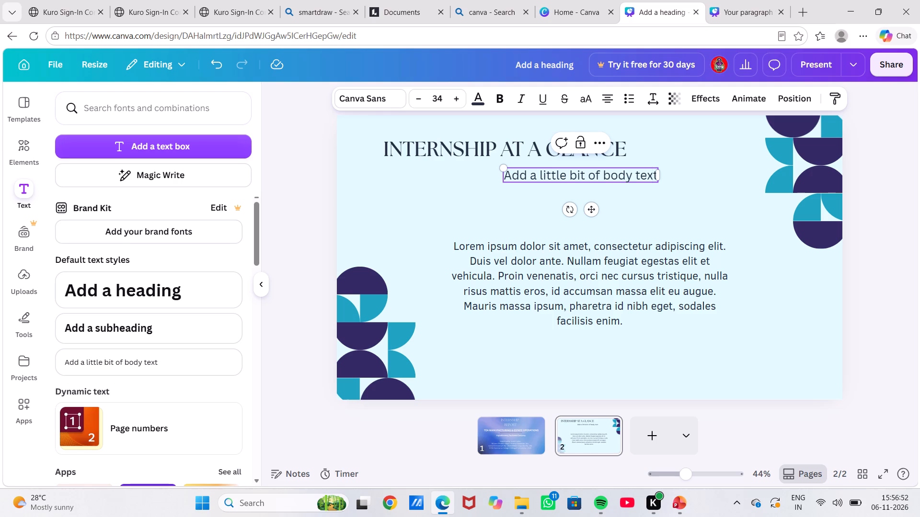
{"action": "left_click", "coordinate": [655, 175]}
{"action": "left_click_drag", "start_coordinate": [655, 175], "coordinate": [538, 175]}
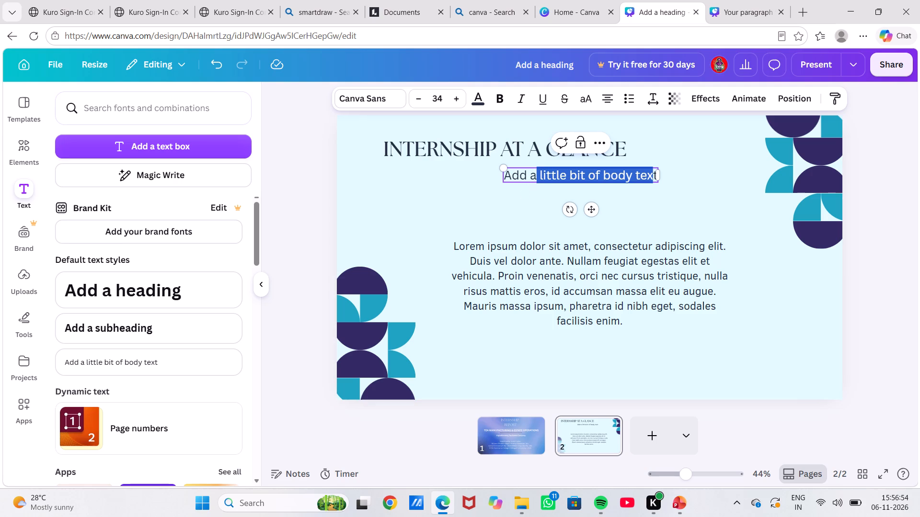
{"action": "left_click_drag", "start_coordinate": [538, 175], "coordinate": [501, 181]}
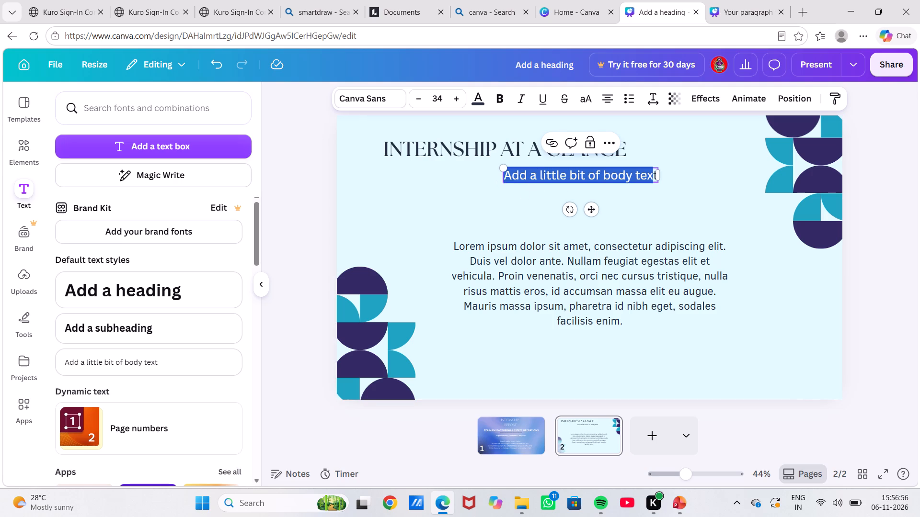
{"action": "key", "text": "BackSpace"}
{"action": "key", "text": "BackSpace"}
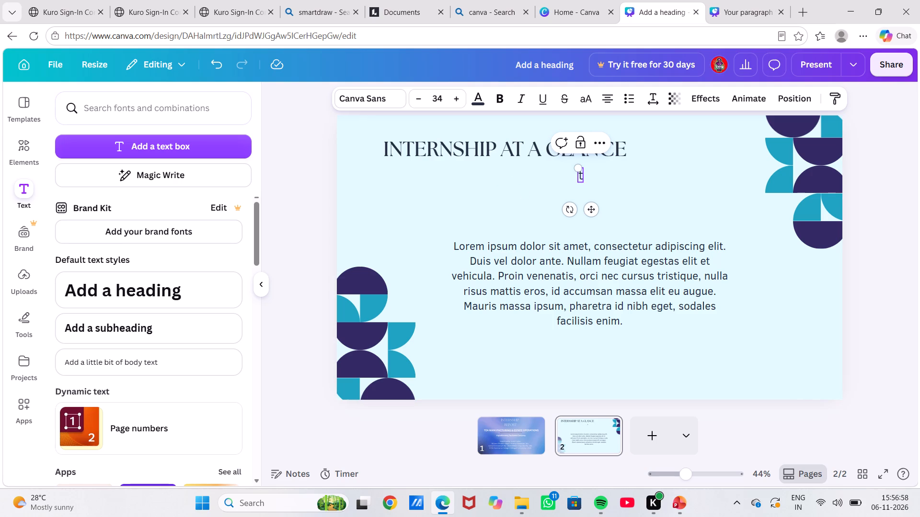
{"action": "type", "text": "OVERVIEW"}
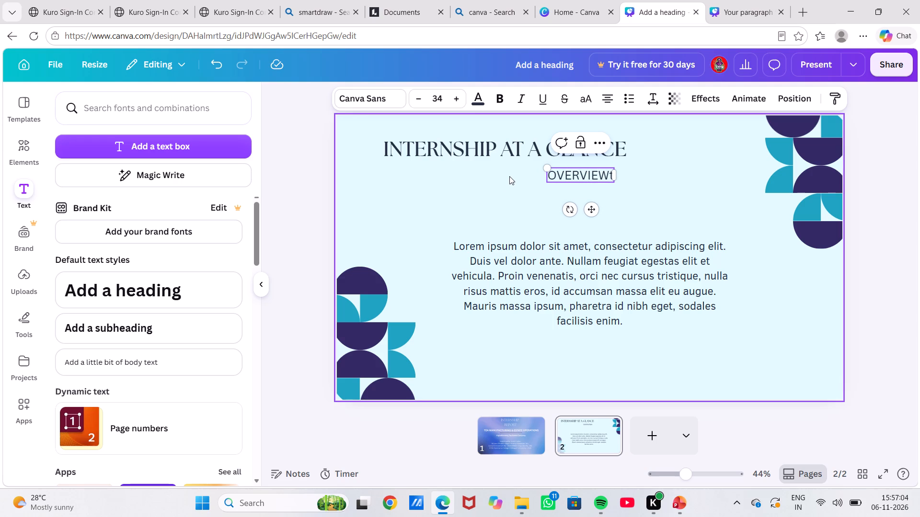
{"action": "key", "text": "Right"}
{"action": "key", "text": "BackSpace"}
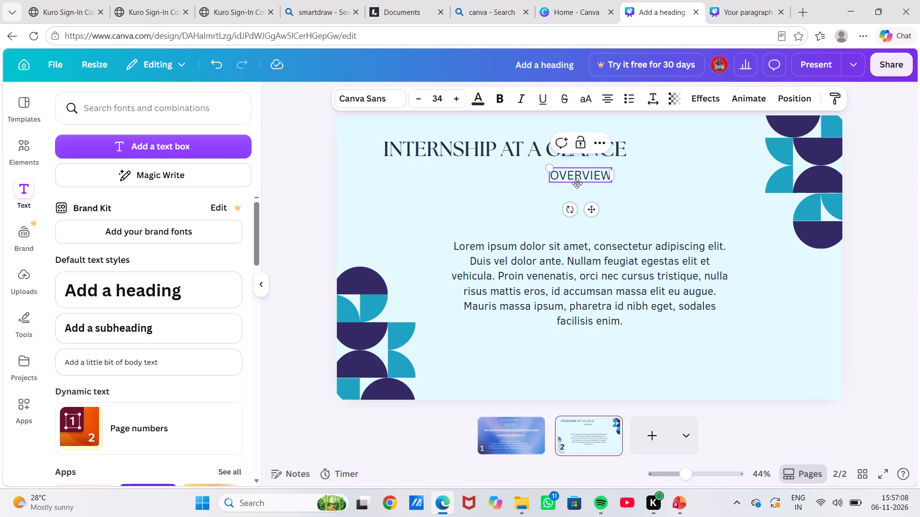
Move the OVERVIEW label above the title, aligned with the title's left edge.
{"action": "left_click_drag", "start_coordinate": [593, 212], "coordinate": [443, 170]}
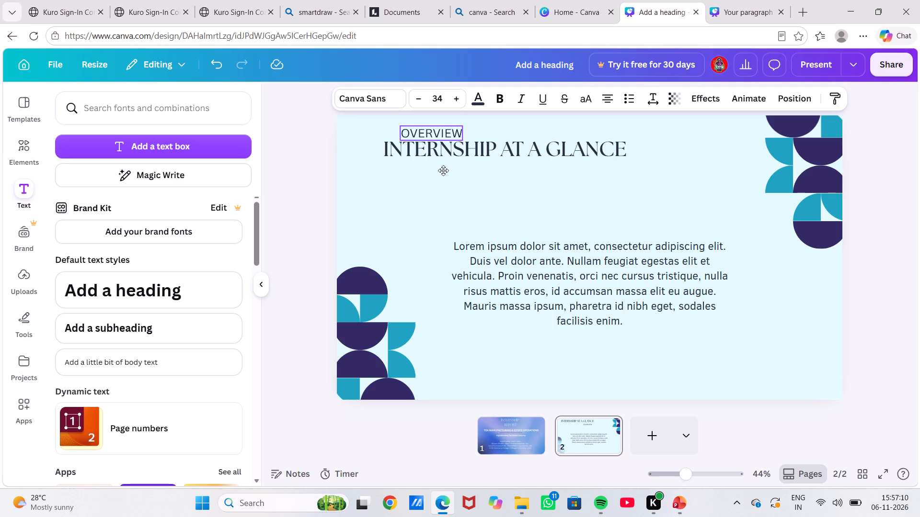
{"action": "left_click_drag", "start_coordinate": [443, 170], "coordinate": [432, 161]}
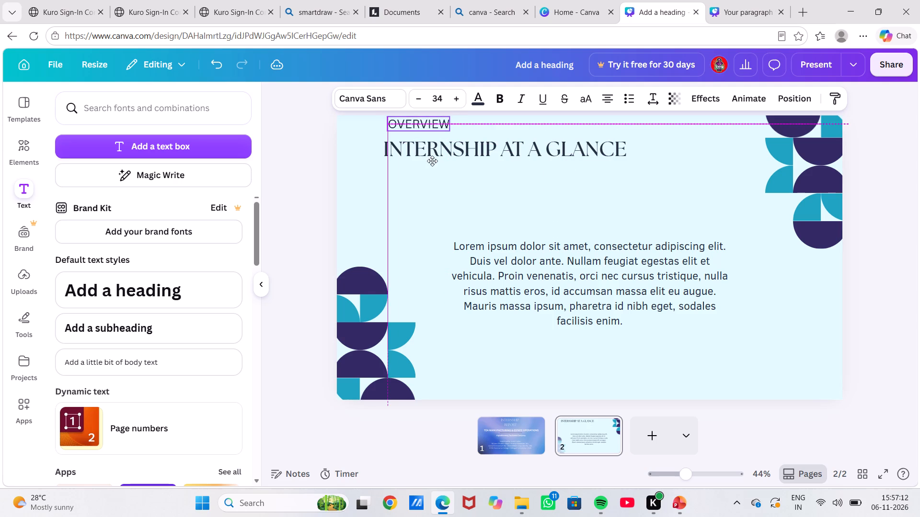
{"action": "left_click_drag", "start_coordinate": [432, 161], "coordinate": [426, 162]}
{"action": "left_click", "coordinate": [495, 193]}
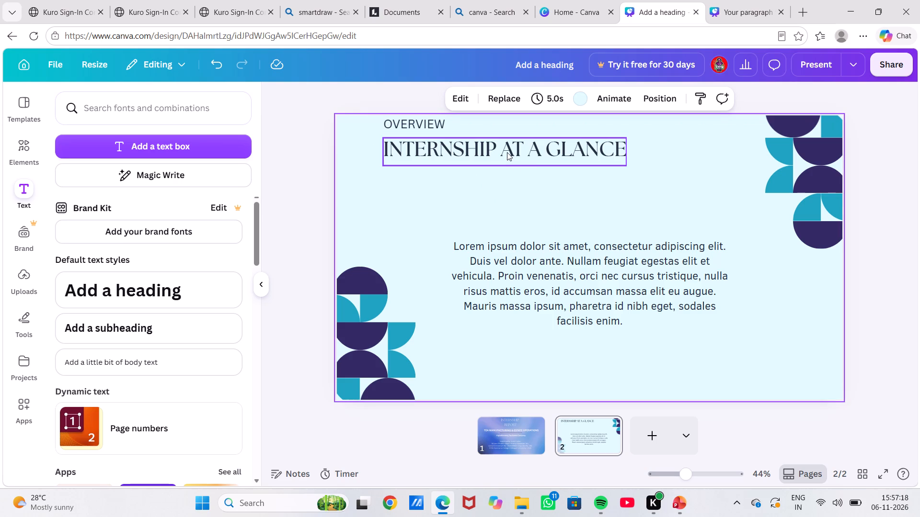
Move the "Internship at a glance" title slightly lower to leave a gap under the OVERVIEW label.
{"action": "left_click_drag", "start_coordinate": [507, 152], "coordinate": [505, 159]}
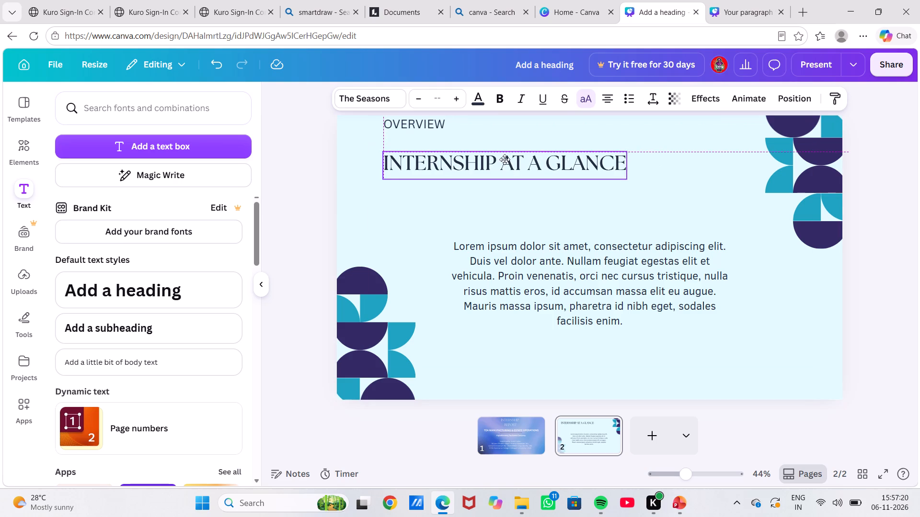
{"action": "left_click_drag", "start_coordinate": [505, 159], "coordinate": [505, 157]}
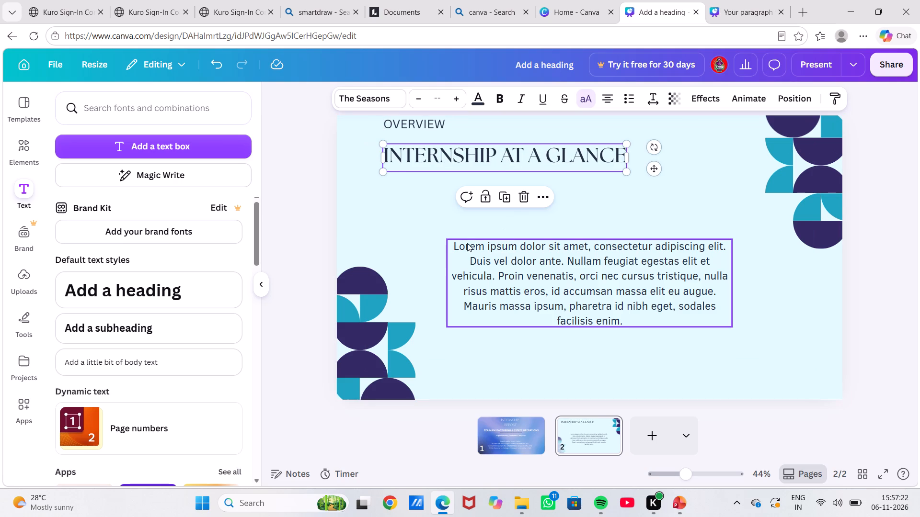
Delete all of the Lorem ipsum placeholder text from the middle of page 2.
{"action": "left_click_drag", "start_coordinate": [455, 247], "coordinate": [472, 247]}
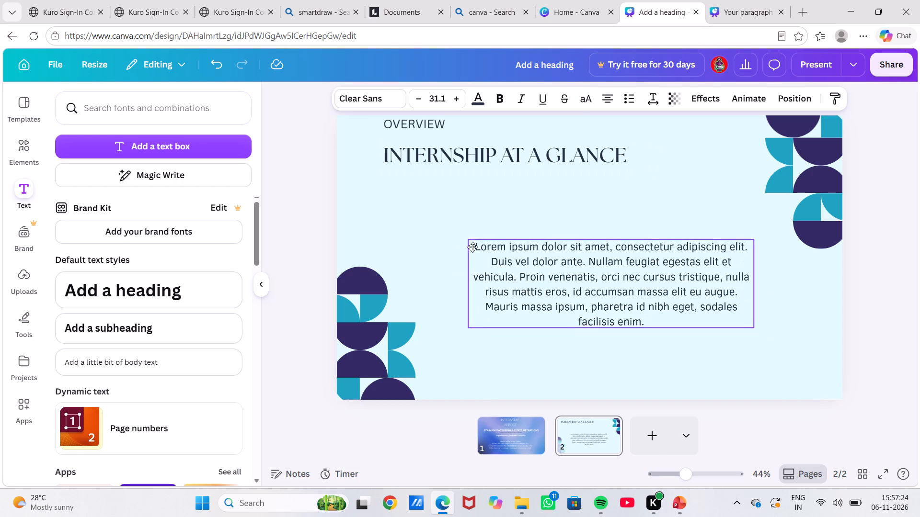
{"action": "left_click_drag", "start_coordinate": [472, 247], "coordinate": [467, 244]}
{"action": "left_click", "coordinate": [641, 274]}
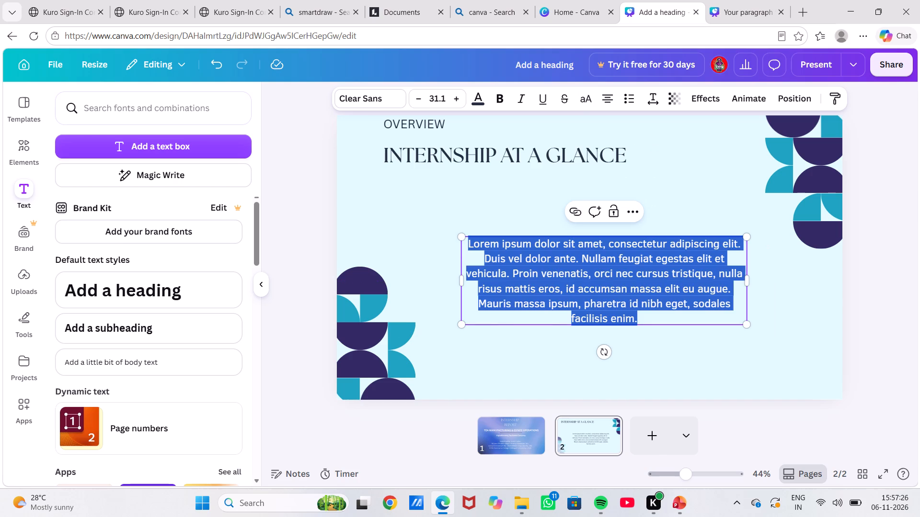
{"action": "key", "text": "BackSpace"}
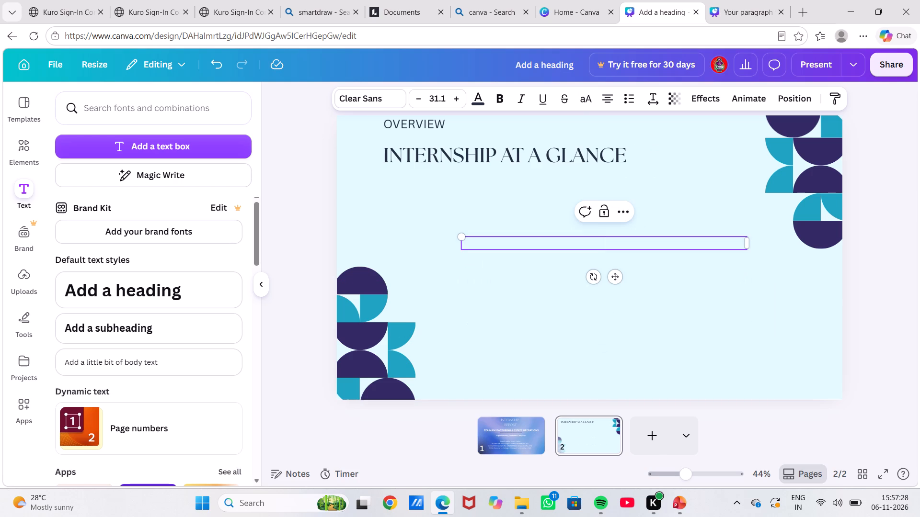
Review the PowerPoint reference for the overview page and browse Canva's text styles and font combinations for the remaining content.
{"action": "left_click", "coordinate": [678, 501]}
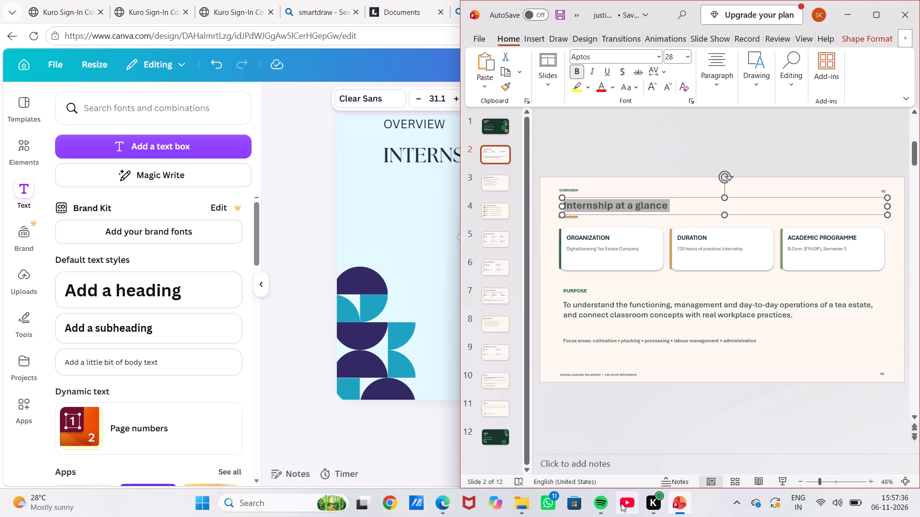
{"action": "left_click", "coordinate": [431, 350]}
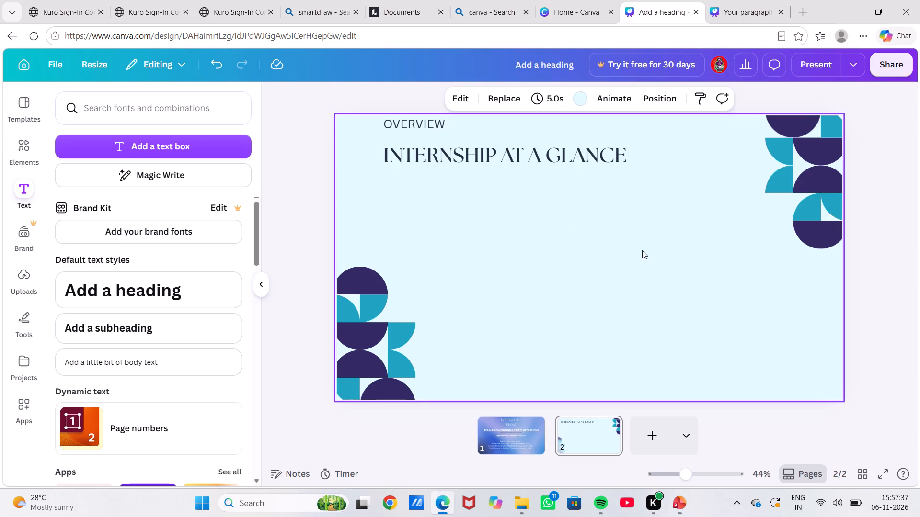
{"action": "left_click", "coordinate": [394, 199]}
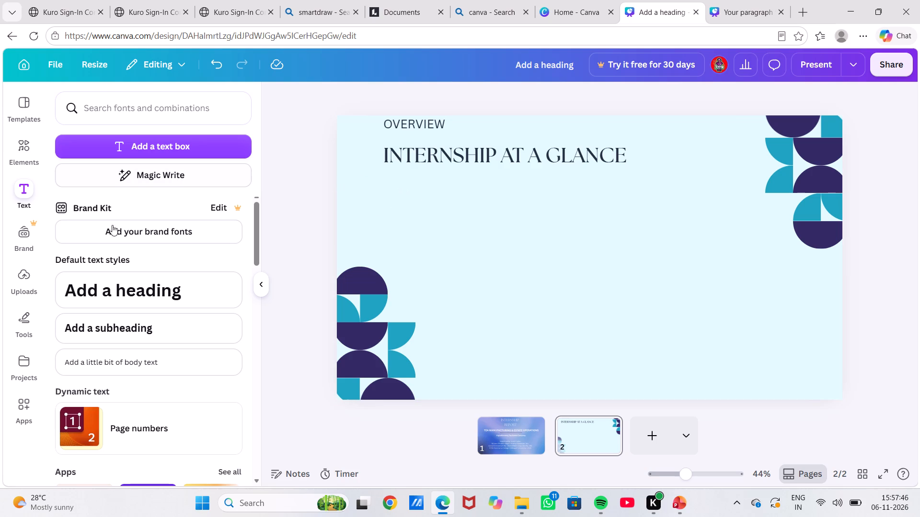
{"action": "scroll", "coordinate": [138, 314], "scroll_direction": "down", "scroll_amount": 1}
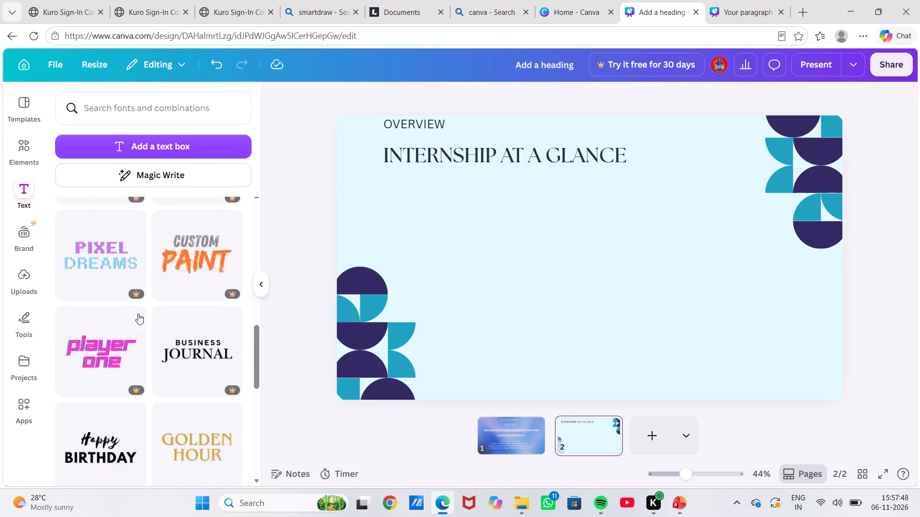
{"action": "scroll", "coordinate": [138, 314], "scroll_direction": "down", "scroll_amount": 1}
{"action": "scroll", "coordinate": [138, 314], "scroll_direction": "up", "scroll_amount": 2}
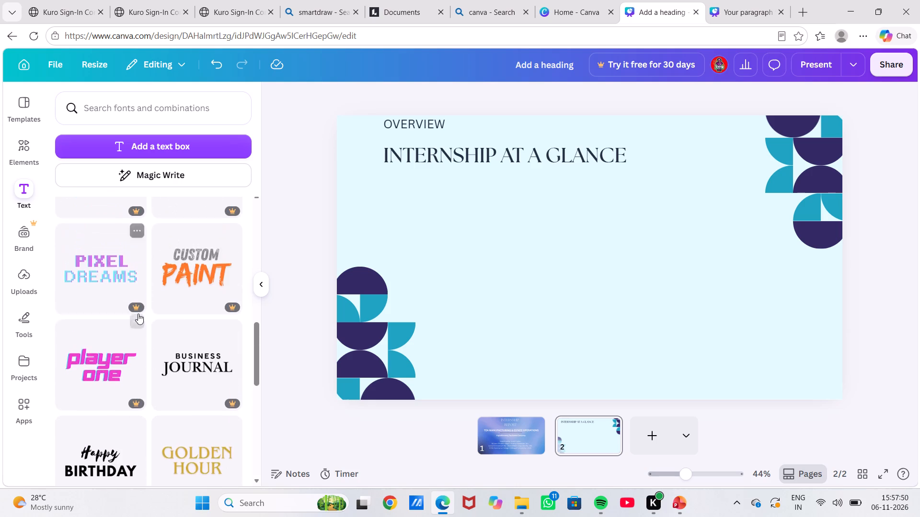
{"action": "scroll", "coordinate": [138, 314], "scroll_direction": "up", "scroll_amount": 4}
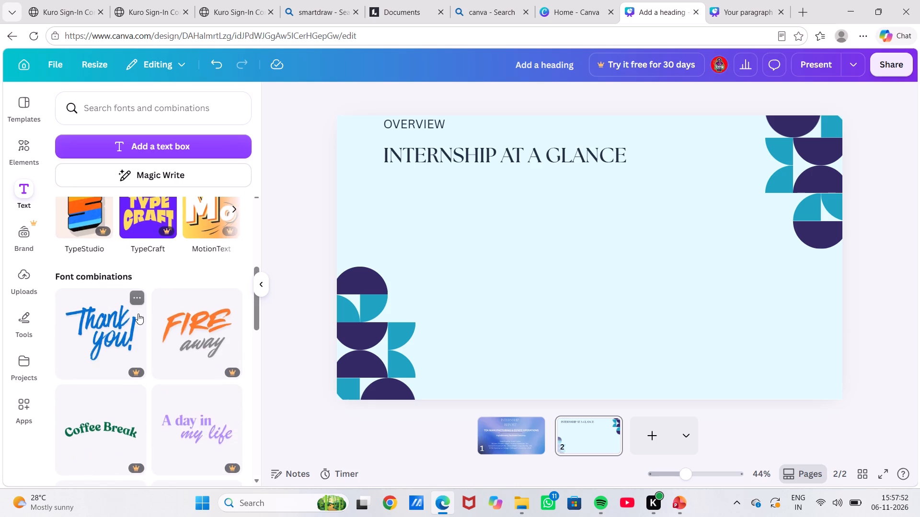
{"action": "scroll", "coordinate": [138, 314], "scroll_direction": "up", "scroll_amount": 3}
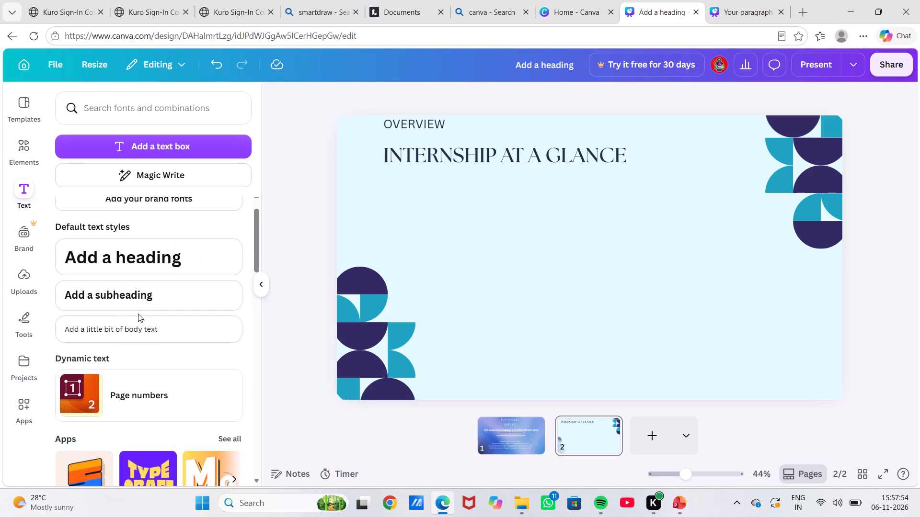
{"action": "scroll", "coordinate": [138, 314], "scroll_direction": "up", "scroll_amount": 2}
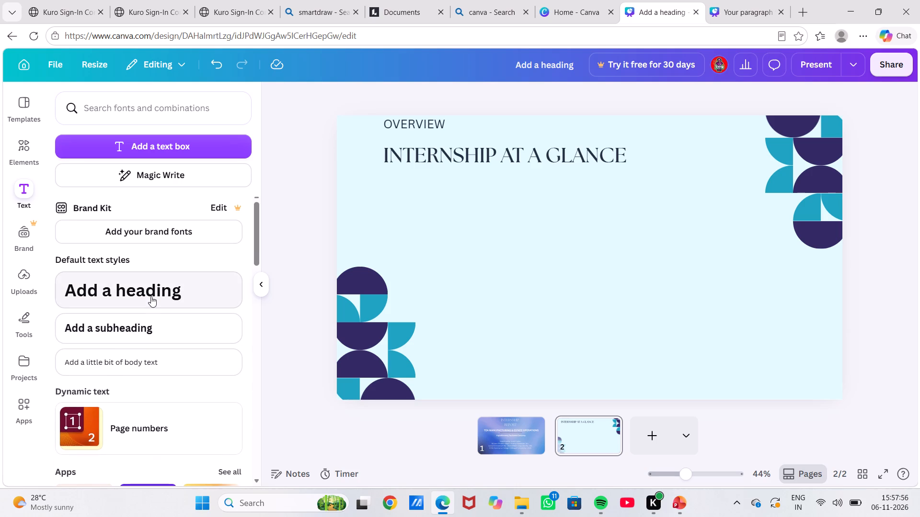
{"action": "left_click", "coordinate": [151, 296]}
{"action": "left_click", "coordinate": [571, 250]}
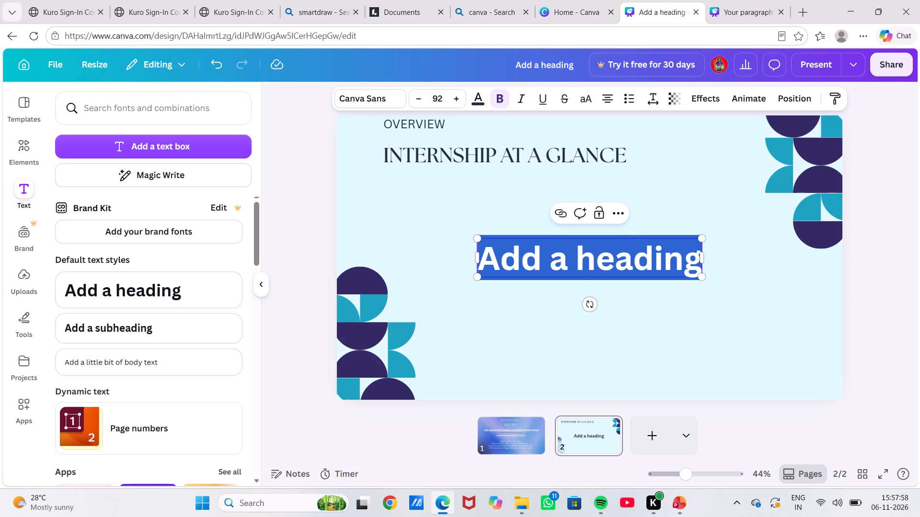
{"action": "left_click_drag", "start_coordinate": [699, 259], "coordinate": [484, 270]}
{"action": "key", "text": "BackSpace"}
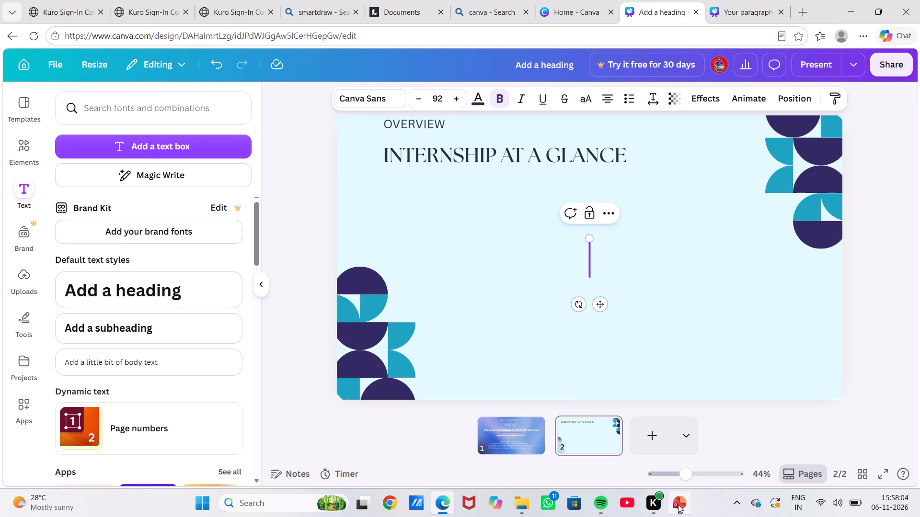
Switch to PowerPoint and copy the tea estate company name from the ORGANIZATION card on slide 2.
{"action": "left_click", "coordinate": [678, 504]}
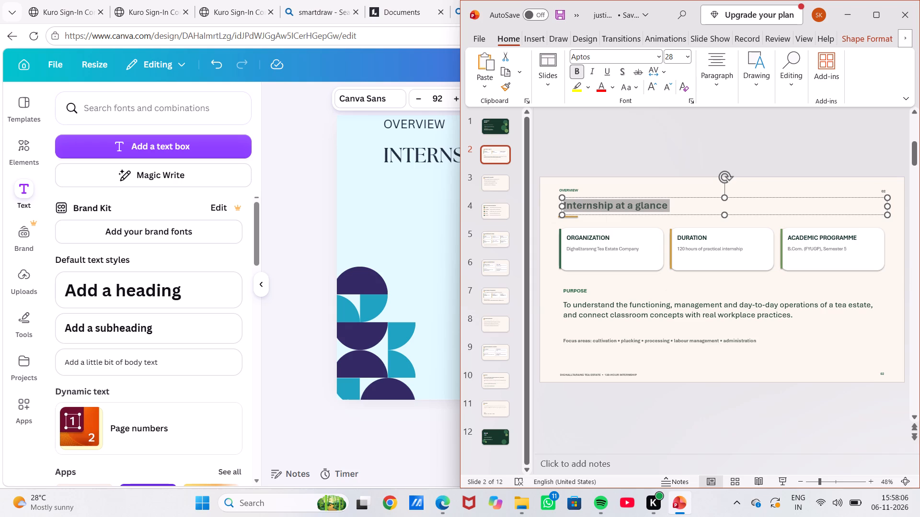
{"action": "left_click", "coordinate": [640, 249]}
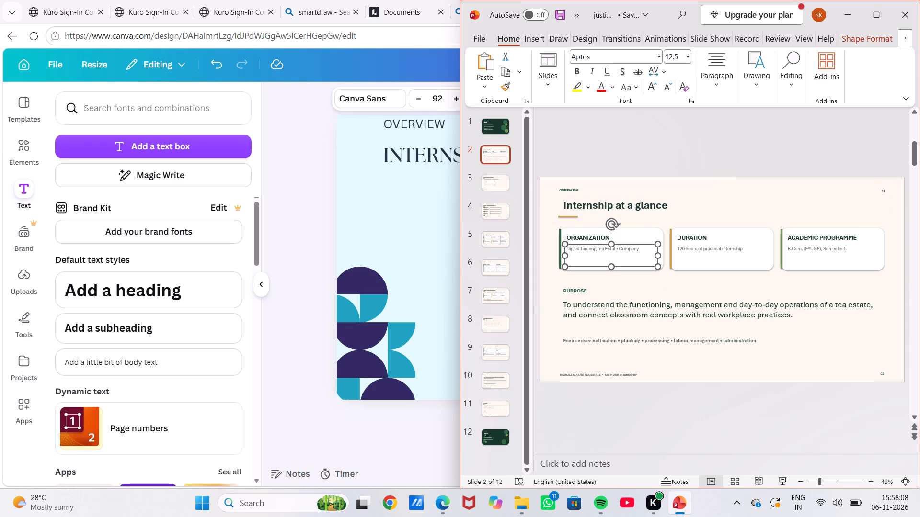
{"action": "left_click", "coordinate": [612, 236]}
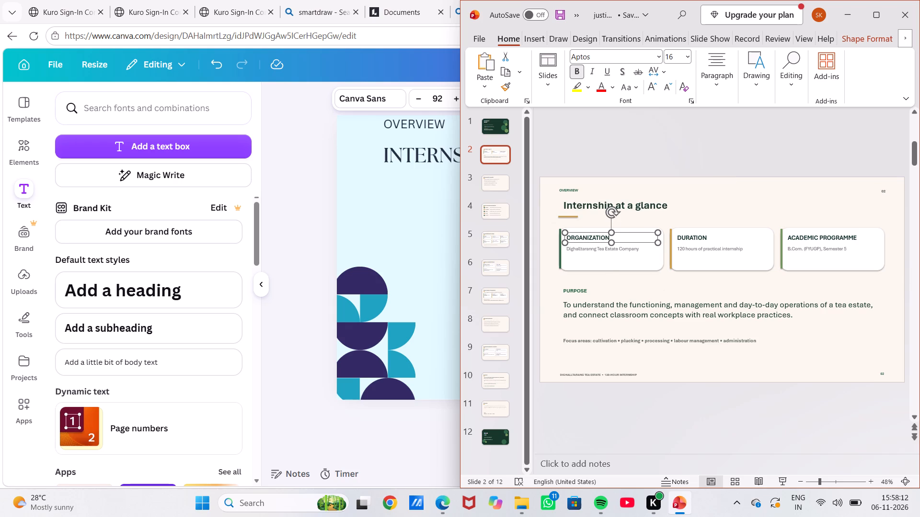
{"action": "left_click_drag", "start_coordinate": [637, 250], "coordinate": [573, 254]}
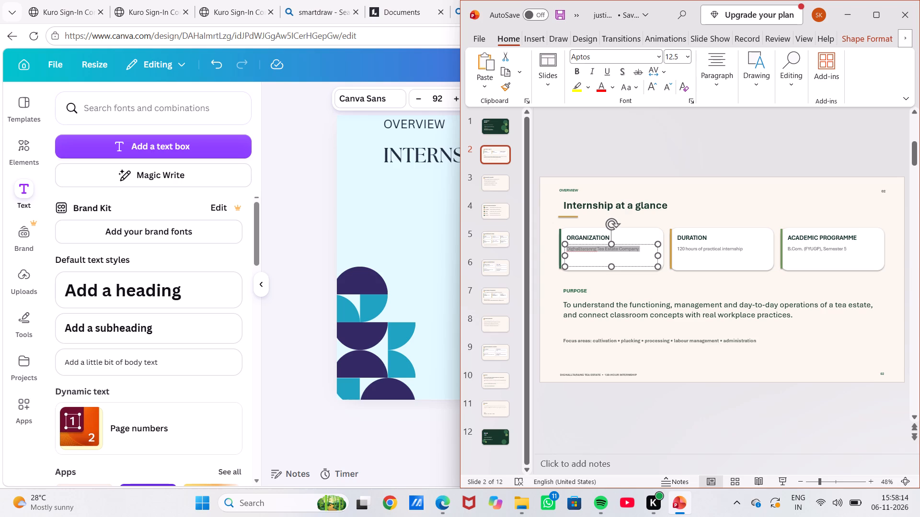
{"action": "left_click_drag", "start_coordinate": [573, 254], "coordinate": [572, 254]}
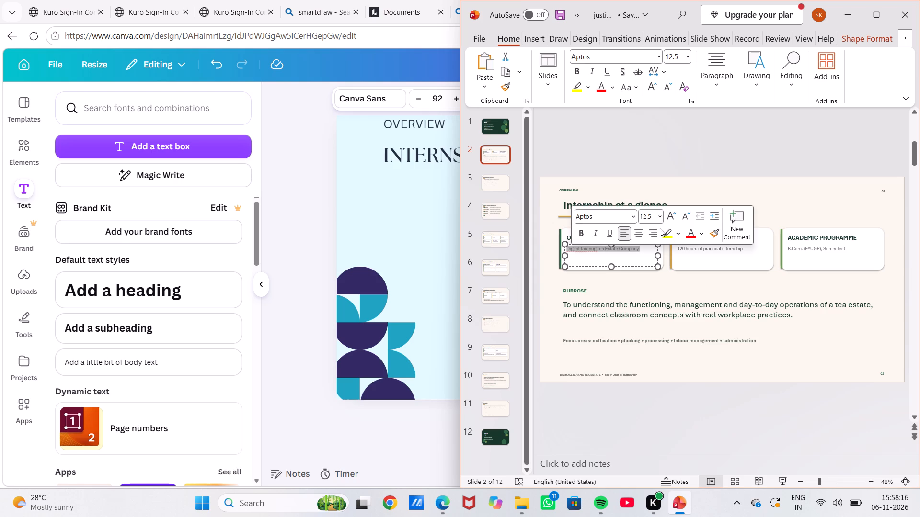
{"action": "key", "text": "ctrl+c"}
{"action": "left_click", "coordinate": [639, 270], "text": "ctrl"}
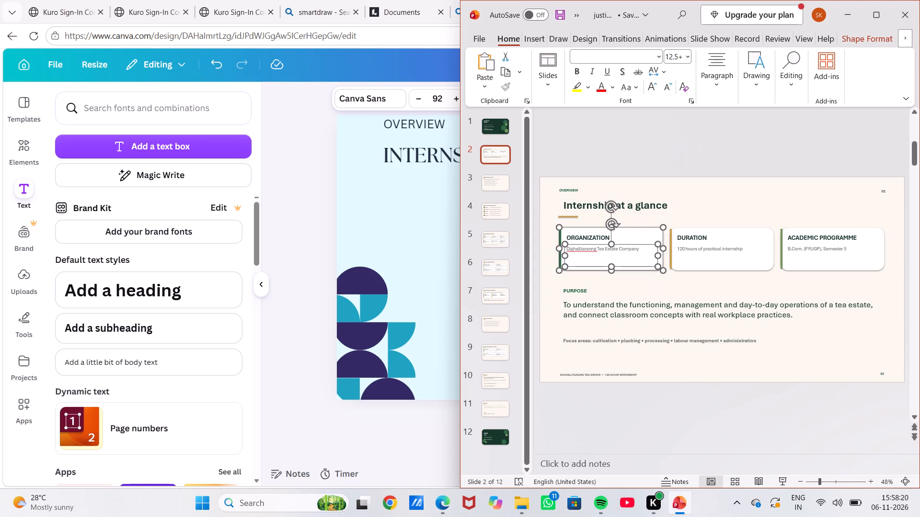
{"action": "left_click_drag", "start_coordinate": [637, 250], "coordinate": [574, 203]}
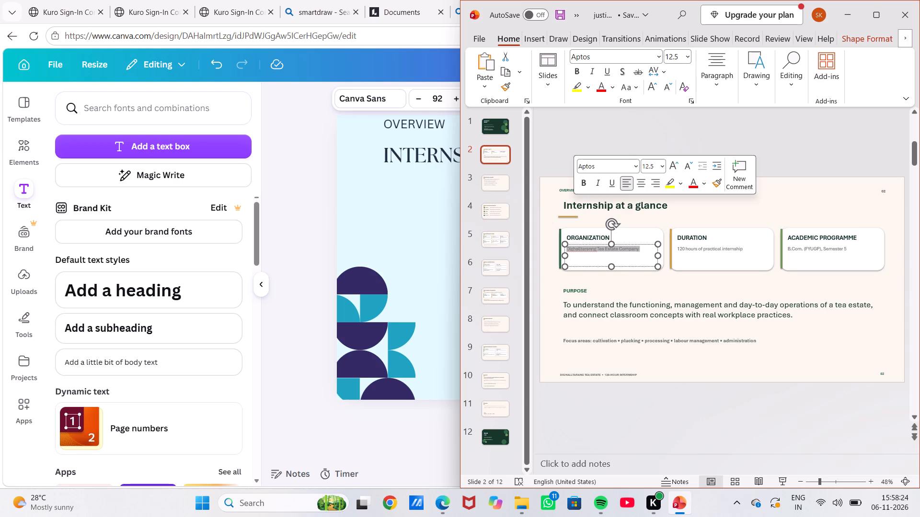
{"action": "key", "text": "ctrl+c"}
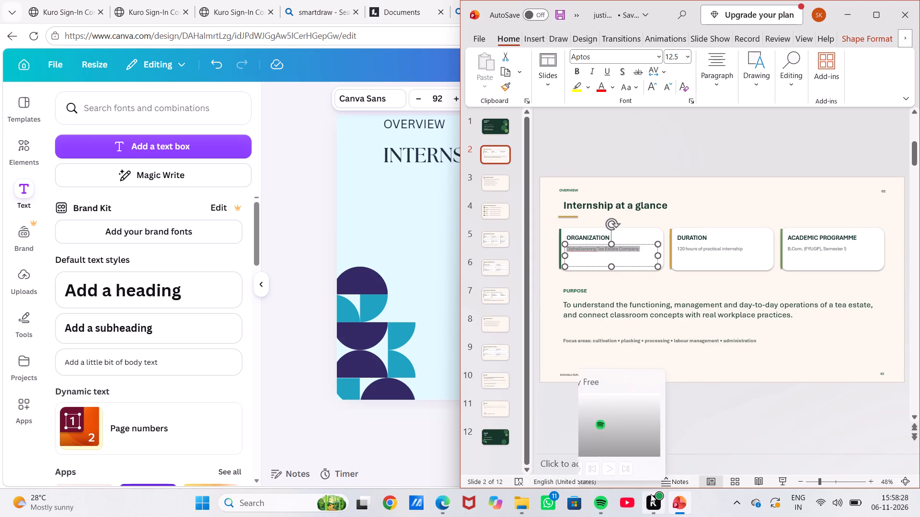
Back in Canva, add a text box to page 2 and replace its placeholder with the copied "Dighalltaranng Tea Estate Company".
{"action": "left_click", "coordinate": [450, 360]}
{"action": "left_click", "coordinate": [545, 252]}
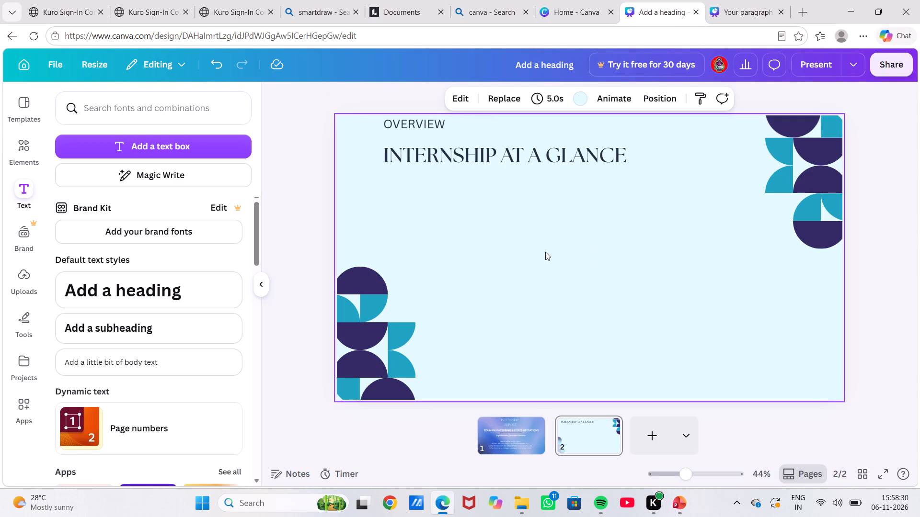
{"action": "left_click", "coordinate": [174, 149]}
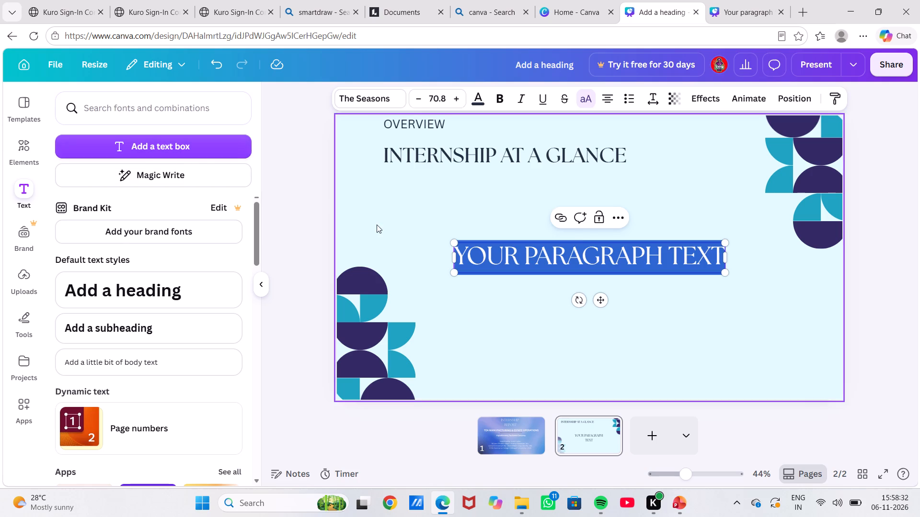
{"action": "key", "text": "BackSpace"}
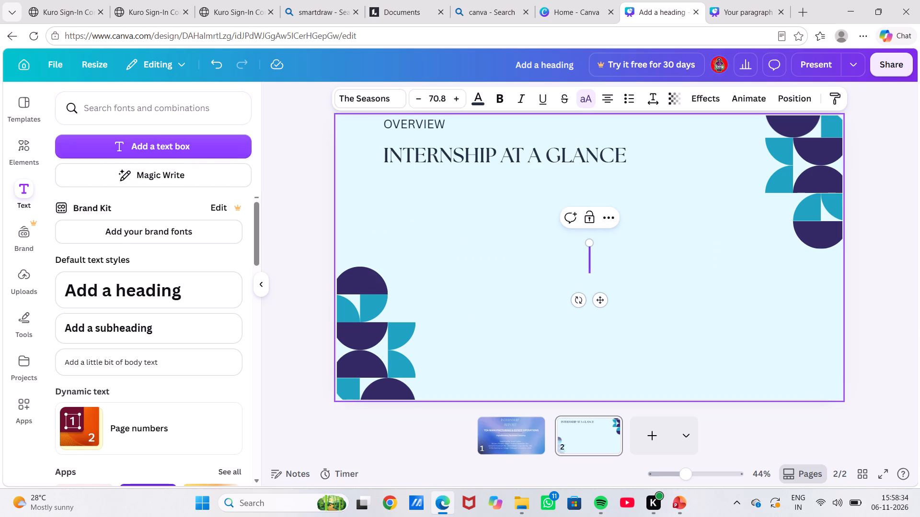
{"action": "key", "text": "ctrl+v"}
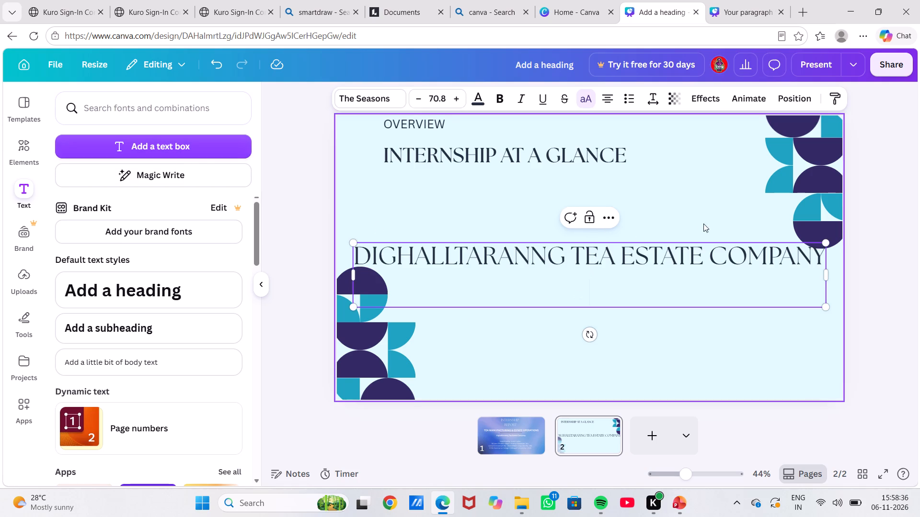
Narrow the company name text box to wrap onto two lines and reduce its trailing blank line to font size 2.8.
{"action": "left_click", "coordinate": [420, 99]}
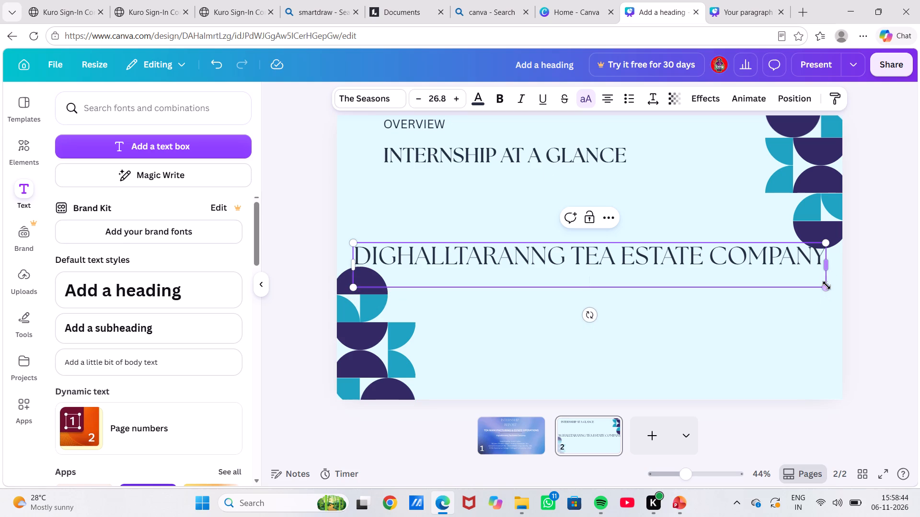
{"action": "left_click_drag", "start_coordinate": [827, 275], "coordinate": [806, 275]}
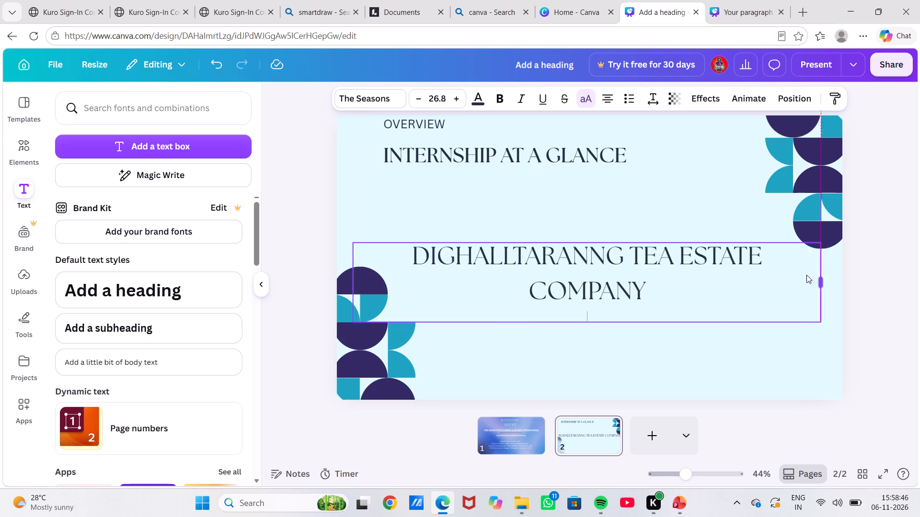
{"action": "left_click_drag", "start_coordinate": [806, 275], "coordinate": [670, 255]}
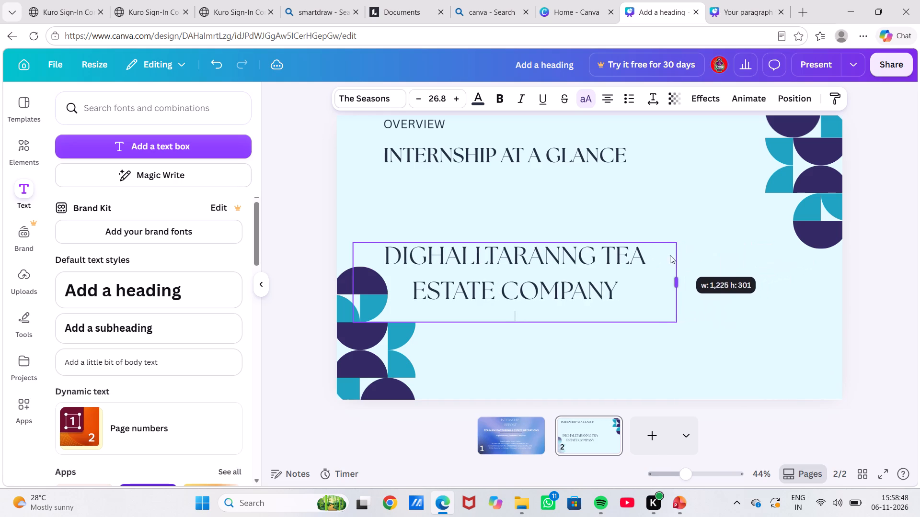
{"action": "left_click_drag", "start_coordinate": [670, 255], "coordinate": [632, 264]}
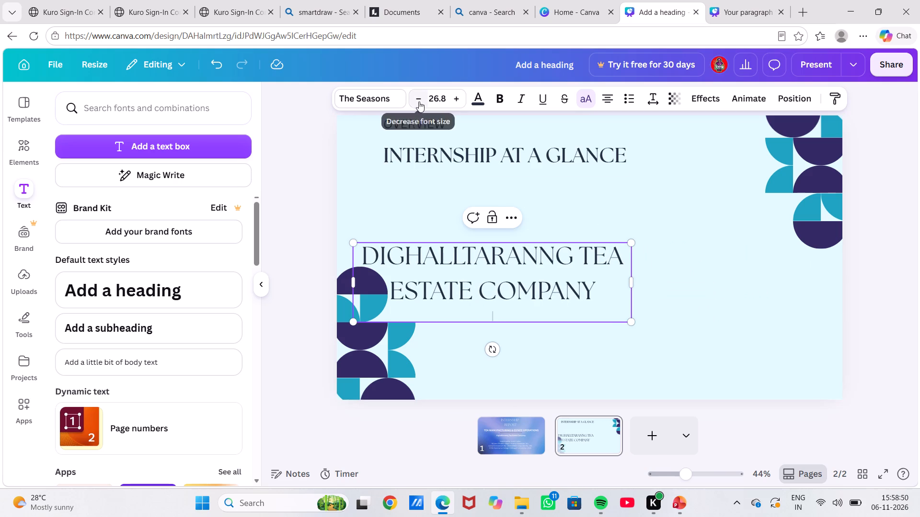
{"action": "triple_click", "coordinate": [419, 101]}
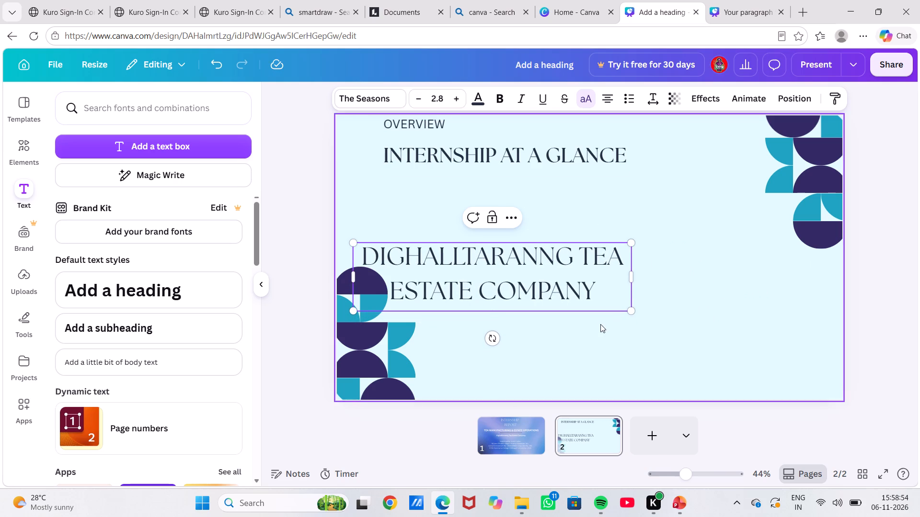
Scale the company name text box down proportionally to about 330 wide and 80 high.
{"action": "left_click_drag", "start_coordinate": [632, 308], "coordinate": [581, 280]}
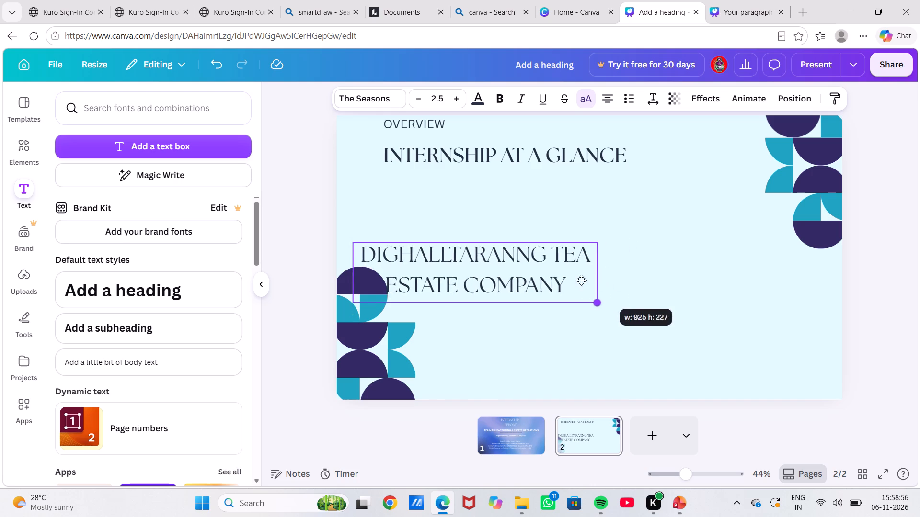
{"action": "left_click_drag", "start_coordinate": [581, 280], "coordinate": [451, 221]}
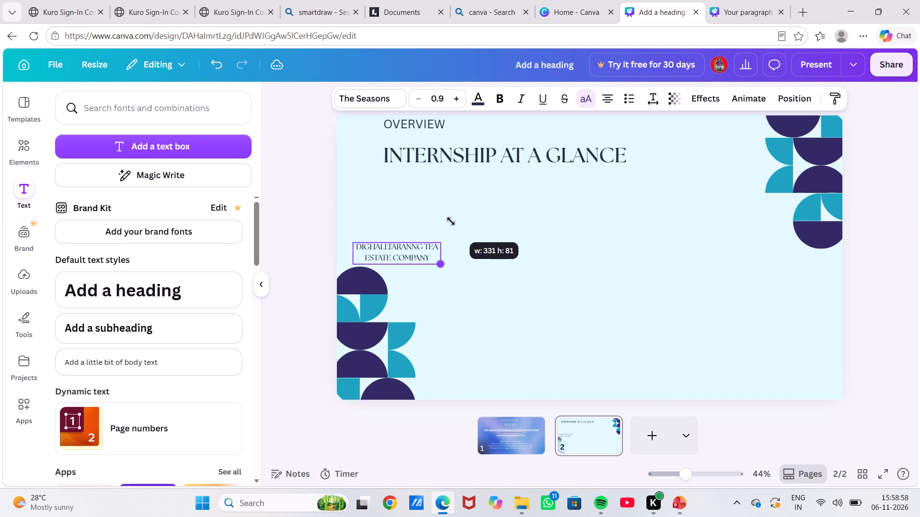
{"action": "left_click_drag", "start_coordinate": [451, 221], "coordinate": [448, 220]}
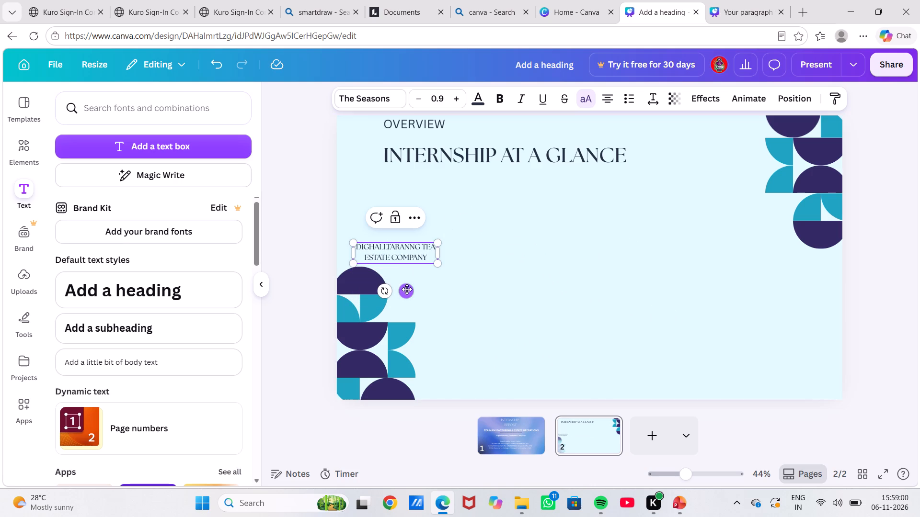
Move the company name text below the title, clear of the geometric shapes in the page's lower-left corner.
{"action": "left_click_drag", "start_coordinate": [407, 289], "coordinate": [464, 291]}
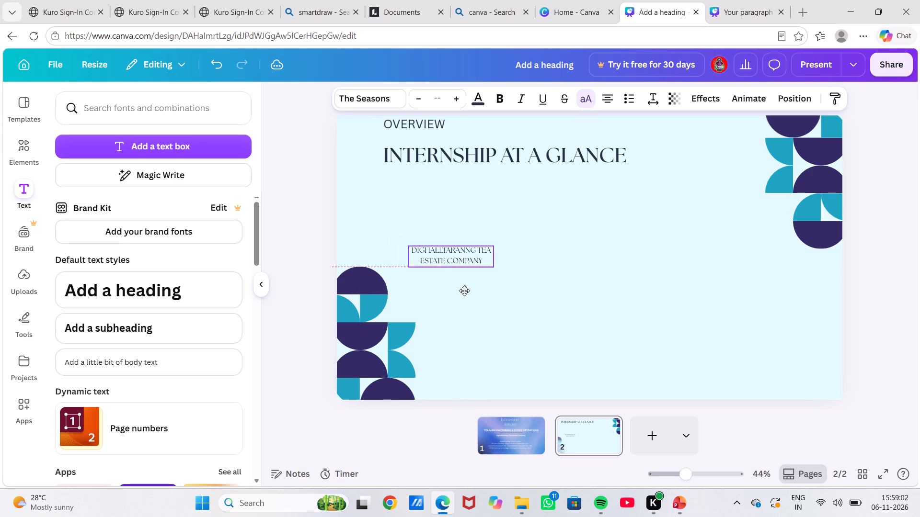
{"action": "left_click_drag", "start_coordinate": [464, 291], "coordinate": [471, 284]}
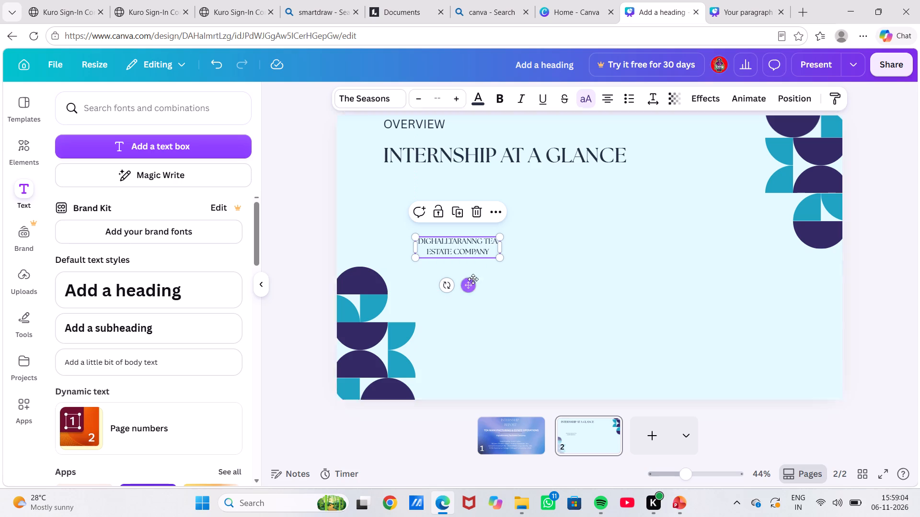
{"action": "left_click_drag", "start_coordinate": [472, 285], "coordinate": [480, 284]}
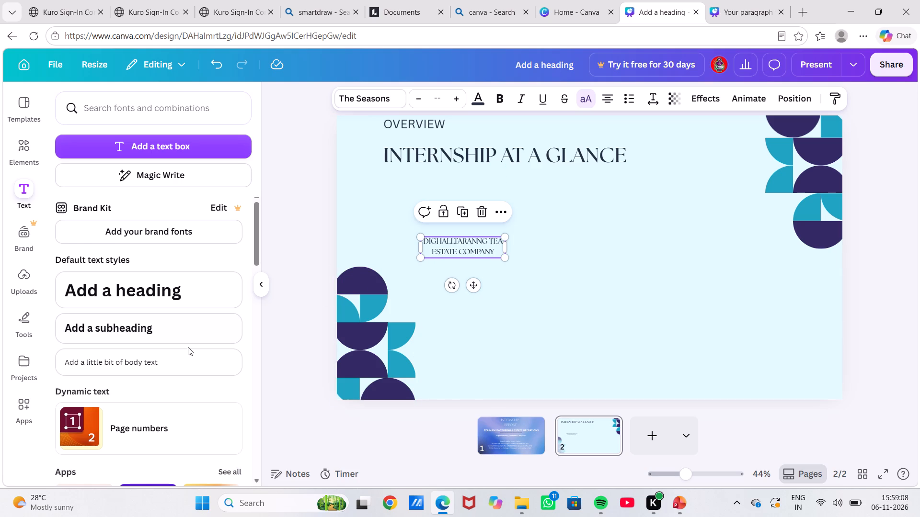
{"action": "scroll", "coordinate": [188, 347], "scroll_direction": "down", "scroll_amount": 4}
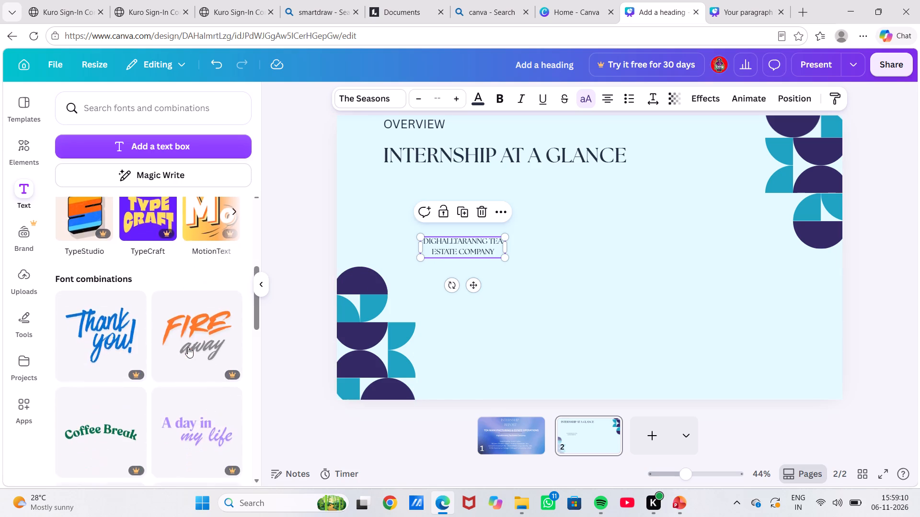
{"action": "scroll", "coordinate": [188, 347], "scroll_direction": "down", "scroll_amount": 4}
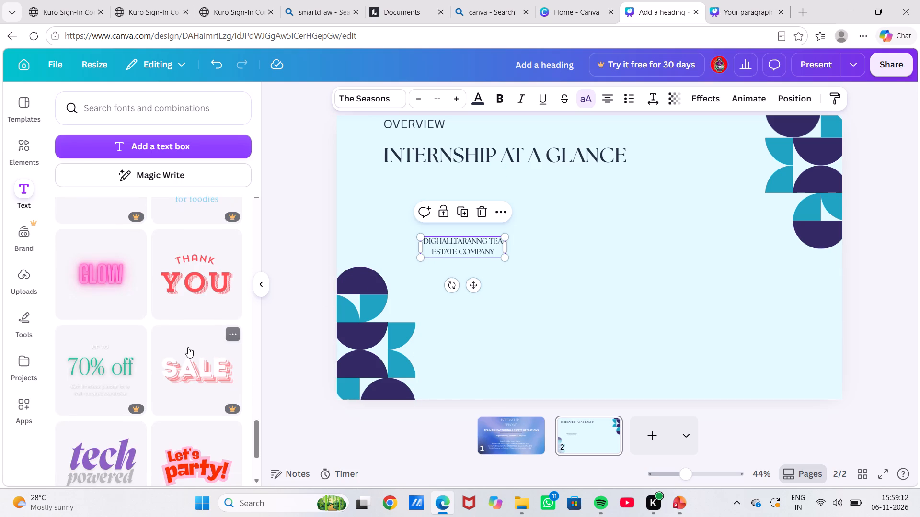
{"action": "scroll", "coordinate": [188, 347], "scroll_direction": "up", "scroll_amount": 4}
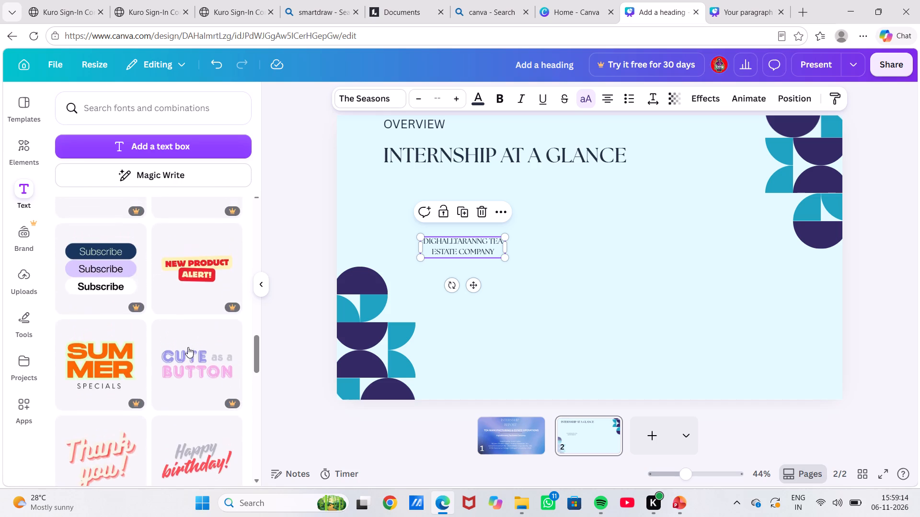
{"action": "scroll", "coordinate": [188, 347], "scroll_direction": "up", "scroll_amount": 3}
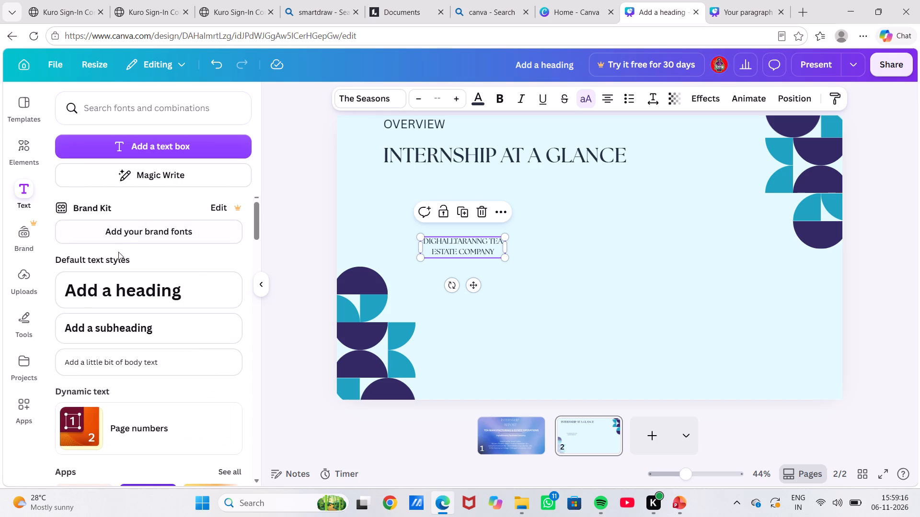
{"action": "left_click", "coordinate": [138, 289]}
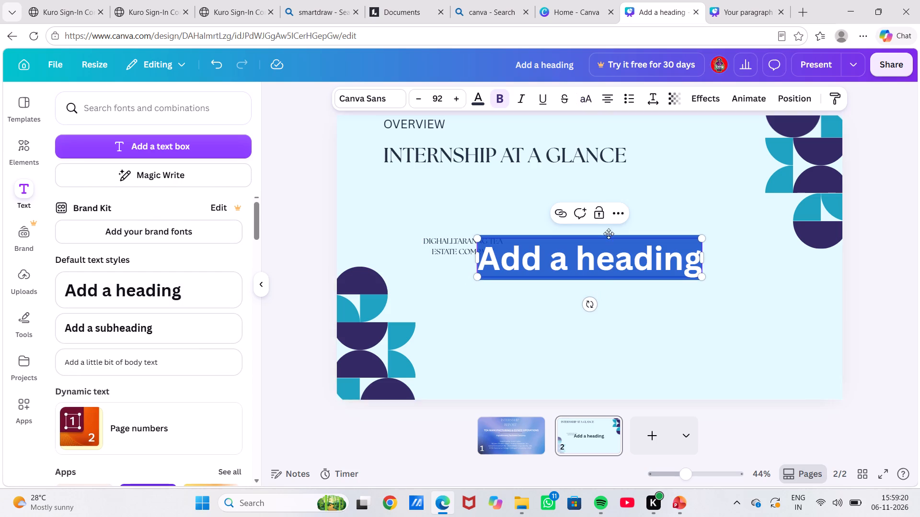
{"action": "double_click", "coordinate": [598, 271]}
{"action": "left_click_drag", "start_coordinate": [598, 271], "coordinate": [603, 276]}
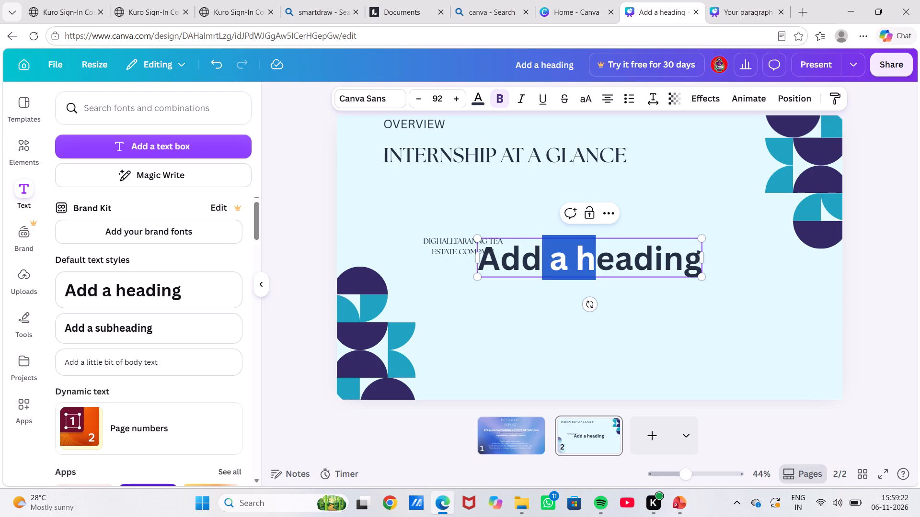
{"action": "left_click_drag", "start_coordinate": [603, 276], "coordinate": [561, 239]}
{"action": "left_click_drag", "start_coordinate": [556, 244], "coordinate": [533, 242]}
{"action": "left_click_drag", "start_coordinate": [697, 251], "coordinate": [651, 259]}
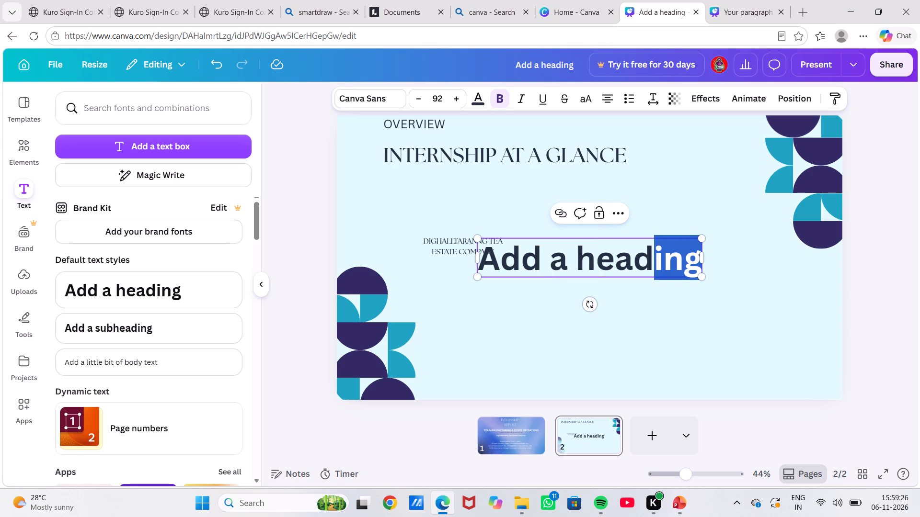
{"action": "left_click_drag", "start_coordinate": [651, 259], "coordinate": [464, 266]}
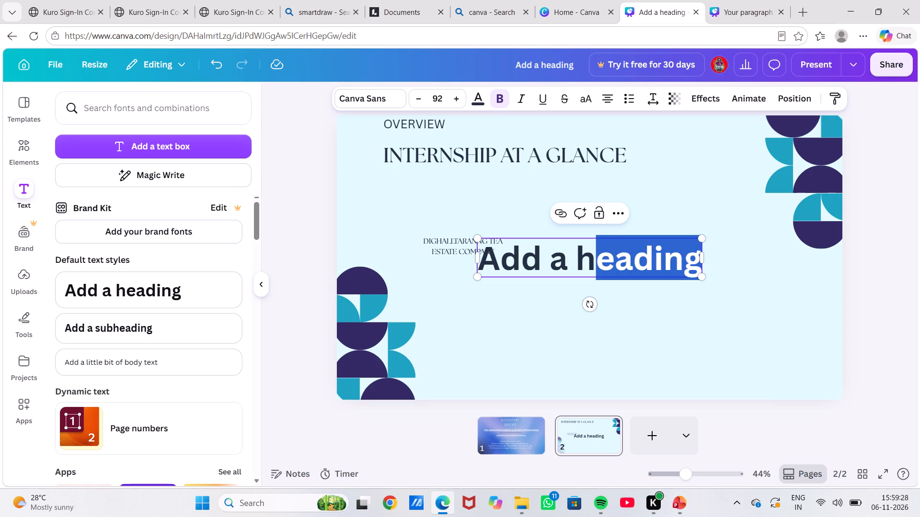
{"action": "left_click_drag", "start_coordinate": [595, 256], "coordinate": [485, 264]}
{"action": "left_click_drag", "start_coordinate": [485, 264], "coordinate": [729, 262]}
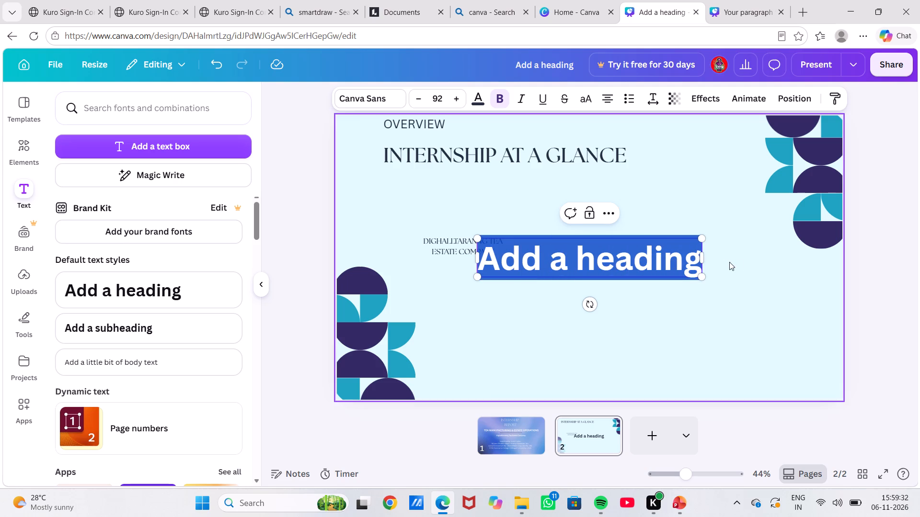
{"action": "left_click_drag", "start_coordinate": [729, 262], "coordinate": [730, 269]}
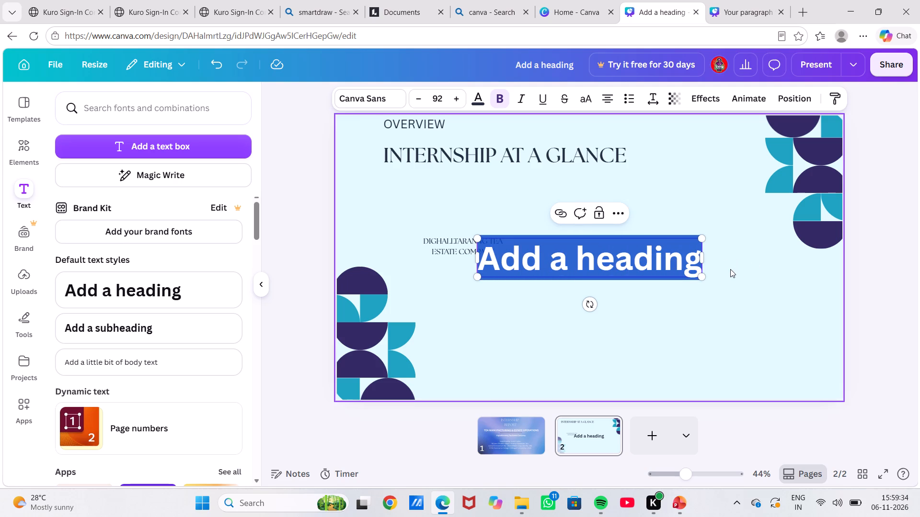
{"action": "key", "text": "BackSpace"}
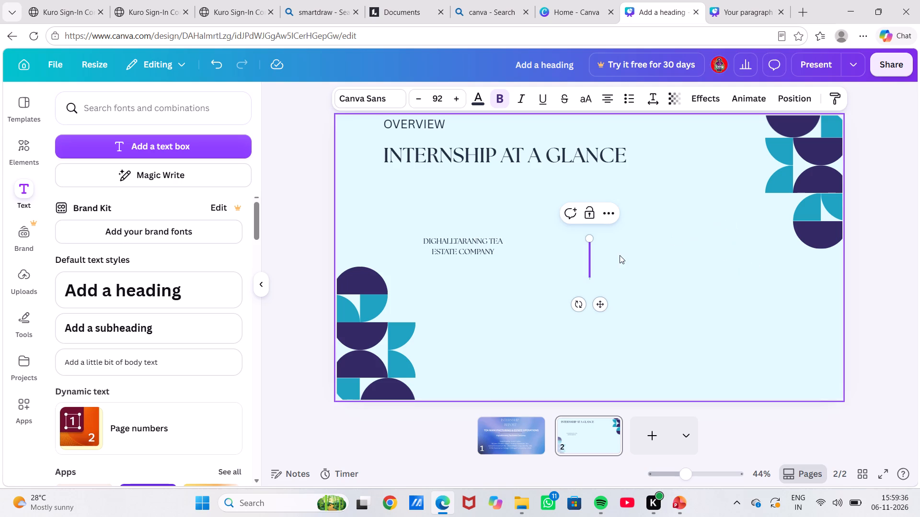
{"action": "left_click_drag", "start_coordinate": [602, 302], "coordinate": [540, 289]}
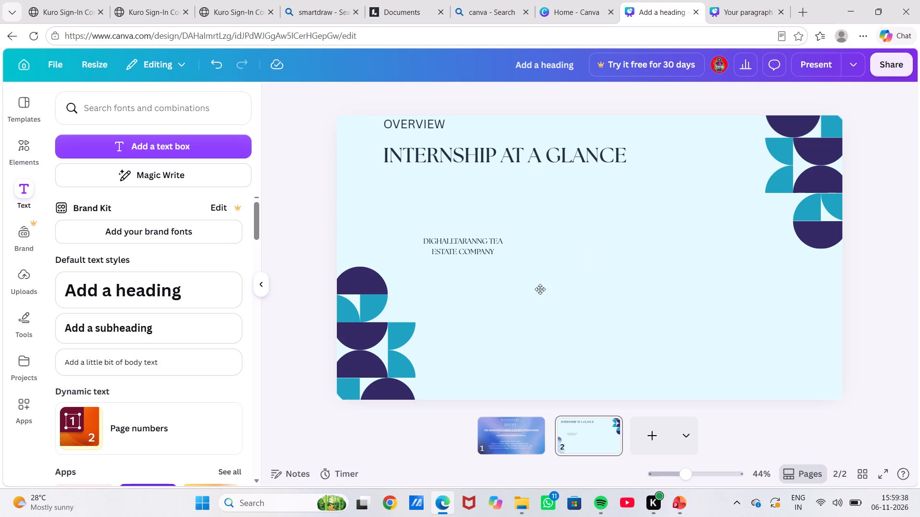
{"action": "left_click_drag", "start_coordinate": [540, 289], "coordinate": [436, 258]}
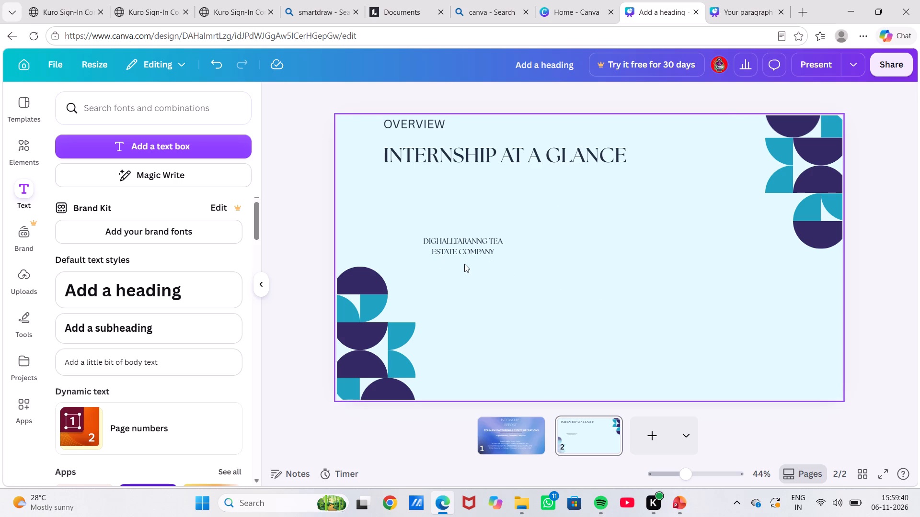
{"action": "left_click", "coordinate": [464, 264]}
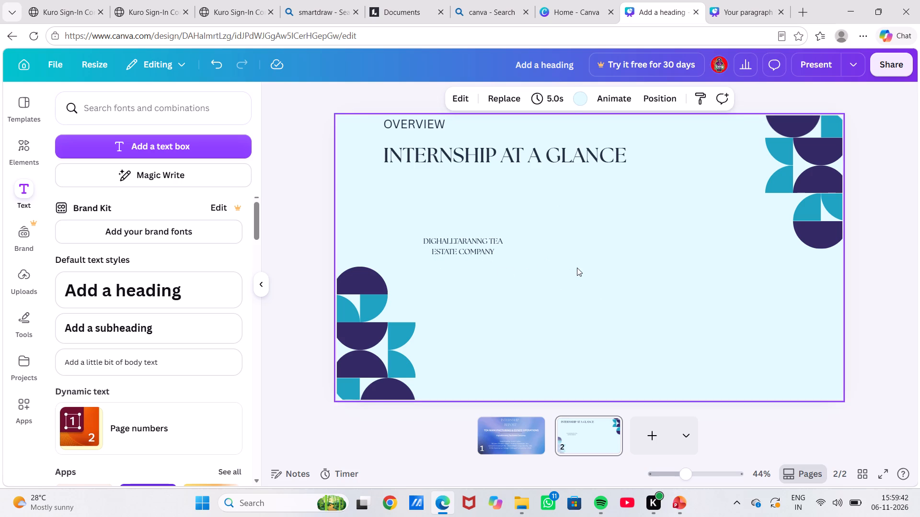
Switch to the PowerPoint reference presentation showing the "Internship at a glance" slide.
{"action": "left_click", "coordinate": [680, 506]}
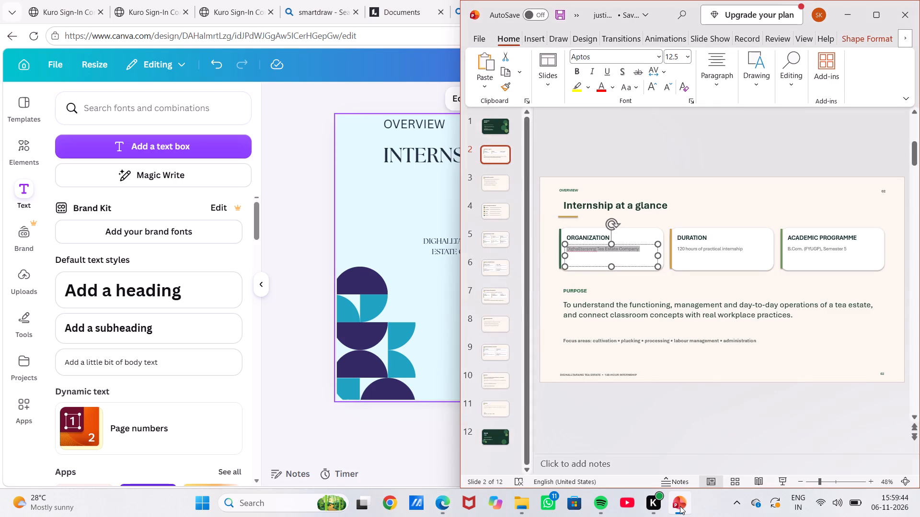
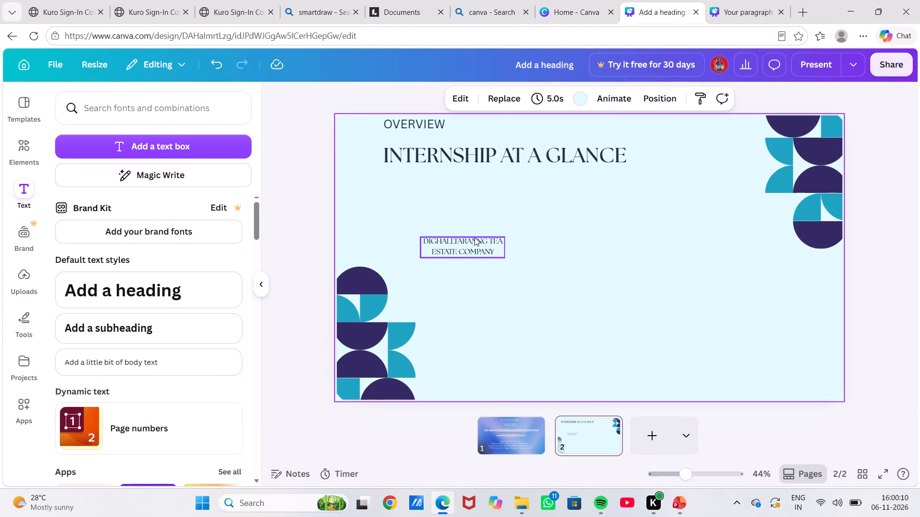
Delete the existing company name text box below the "INTERNSHIP AT A GLANCE" title.
{"action": "left_click_drag", "start_coordinate": [424, 237], "coordinate": [406, 210]}
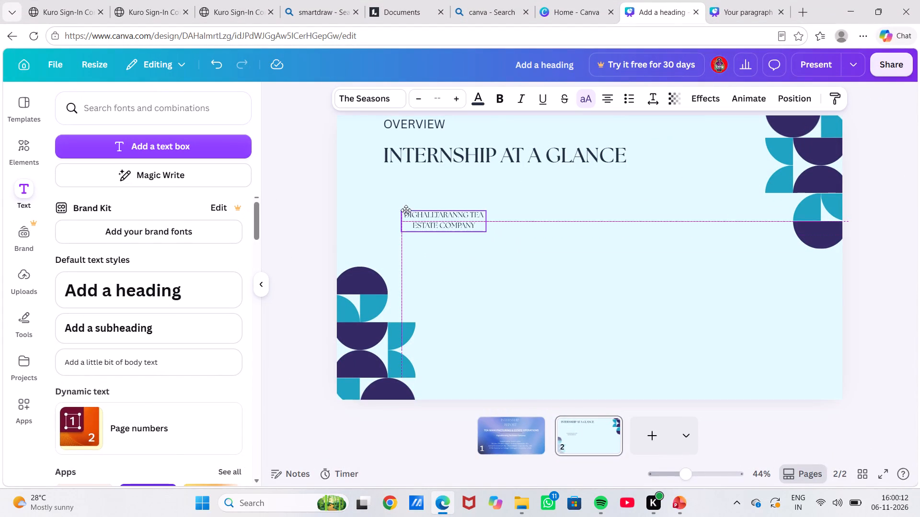
{"action": "left_click_drag", "start_coordinate": [406, 210], "coordinate": [405, 205]}
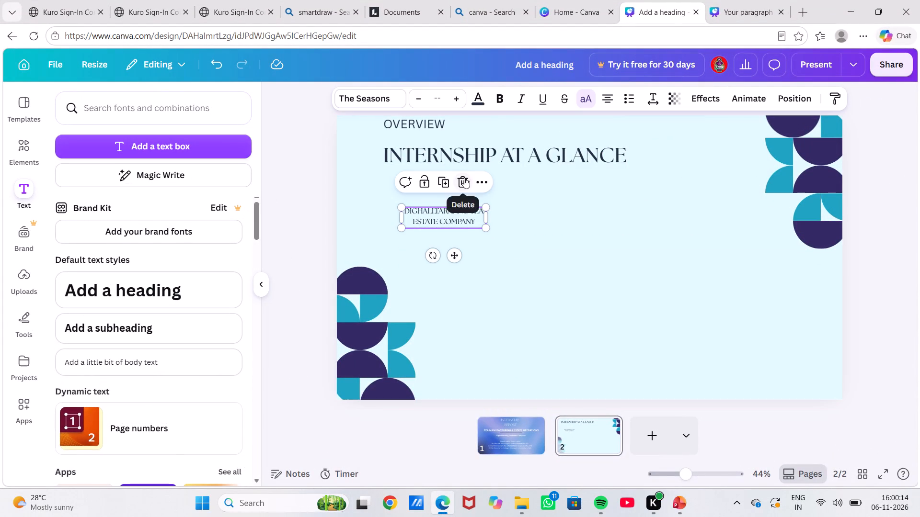
{"action": "left_click", "coordinate": [464, 178]}
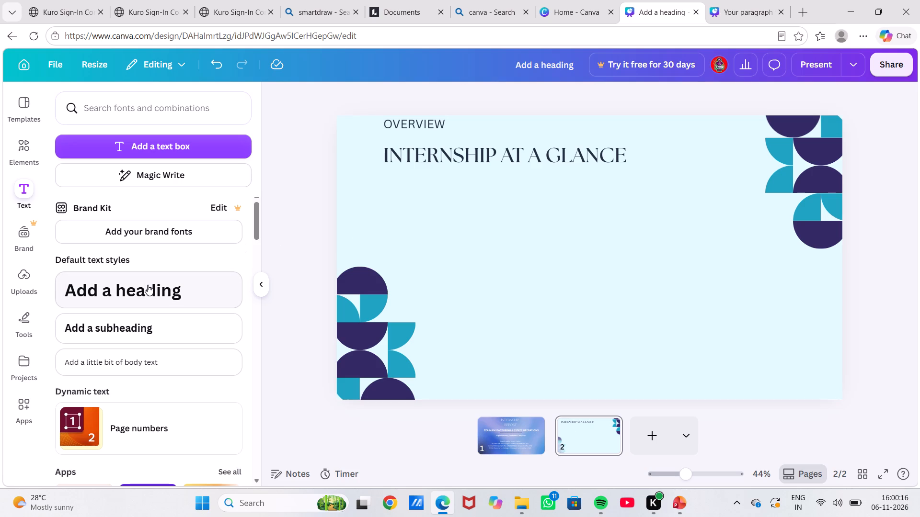
Add a new heading text box and replace its placeholder with the copied text "Dighalltaranng Tea Estate Company".
{"action": "left_click", "coordinate": [148, 285]}
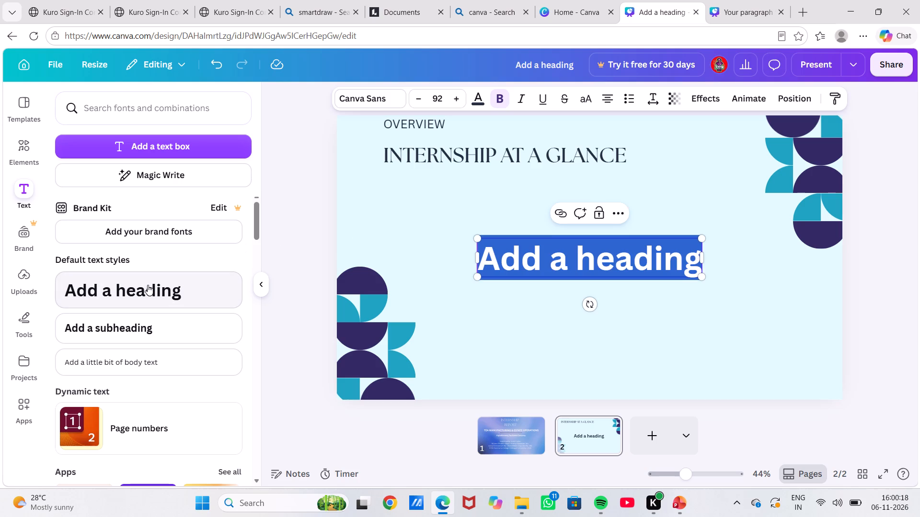
{"action": "left_click", "coordinate": [579, 257]}
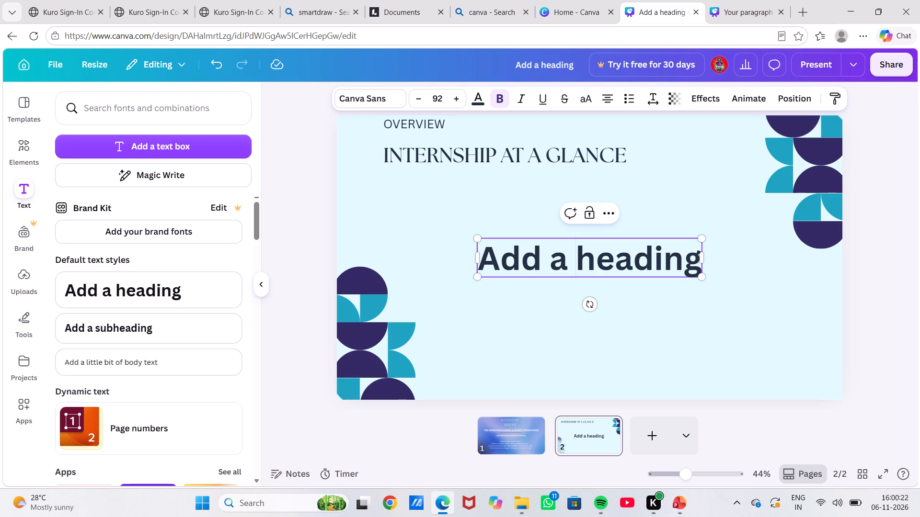
{"action": "left_click_drag", "start_coordinate": [698, 259], "coordinate": [488, 268]}
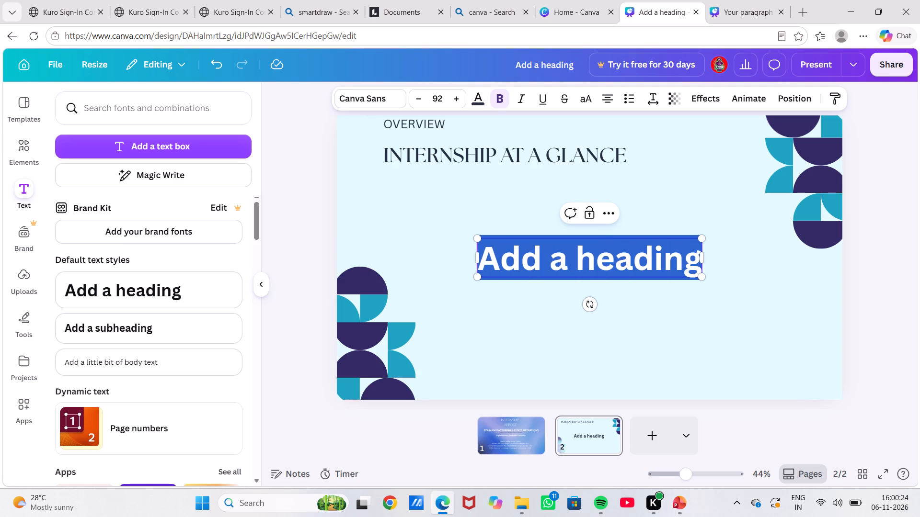
{"action": "left_click_drag", "start_coordinate": [488, 268], "coordinate": [471, 270]}
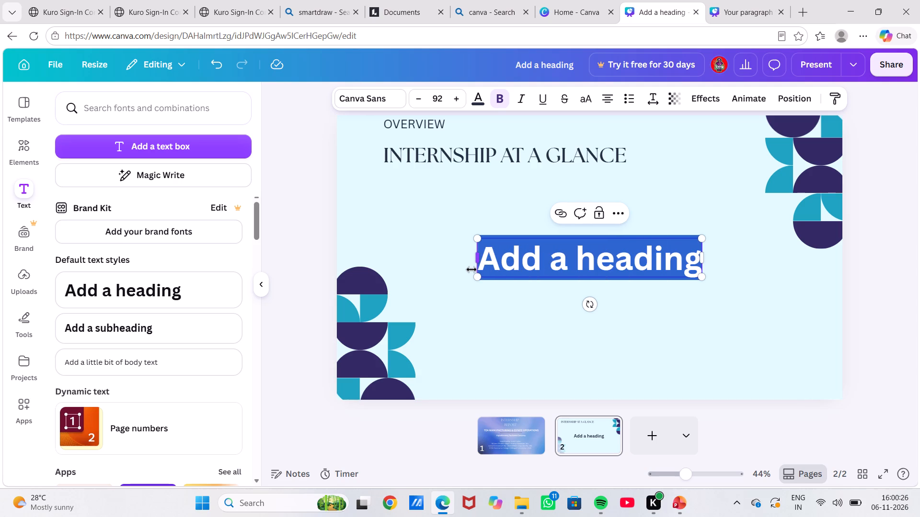
{"action": "key", "text": "BackSpace"}
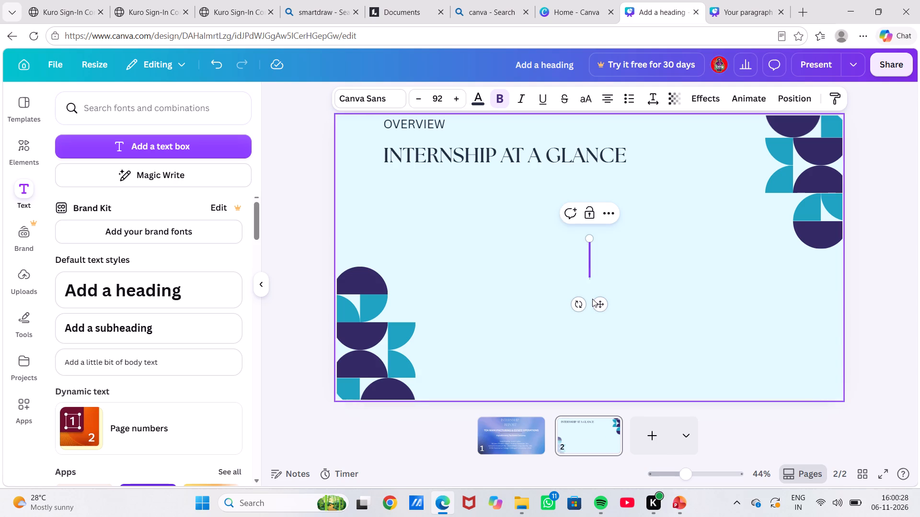
{"action": "key", "text": "ctrl+v"}
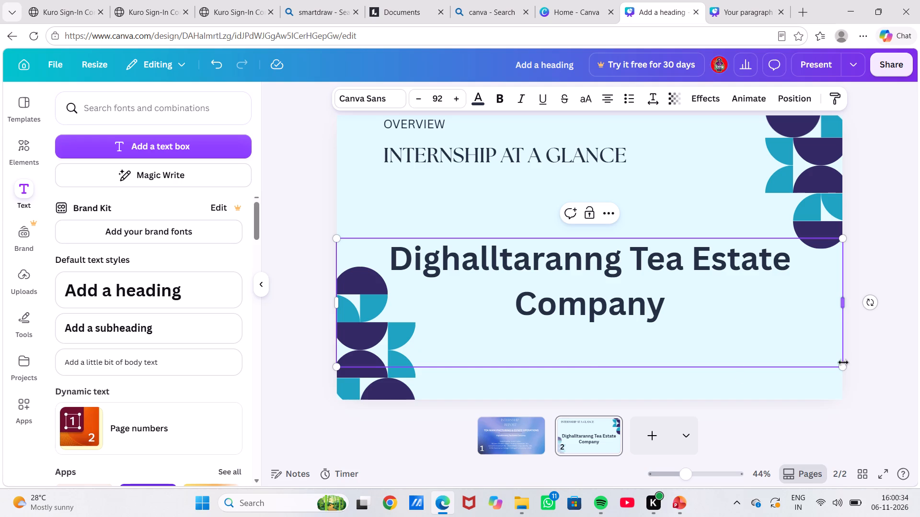
Scale the company name text down to font size 26.9 and place it below the page title, clear of the geometric shapes.
{"action": "left_click_drag", "start_coordinate": [846, 367], "coordinate": [724, 293]}
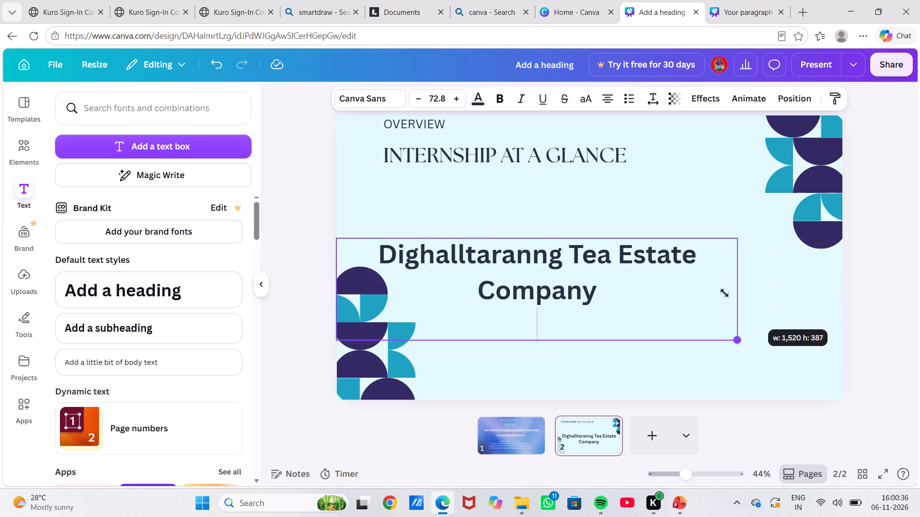
{"action": "left_click_drag", "start_coordinate": [724, 293], "coordinate": [531, 146]}
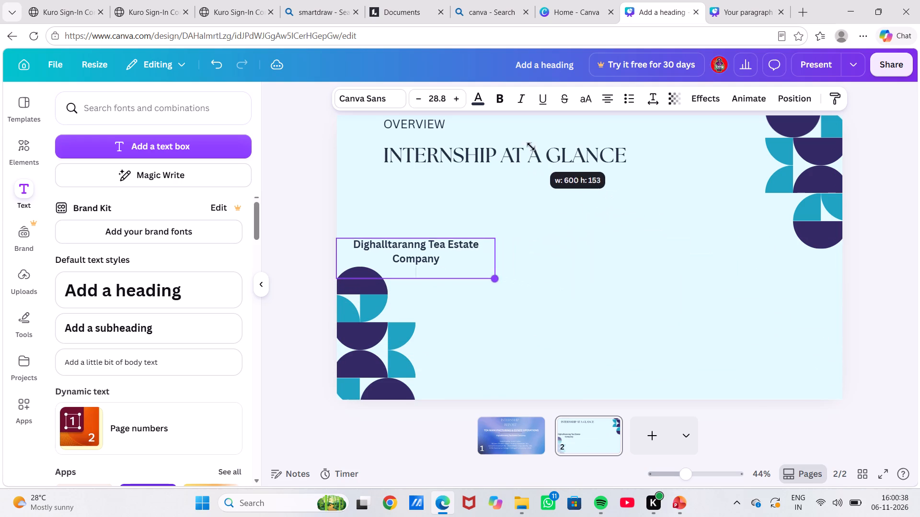
{"action": "left_click_drag", "start_coordinate": [531, 146], "coordinate": [531, 107]}
{"action": "left_click_drag", "start_coordinate": [421, 305], "coordinate": [463, 278]}
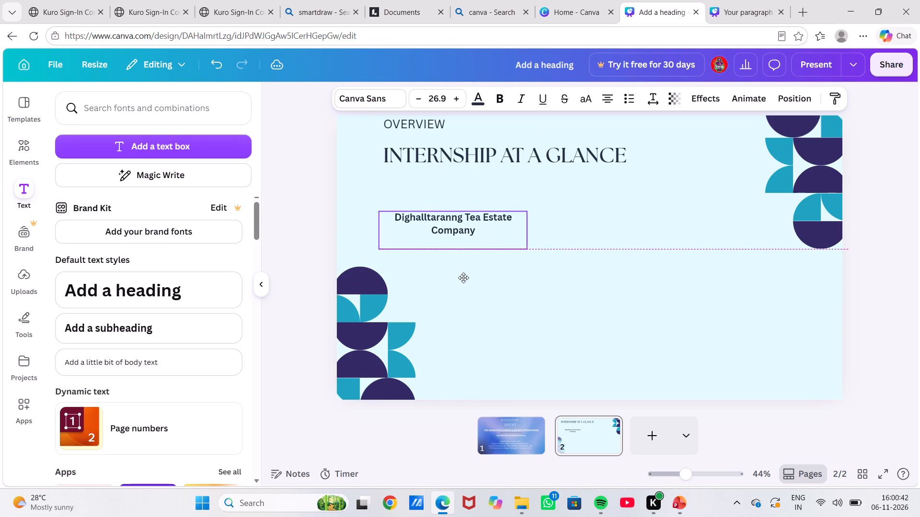
{"action": "left_click_drag", "start_coordinate": [463, 278], "coordinate": [469, 277]}
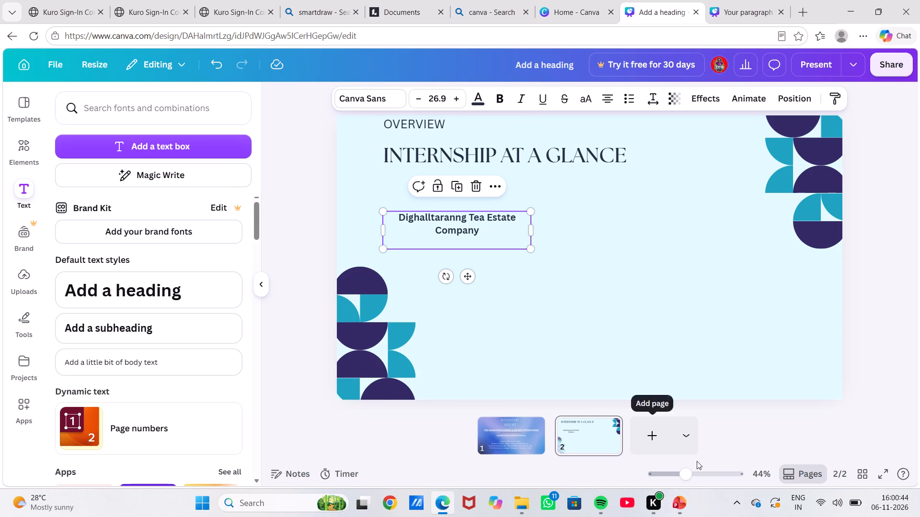
Consult the PowerPoint reference for the first card's label and add a heading reading "ORGANIZATION" on the Canva overview page.
{"action": "left_click", "coordinate": [684, 500]}
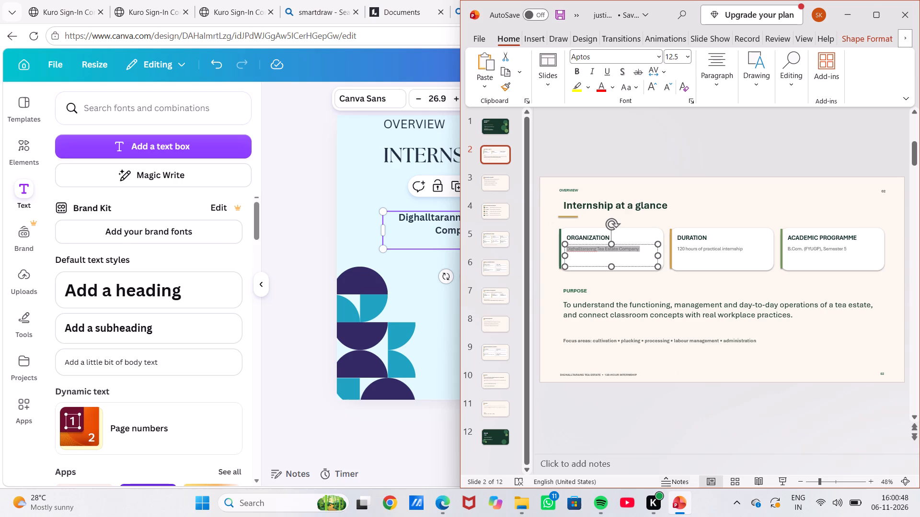
{"action": "left_click", "coordinate": [386, 358]}
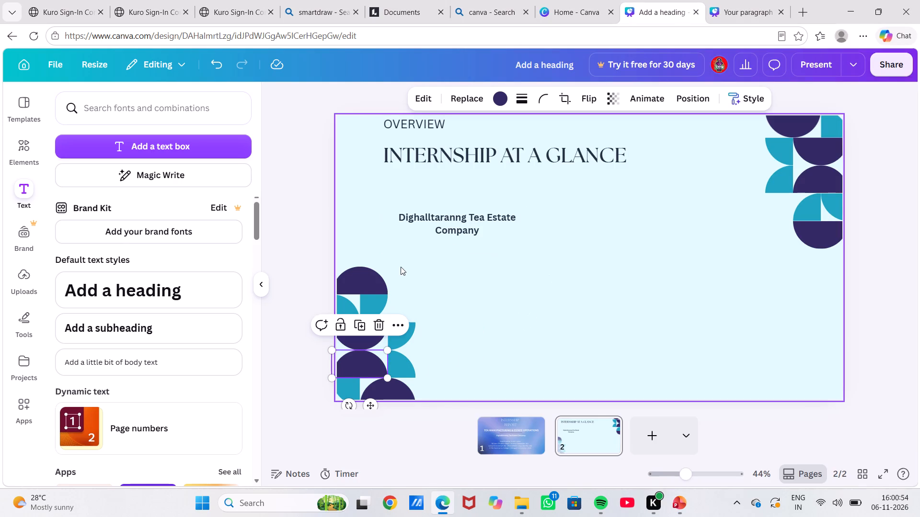
{"action": "left_click", "coordinate": [160, 276]}
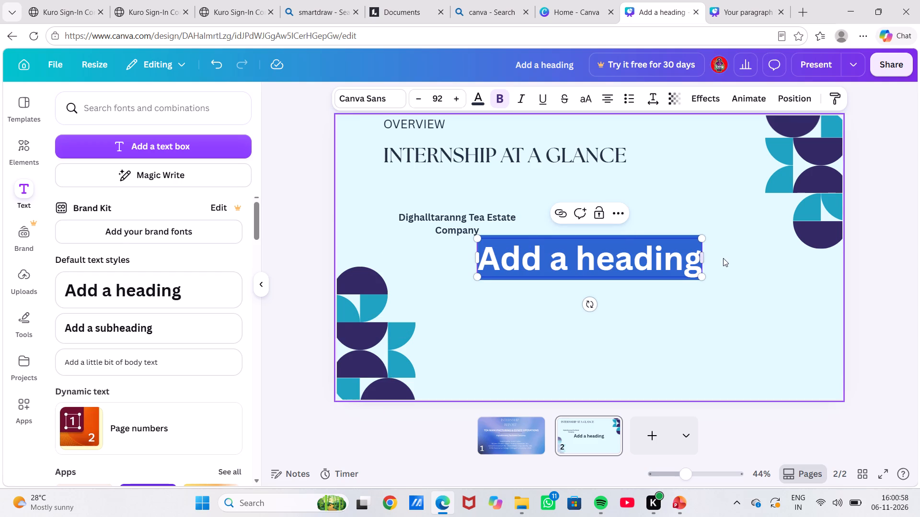
{"action": "left_click", "coordinate": [700, 262]}
{"action": "left_click_drag", "start_coordinate": [700, 262], "coordinate": [484, 281]}
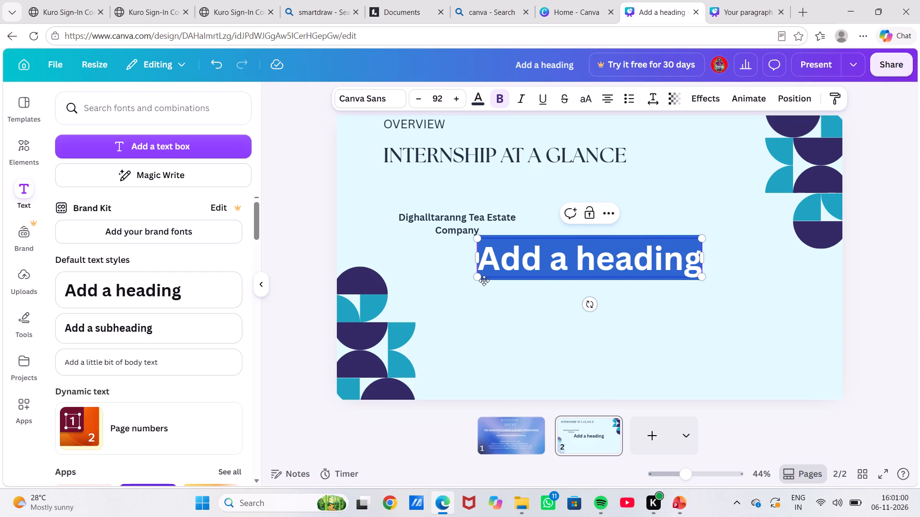
{"action": "left_click_drag", "start_coordinate": [484, 281], "coordinate": [485, 280]}
{"action": "key", "text": "BackSpace"}
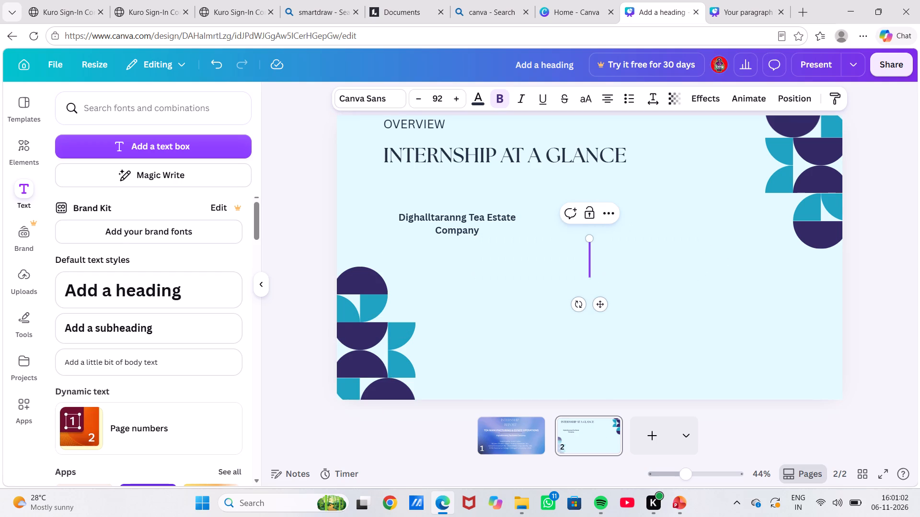
{"action": "type", "text": "OF"}
{"action": "key", "text": "BackSpace"}
{"action": "key", "text": "r"}
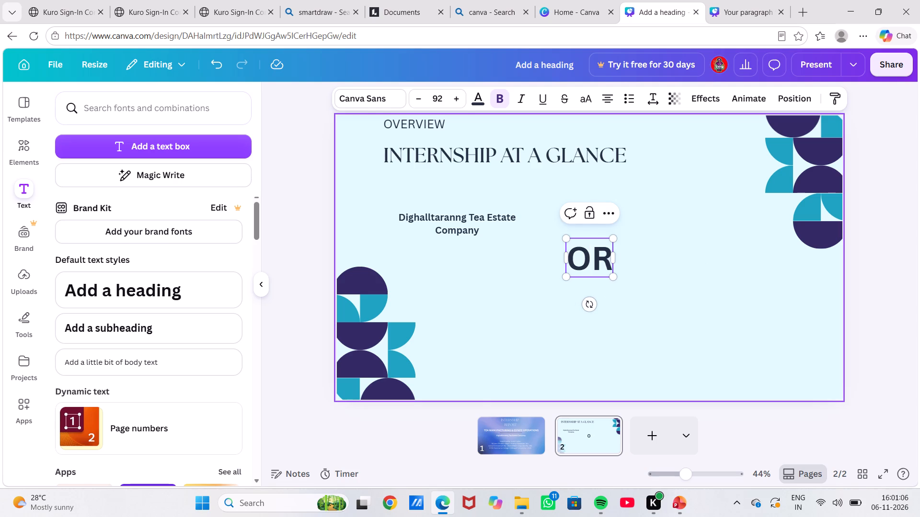
{"action": "type", "text": "GANI"}
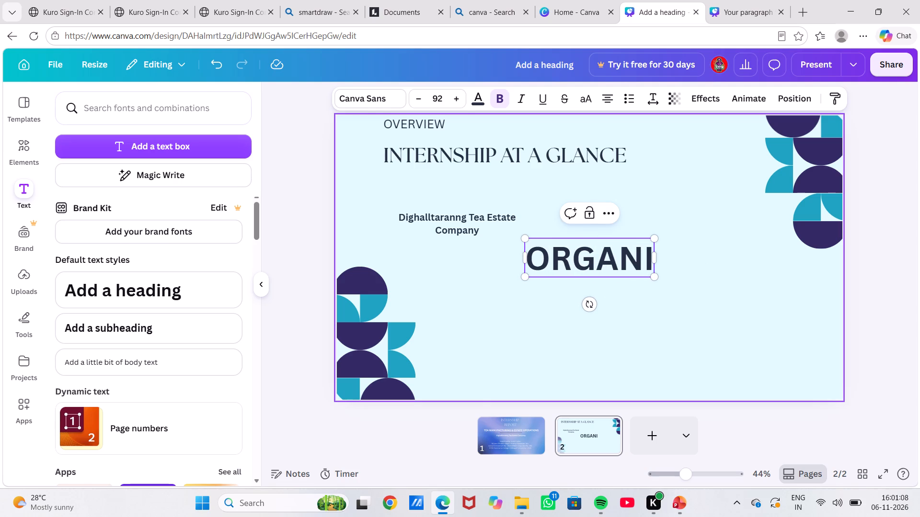
{"action": "type", "text": "SA"}
{"action": "key", "text": "BackSpace"}
{"action": "key", "text": "BackSpace"}
{"action": "type", "text": "XA"}
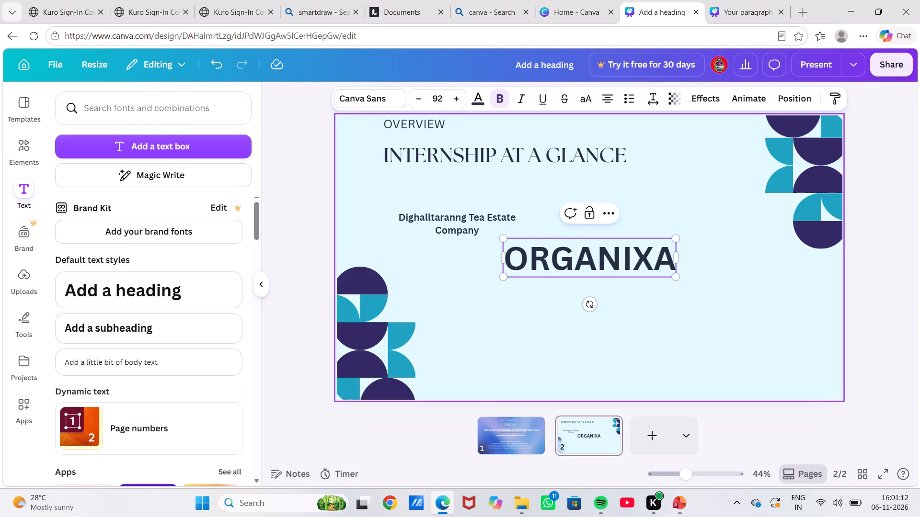
{"action": "key", "text": "BackSpace"}
{"action": "key", "text": "BackSpace"}
{"action": "type", "text": "ZA"}
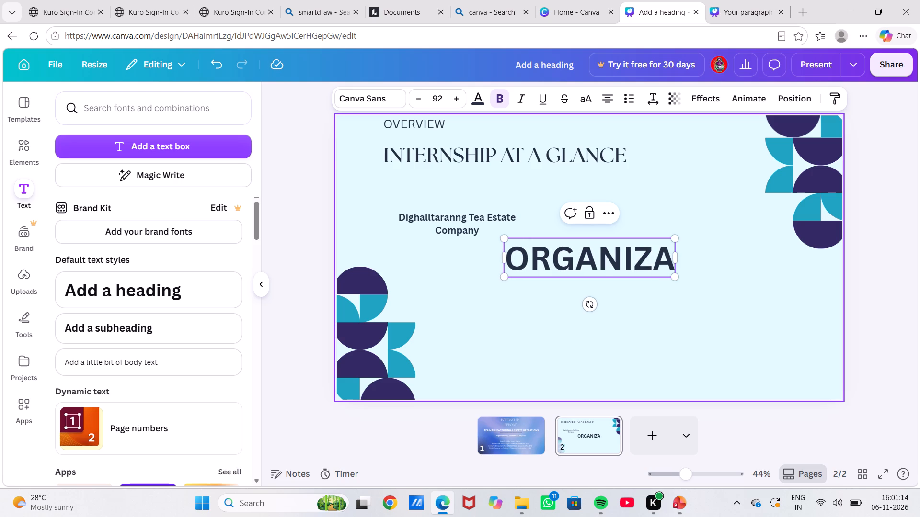
{"action": "type", "text": "TION"}
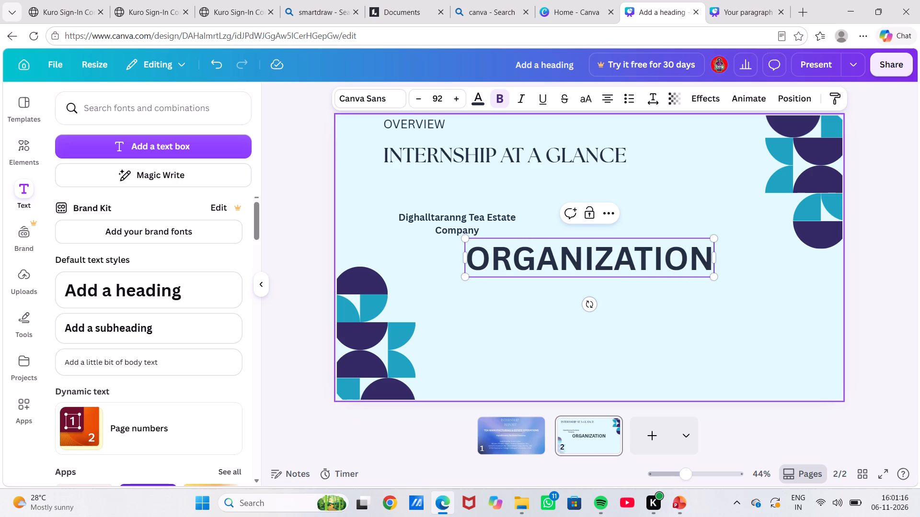
{"action": "left_click", "coordinate": [622, 267]}
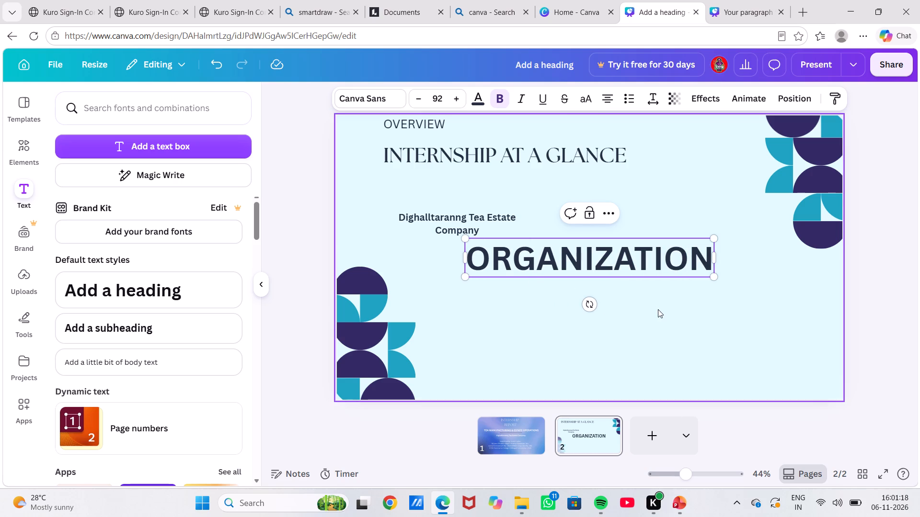
{"action": "left_click", "coordinate": [658, 309]}
Scale the ORGANIZATION heading down to font size 53.7 and place it between the title and company name, aligned with the title's left edge.
{"action": "left_click_drag", "start_coordinate": [640, 262], "coordinate": [551, 192]}
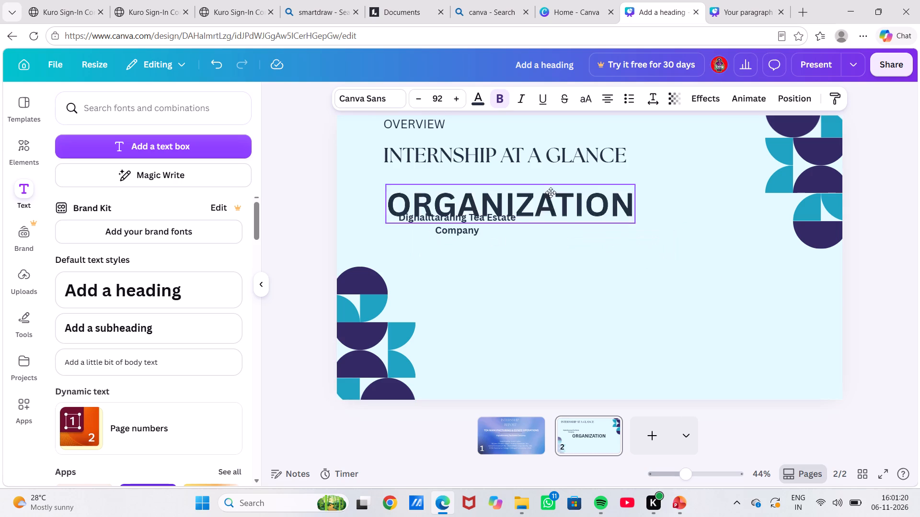
{"action": "left_click_drag", "start_coordinate": [551, 192], "coordinate": [540, 192]}
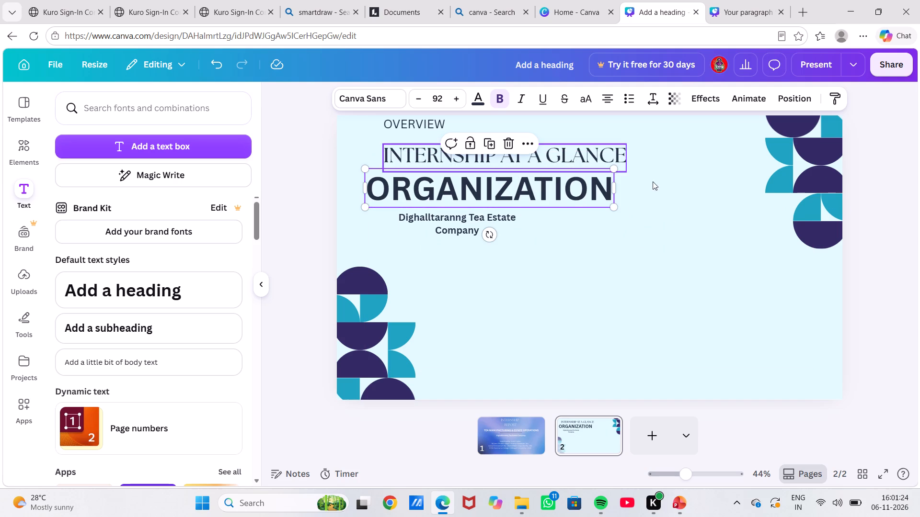
{"action": "left_click_drag", "start_coordinate": [612, 208], "coordinate": [529, 207]}
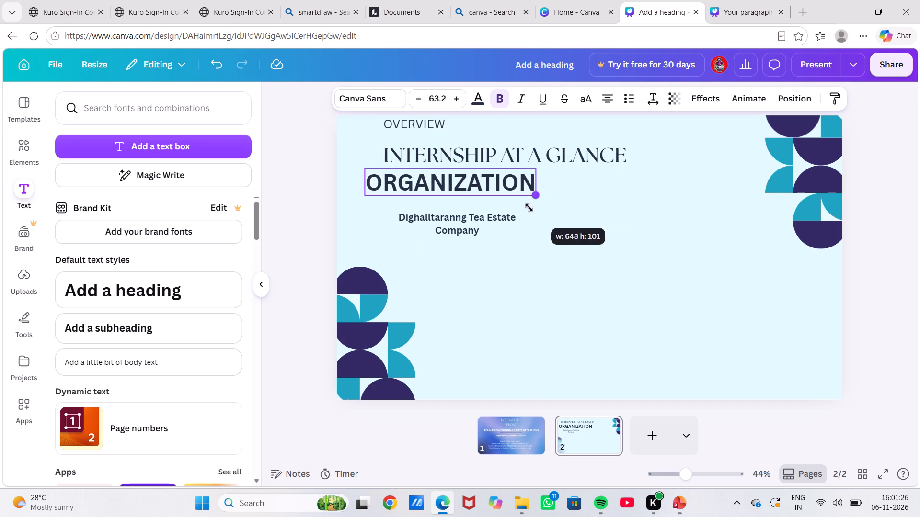
{"action": "left_click_drag", "start_coordinate": [529, 207], "coordinate": [506, 207]}
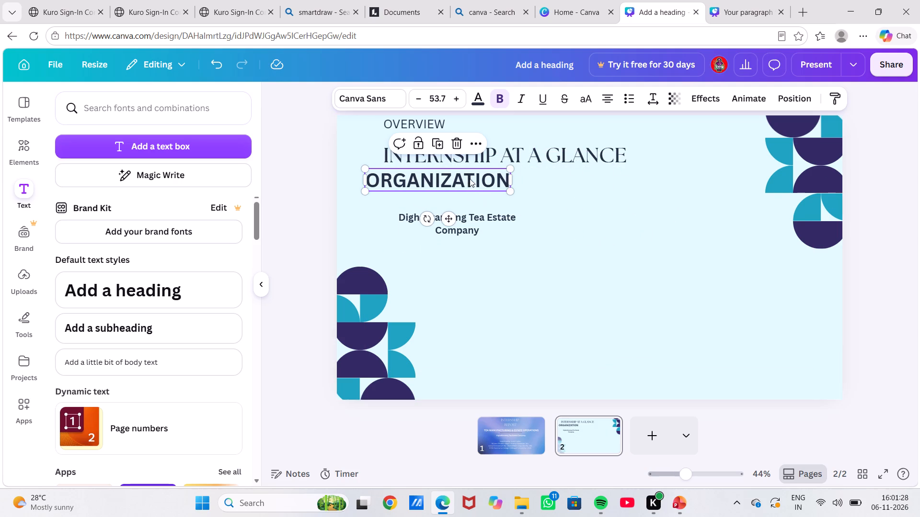
{"action": "left_click_drag", "start_coordinate": [450, 218], "coordinate": [467, 225]}
{"action": "left_click", "coordinate": [466, 232]}
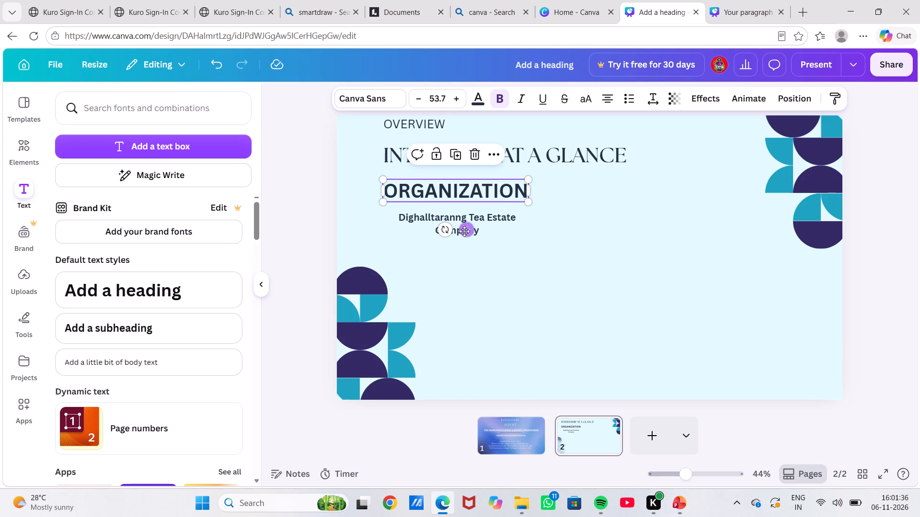
{"action": "left_click", "coordinate": [517, 256]}
Move the company name text slightly up so it sits directly beneath the ORGANIZATION heading.
{"action": "left_click", "coordinate": [465, 225]}
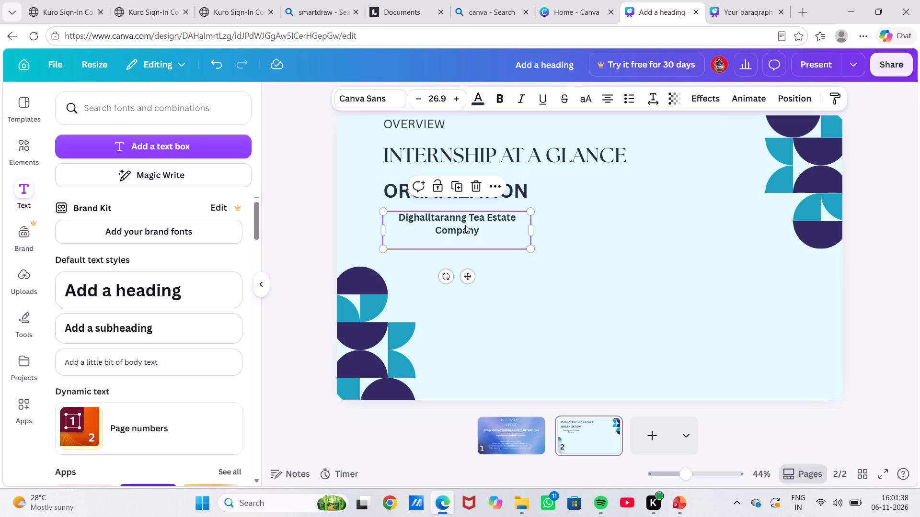
{"action": "left_click_drag", "start_coordinate": [468, 273], "coordinate": [465, 269]}
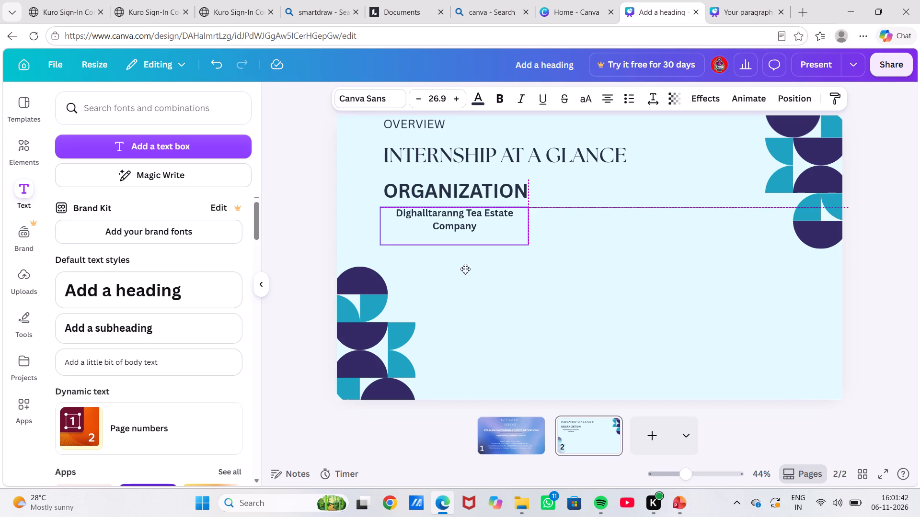
{"action": "left_click_drag", "start_coordinate": [465, 269], "coordinate": [465, 268]}
{"action": "left_click", "coordinate": [545, 304]}
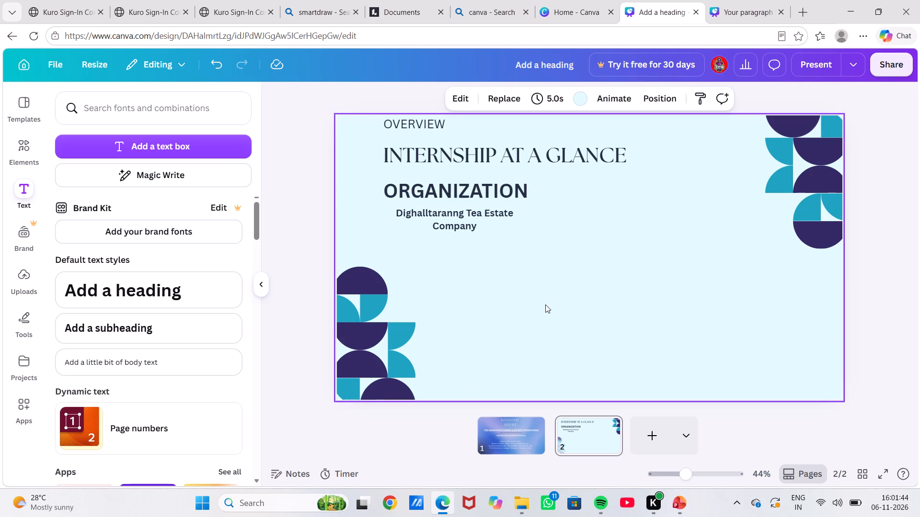
Recolour the ORGANIZATION heading green and apply that change to all text of the same colour on the overview page.
{"action": "left_click", "coordinate": [390, 191]}
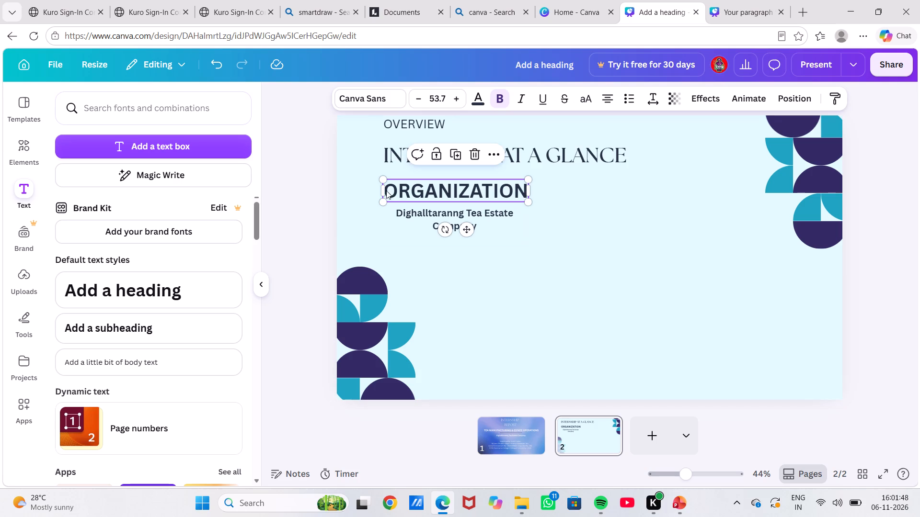
{"action": "left_click", "coordinate": [525, 191]}
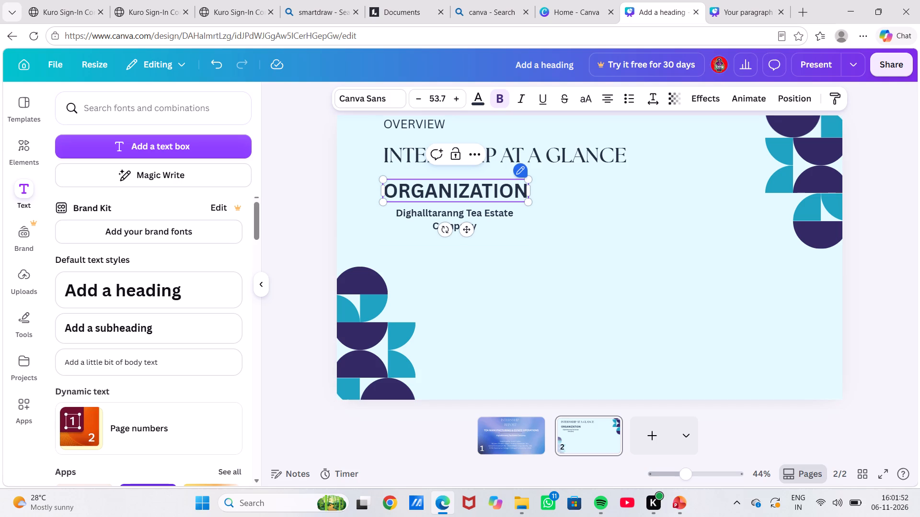
{"action": "left_click_drag", "start_coordinate": [526, 194], "coordinate": [399, 205]}
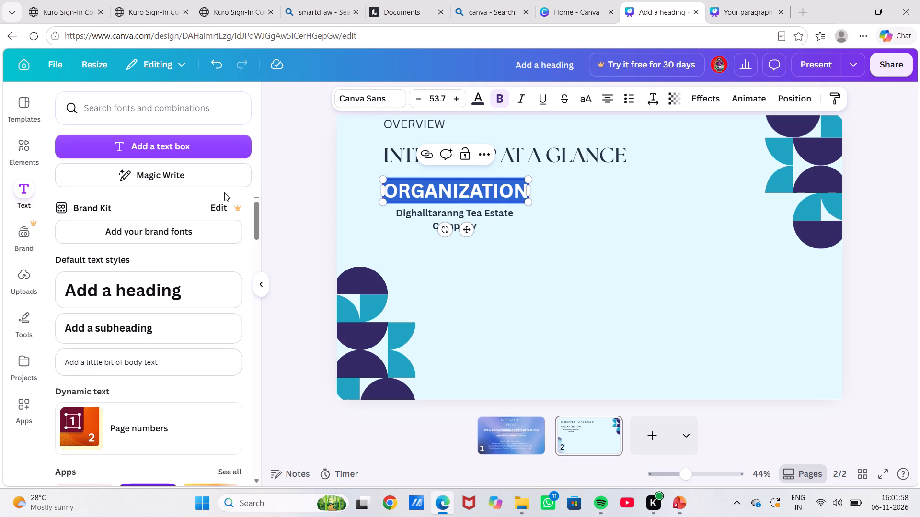
{"action": "left_click", "coordinate": [482, 96]}
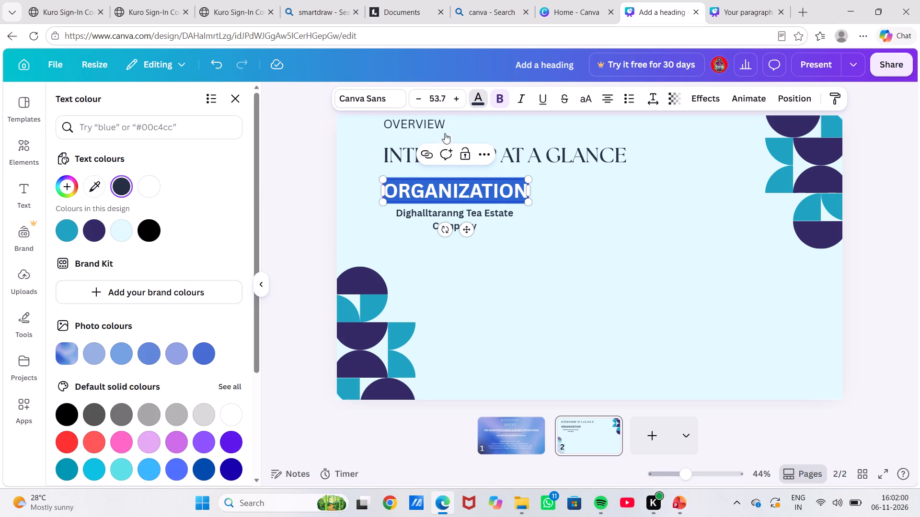
{"action": "scroll", "coordinate": [172, 434], "scroll_direction": "down", "scroll_amount": 1}
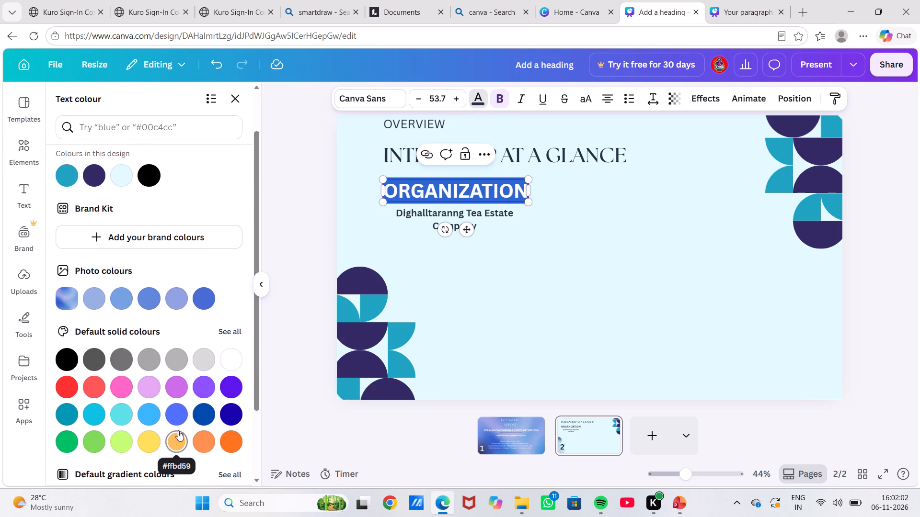
{"action": "left_click", "coordinate": [71, 441]}
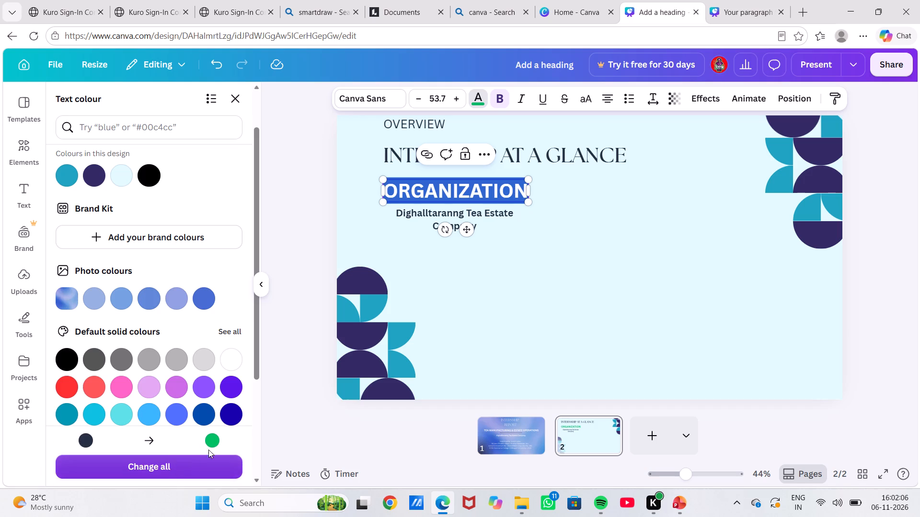
{"action": "left_click", "coordinate": [198, 465]}
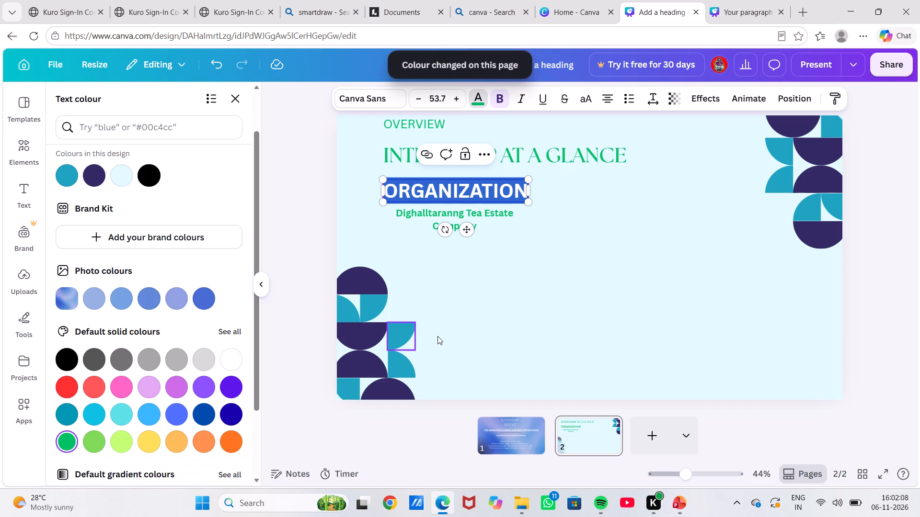
{"action": "left_click", "coordinate": [516, 312]}
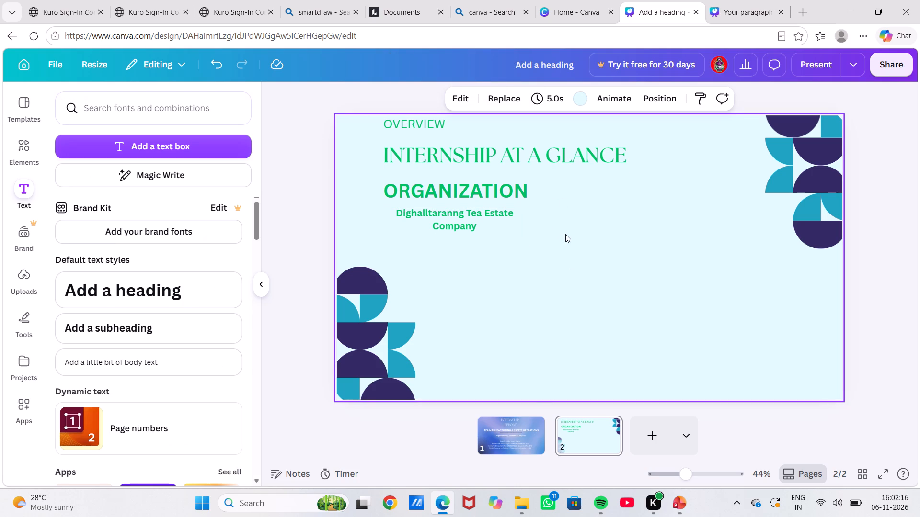
Consult the PowerPoint reference for the second card's label and add a heading reading "DURATION" on the Canva overview page.
{"action": "left_click", "coordinate": [680, 504]}
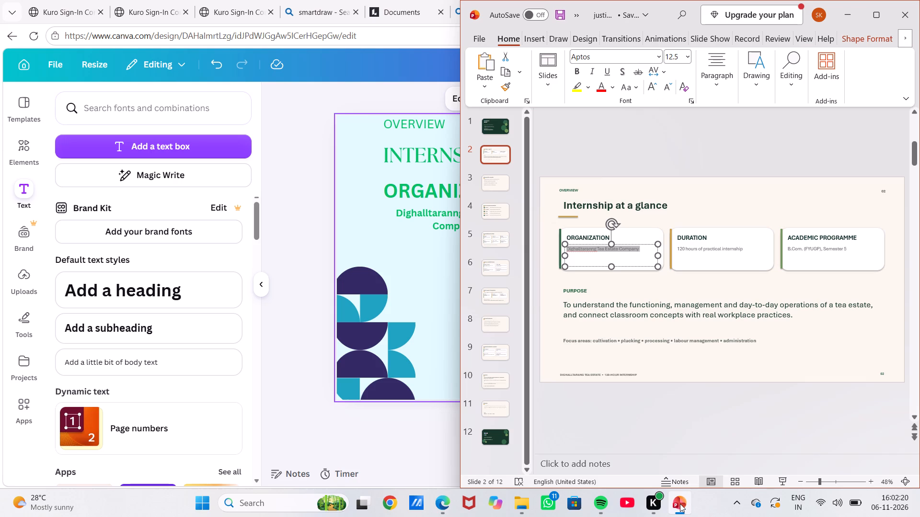
{"action": "left_click", "coordinate": [411, 286]}
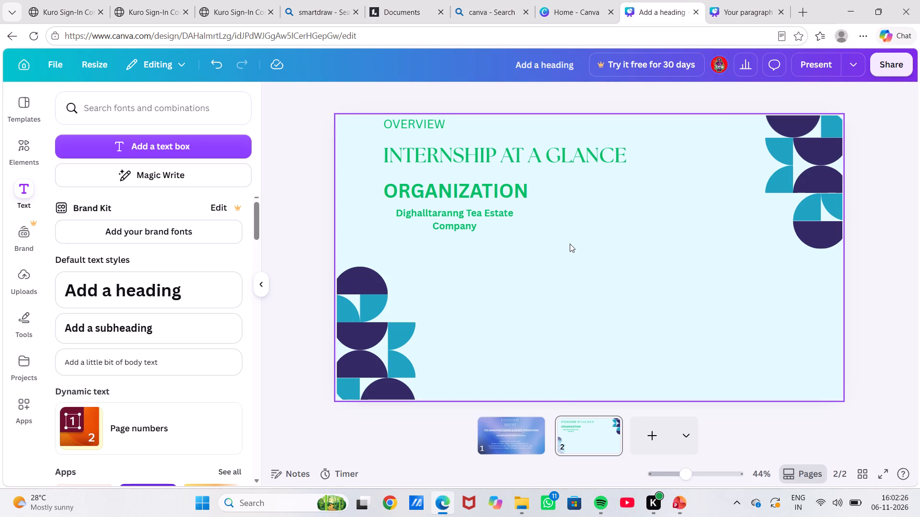
{"action": "left_click", "coordinate": [200, 284]}
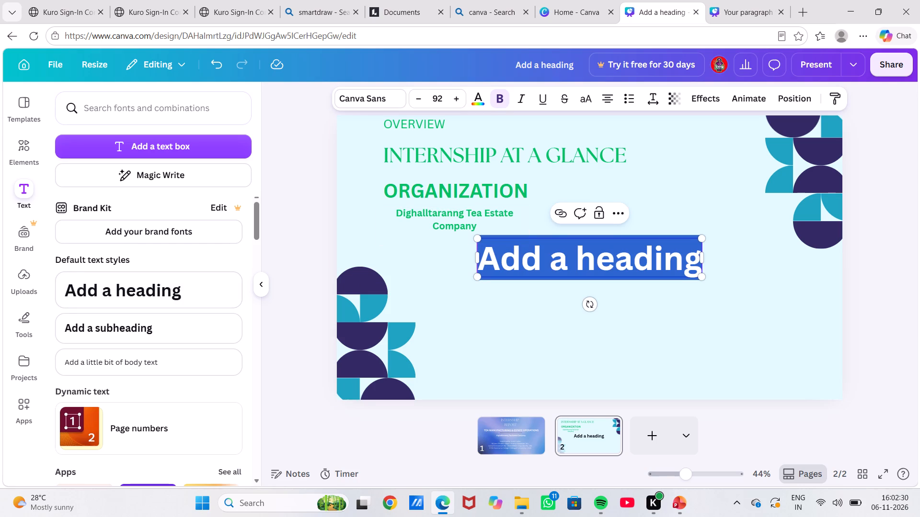
{"action": "key", "text": "BackSpace"}
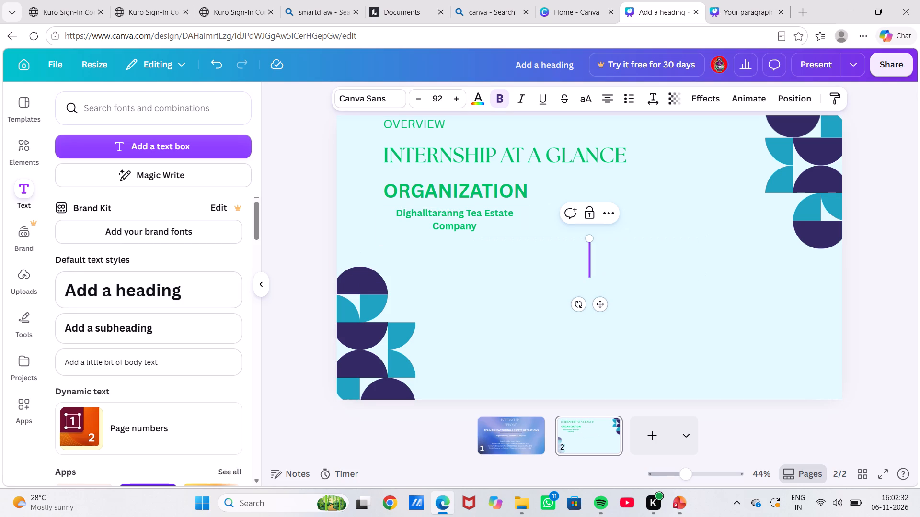
{"action": "type", "text": "DU"}
{"action": "type", "text": "RAIO"}
{"action": "key", "text": "BackSpace"}
{"action": "key", "text": "BackSpace"}
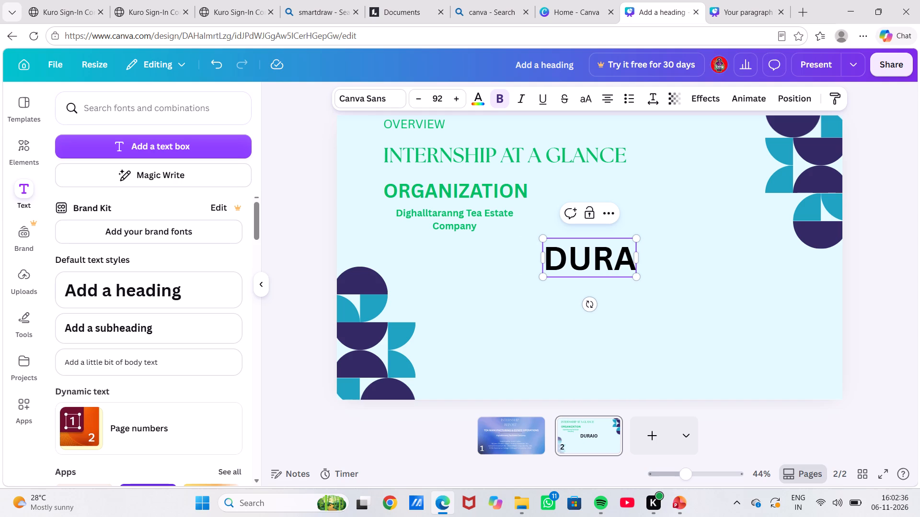
{"action": "type", "text": "TION"}
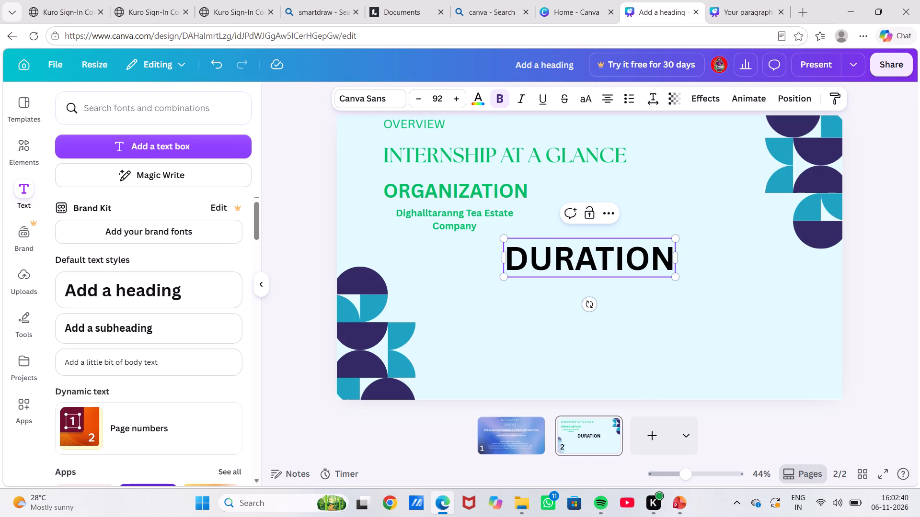
Check the duration detail in the PowerPoint reference and add "120 HOURS OF INTERNSHIP" as a second line under DURATION in the same Canva text box.
{"action": "key", "text": "Return"}
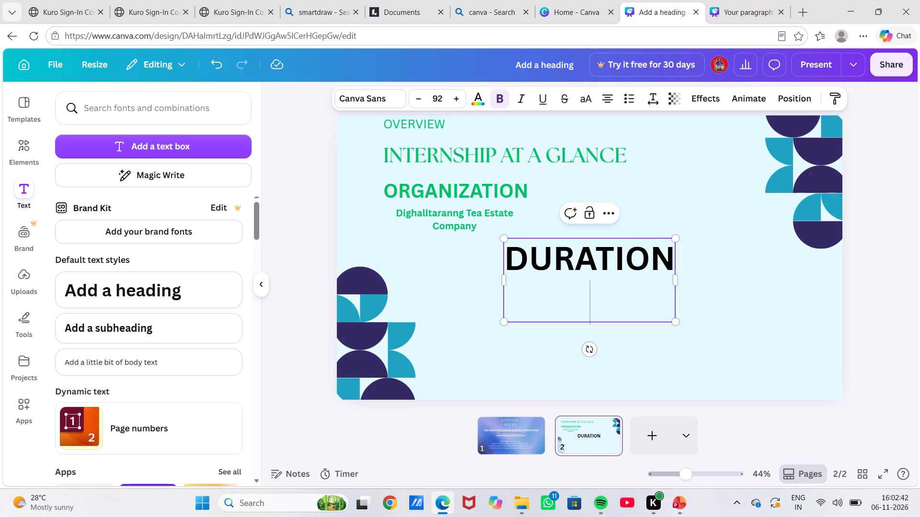
{"action": "left_click", "coordinate": [683, 499]}
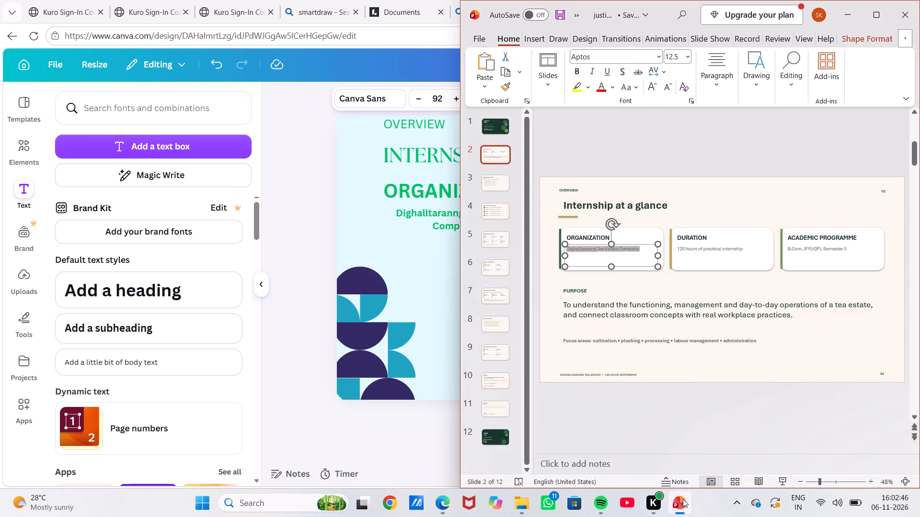
{"action": "left_click", "coordinate": [407, 340]}
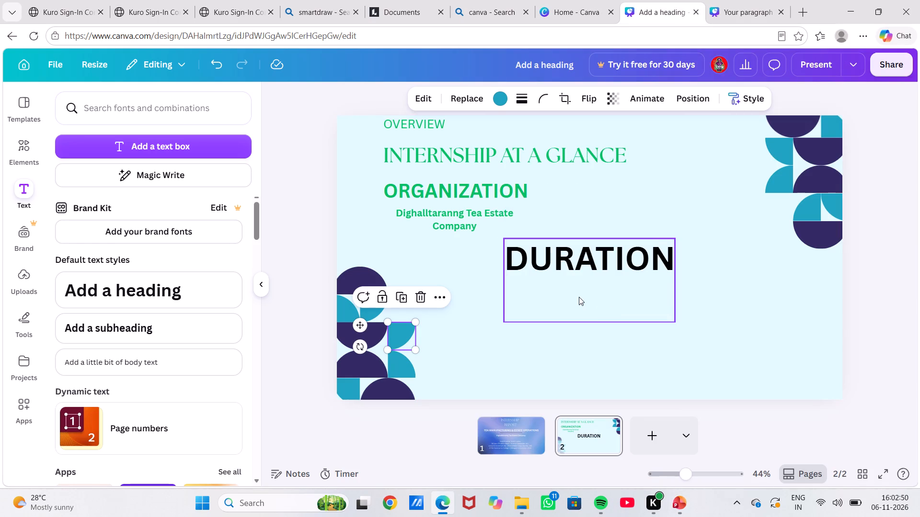
{"action": "type", "text": "120"}
{"action": "left_click", "coordinate": [597, 297]}
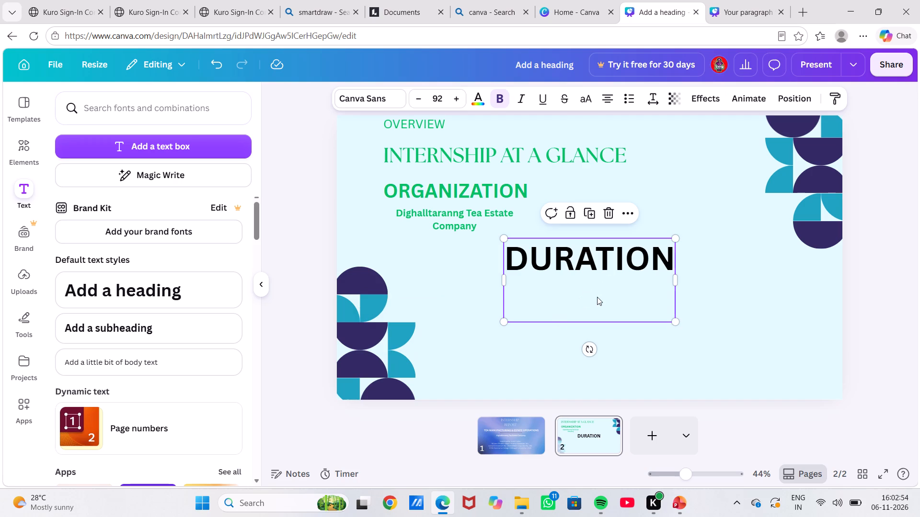
{"action": "left_click", "coordinate": [595, 294]}
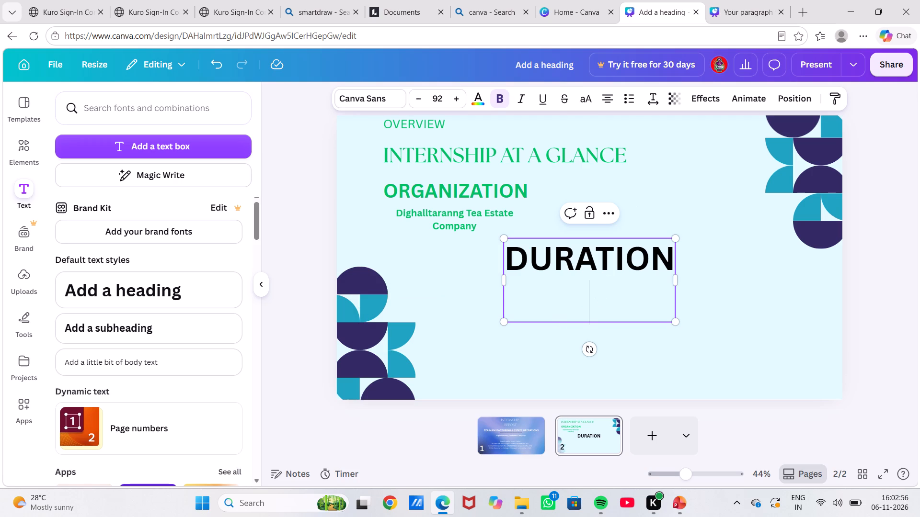
{"action": "type", "text": "10"}
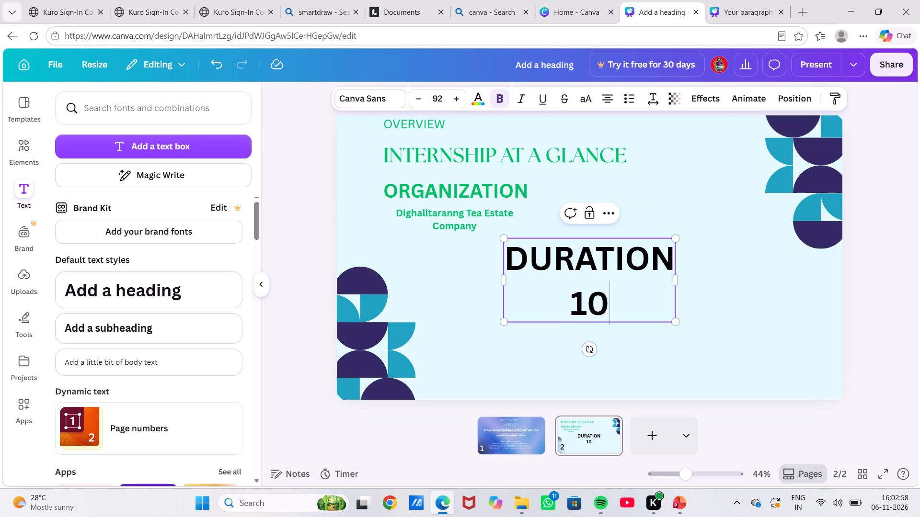
{"action": "key", "text": "BackSpace"}
{"action": "type", "text": "20"}
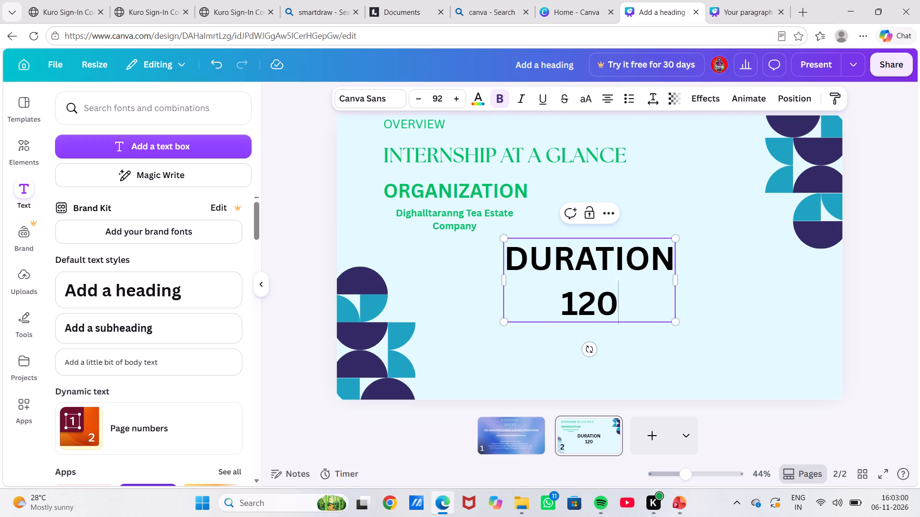
{"action": "key", "text": "space"}
{"action": "type", "text": "HOURS OF INTERNSH"}
{"action": "type", "text": "IP"}
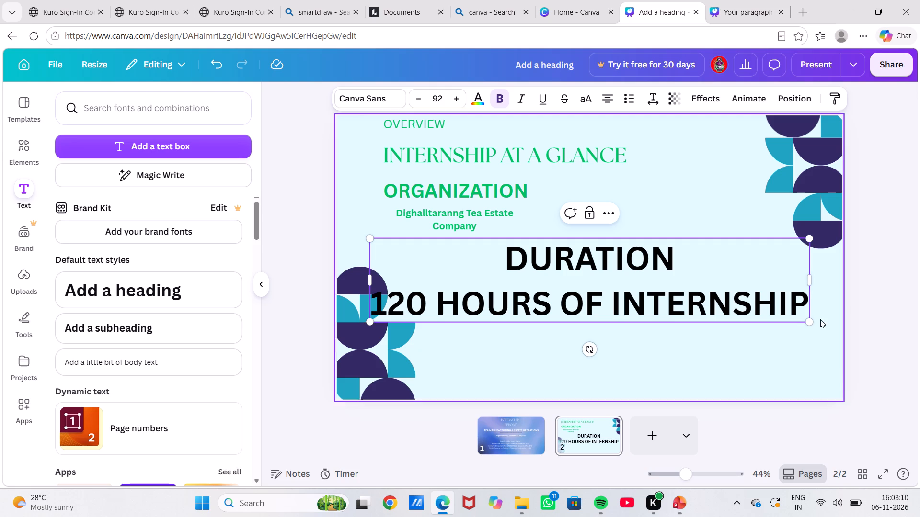
Scale the duration text down to font size 44.4 and place it below the company name, clear of the geometric shapes.
{"action": "left_click_drag", "start_coordinate": [813, 321], "coordinate": [753, 304]}
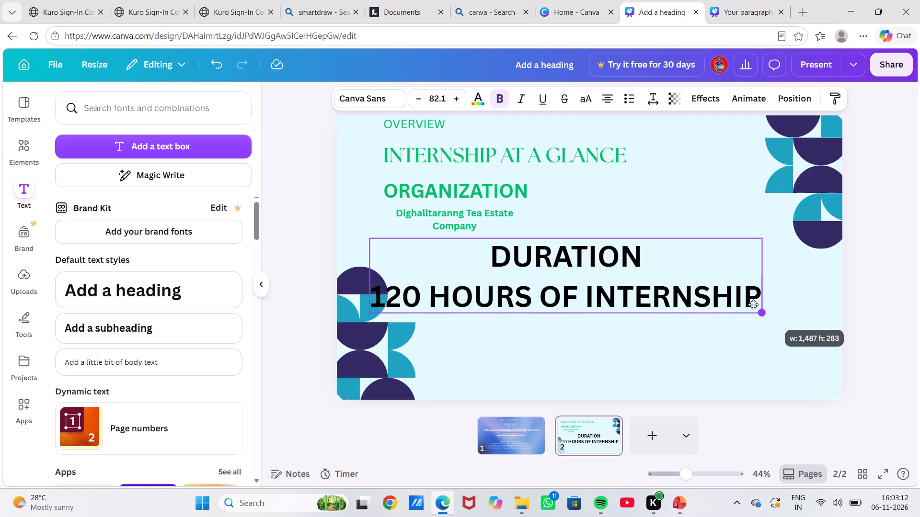
{"action": "left_click_drag", "start_coordinate": [753, 304], "coordinate": [605, 175]}
{"action": "left_click", "coordinate": [506, 248]}
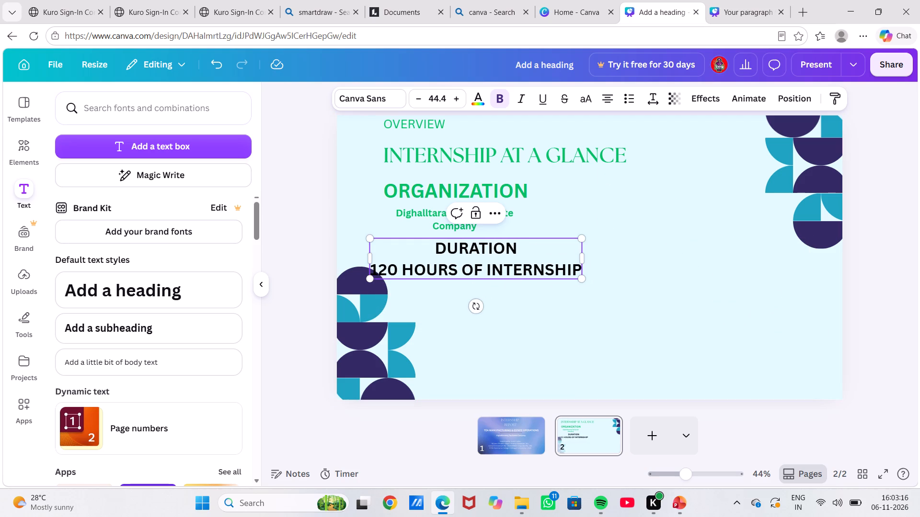
{"action": "left_click", "coordinate": [641, 274]}
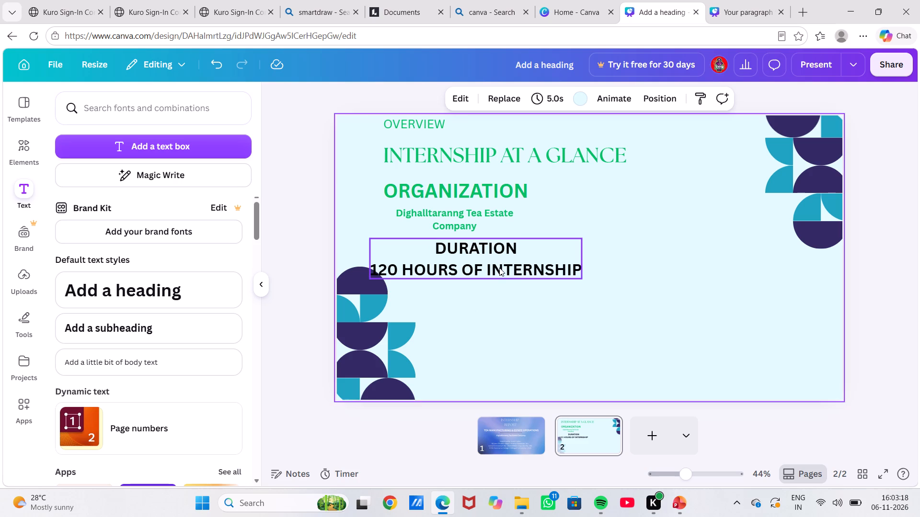
{"action": "left_click_drag", "start_coordinate": [499, 268], "coordinate": [580, 262]}
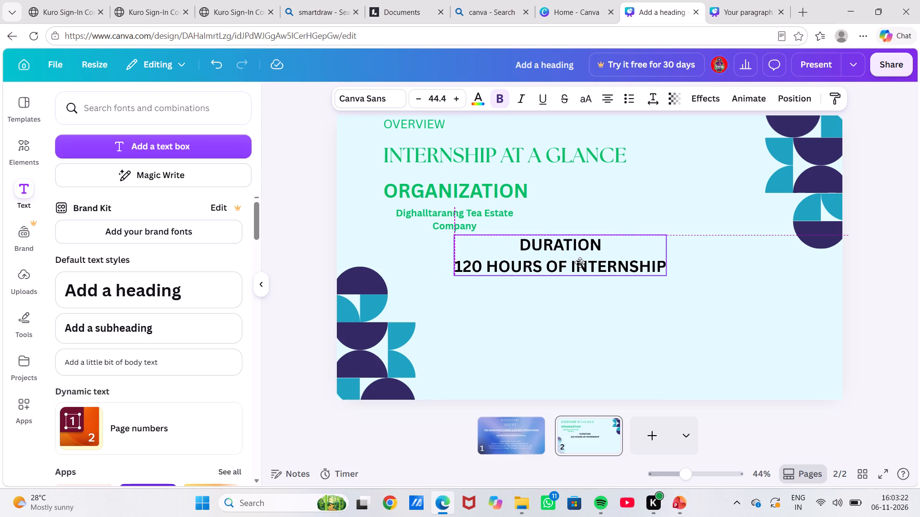
{"action": "left_click_drag", "start_coordinate": [580, 262], "coordinate": [580, 264]}
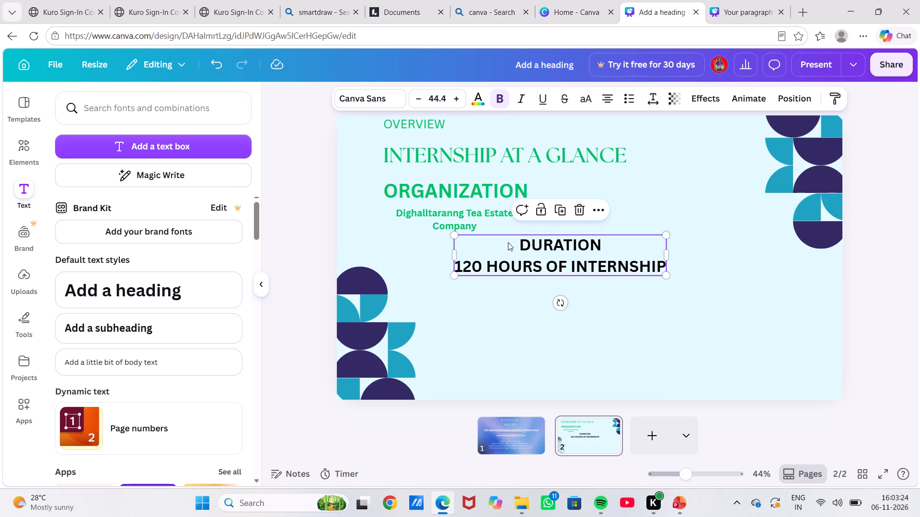
Recolour the two-line duration text light purple.
{"action": "left_click", "coordinate": [476, 100]}
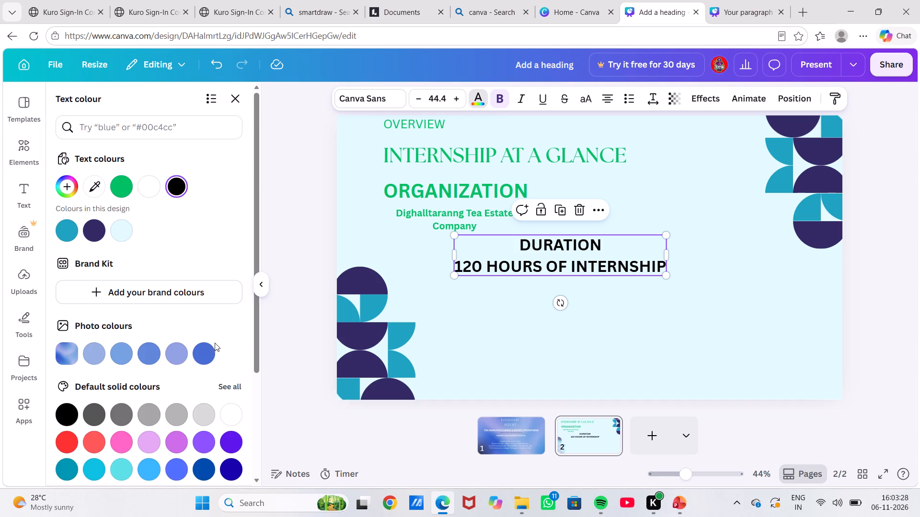
{"action": "left_click", "coordinate": [173, 444]}
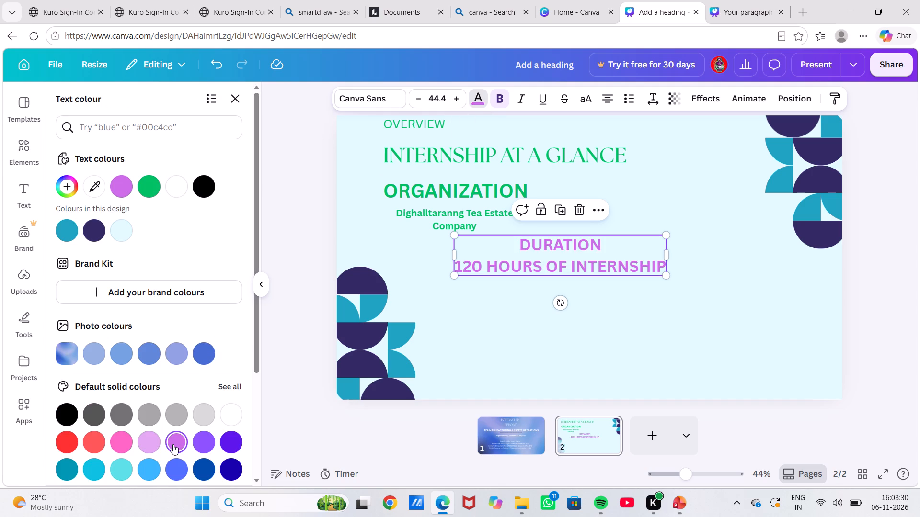
{"action": "left_click", "coordinate": [619, 328]}
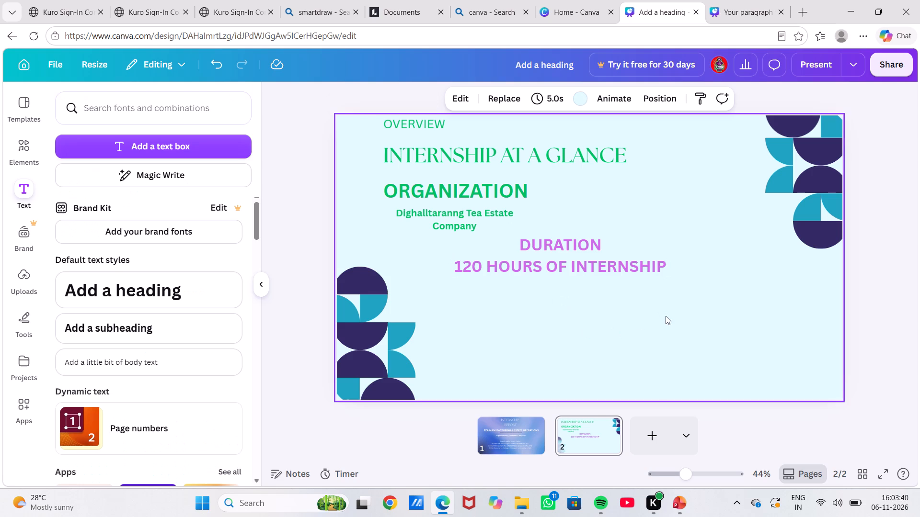
Check the third card's label on the overview slide in the PowerPoint reference and return to the Canva page.
{"action": "left_click", "coordinate": [686, 501]}
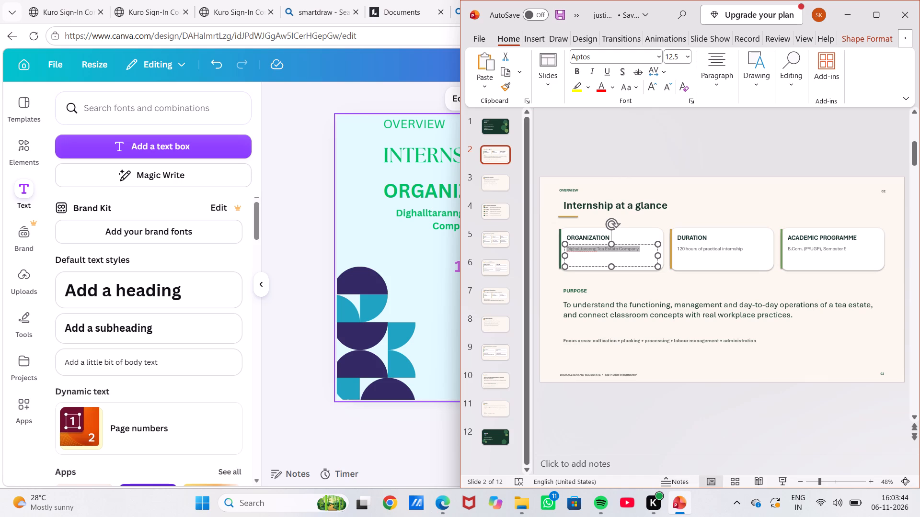
{"action": "left_click", "coordinate": [436, 351]}
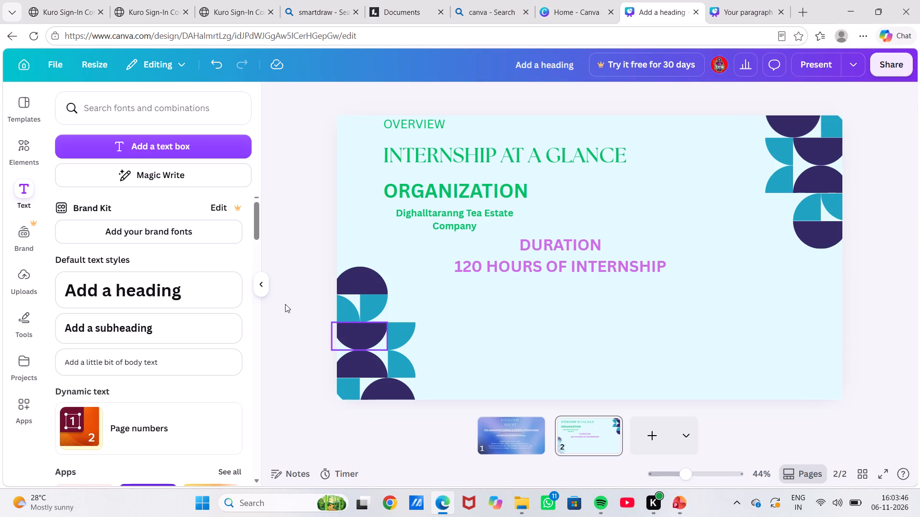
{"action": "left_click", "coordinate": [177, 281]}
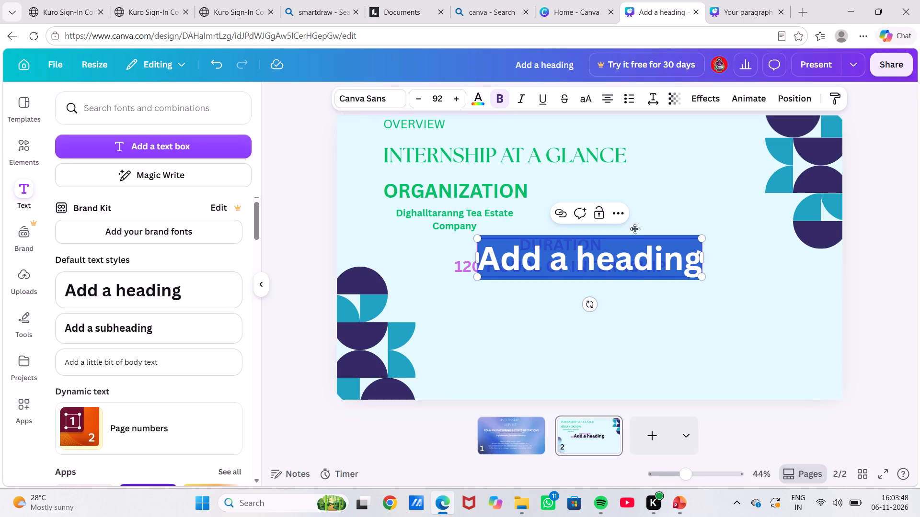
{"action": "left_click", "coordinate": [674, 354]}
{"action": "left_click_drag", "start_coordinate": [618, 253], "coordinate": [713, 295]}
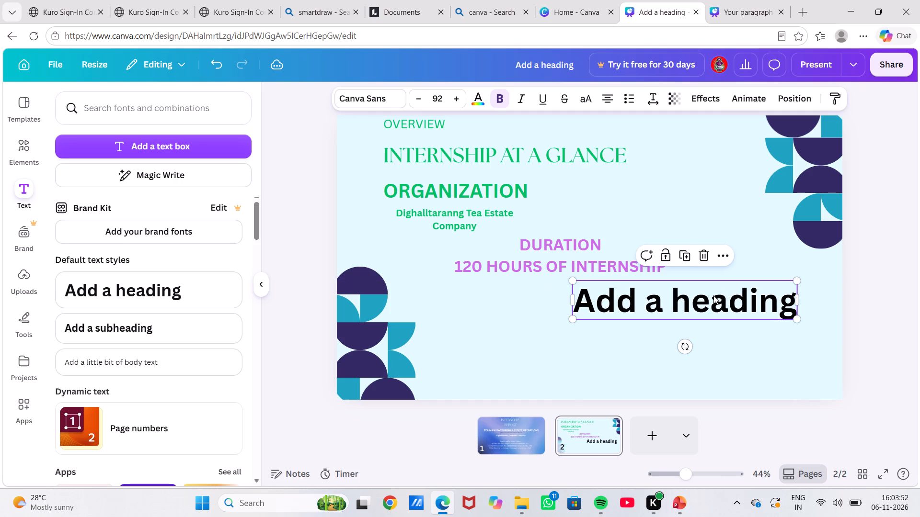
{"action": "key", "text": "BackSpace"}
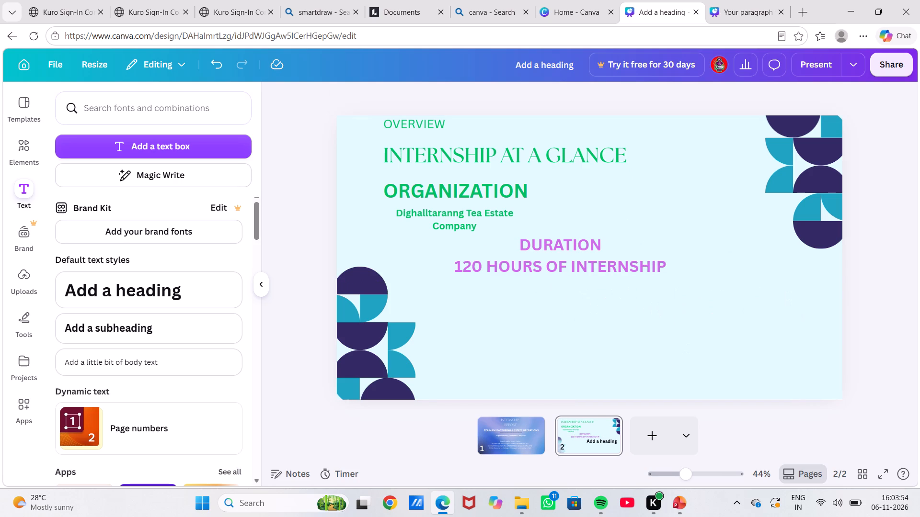
Add a new heading text box to the overview page and place it just below the purple duration text.
{"action": "left_click", "coordinate": [211, 284]}
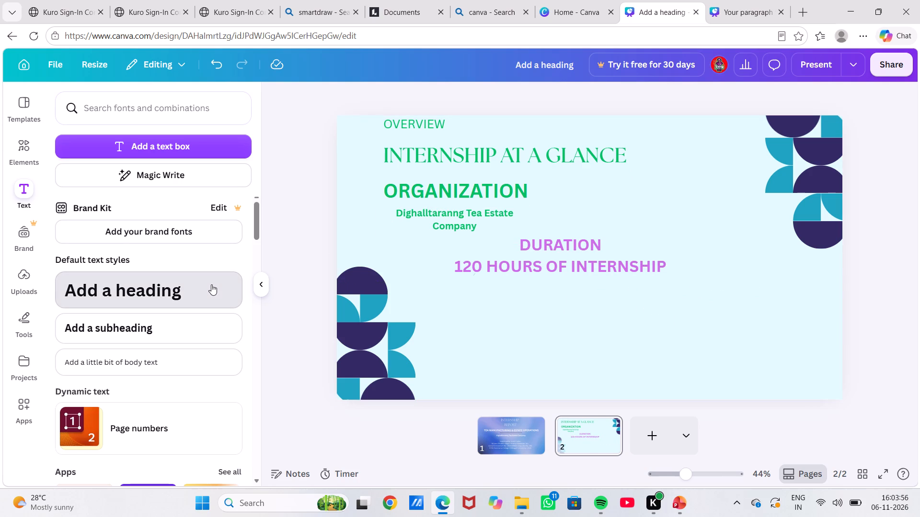
{"action": "left_click_drag", "start_coordinate": [649, 253], "coordinate": [671, 301]}
{"action": "left_click", "coordinate": [667, 342]}
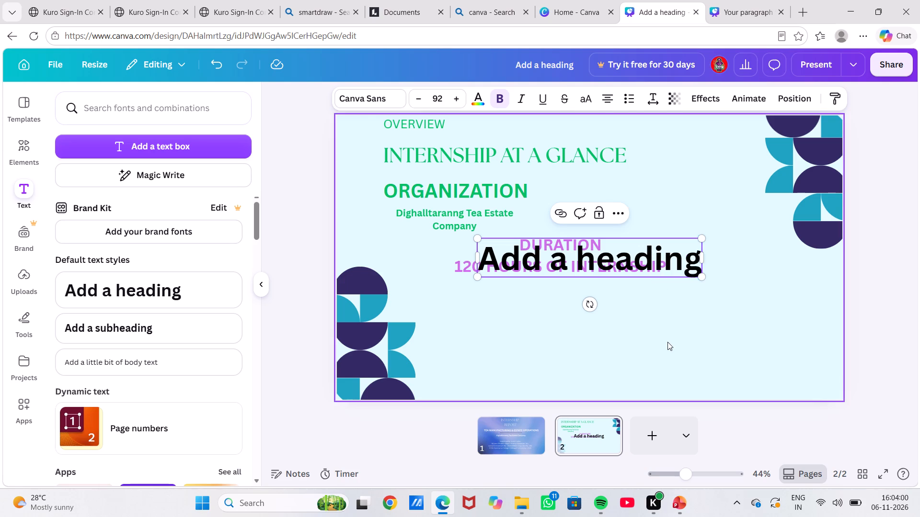
{"action": "left_click_drag", "start_coordinate": [634, 258], "coordinate": [656, 305]}
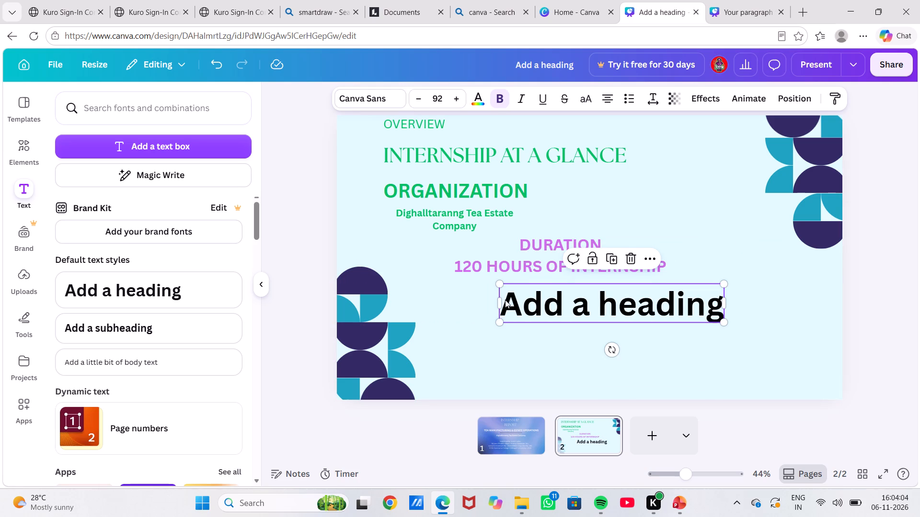
Replace the new heading's placeholder text with "ACADEMIC".
{"action": "left_click", "coordinate": [504, 296]}
{"action": "left_click", "coordinate": [504, 296]}
{"action": "left_click", "coordinate": [504, 296]}
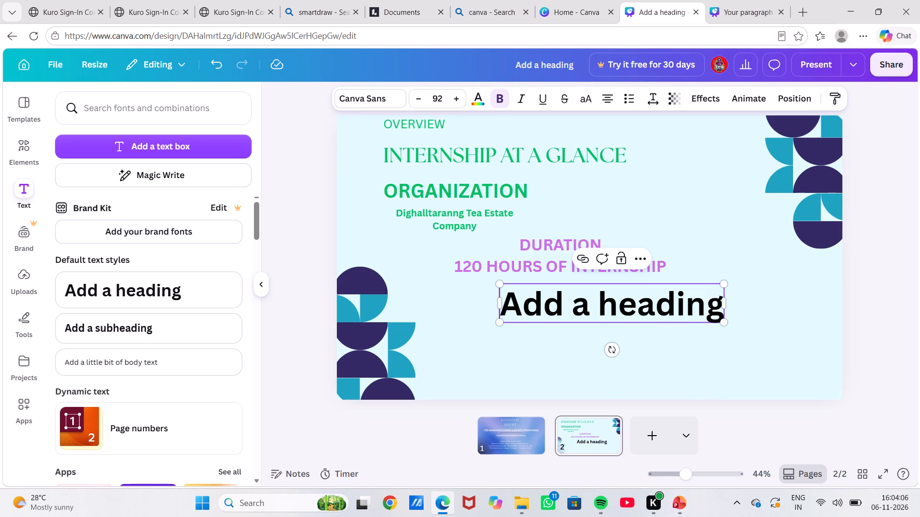
{"action": "left_click", "coordinate": [504, 296]}
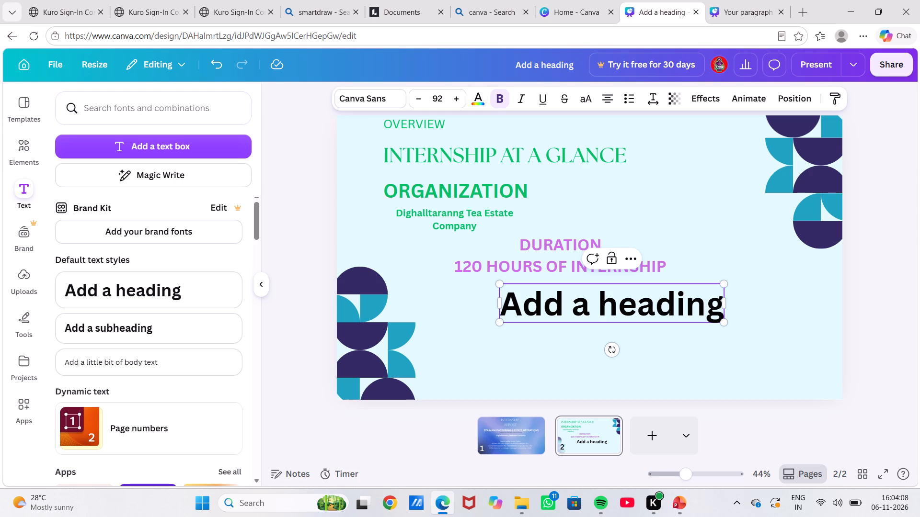
{"action": "left_click", "coordinate": [512, 300]}
{"action": "left_click_drag", "start_coordinate": [508, 298], "coordinate": [688, 304]}
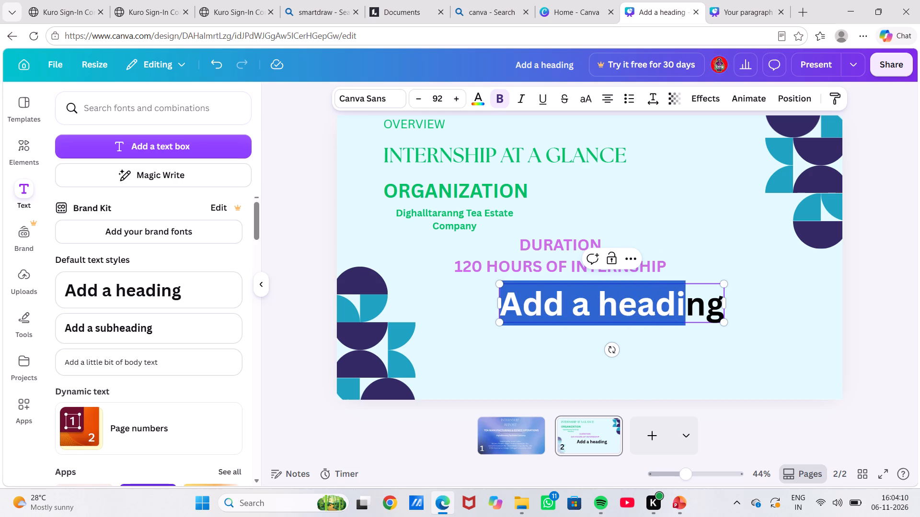
{"action": "left_click_drag", "start_coordinate": [688, 304], "coordinate": [737, 303]}
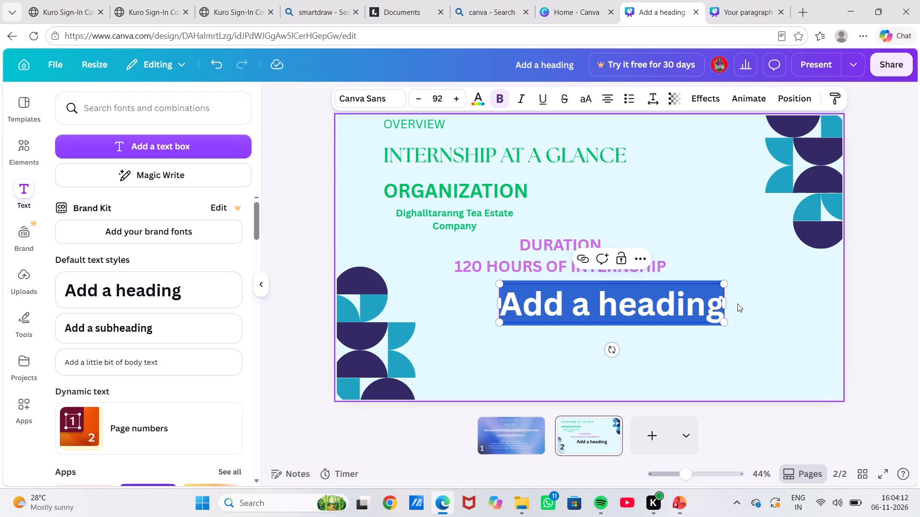
{"action": "key", "text": "BackSpace"}
{"action": "type", "text": "ACA"}
{"action": "type", "text": "DEMO"}
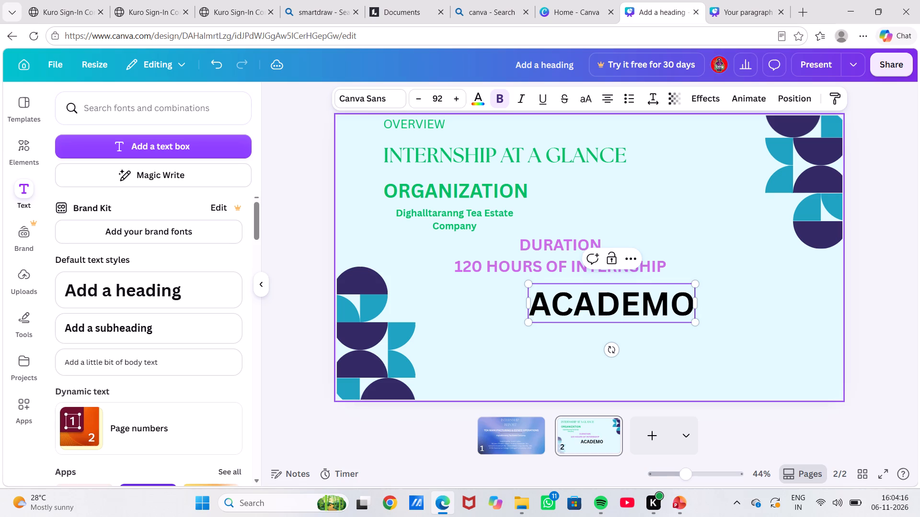
{"action": "key", "text": "BackSpace"}
{"action": "type", "text": "IC"}
{"action": "key", "text": "space"}
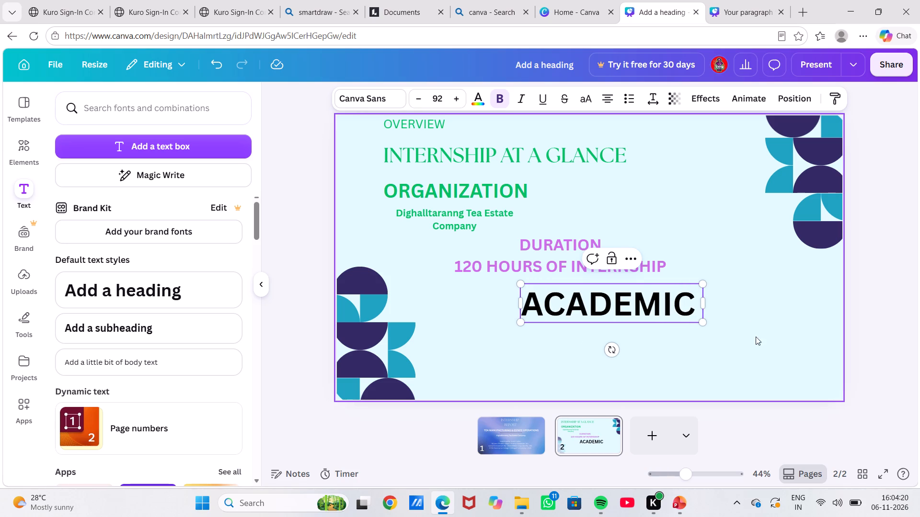
Recheck the third card's label in the PowerPoint reference and extend the Canva heading to read "ACADEMIC PROGARM".
{"action": "left_click", "coordinate": [681, 515]}
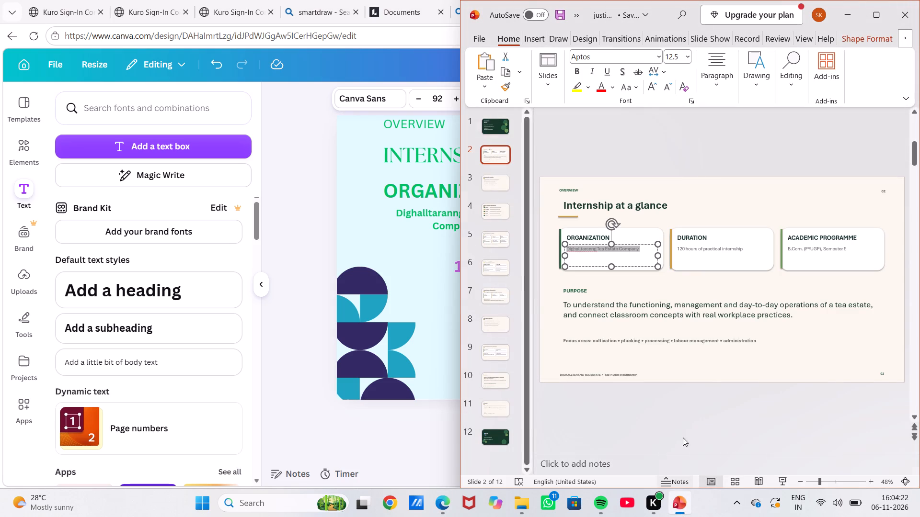
{"action": "left_click", "coordinate": [453, 350]}
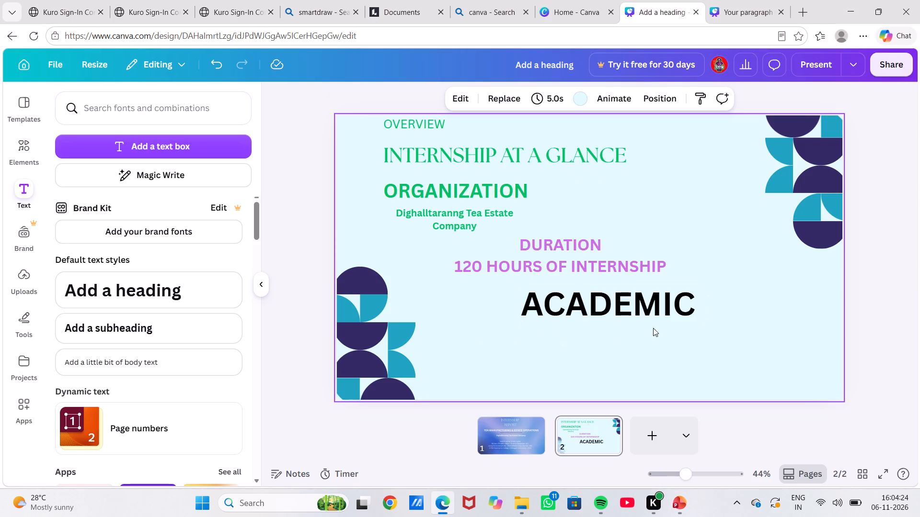
{"action": "left_click", "coordinate": [700, 305]}
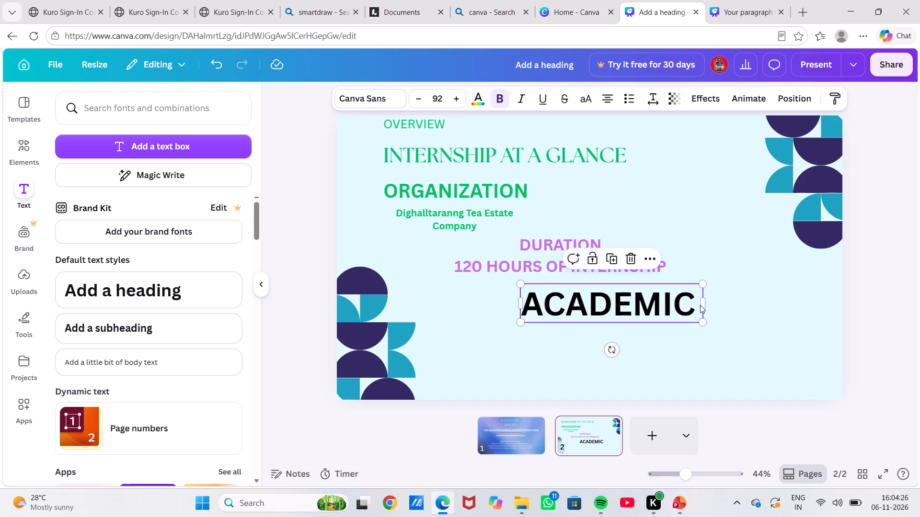
{"action": "key", "text": "space"}
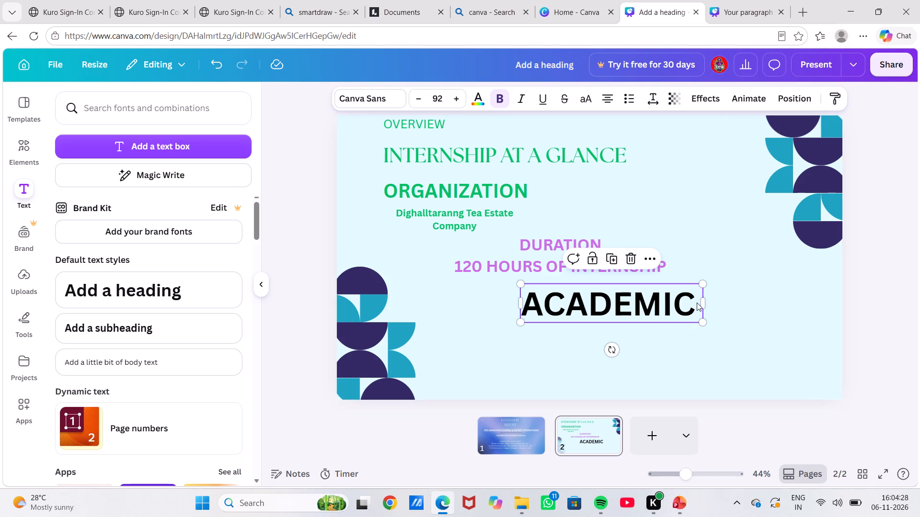
{"action": "double_click", "coordinate": [696, 306]}
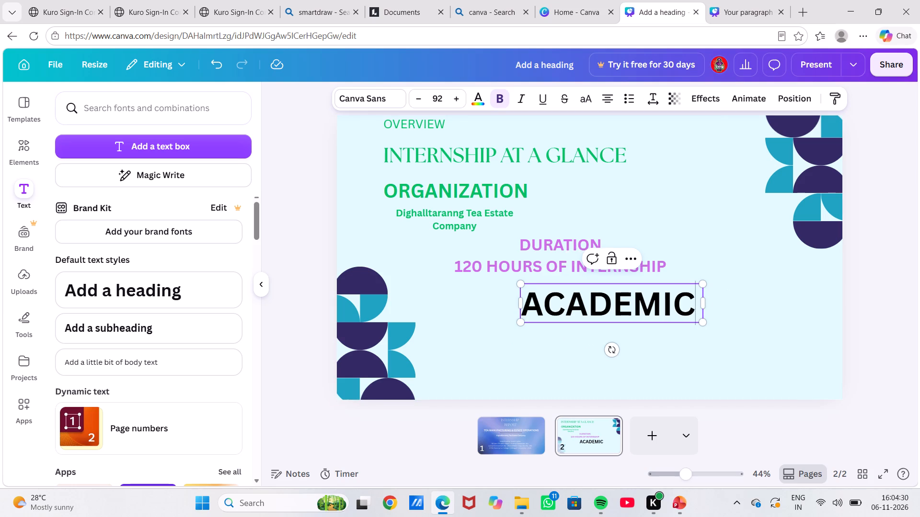
{"action": "key", "text": "space"}
{"action": "type", "text": "PRO"}
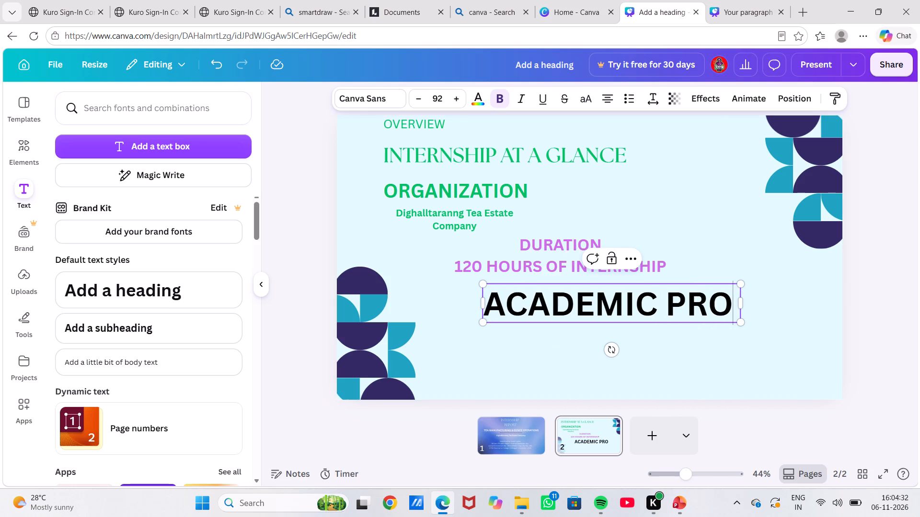
{"action": "type", "text": "GARM"}
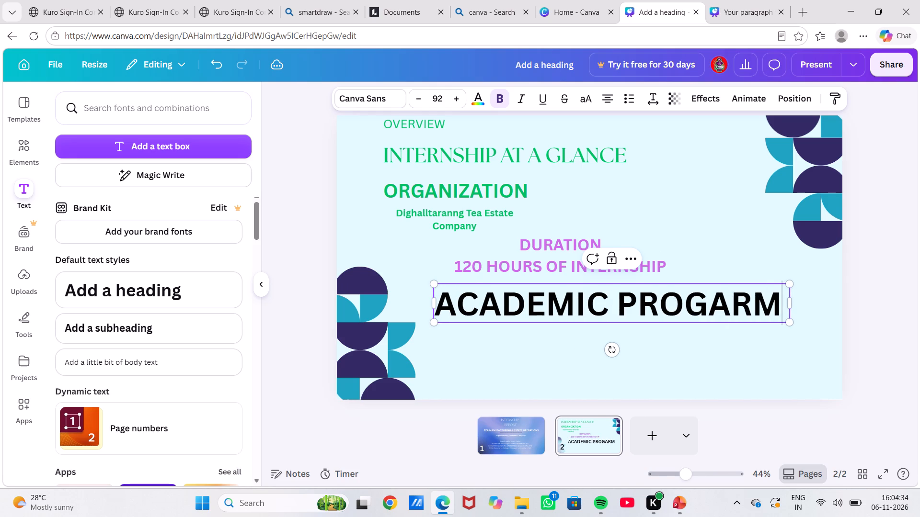
Check the programme detail in the PowerPoint reference and add "FYUGP" as a second line under the academic heading in Canva.
{"action": "left_click", "coordinate": [681, 495]}
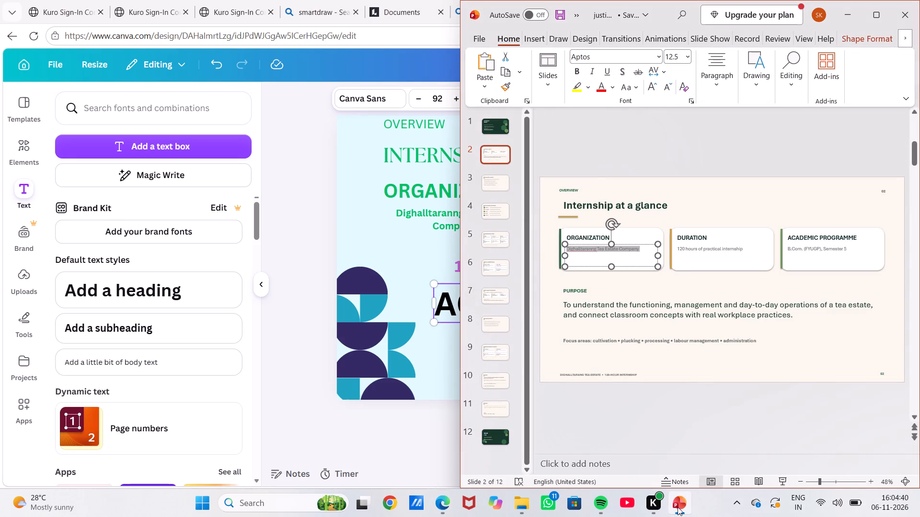
{"action": "left_click", "coordinate": [440, 354]}
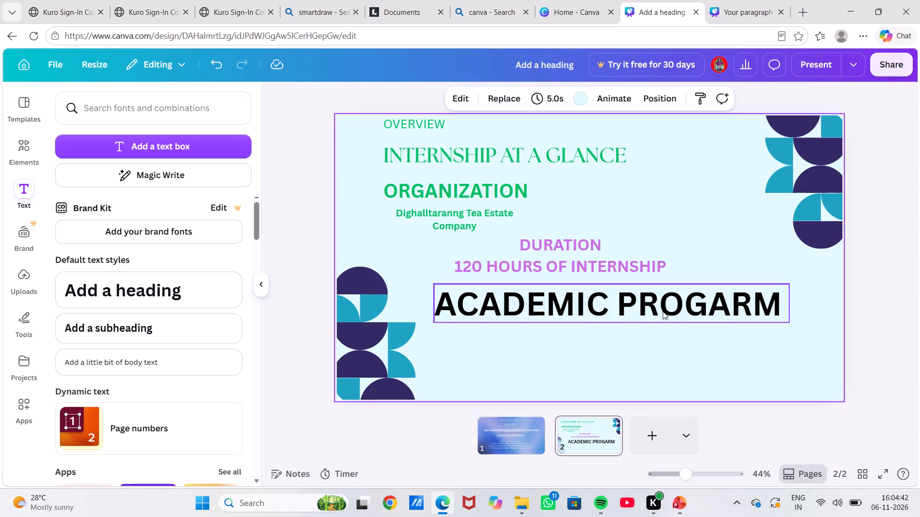
{"action": "key", "text": "Return"}
{"action": "left_click", "coordinate": [766, 311]}
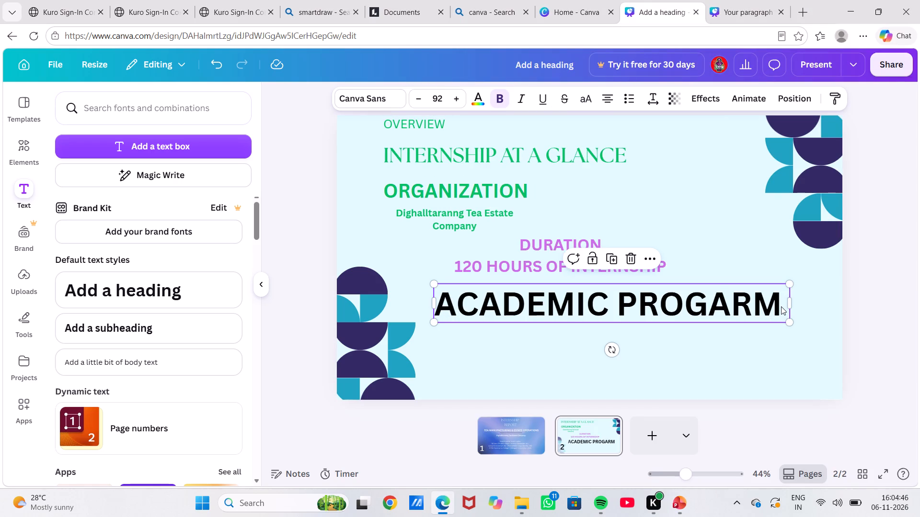
{"action": "left_click", "coordinate": [781, 306]}
{"action": "key", "text": "Return"}
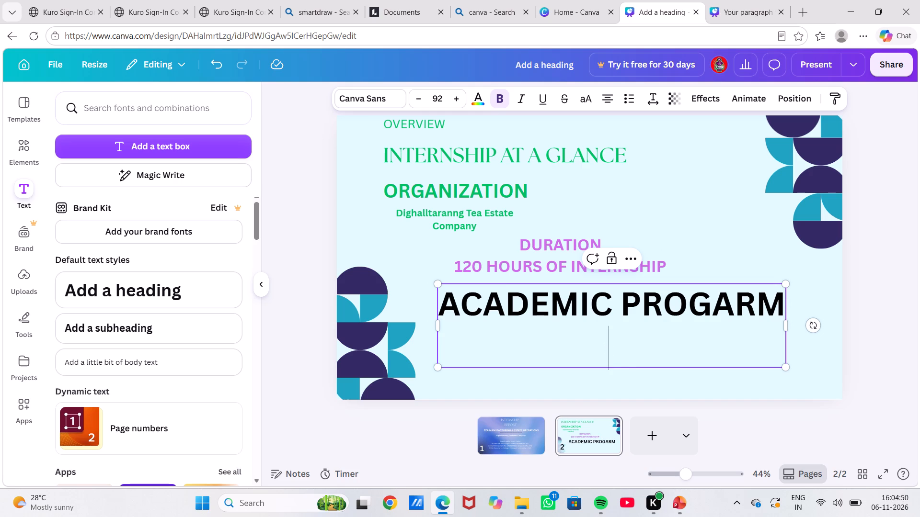
{"action": "type", "text": "FYUG"}
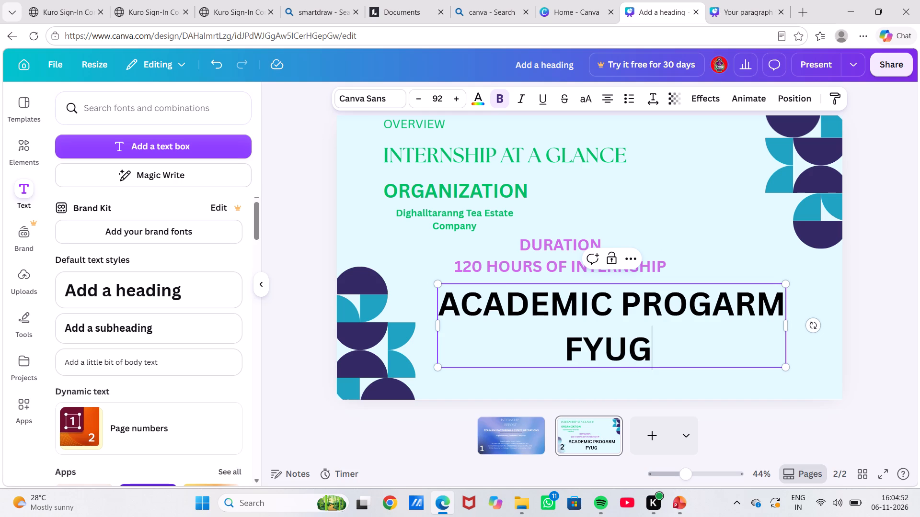
{"action": "key", "text": "p"}
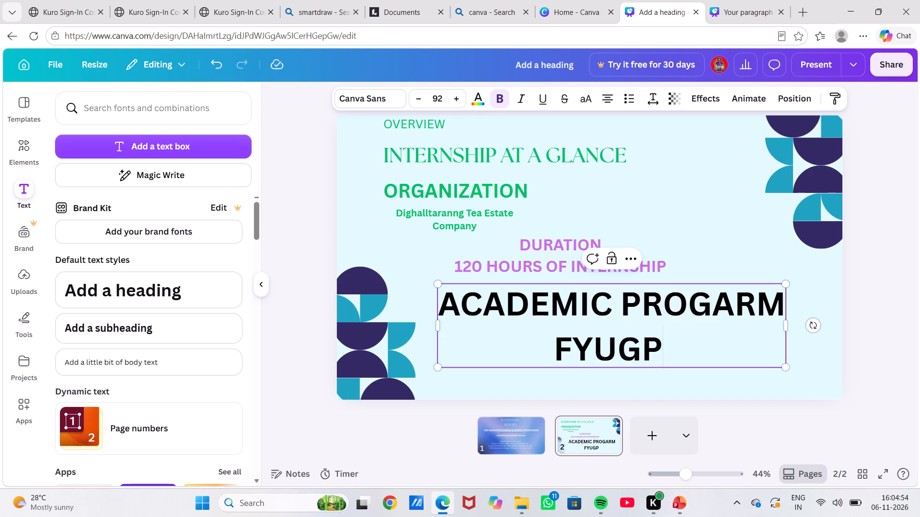
Check the semester in the PowerPoint reference and append "SEMESTER 5TH" directly after FYUGP in the Canva text box.
{"action": "left_click", "coordinate": [681, 500]}
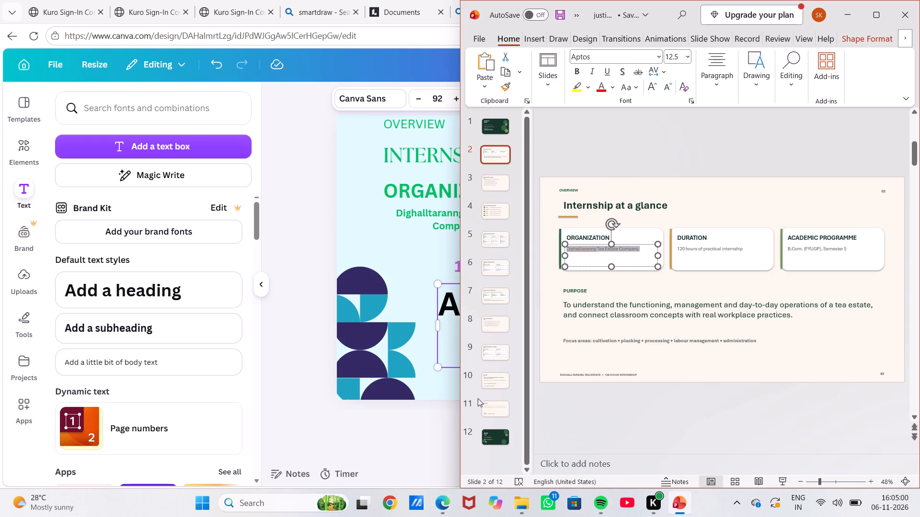
{"action": "left_click", "coordinate": [425, 389]}
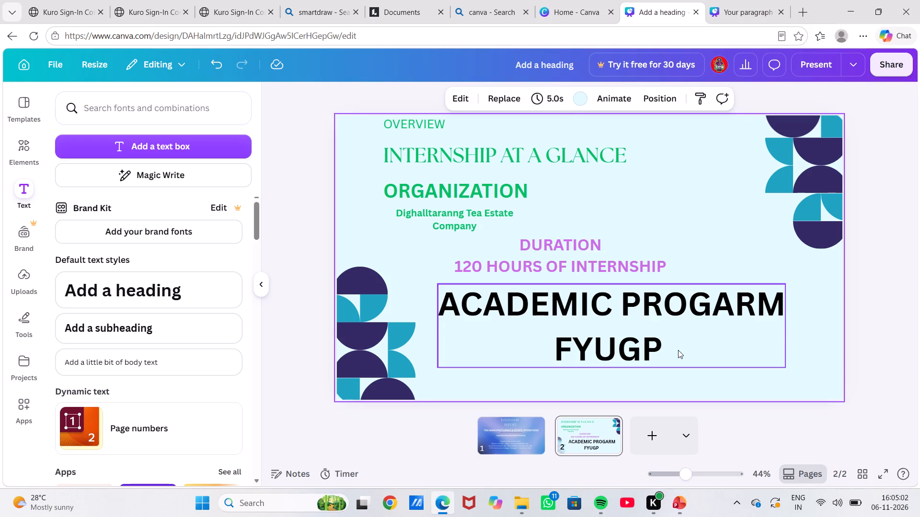
{"action": "left_click", "coordinate": [678, 350]}
{"action": "left_click", "coordinate": [664, 348]}
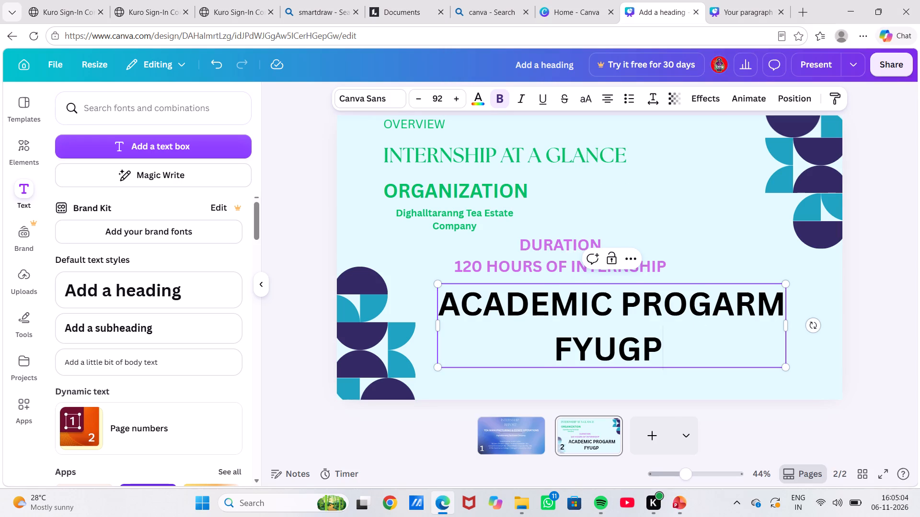
{"action": "key", "text": "s"}
{"action": "type", "text": "EMESTER"}
{"action": "key", "text": "space"}
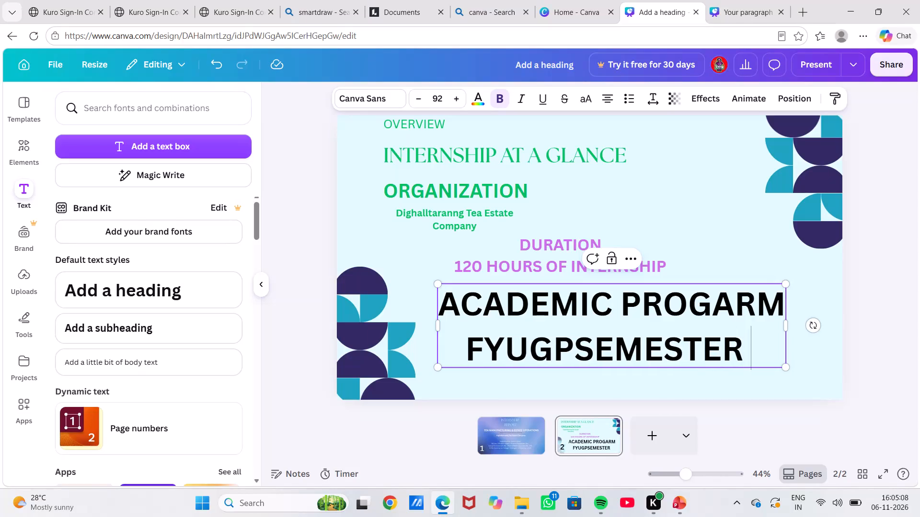
{"action": "type", "text": "5TH"}
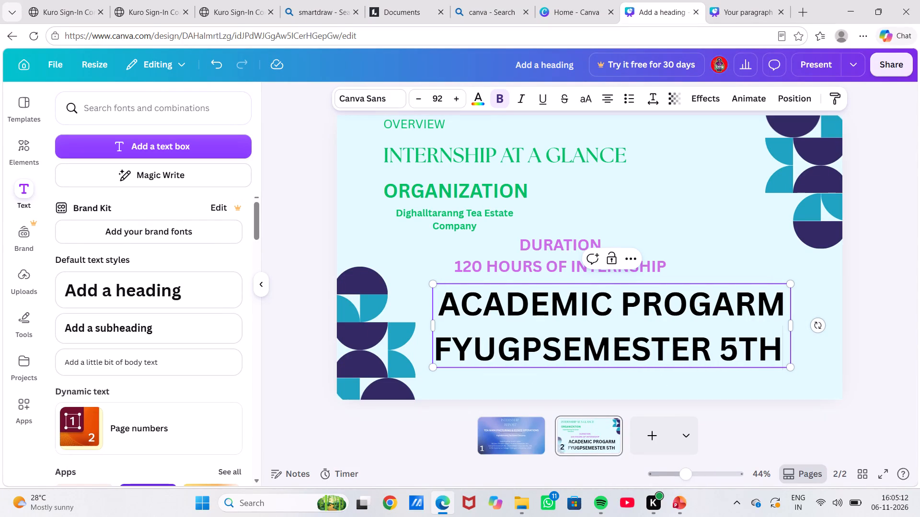
Scale the two-line academic programme text down to font size 52.6.
{"action": "left_click_drag", "start_coordinate": [792, 369], "coordinate": [690, 224]}
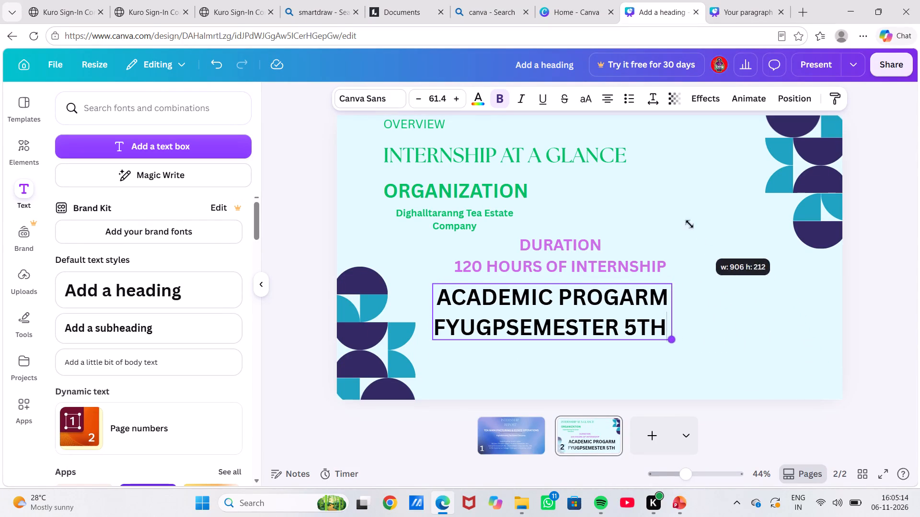
{"action": "left_click_drag", "start_coordinate": [690, 224], "coordinate": [696, 89]}
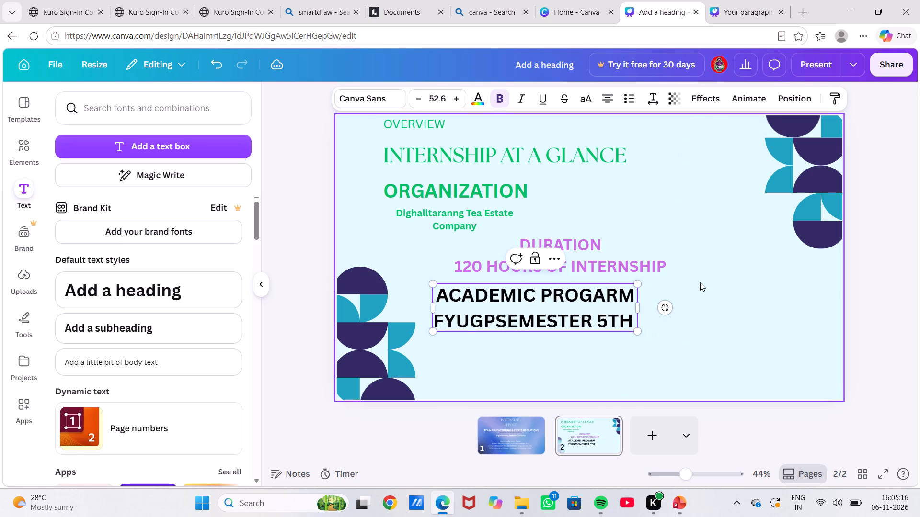
Move the two-line academic programme text block rightwards so it sits staggered below the duration text.
{"action": "left_click", "coordinate": [606, 359]}
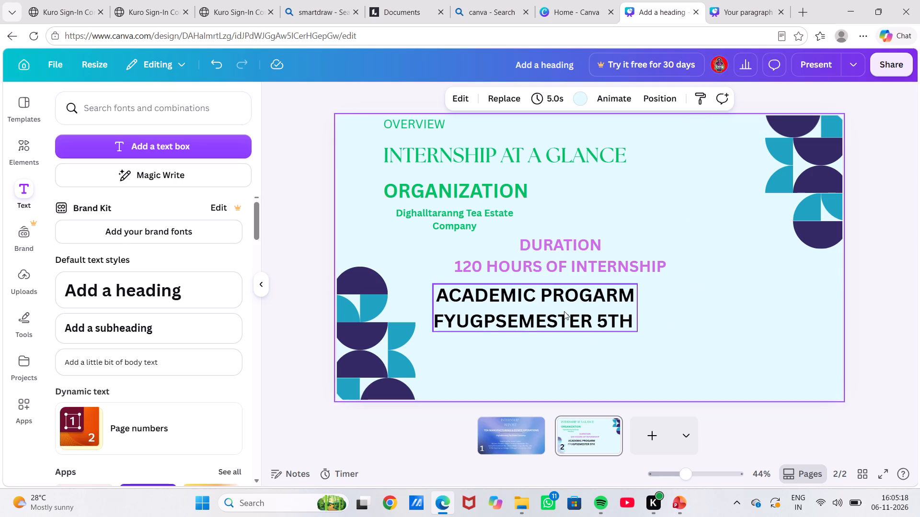
{"action": "left_click", "coordinate": [563, 311]}
{"action": "left_click_drag", "start_coordinate": [563, 311], "coordinate": [686, 312]}
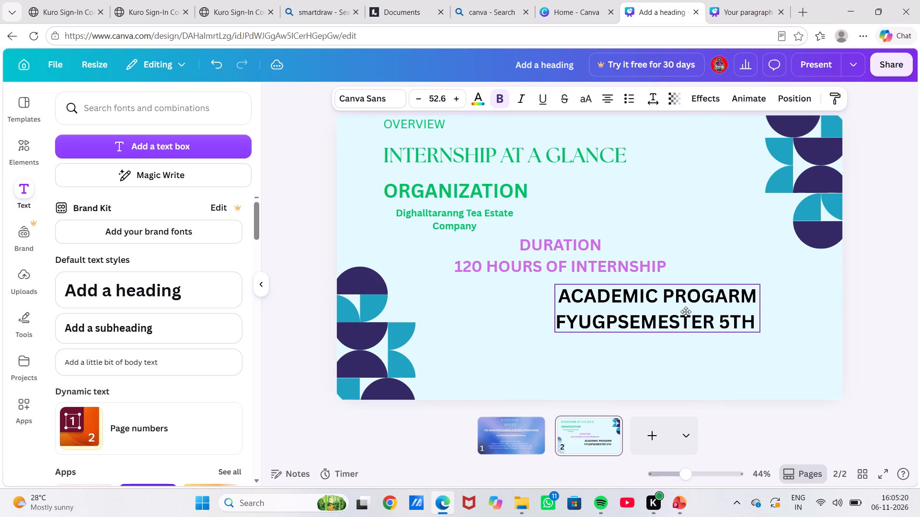
{"action": "left_click_drag", "start_coordinate": [686, 312], "coordinate": [693, 310]}
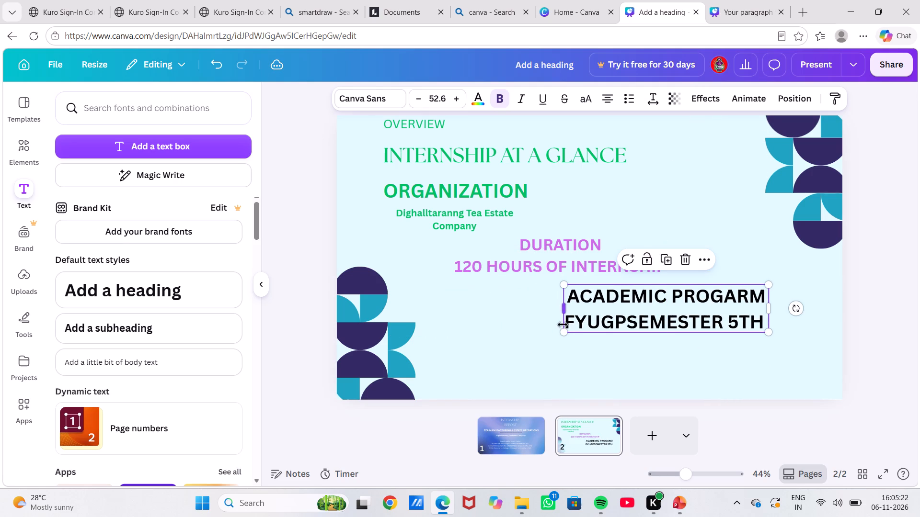
Edit the second line of the academic programme text to read "BCOM-FYUGP SEMESTER 5TH".
{"action": "left_click", "coordinate": [631, 321]}
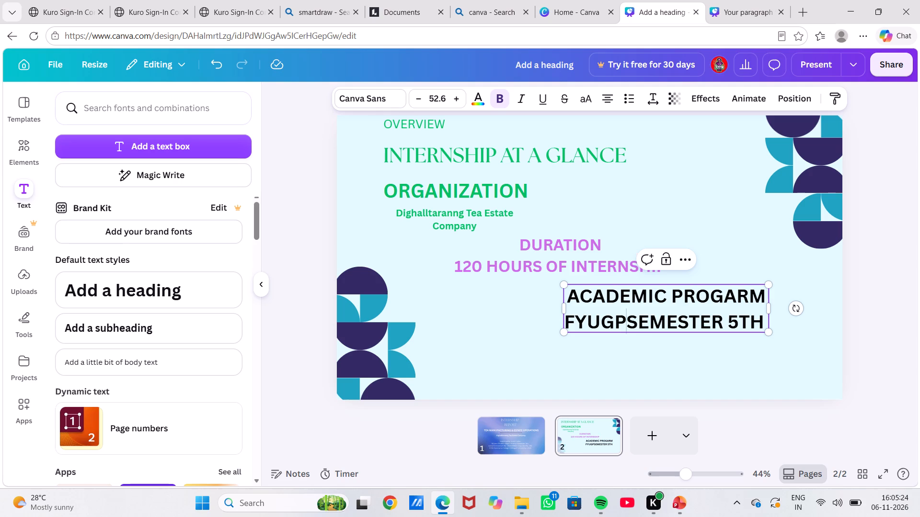
{"action": "key", "text": "space"}
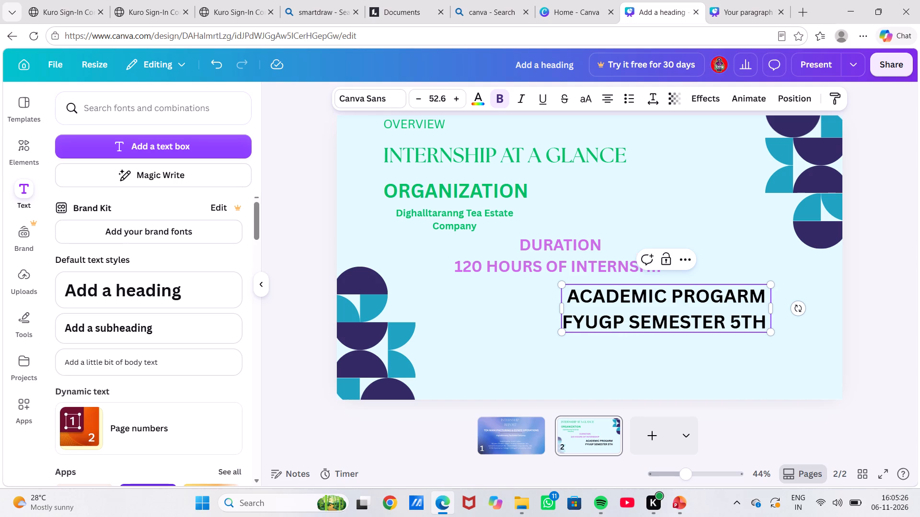
{"action": "left_click", "coordinate": [563, 322]}
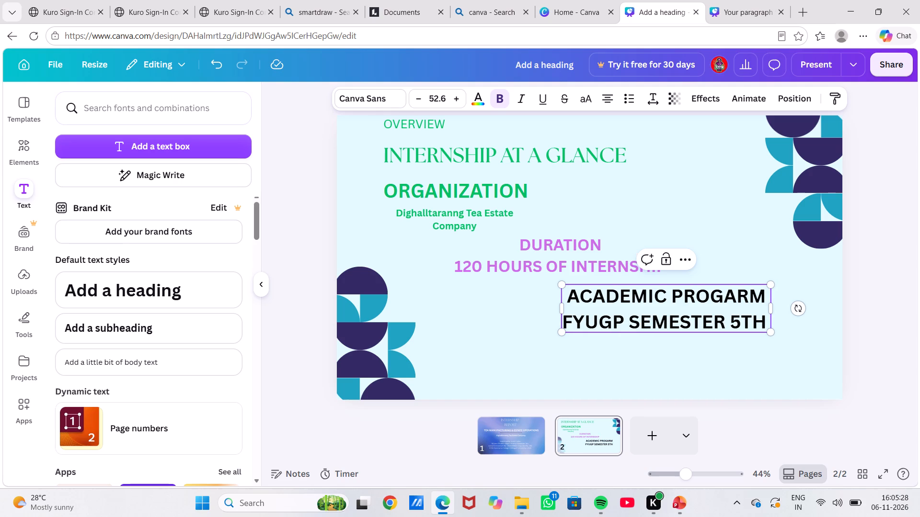
{"action": "left_click", "coordinate": [564, 319]}
{"action": "left_click", "coordinate": [568, 319]}
{"action": "key", "text": "Left"}
{"action": "key", "text": "space"}
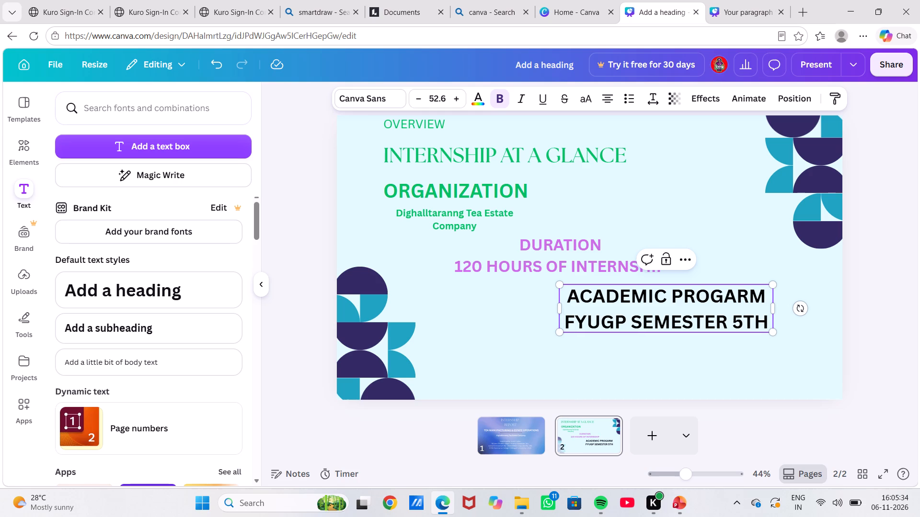
{"action": "key", "text": "b"}
{"action": "type", "text": "COM"}
{"action": "key", "text": "minus"}
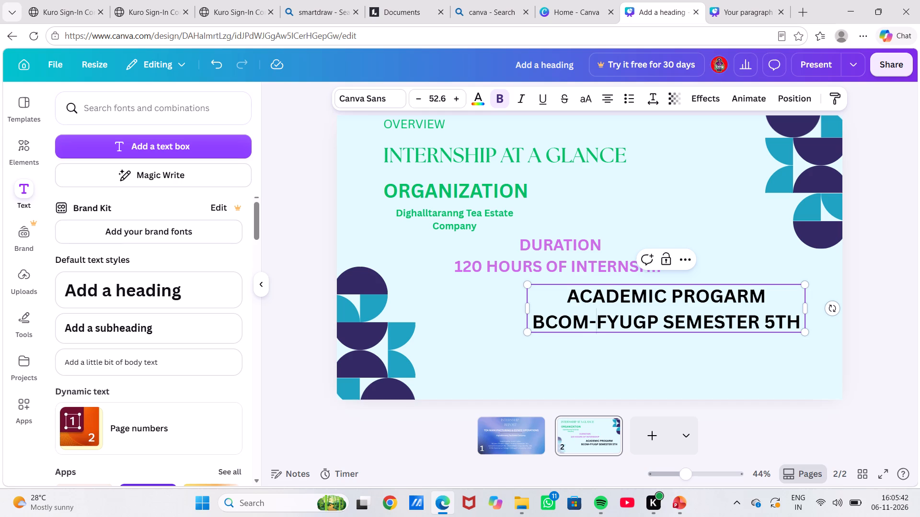
Recolour the academic programme text to dark blue from the default solid colours.
{"action": "left_click", "coordinate": [804, 324]}
{"action": "left_click", "coordinate": [470, 102]}
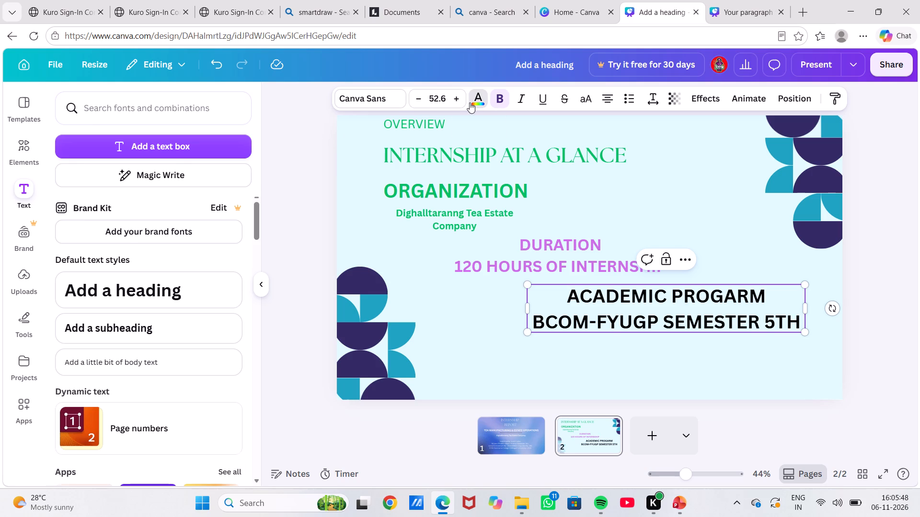
{"action": "left_click", "coordinate": [230, 463]}
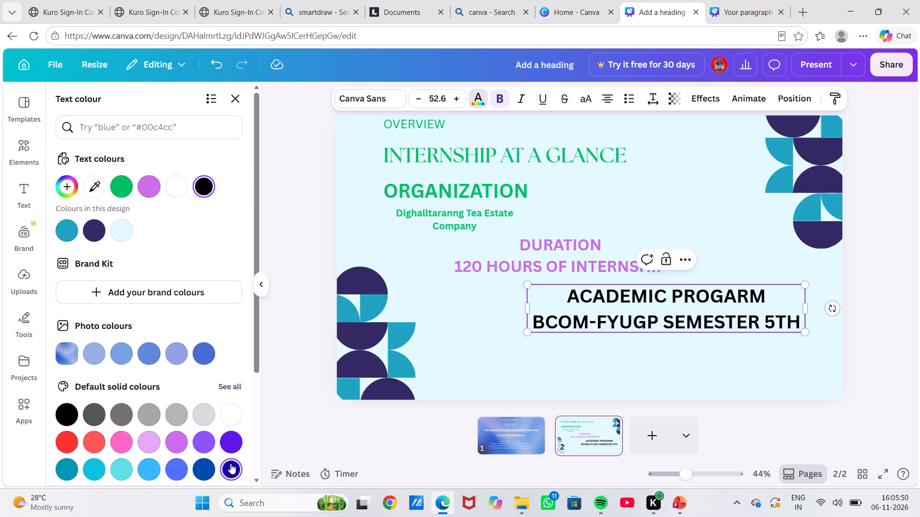
{"action": "left_click", "coordinate": [206, 467]}
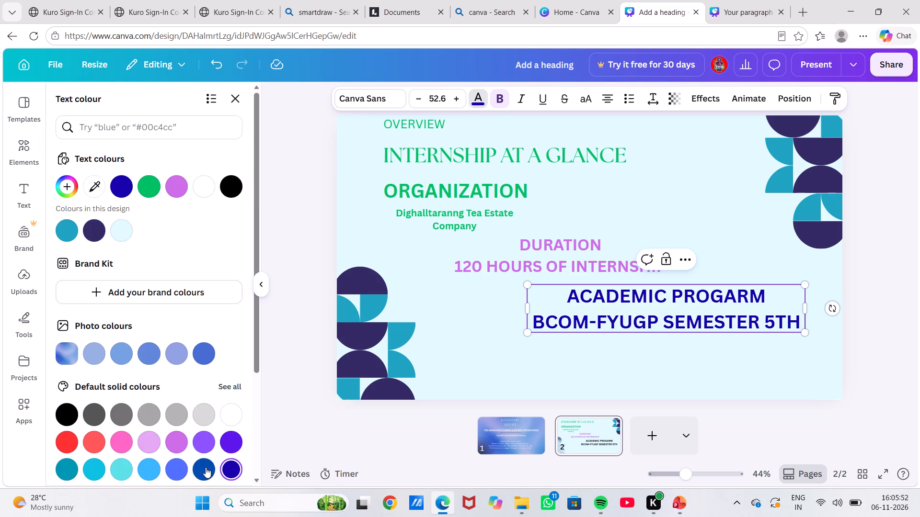
{"action": "left_click", "coordinate": [494, 364]}
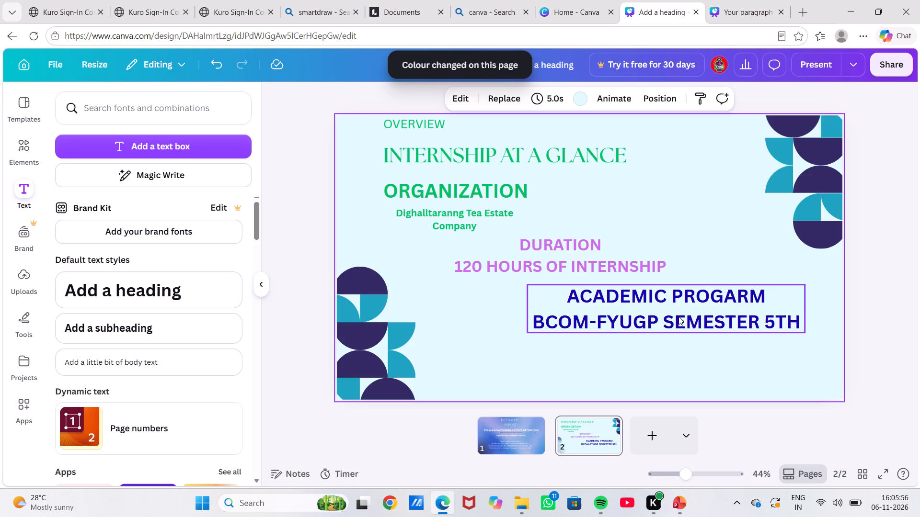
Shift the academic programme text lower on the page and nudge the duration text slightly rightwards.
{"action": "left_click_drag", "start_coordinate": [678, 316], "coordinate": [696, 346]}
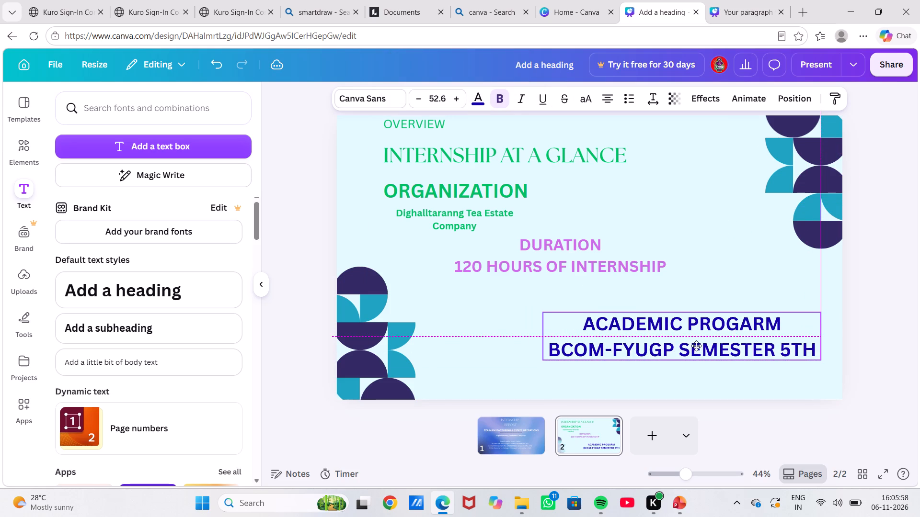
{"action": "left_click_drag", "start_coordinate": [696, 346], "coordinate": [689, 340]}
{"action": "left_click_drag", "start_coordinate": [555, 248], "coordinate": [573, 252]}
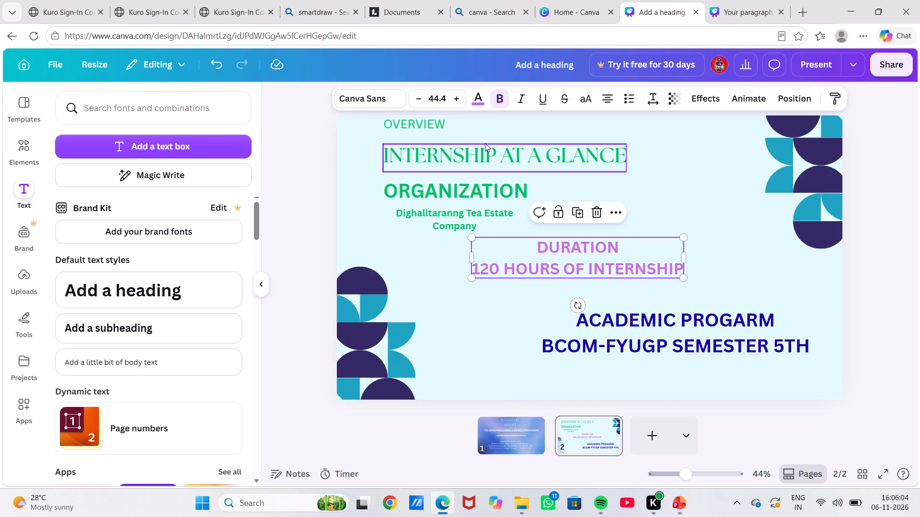
Scale the two-line academic programme text down to font size 44.9.
{"action": "left_click", "coordinate": [709, 337]}
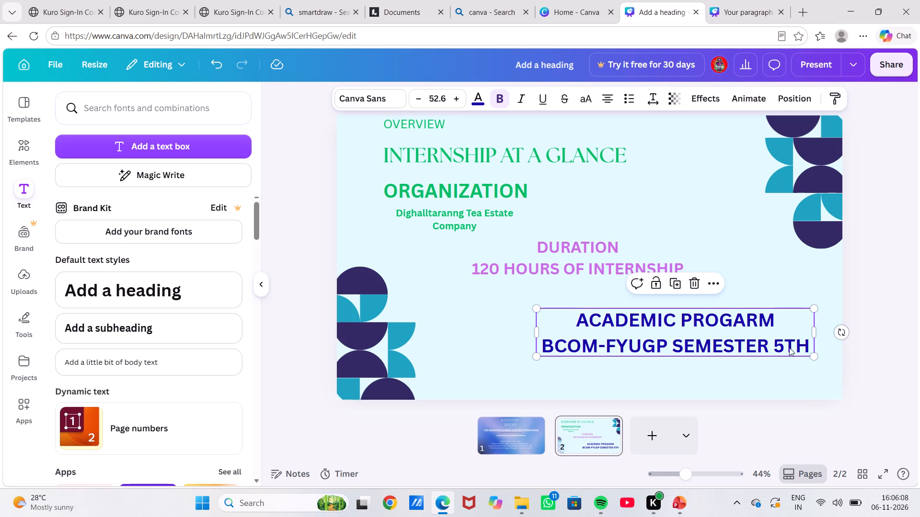
{"action": "left_click", "coordinate": [816, 356]}
{"action": "left_click_drag", "start_coordinate": [813, 355], "coordinate": [797, 341]}
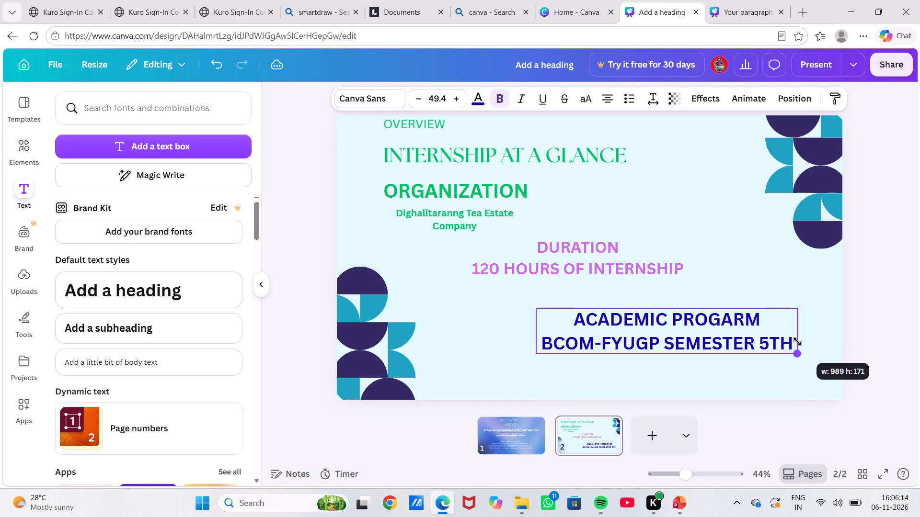
{"action": "left_click_drag", "start_coordinate": [797, 341], "coordinate": [784, 337]}
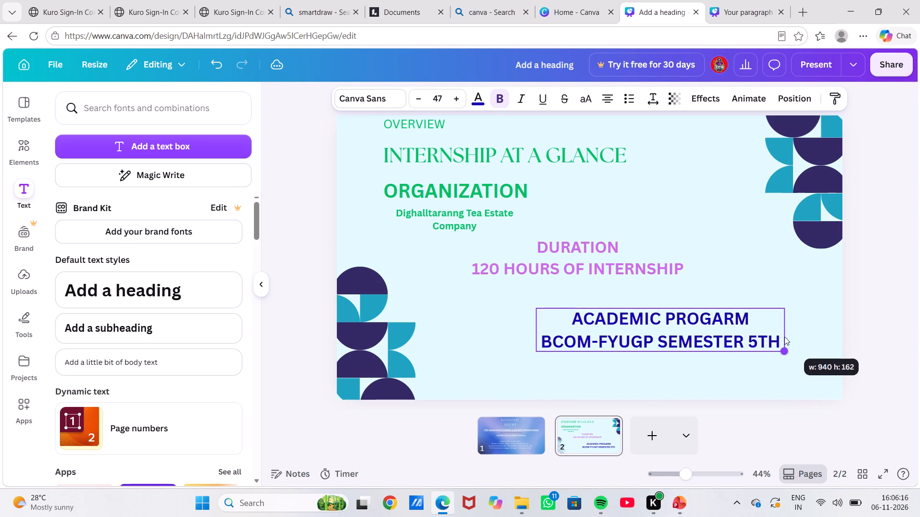
{"action": "left_click_drag", "start_coordinate": [784, 337], "coordinate": [778, 335]}
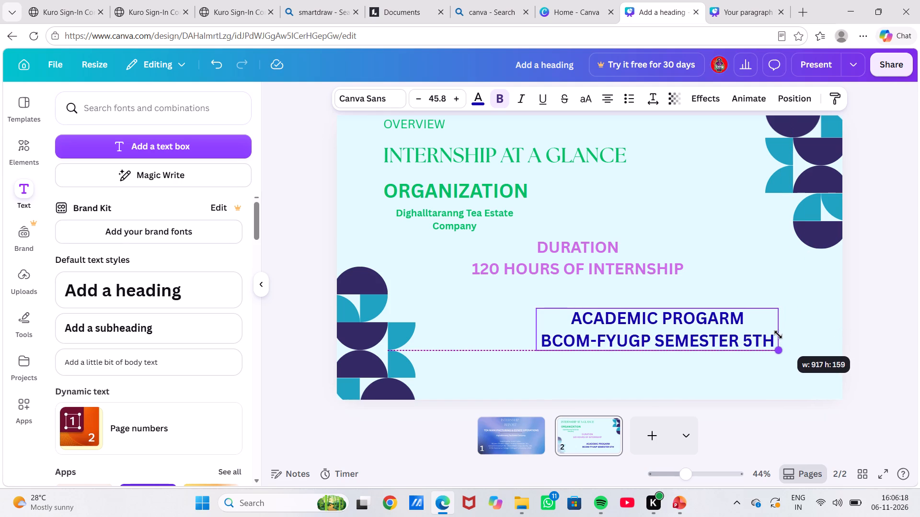
{"action": "left_click_drag", "start_coordinate": [778, 335], "coordinate": [774, 334]}
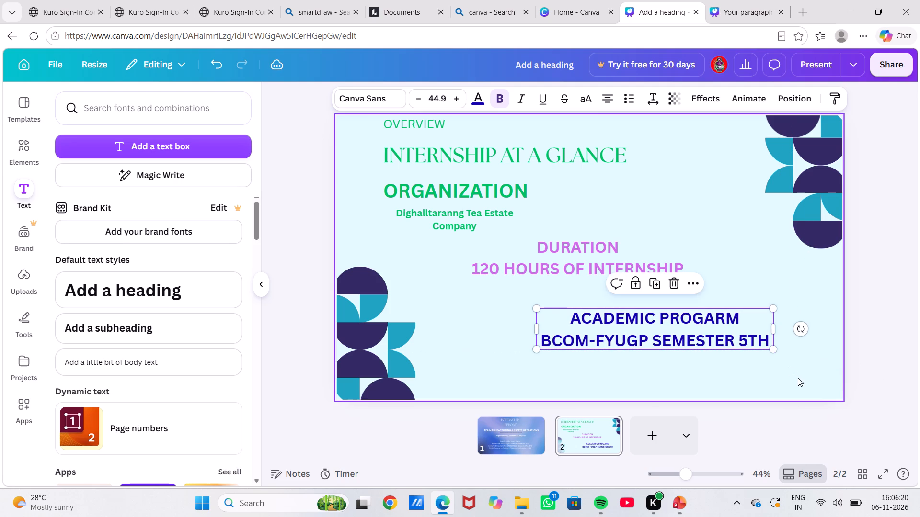
{"action": "left_click", "coordinate": [798, 378]}
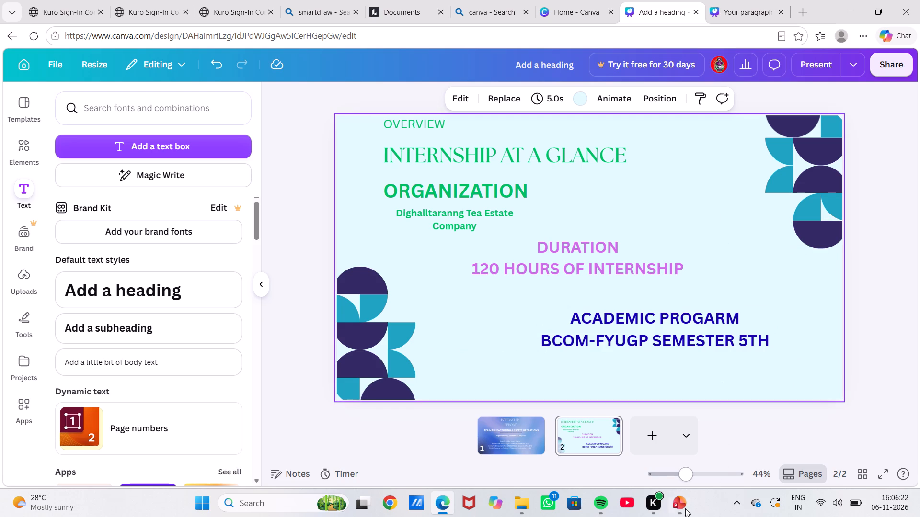
Check the layout of slide 2 in the PowerPoint reference and move the Canva duration text up, closer beneath the organization details.
{"action": "left_click", "coordinate": [679, 511]}
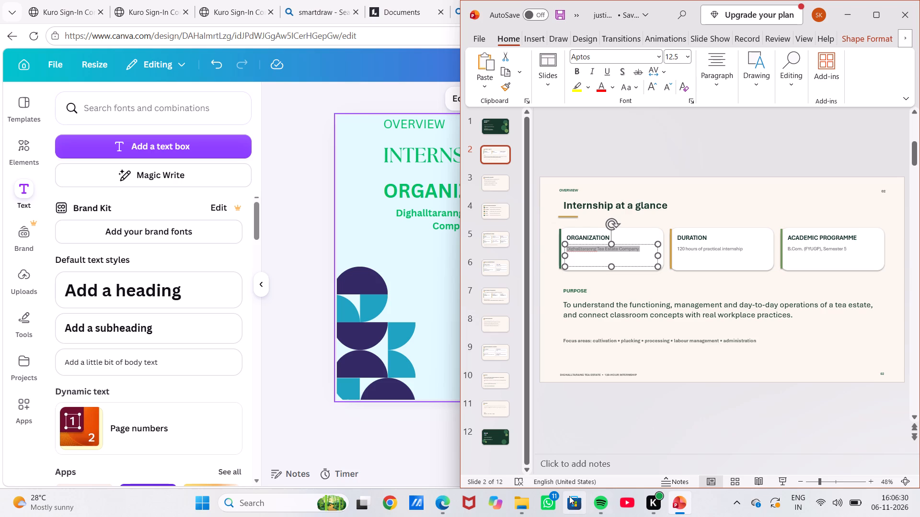
{"action": "left_click", "coordinate": [452, 344]}
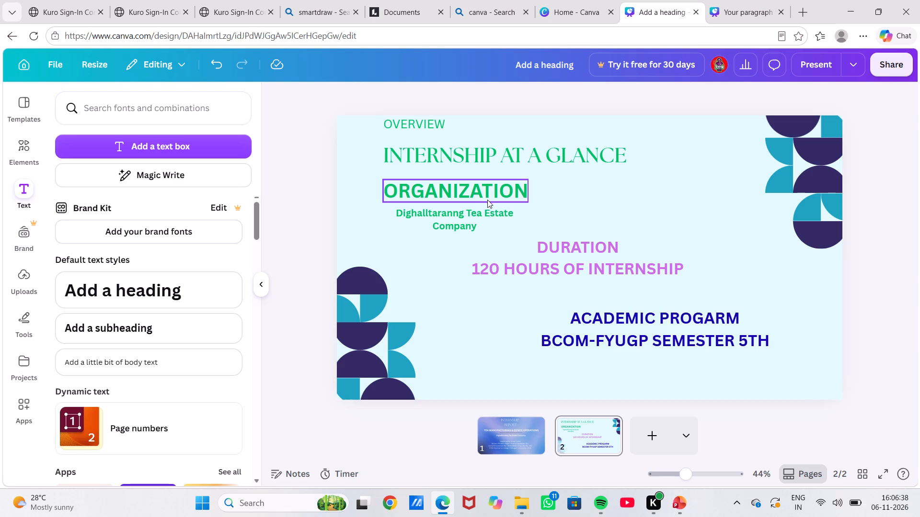
{"action": "left_click_drag", "start_coordinate": [563, 257], "coordinate": [581, 225]}
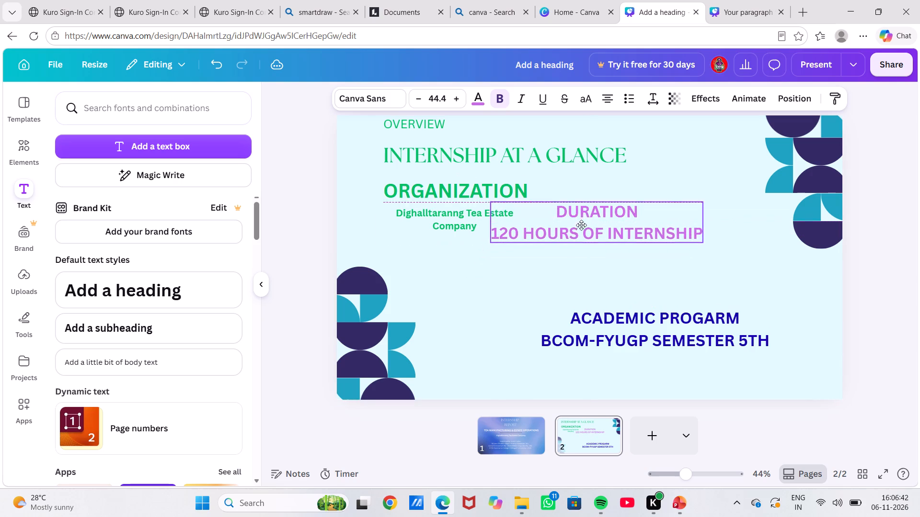
{"action": "left_click_drag", "start_coordinate": [581, 225], "coordinate": [556, 246]}
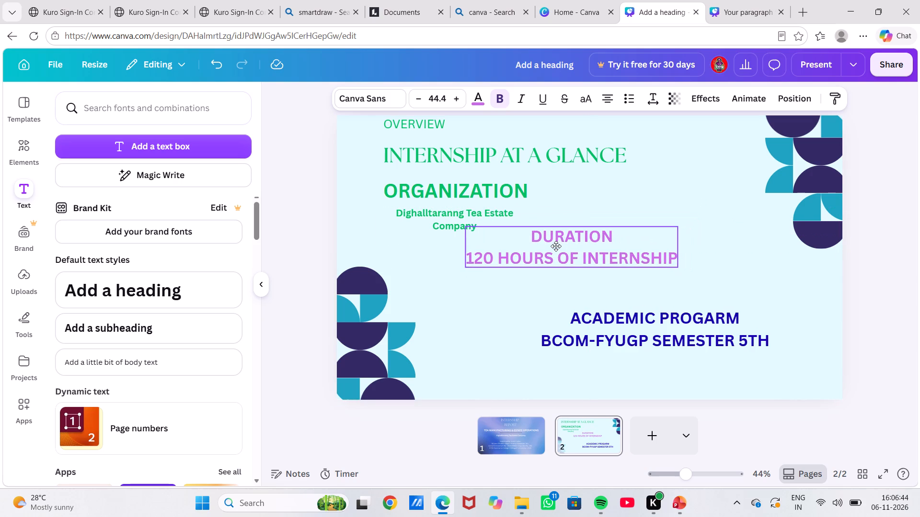
{"action": "left_click_drag", "start_coordinate": [556, 246], "coordinate": [544, 246]}
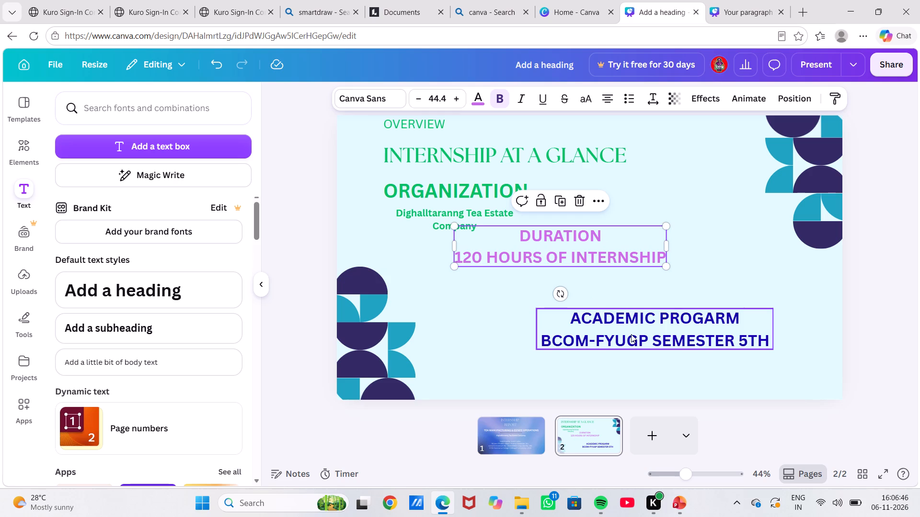
Move the academic programme text up so it sits directly beneath the duration text.
{"action": "left_click", "coordinate": [631, 334]}
{"action": "left_click_drag", "start_coordinate": [631, 334], "coordinate": [628, 307]}
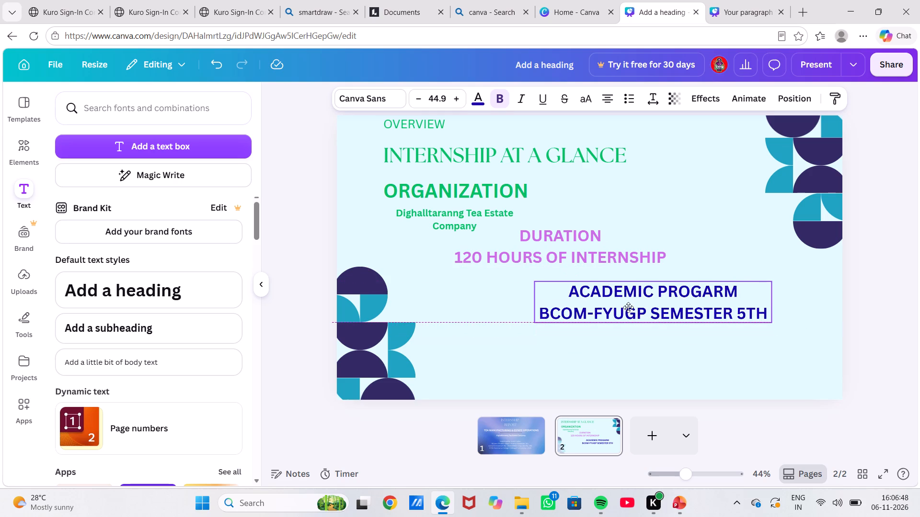
{"action": "left_click_drag", "start_coordinate": [628, 307], "coordinate": [625, 300]}
{"action": "left_click", "coordinate": [642, 350]}
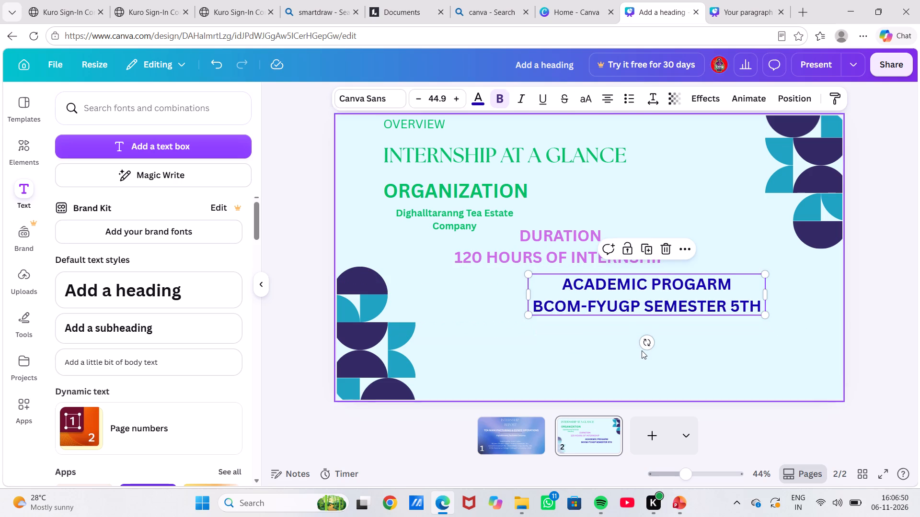
Change the tea estate company name under the ORGANIZATION heading to all uppercase letters.
{"action": "left_click", "coordinate": [425, 225]}
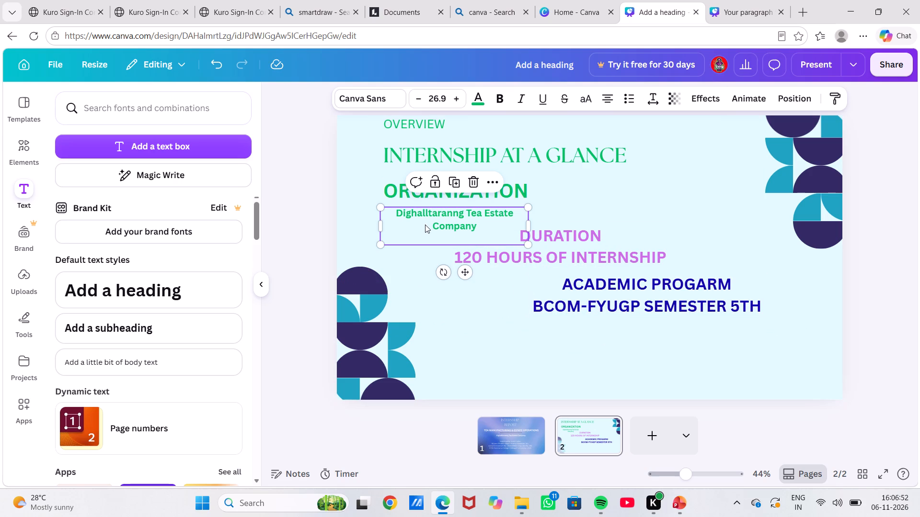
{"action": "left_click", "coordinate": [398, 212]}
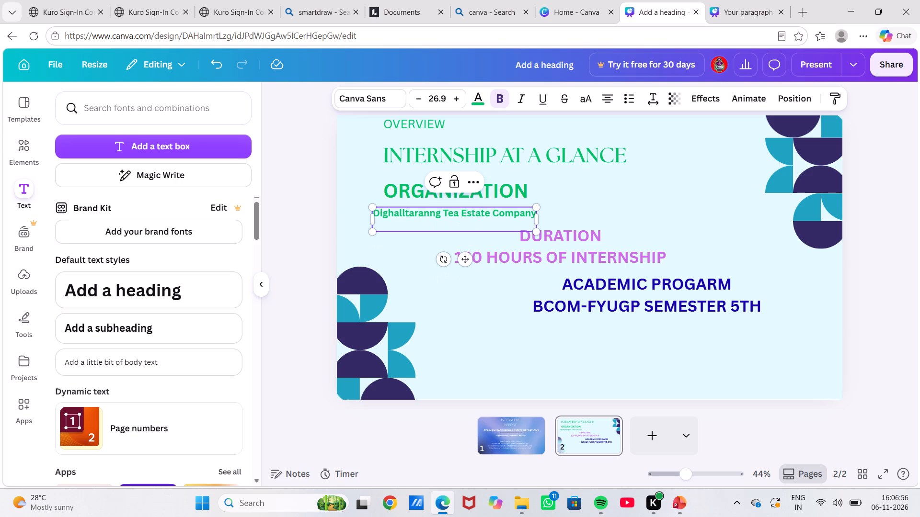
{"action": "left_click_drag", "start_coordinate": [376, 214], "coordinate": [397, 218]}
{"action": "left_click_drag", "start_coordinate": [397, 218], "coordinate": [538, 218]}
{"action": "left_click_drag", "start_coordinate": [538, 218], "coordinate": [534, 216]}
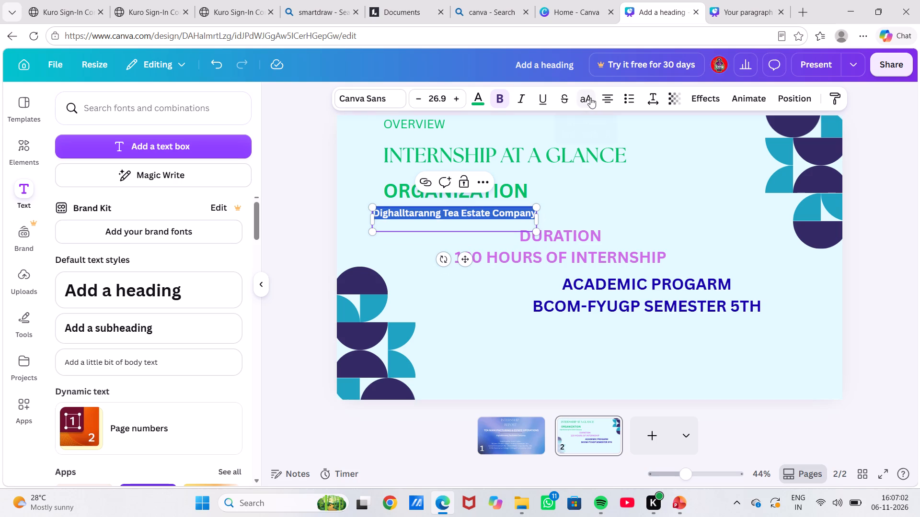
{"action": "left_click", "coordinate": [590, 98]}
{"action": "left_click", "coordinate": [648, 187]}
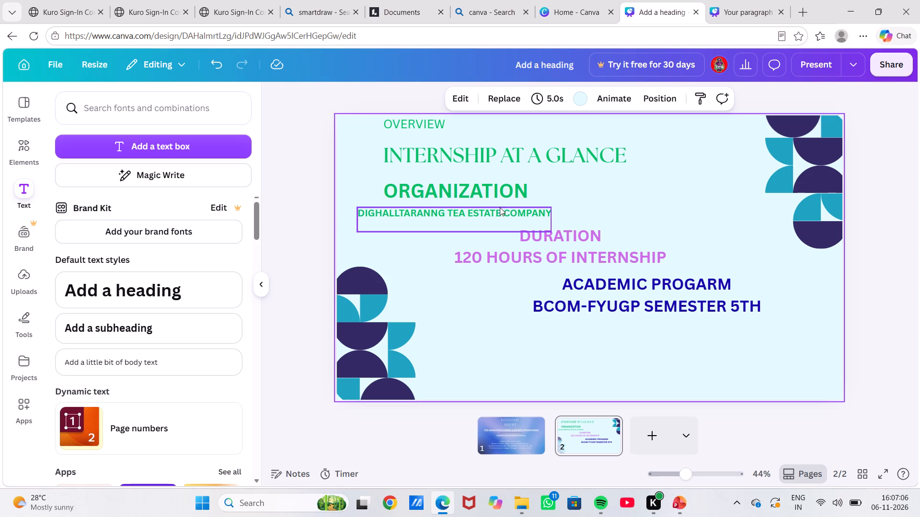
{"action": "left_click", "coordinate": [517, 258]}
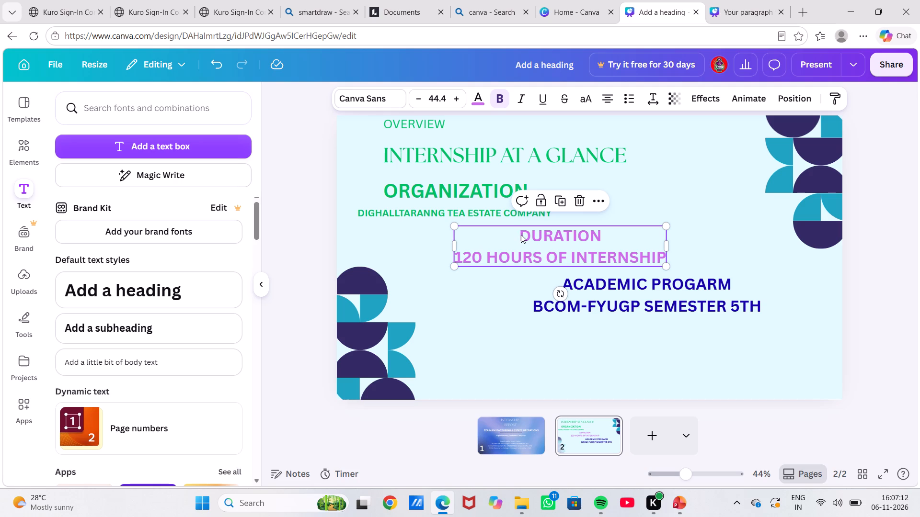
{"action": "left_click", "coordinate": [638, 335]}
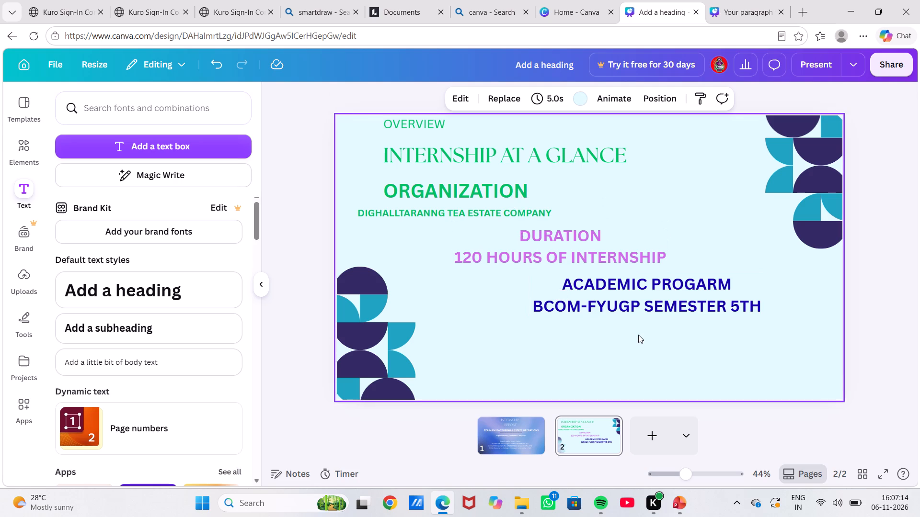
Shift the company name line rightwards so its start lines up with the ORGANIZATION heading above it.
{"action": "left_click", "coordinate": [431, 212]}
{"action": "left_click_drag", "start_coordinate": [434, 212], "coordinate": [449, 212]}
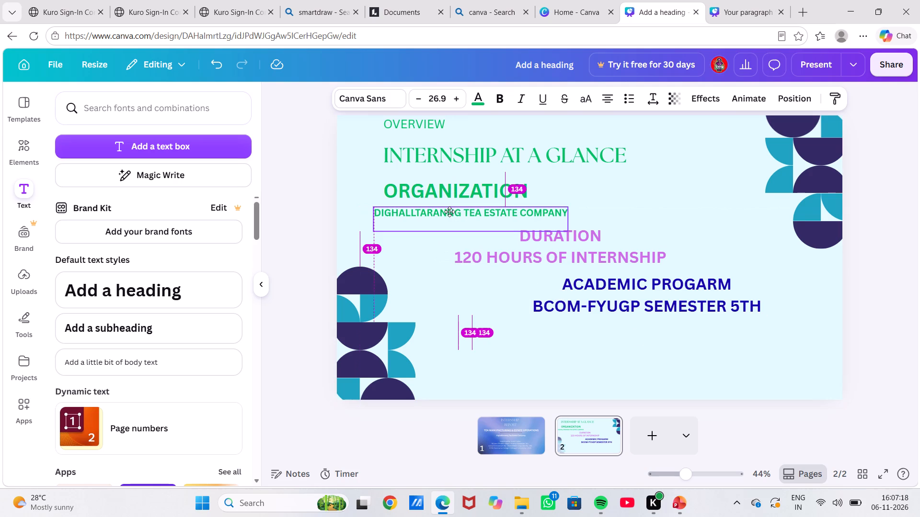
{"action": "left_click_drag", "start_coordinate": [449, 212], "coordinate": [457, 211]}
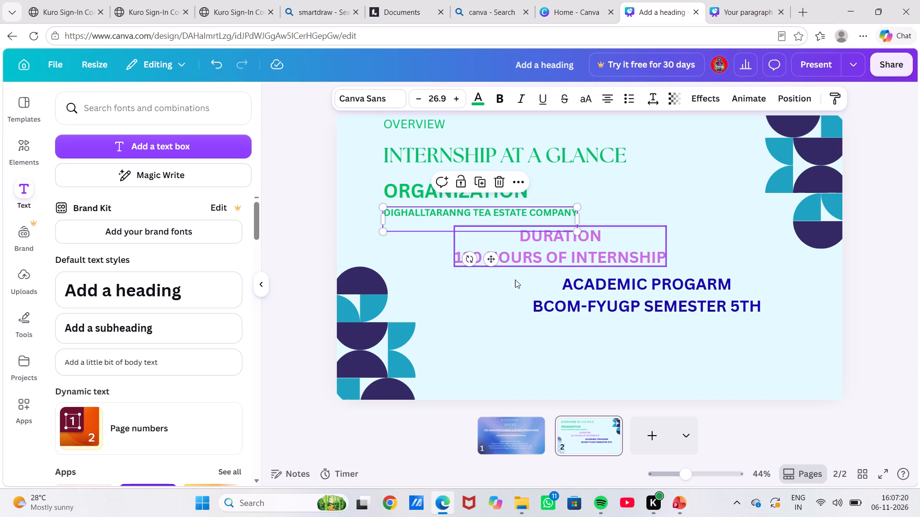
{"action": "left_click", "coordinate": [589, 348]}
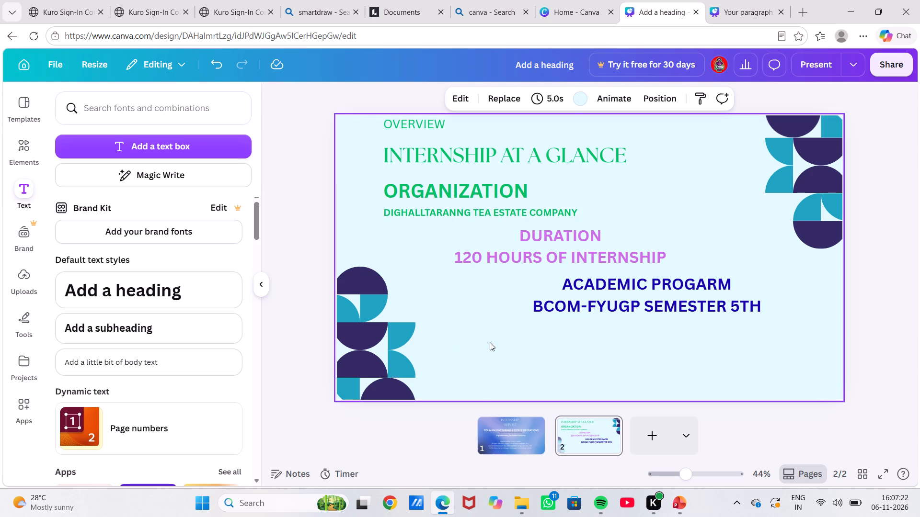
{"action": "left_click", "coordinate": [490, 342]}
Add a body text box reading PURPOSE below the academic programme text, near the lower-left decorative shapes.
{"action": "left_click", "coordinate": [168, 360]}
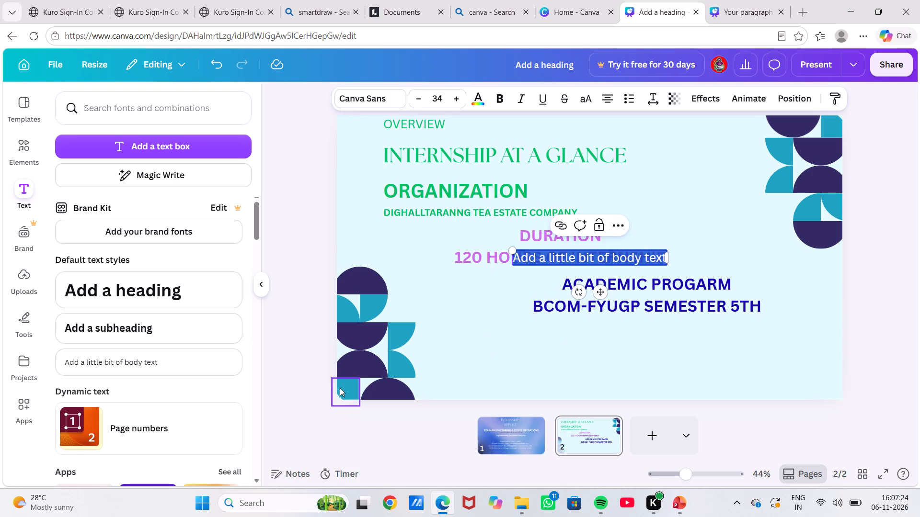
{"action": "left_click_drag", "start_coordinate": [598, 291], "coordinate": [551, 343]}
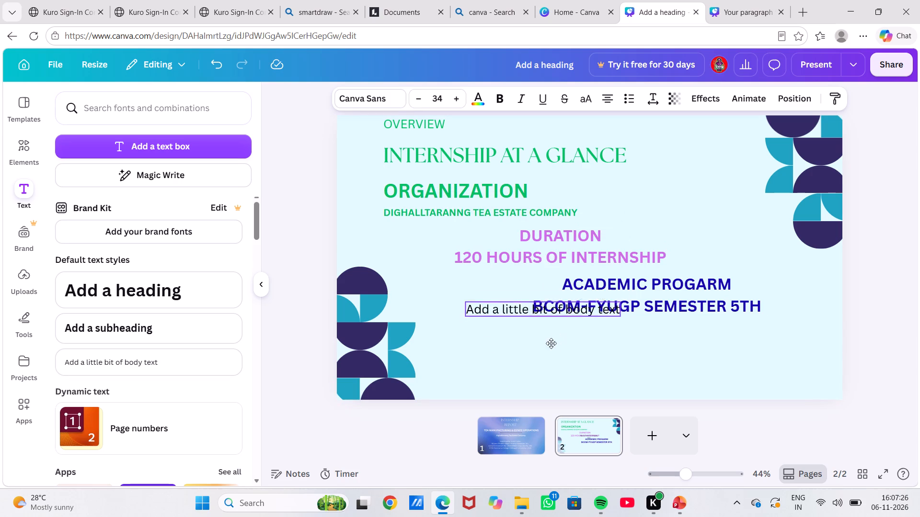
{"action": "left_click_drag", "start_coordinate": [551, 343], "coordinate": [524, 368]}
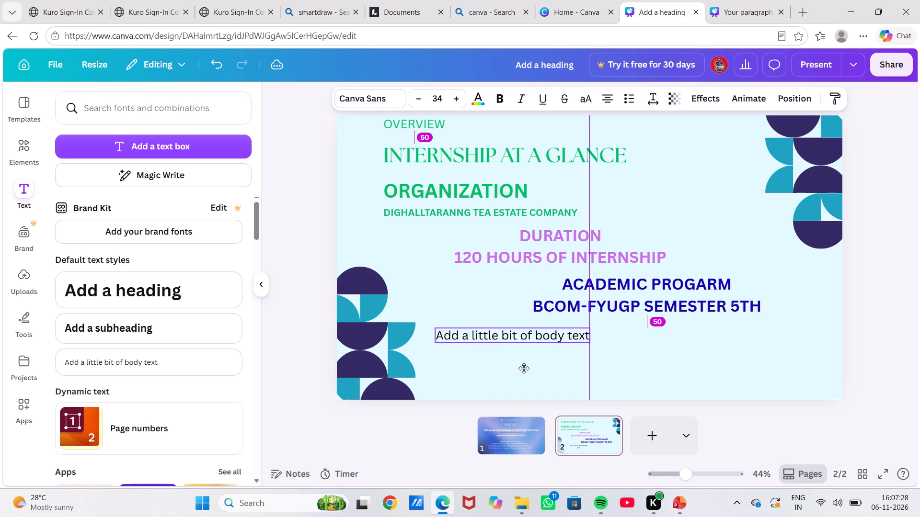
{"action": "left_click_drag", "start_coordinate": [524, 368], "coordinate": [511, 366]}
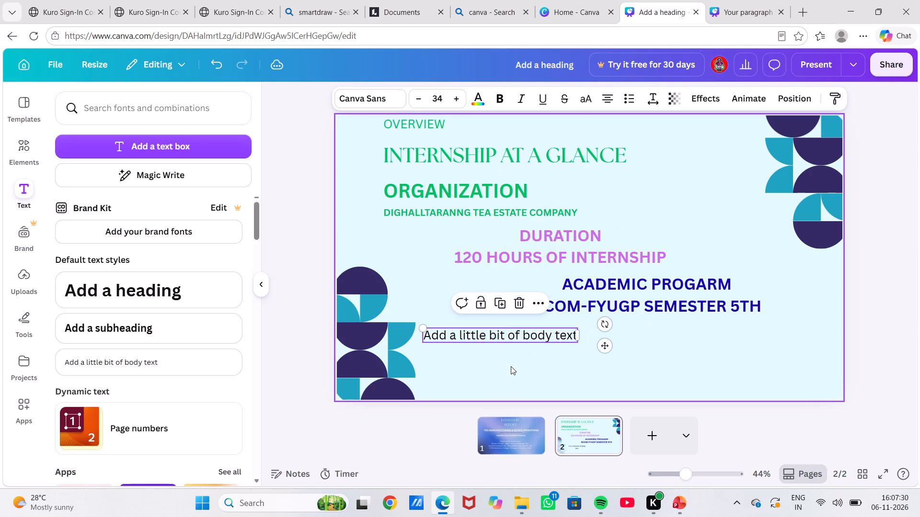
{"action": "left_click", "coordinate": [574, 336]}
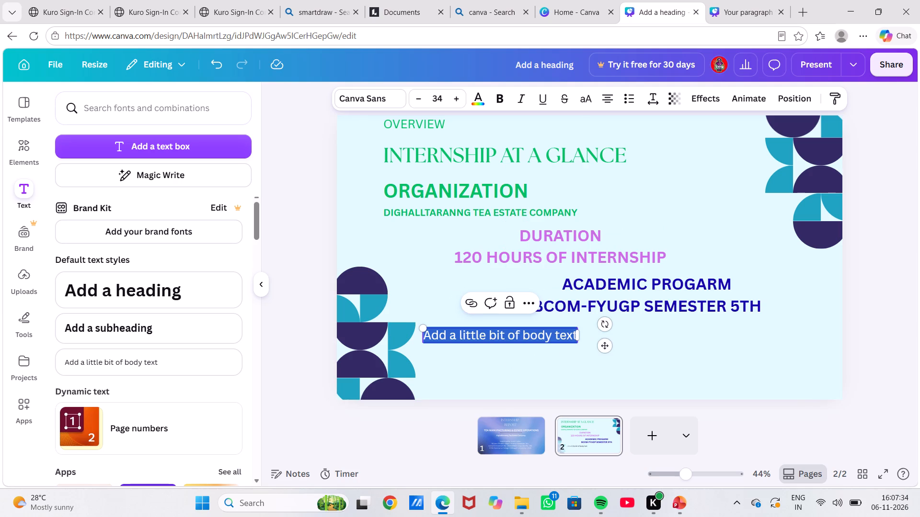
{"action": "key", "text": "BackSpace"}
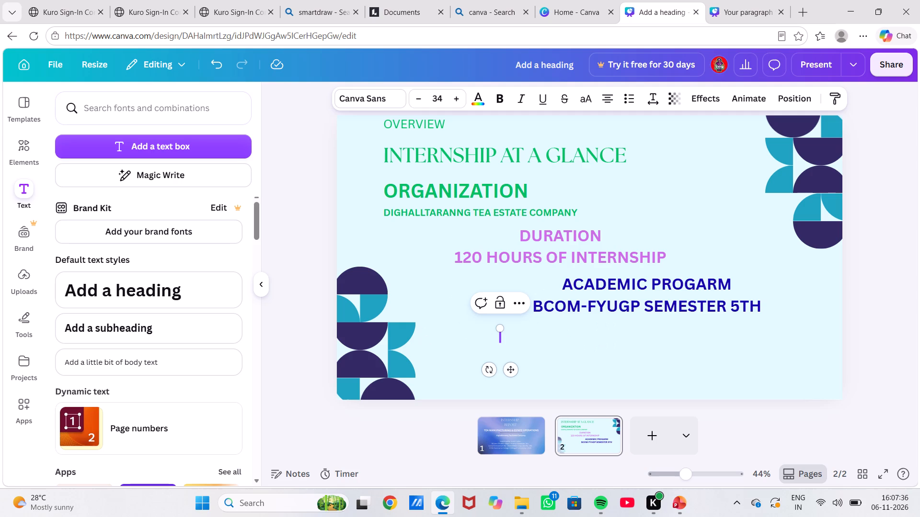
{"action": "type", "text": "PURP"}
{"action": "type", "text": "OSE"}
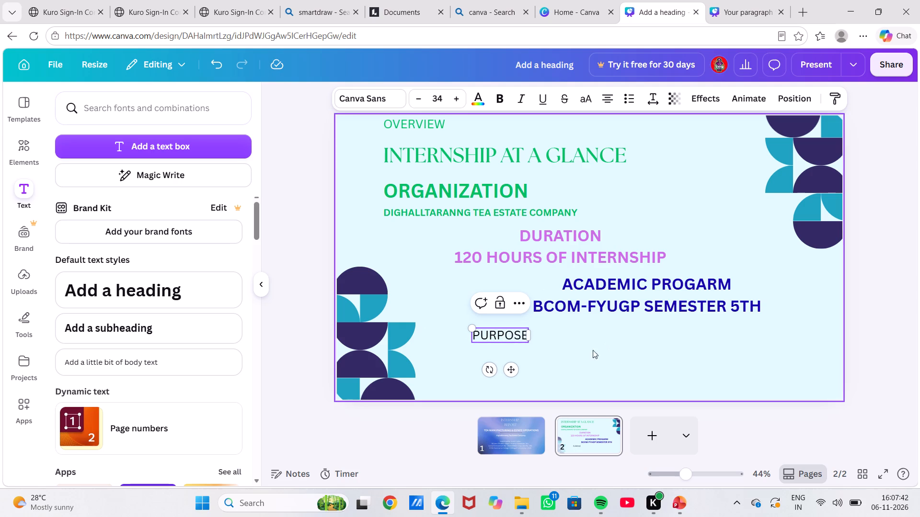
Style the PURPOSE label in non-bold italics with black text.
{"action": "left_click", "coordinate": [529, 336]}
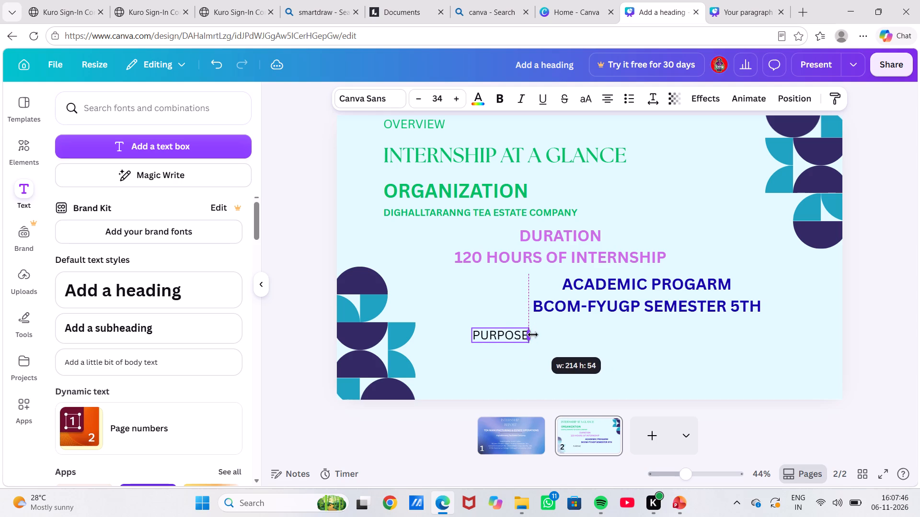
{"action": "left_click", "coordinate": [499, 101]}
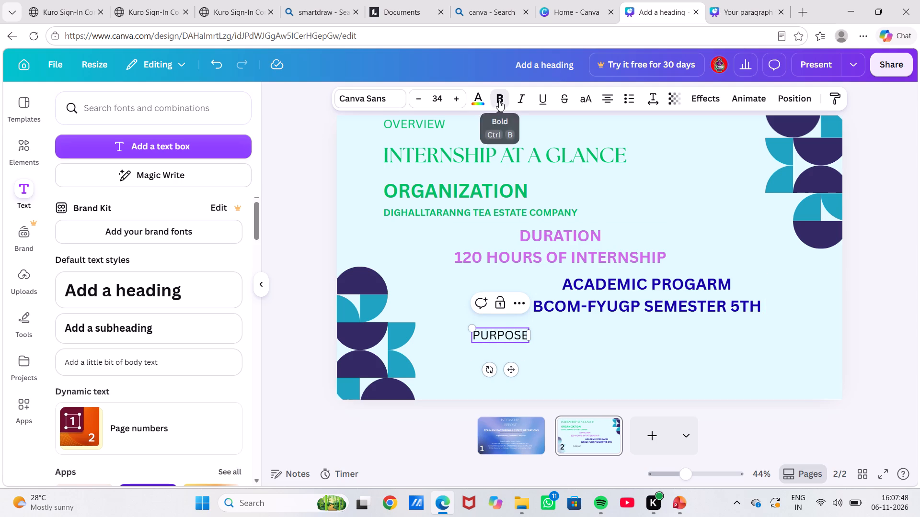
{"action": "left_click", "coordinate": [499, 101]}
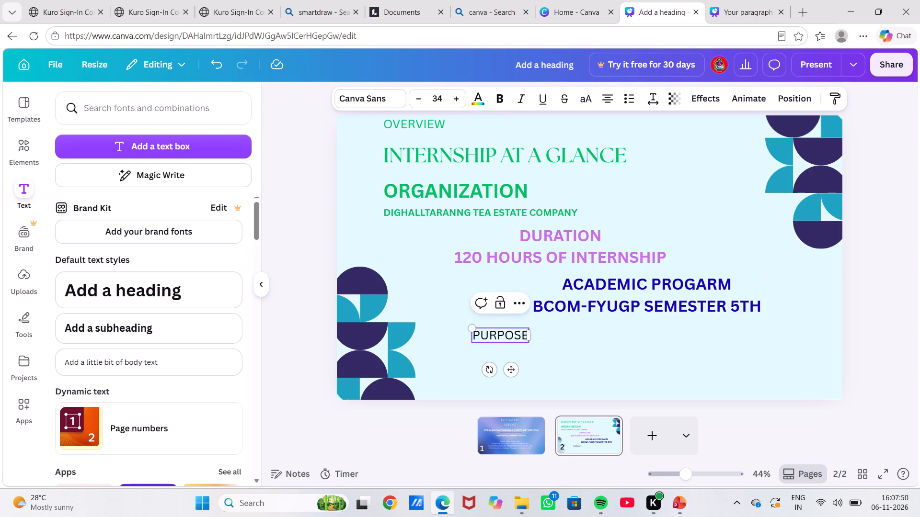
{"action": "left_click", "coordinate": [523, 333]}
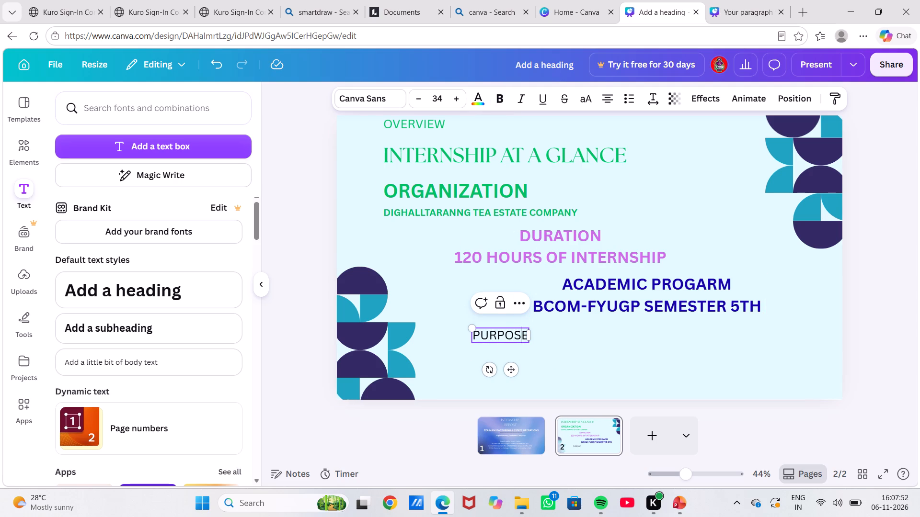
{"action": "left_click", "coordinate": [526, 334]}
{"action": "left_click_drag", "start_coordinate": [526, 334], "coordinate": [468, 333]}
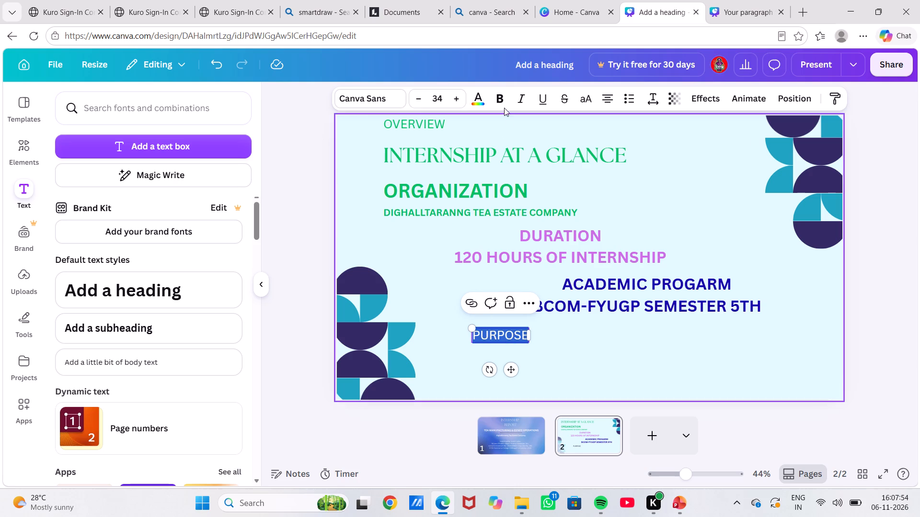
{"action": "left_click", "coordinate": [501, 102]}
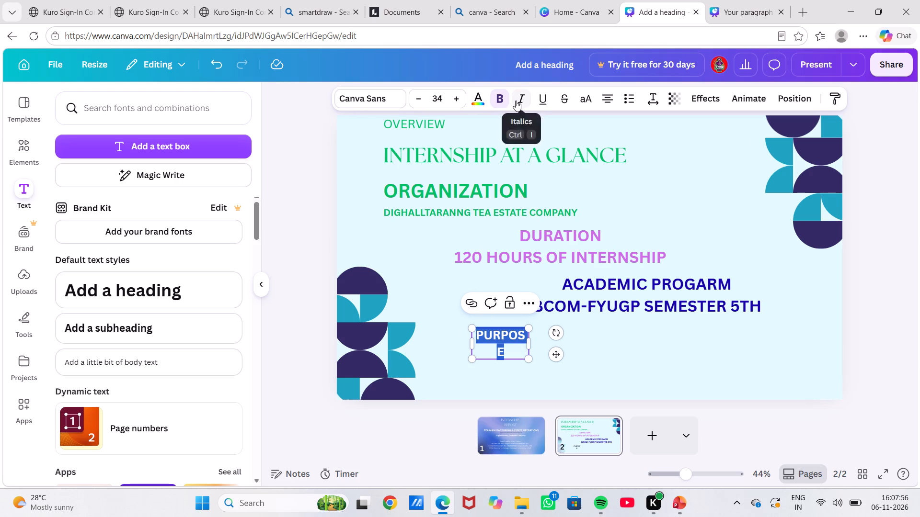
{"action": "left_click", "coordinate": [516, 101]}
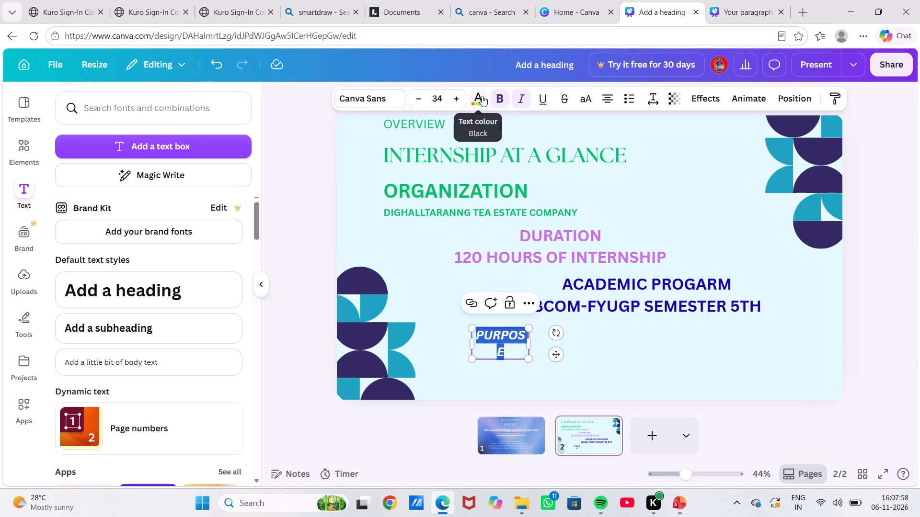
{"action": "left_click", "coordinate": [493, 99]}
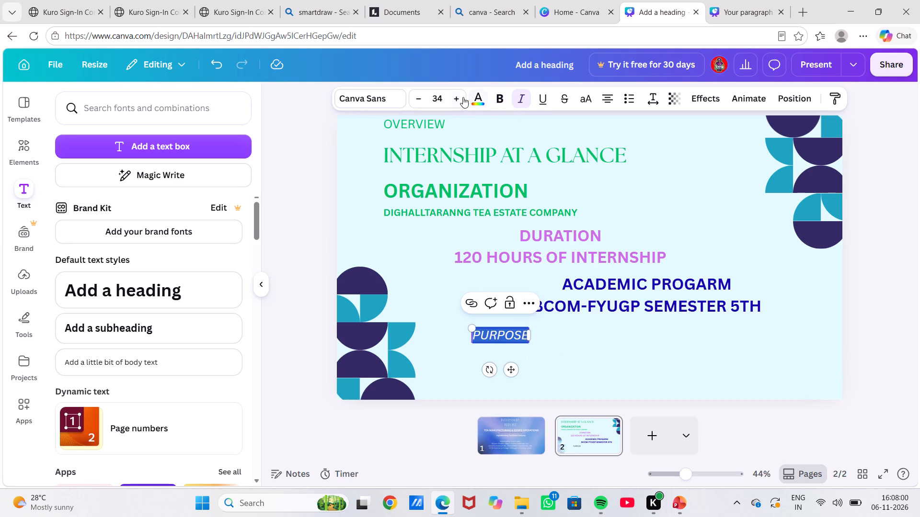
{"action": "left_click", "coordinate": [478, 100]}
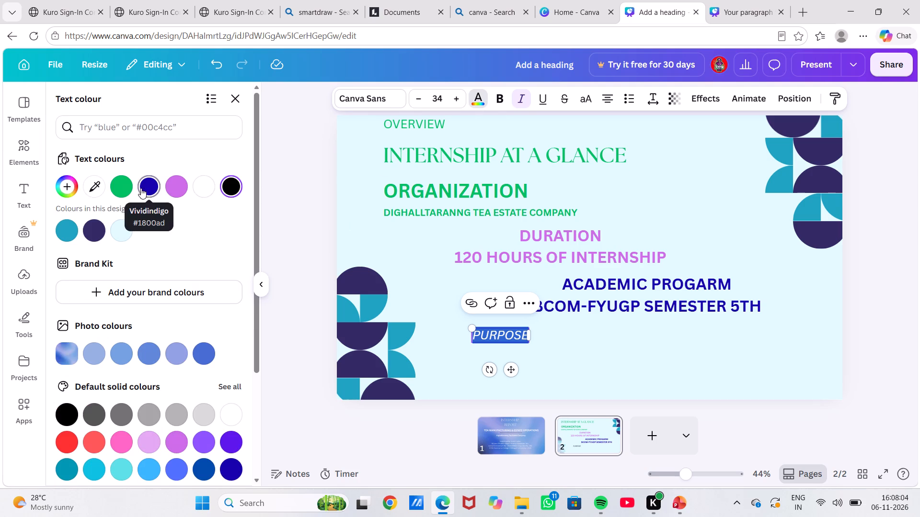
{"action": "left_click", "coordinate": [232, 188]}
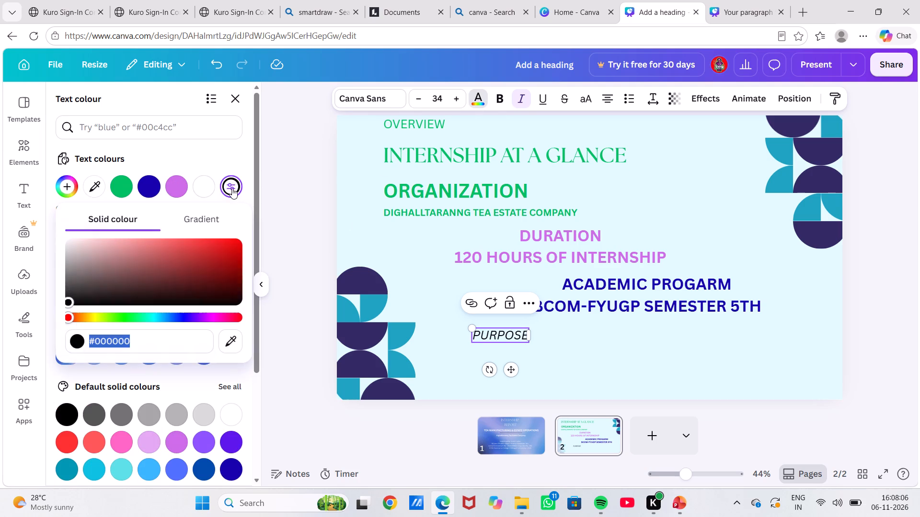
{"action": "left_click", "coordinate": [576, 343]}
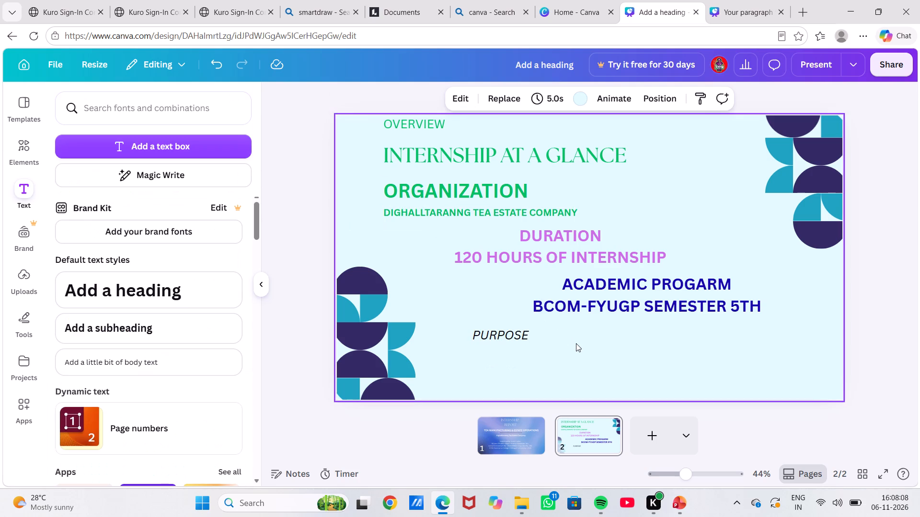
Move the PURPOSE label leftwards, close beside the lower-left decorative shapes.
{"action": "left_click", "coordinate": [513, 332]}
{"action": "left_click_drag", "start_coordinate": [513, 332], "coordinate": [472, 335]}
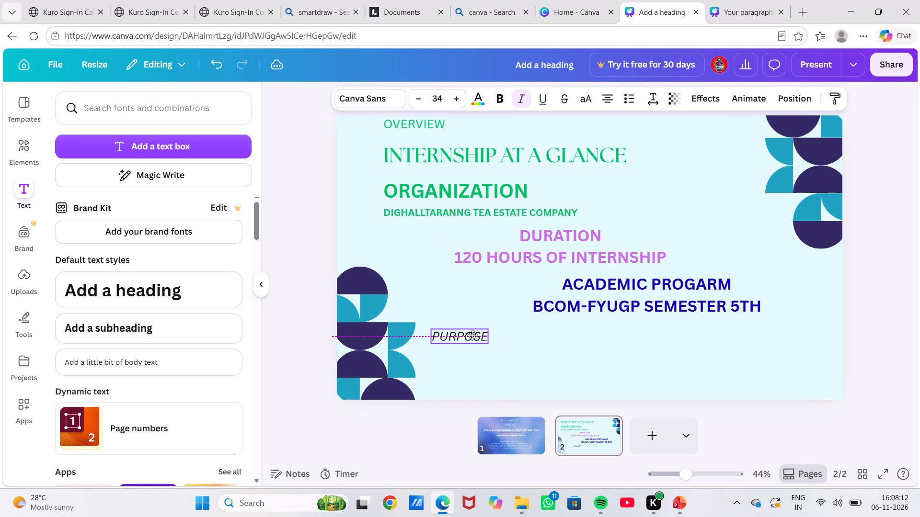
{"action": "left_click_drag", "start_coordinate": [472, 335], "coordinate": [472, 332]}
{"action": "left_click", "coordinate": [542, 347]}
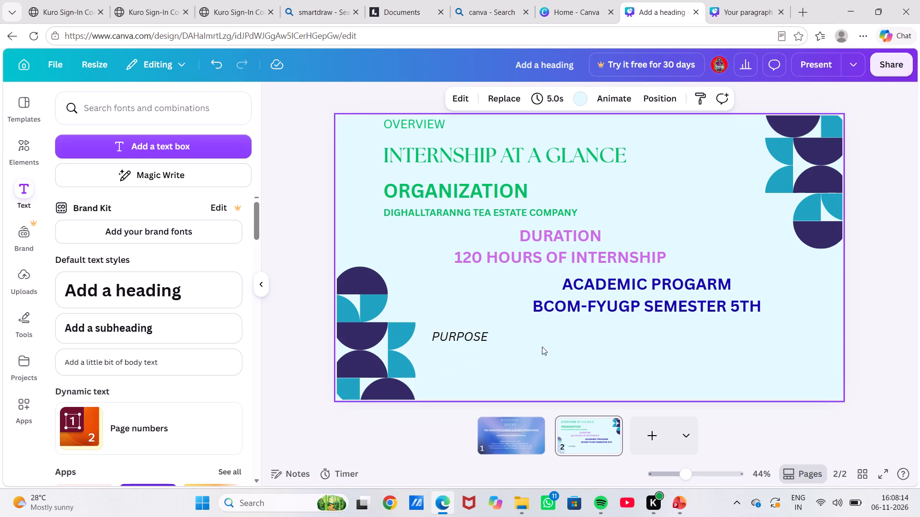
Add a body text box just below the PURPOSE label and widen it almost to the page's right edge.
{"action": "left_click", "coordinate": [208, 354]}
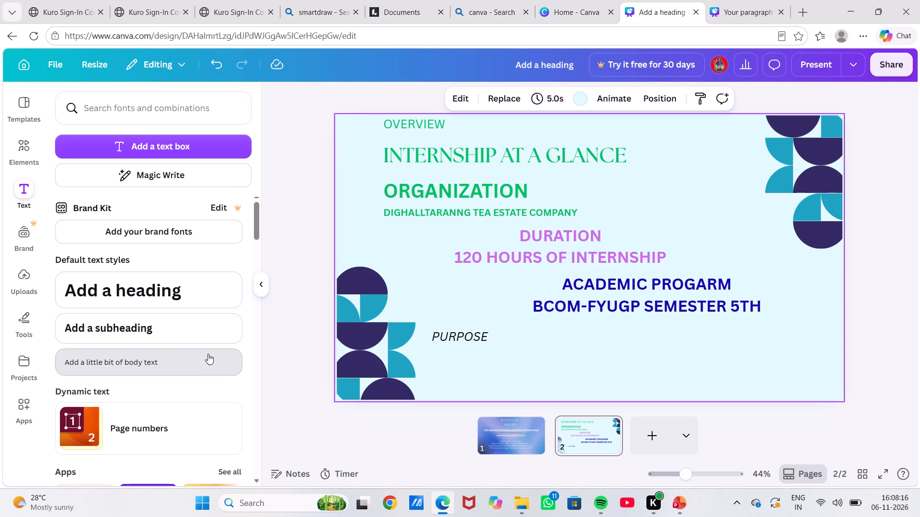
{"action": "left_click_drag", "start_coordinate": [602, 290], "coordinate": [604, 331]}
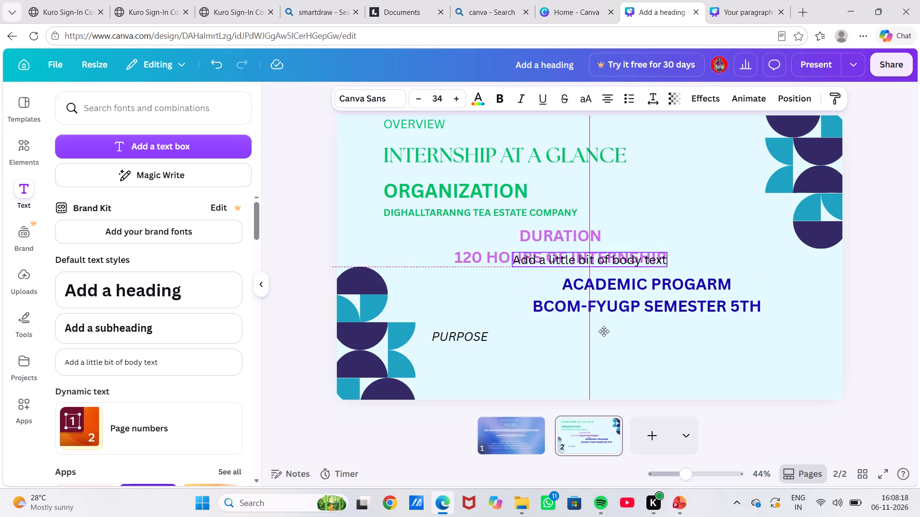
{"action": "left_click_drag", "start_coordinate": [604, 331], "coordinate": [560, 393]}
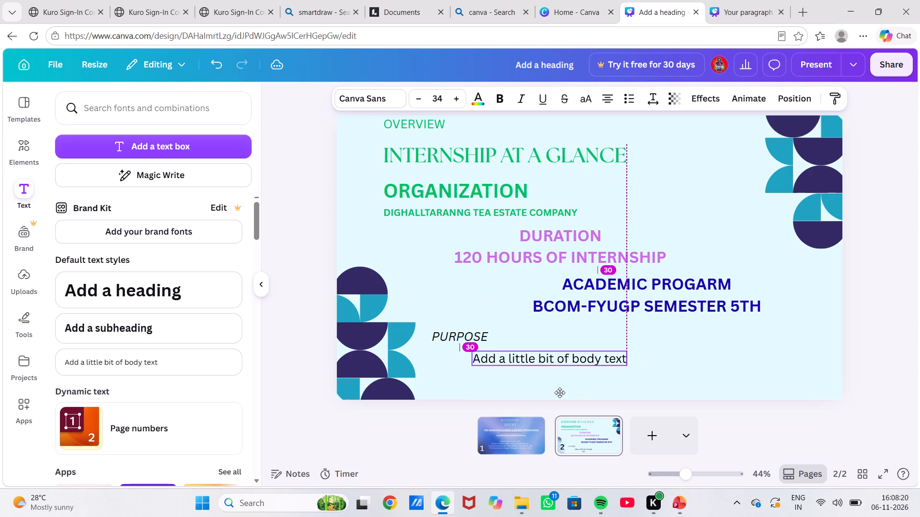
{"action": "left_click_drag", "start_coordinate": [560, 393], "coordinate": [560, 392]}
{"action": "left_click_drag", "start_coordinate": [632, 357], "coordinate": [692, 353]}
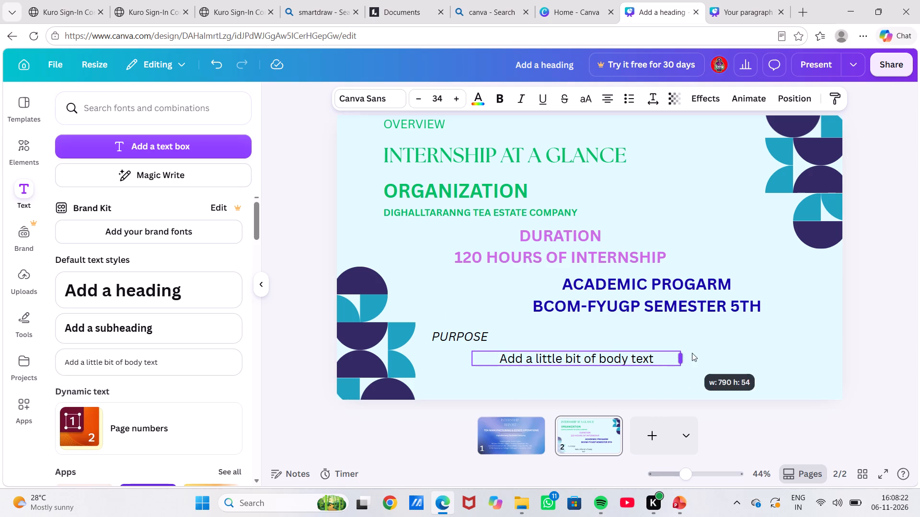
{"action": "left_click_drag", "start_coordinate": [692, 353], "coordinate": [837, 360]}
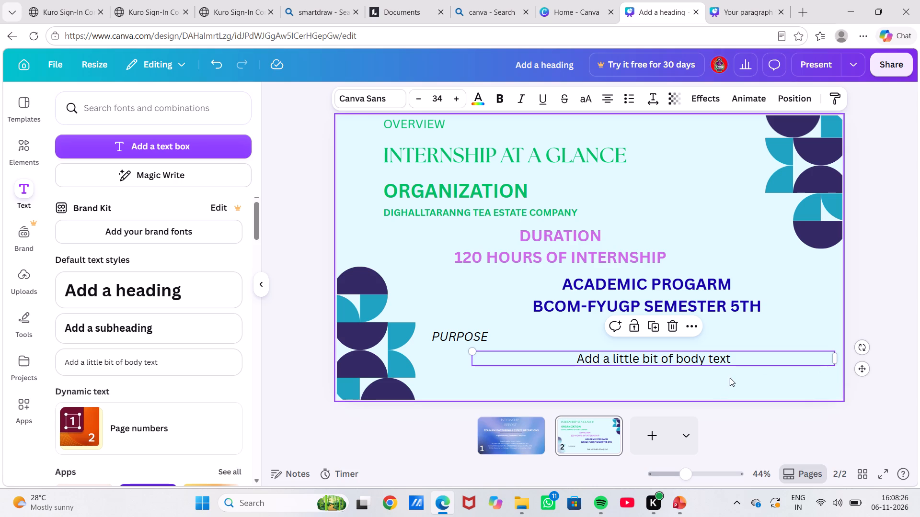
Copy the purpose statement beginning "To understand the functioning" from slide 2 in PowerPoint and replace the new text box's placeholder in Canva with it.
{"action": "left_click", "coordinate": [678, 495]}
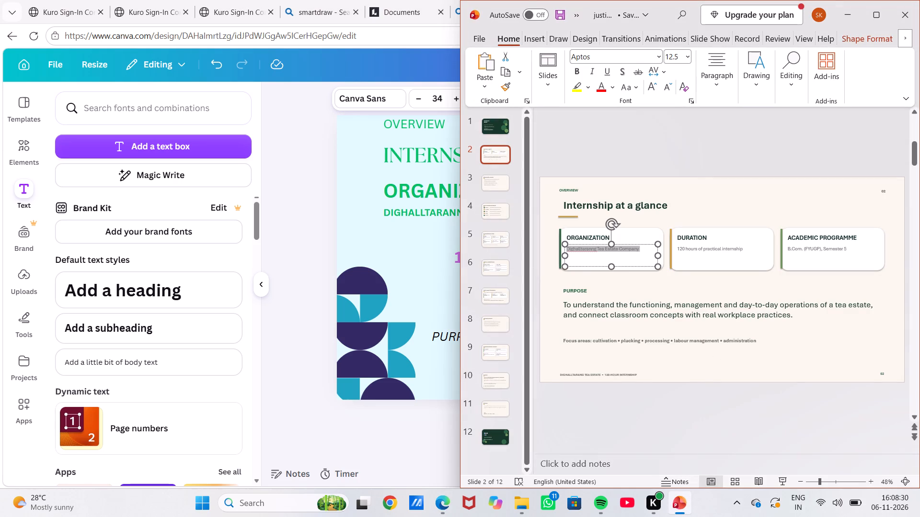
{"action": "left_click", "coordinate": [563, 305]}
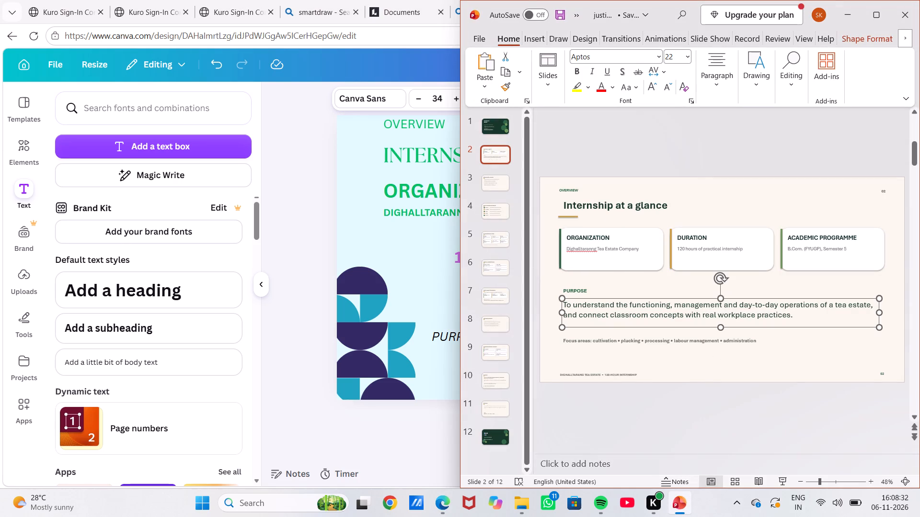
{"action": "left_click_drag", "start_coordinate": [564, 305], "coordinate": [816, 316]}
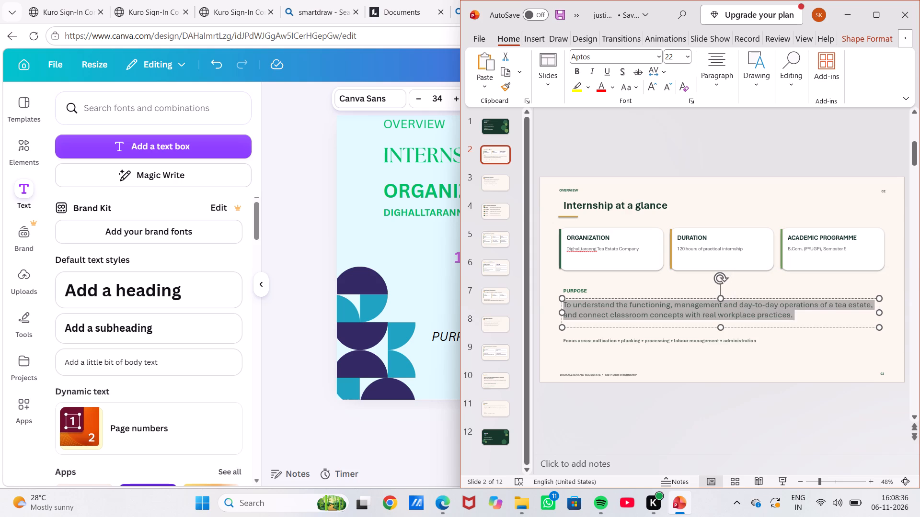
{"action": "key", "text": "ctrl+c"}
{"action": "left_click", "coordinate": [435, 398]}
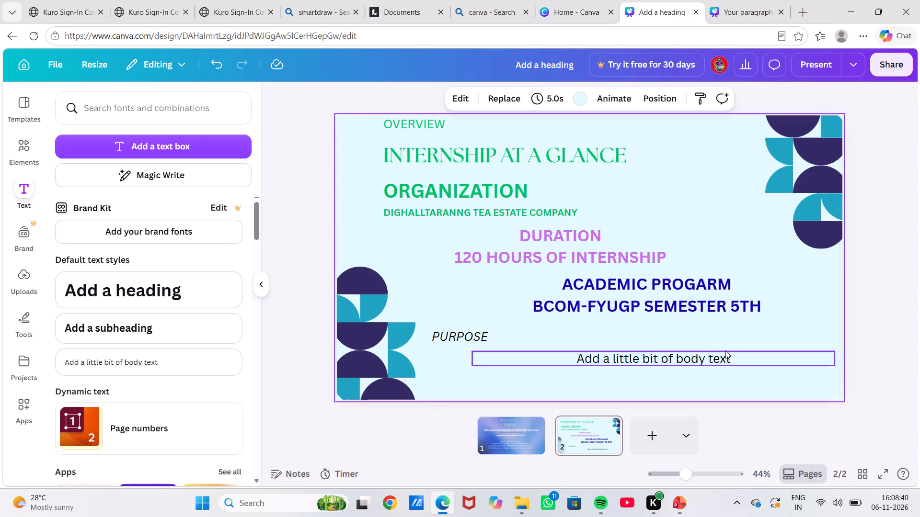
{"action": "left_click", "coordinate": [731, 359]}
{"action": "double_click", "coordinate": [731, 359]}
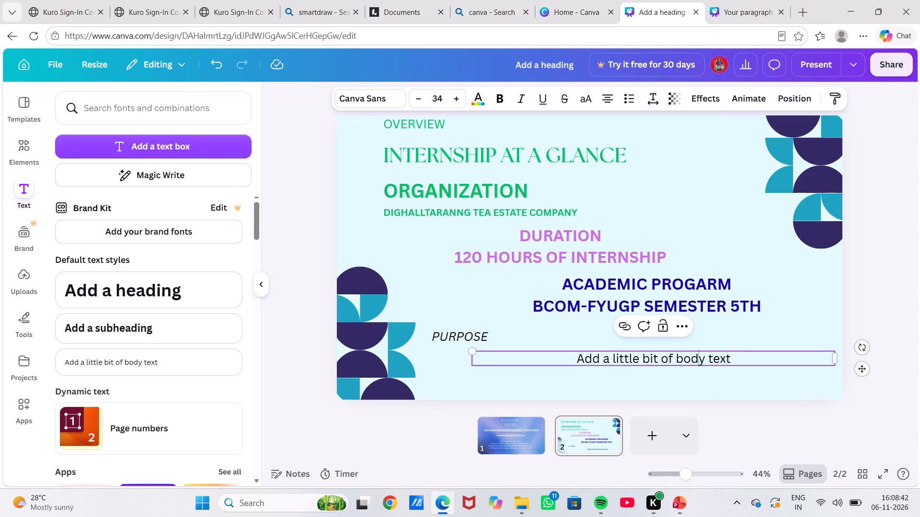
{"action": "left_click_drag", "start_coordinate": [734, 359], "coordinate": [652, 366]}
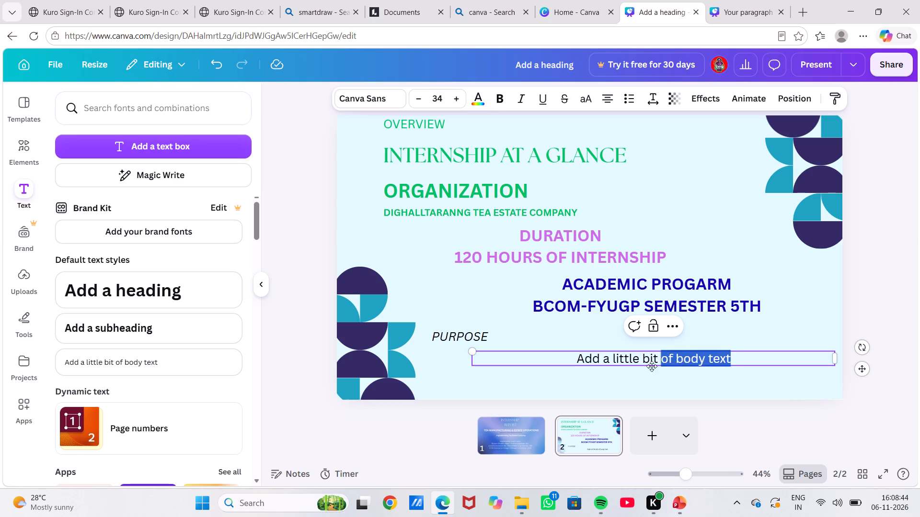
{"action": "left_click_drag", "start_coordinate": [652, 366], "coordinate": [594, 370]}
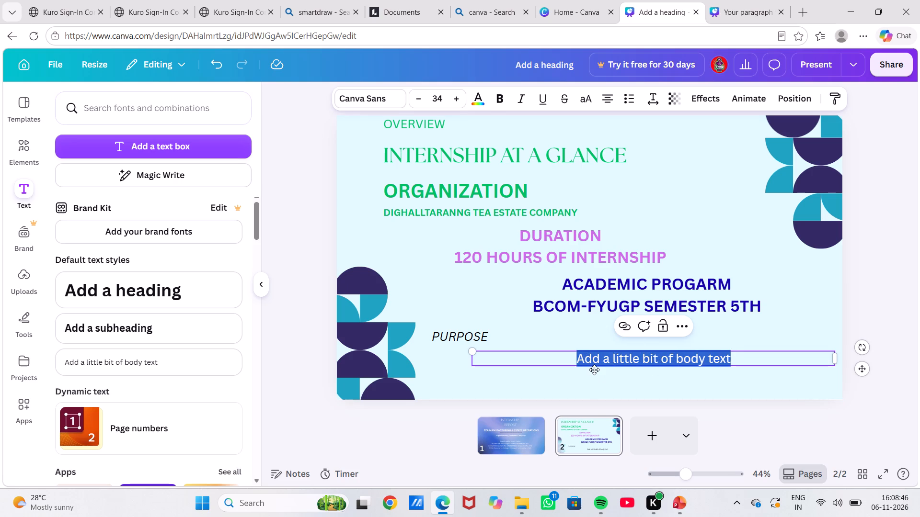
{"action": "key", "text": "BackSpace"}
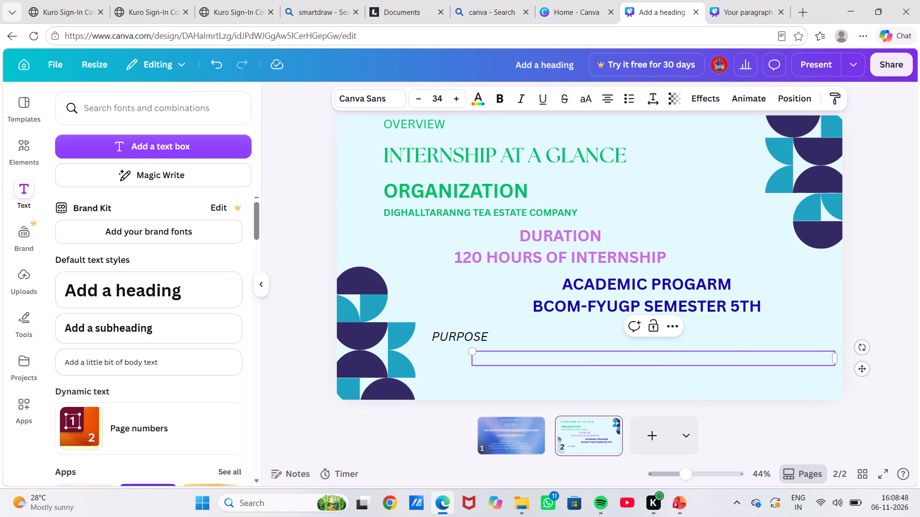
{"action": "key", "text": "ctrl+v"}
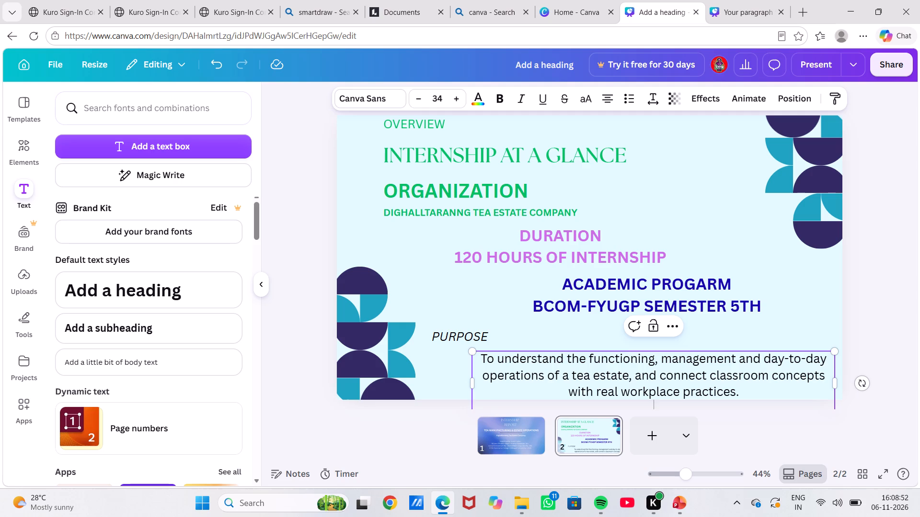
Move the purpose paragraph slightly up and leftwards so its three lines sit on the page directly beneath the PURPOSE label.
{"action": "left_click_drag", "start_coordinate": [722, 371], "coordinate": [722, 356]}
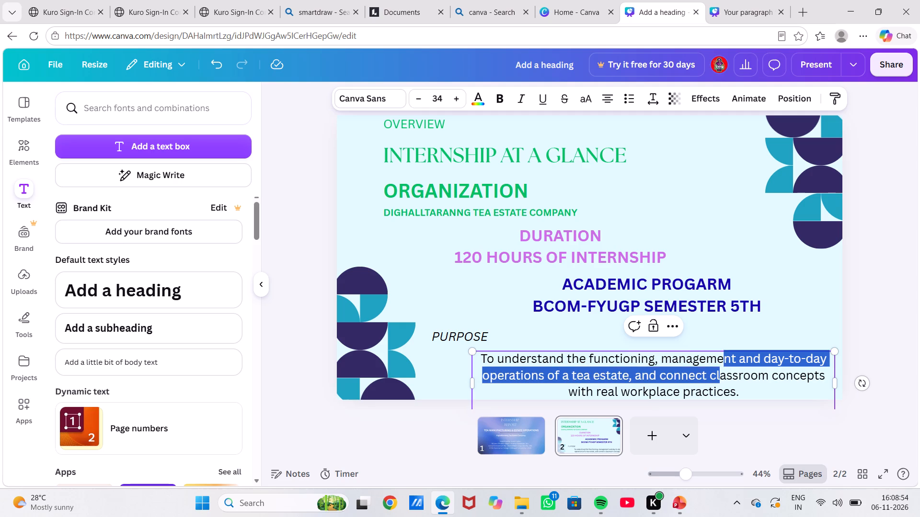
{"action": "left_click_drag", "start_coordinate": [722, 356], "coordinate": [723, 349]}
{"action": "left_click", "coordinate": [747, 328]}
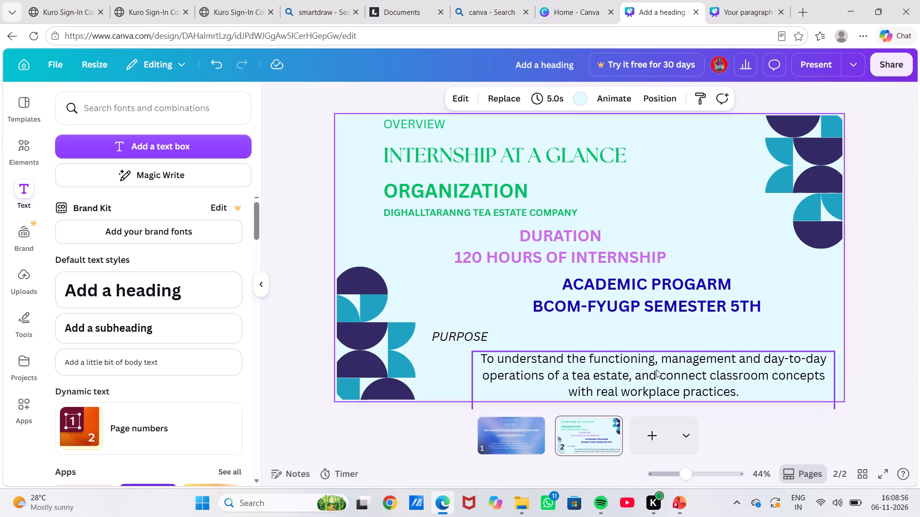
{"action": "left_click_drag", "start_coordinate": [798, 386], "coordinate": [801, 369]}
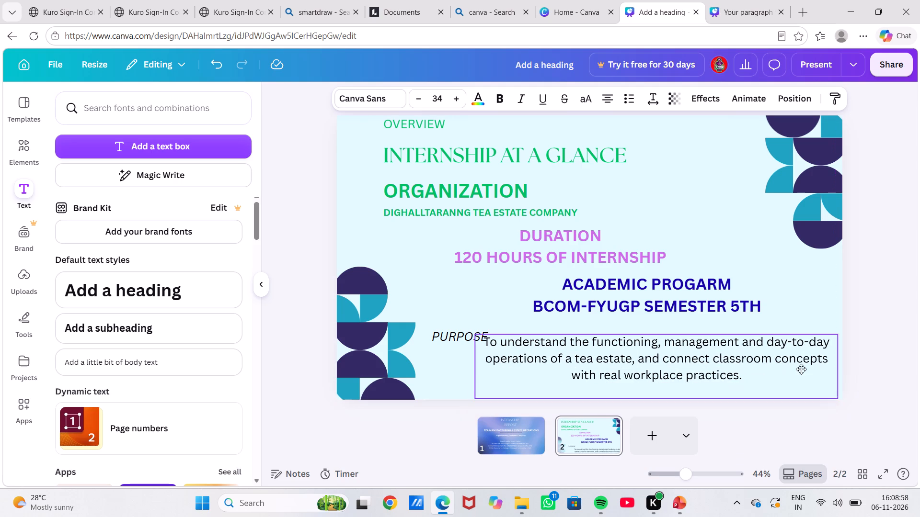
{"action": "left_click_drag", "start_coordinate": [801, 369], "coordinate": [795, 384]}
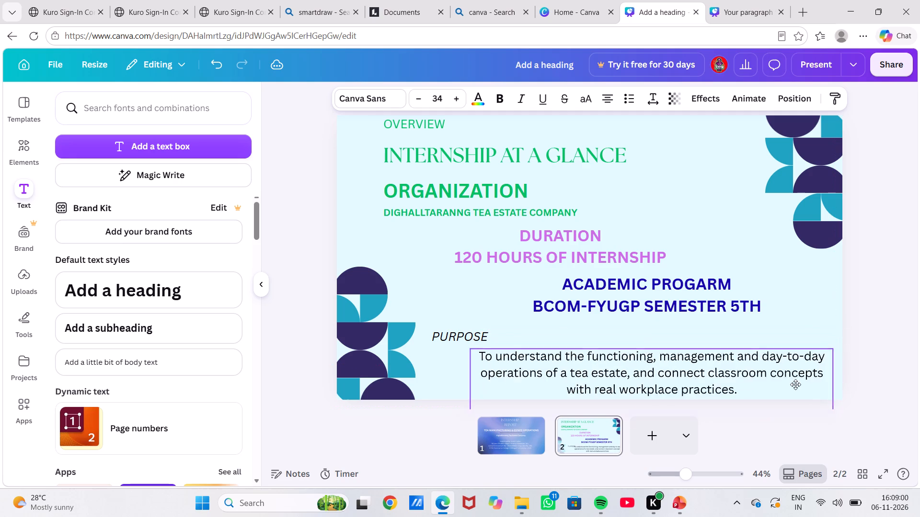
{"action": "left_click_drag", "start_coordinate": [795, 384], "coordinate": [762, 383]}
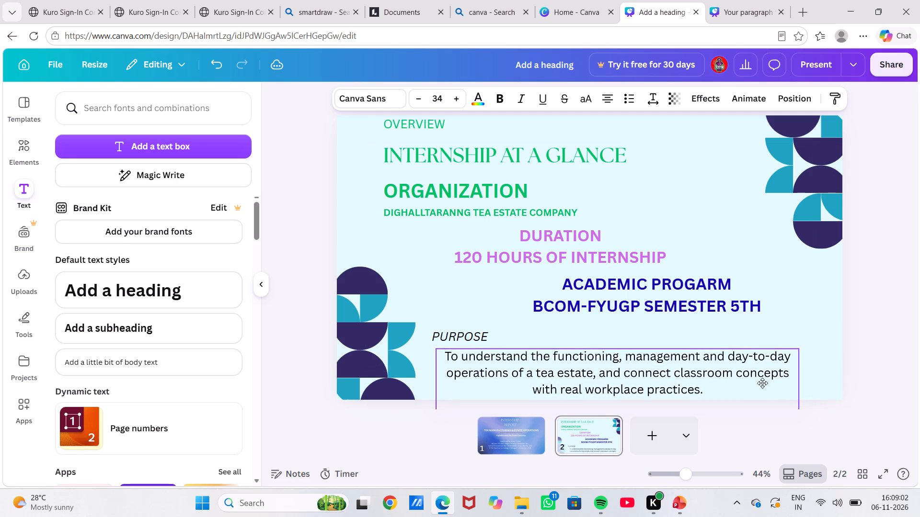
{"action": "left_click_drag", "start_coordinate": [762, 383], "coordinate": [765, 379]}
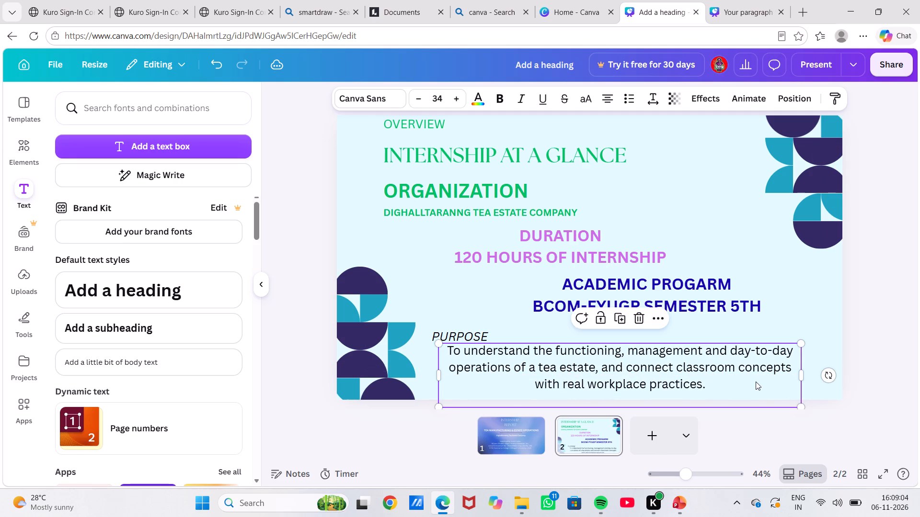
{"action": "left_click", "coordinate": [756, 382]}
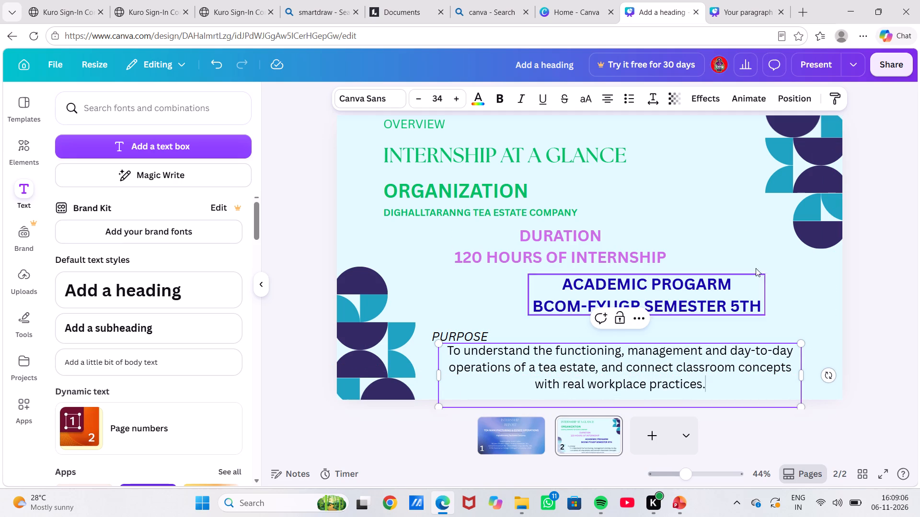
{"action": "left_click", "coordinate": [734, 214]}
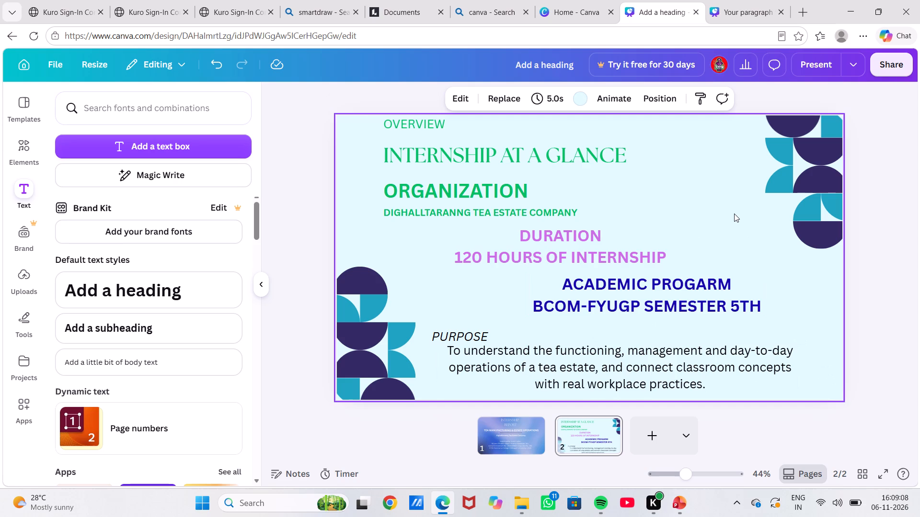
Widen the PURPOSE label's box slightly and add a space and dash after the word, making it read "PURPOSE -".
{"action": "left_click", "coordinate": [497, 333]}
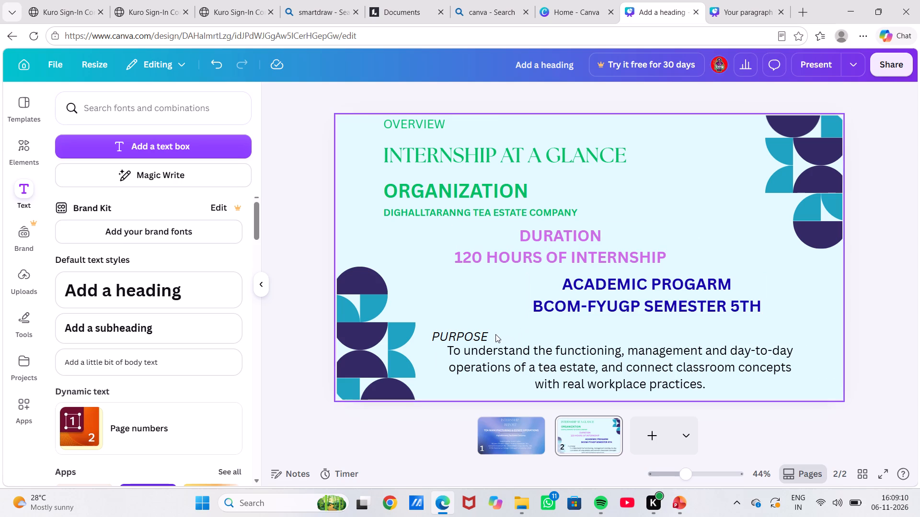
{"action": "left_click", "coordinate": [482, 336]}
{"action": "left_click", "coordinate": [482, 336]}
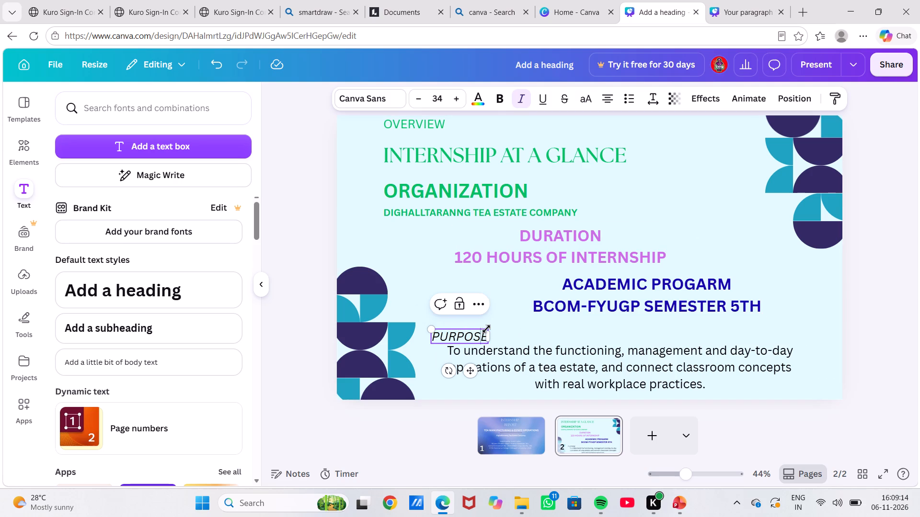
{"action": "key", "text": "Right"}
{"action": "key", "text": "equal"}
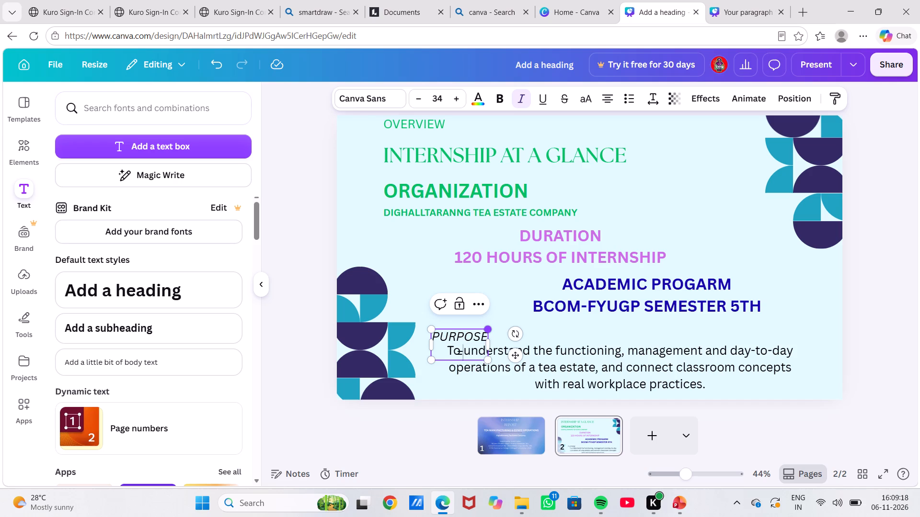
{"action": "key", "text": "BackSpace"}
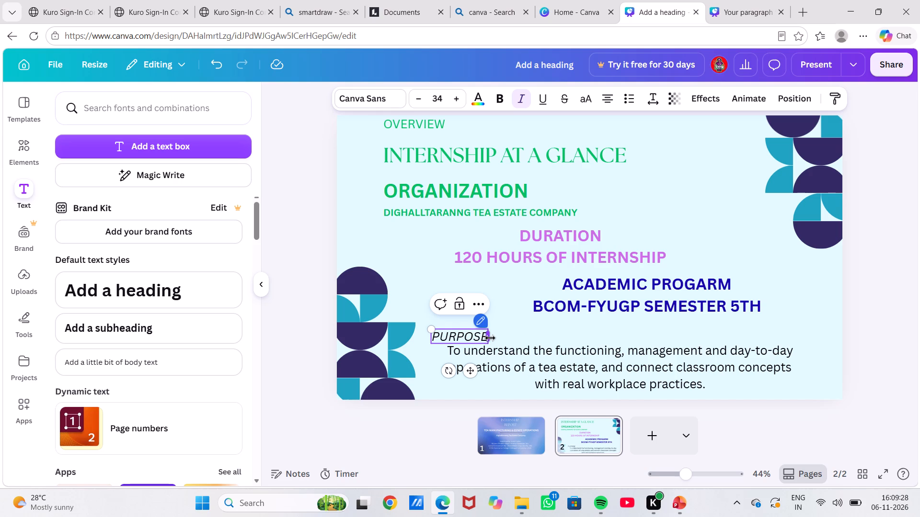
{"action": "left_click_drag", "start_coordinate": [490, 338], "coordinate": [497, 338]}
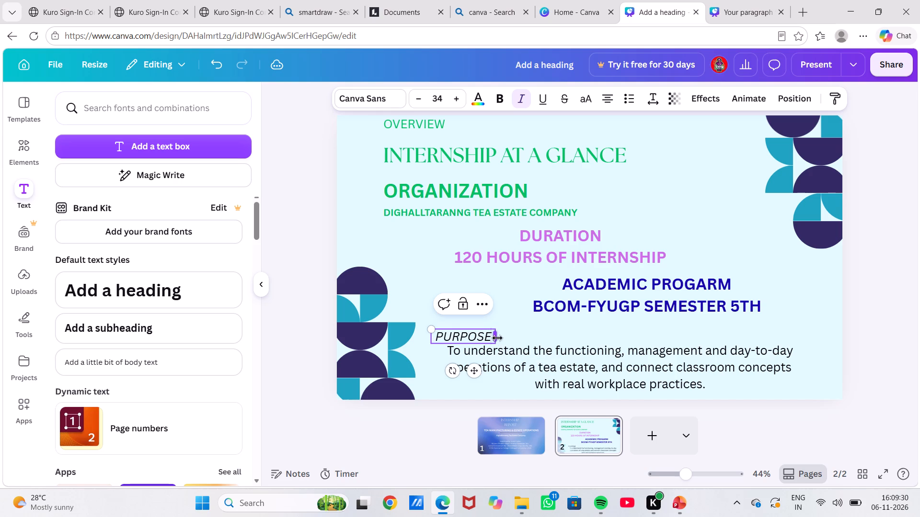
{"action": "key", "text": "space"}
{"action": "key", "text": "space"}
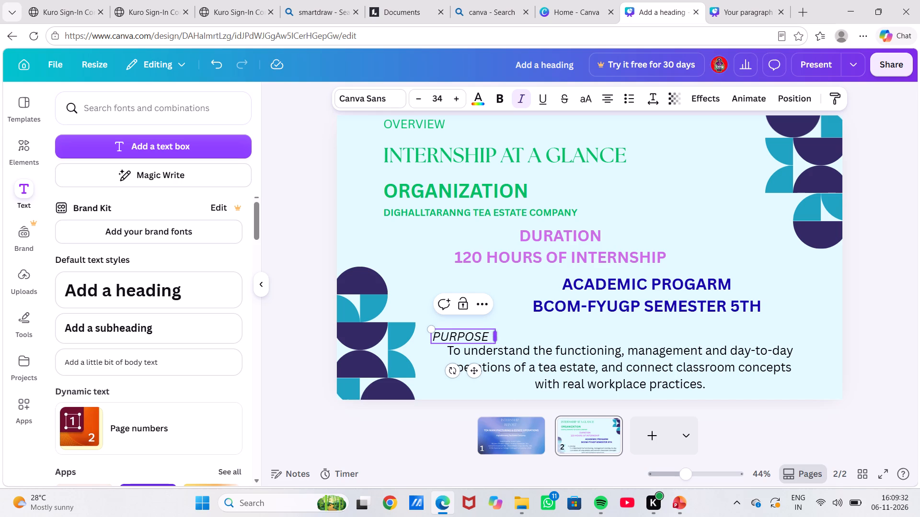
{"action": "key", "text": "BackSpace"}
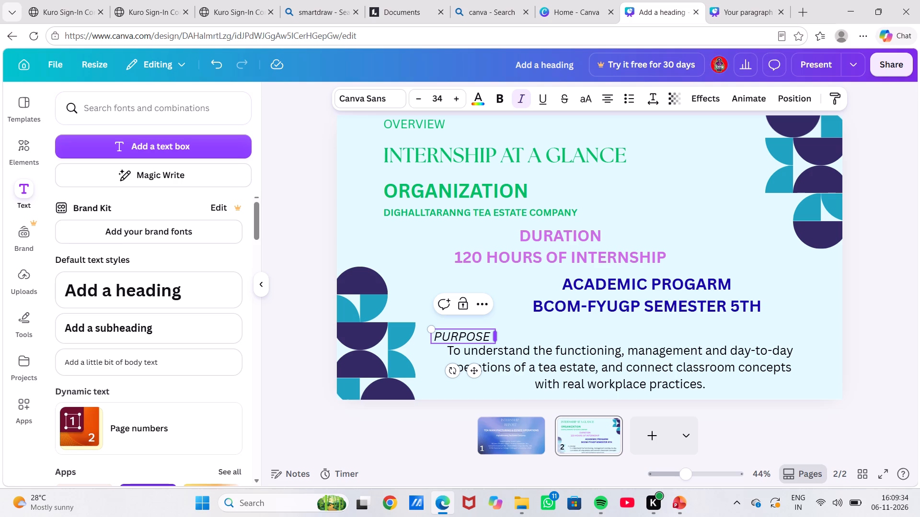
{"action": "key", "text": "minus"}
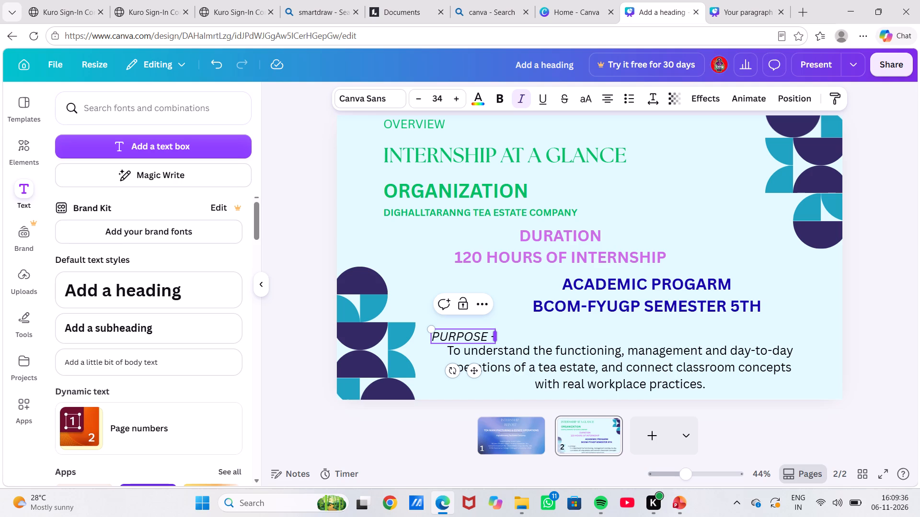
{"action": "left_click", "coordinate": [724, 389]}
{"action": "left_click", "coordinate": [714, 240]}
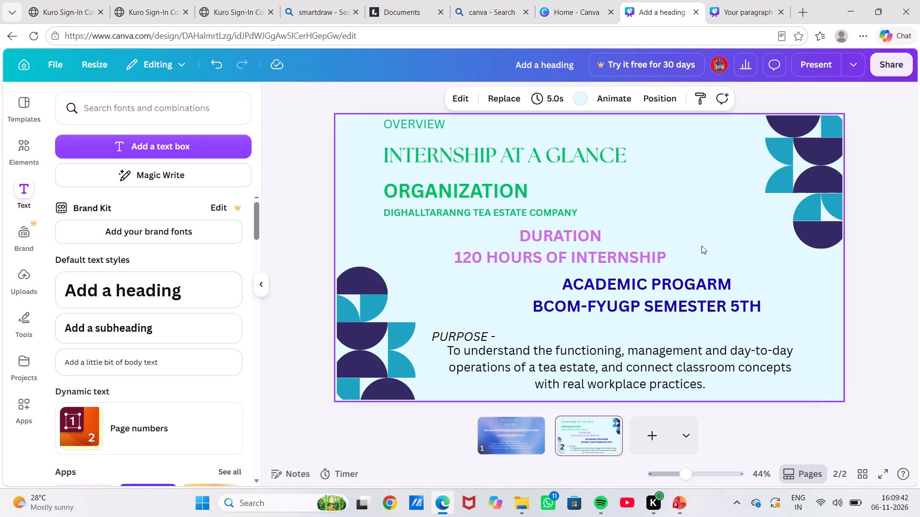
Shift the purpose paragraph rightwards so it starts near the end of the "PURPOSE -" label and ends near the page's right edge.
{"action": "left_click_drag", "start_coordinate": [561, 361], "coordinate": [603, 363]}
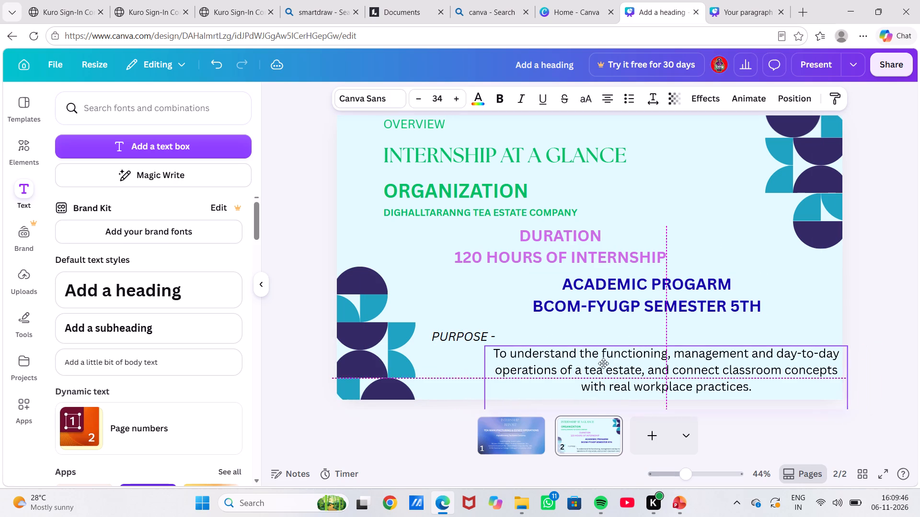
{"action": "left_click_drag", "start_coordinate": [603, 363], "coordinate": [601, 362]}
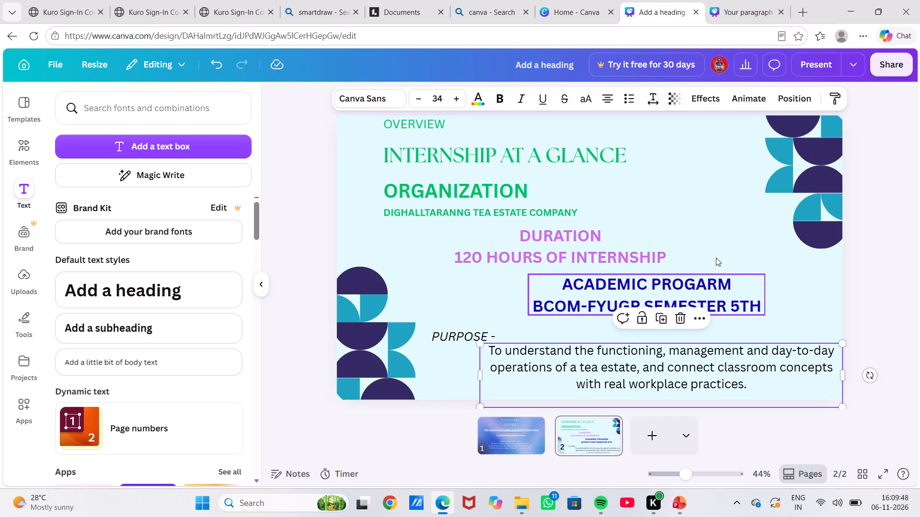
{"action": "left_click", "coordinate": [725, 233]}
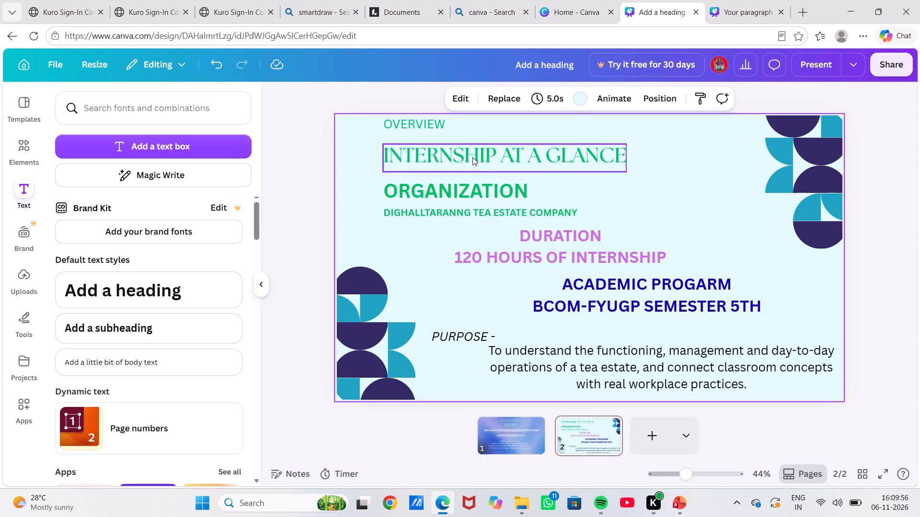
Move the INTERNSHIP AT A GLANCE title slightly up, closer to the OVERVIEW line.
{"action": "left_click_drag", "start_coordinate": [472, 157], "coordinate": [471, 152]}
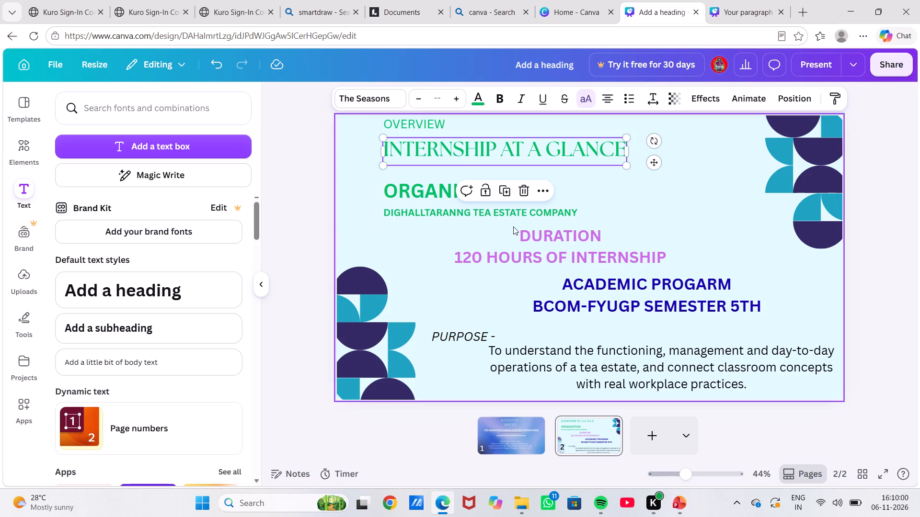
{"action": "left_click", "coordinate": [660, 195]}
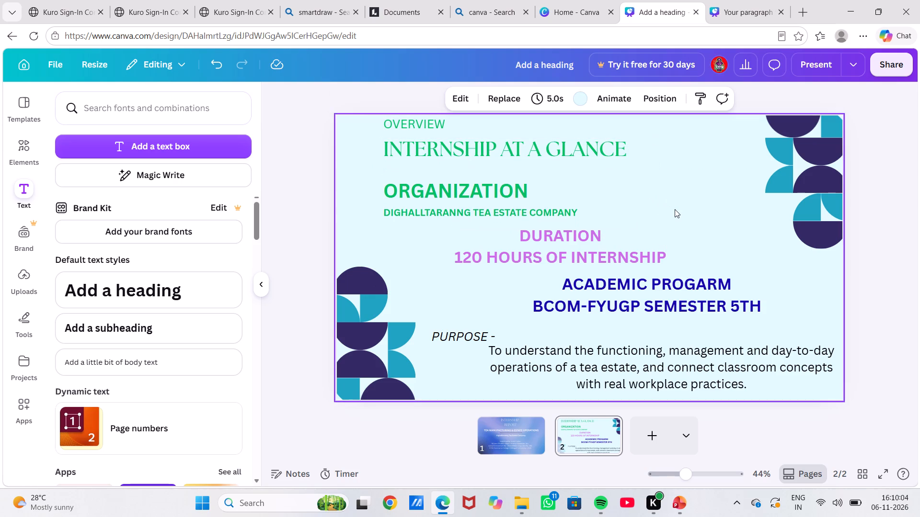
Add a new blank page 3 after the internship overview page.
{"action": "scroll", "coordinate": [675, 209], "scroll_direction": "down", "scroll_amount": 2}
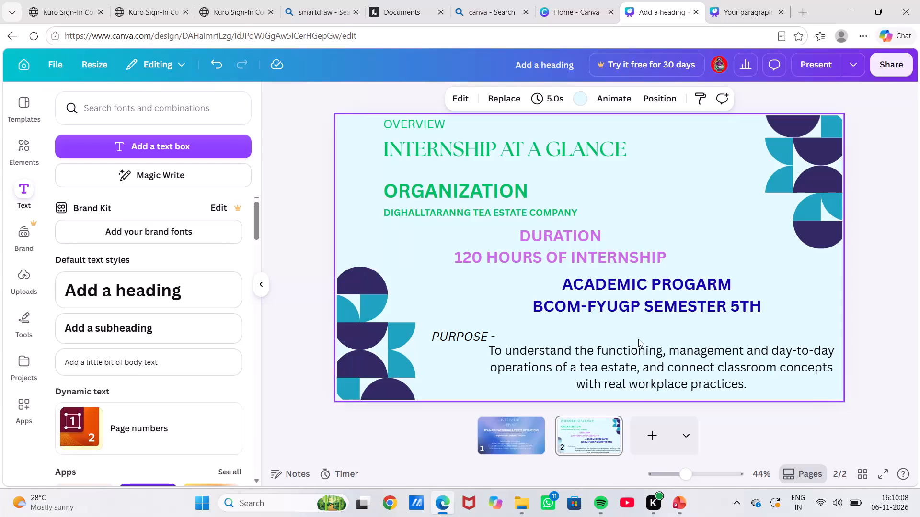
{"action": "left_click", "coordinate": [655, 432]}
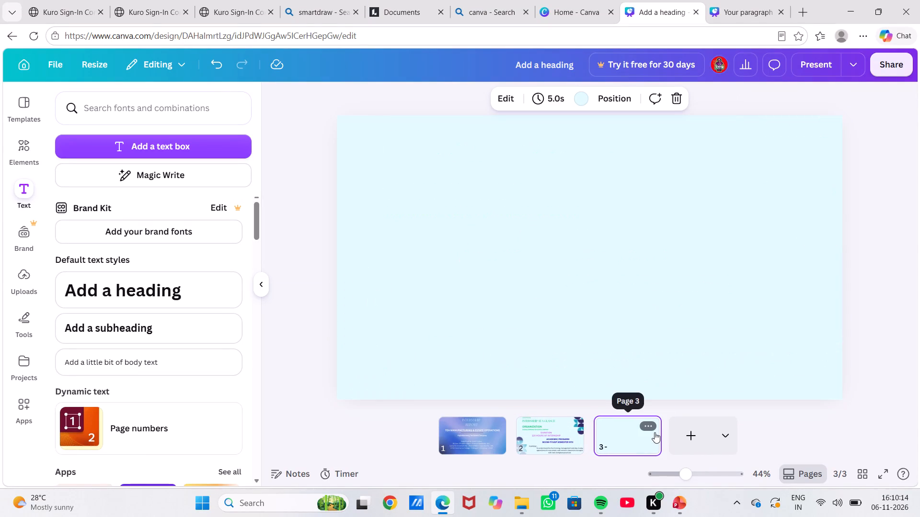
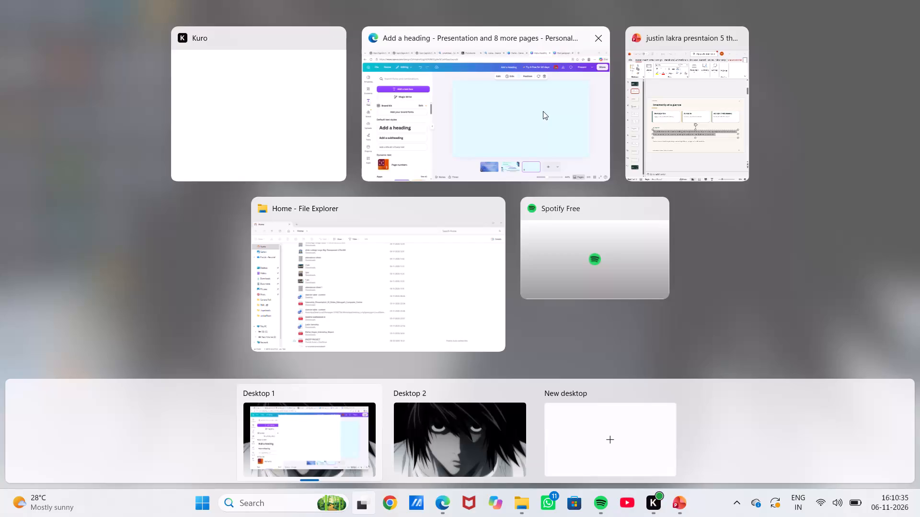
Switch to the Canva design and set page 3's timing to 30 seconds.
{"action": "left_click", "coordinate": [543, 111]}
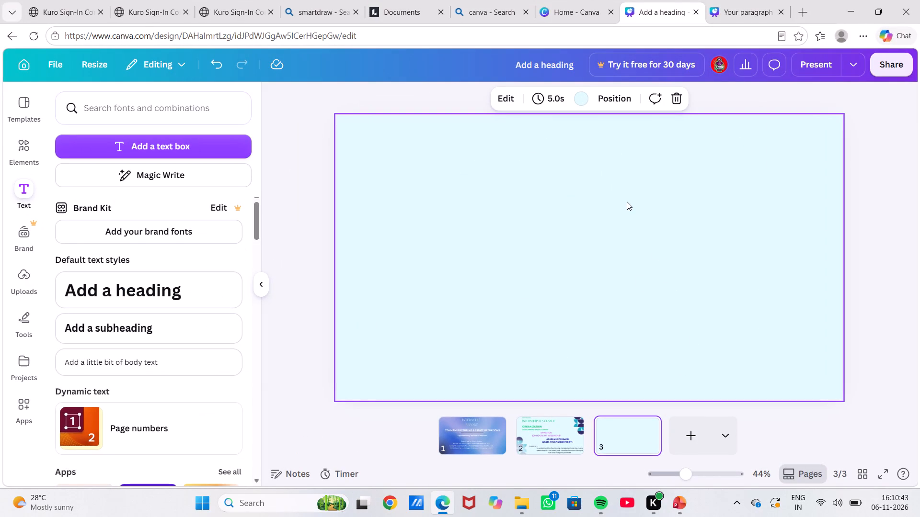
{"action": "left_click", "coordinate": [545, 100]}
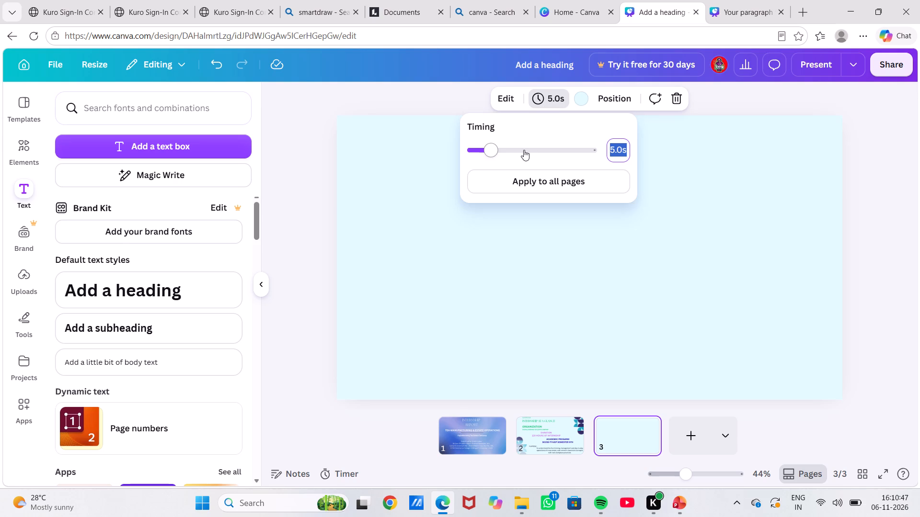
{"action": "left_click", "coordinate": [515, 147]}
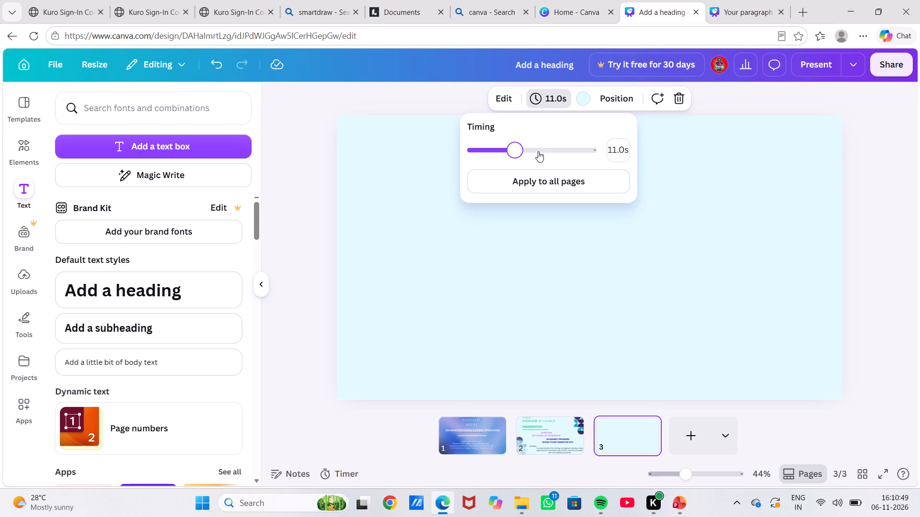
{"action": "left_click", "coordinate": [539, 151]}
{"action": "left_click", "coordinate": [592, 149]}
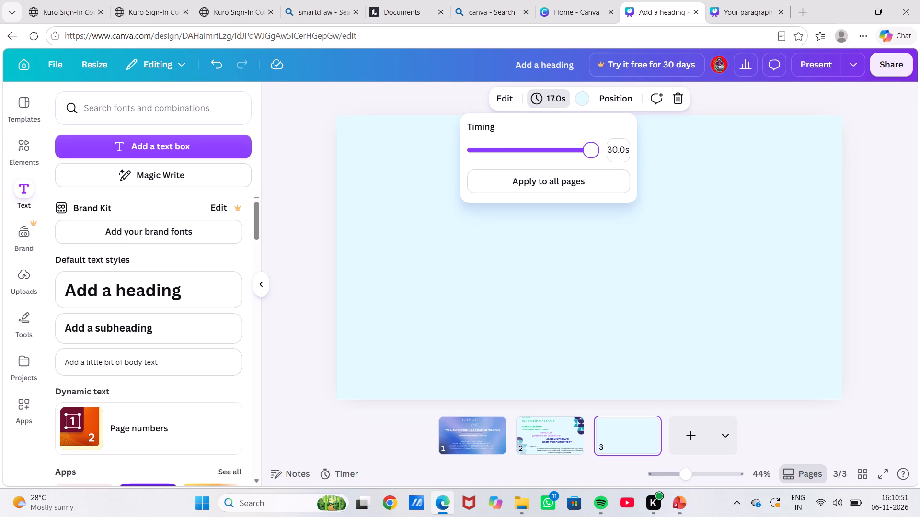
{"action": "left_click", "coordinate": [626, 201]}
Set page 2's timing to 30 seconds and apply that timing to all pages.
{"action": "left_click", "coordinate": [547, 425]}
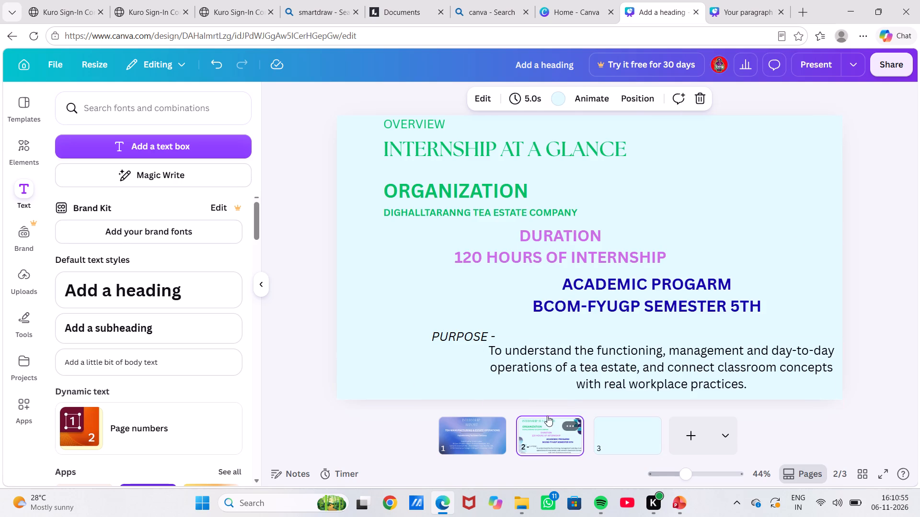
{"action": "left_click", "coordinate": [538, 101]}
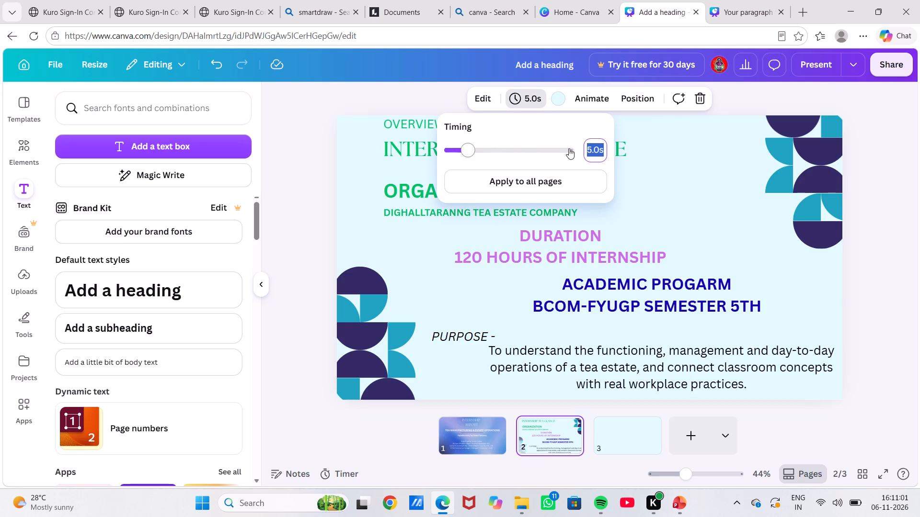
{"action": "left_click", "coordinate": [569, 148]}
{"action": "left_click", "coordinate": [559, 176]}
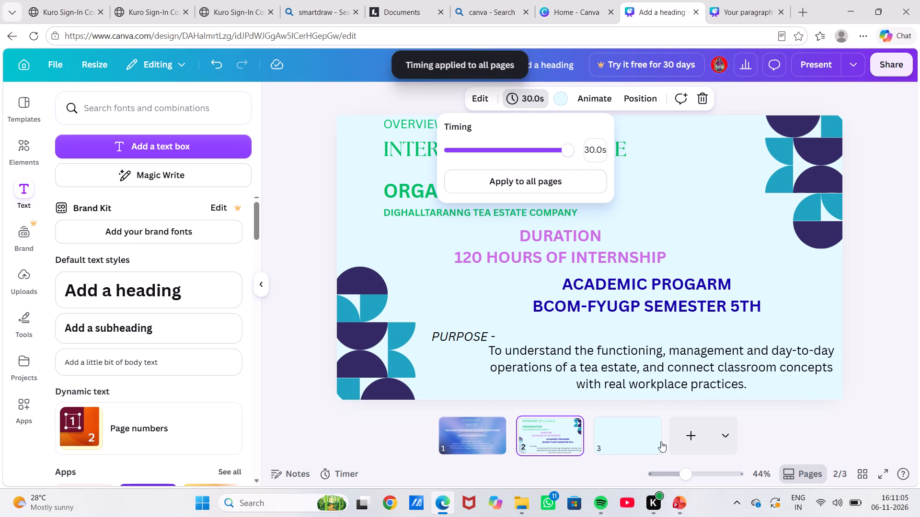
Consult slide 3 of the PowerPoint reference, and add a body text box near the upper-left area of Canva page 3.
{"action": "left_click", "coordinate": [648, 440]}
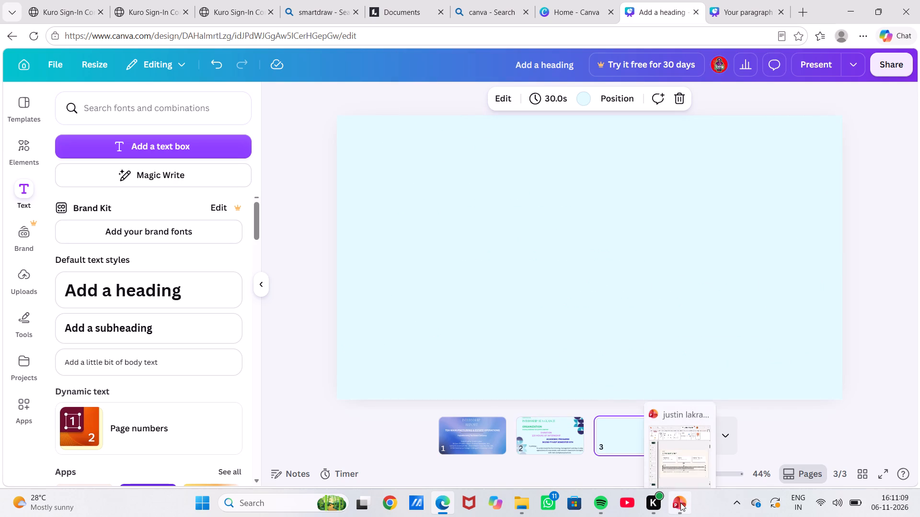
{"action": "left_click", "coordinate": [689, 443]}
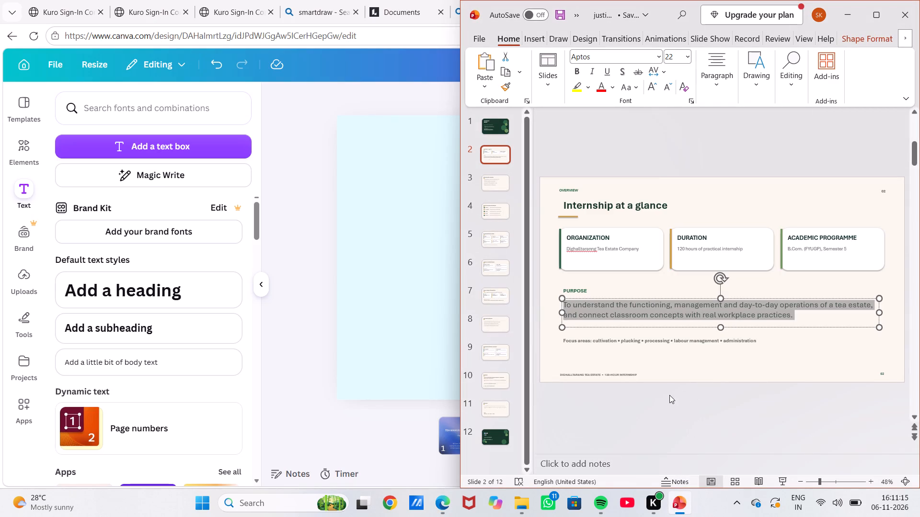
{"action": "left_click", "coordinate": [502, 185]}
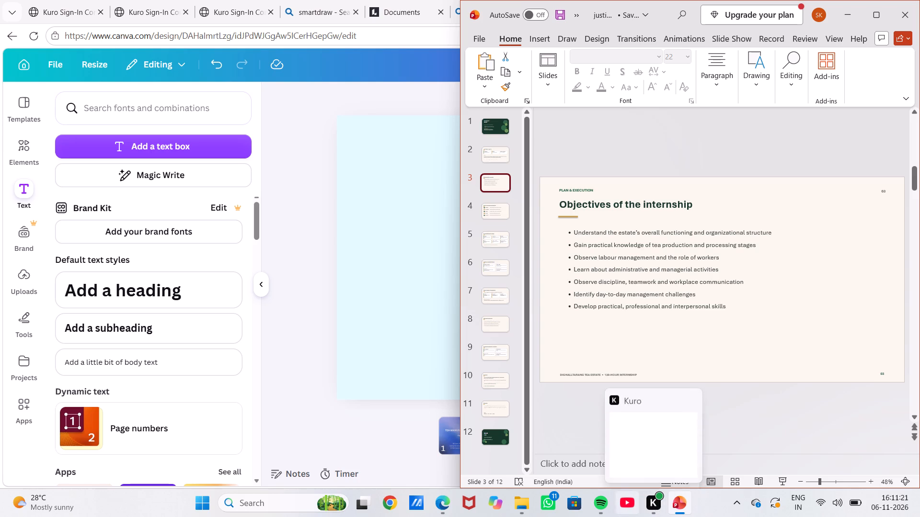
{"action": "left_click", "coordinate": [429, 331]}
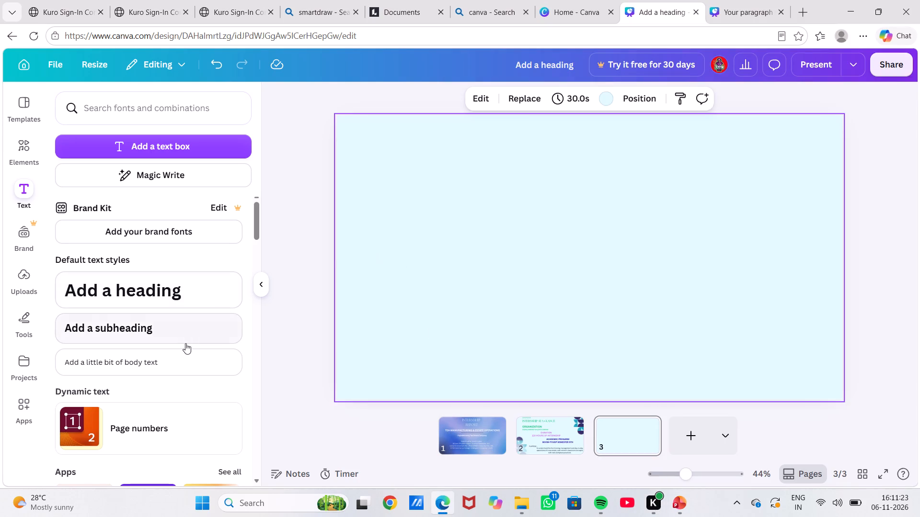
{"action": "left_click", "coordinate": [184, 361]}
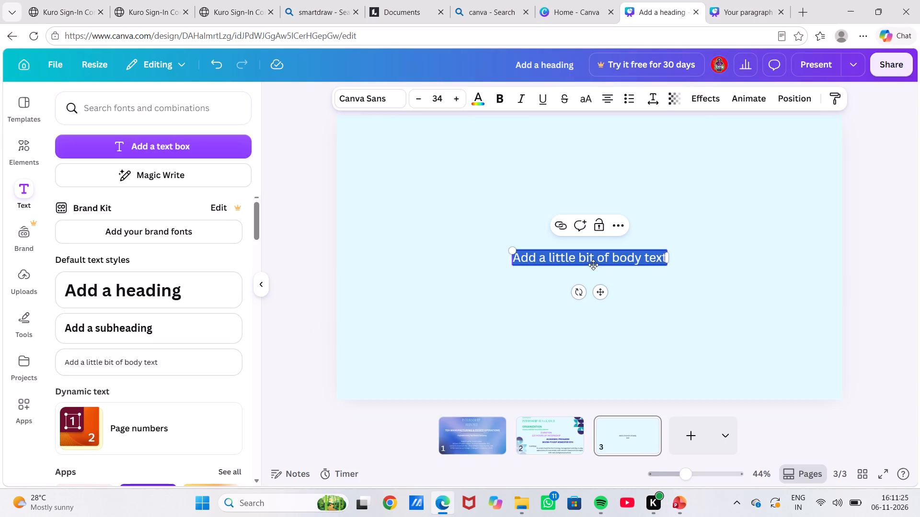
{"action": "left_click_drag", "start_coordinate": [599, 295], "coordinate": [448, 137]}
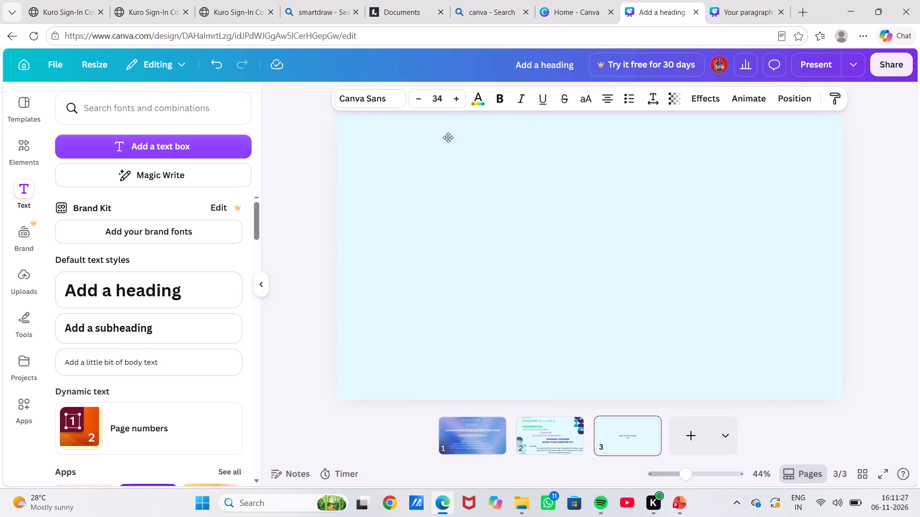
{"action": "left_click_drag", "start_coordinate": [448, 137], "coordinate": [448, 168]}
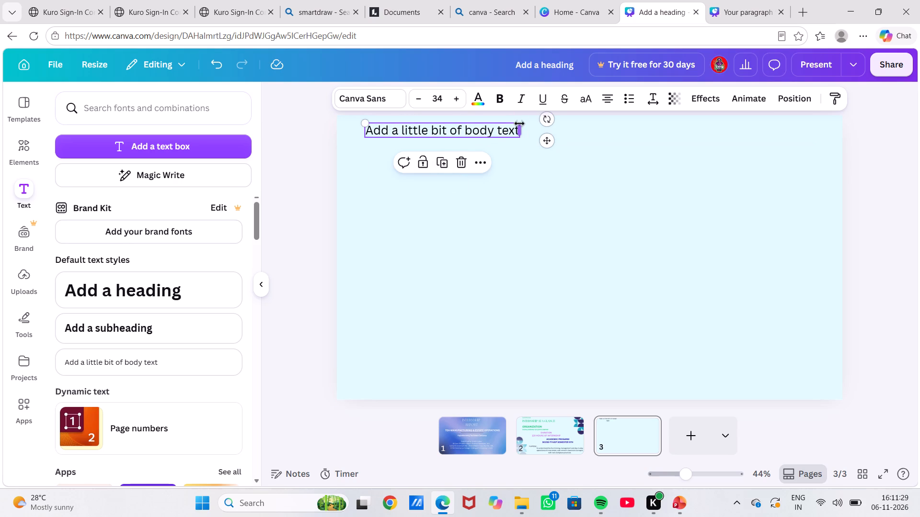
Replace the new text box's placeholder text with "PLAN & EXECUTION".
{"action": "left_click", "coordinate": [515, 132]}
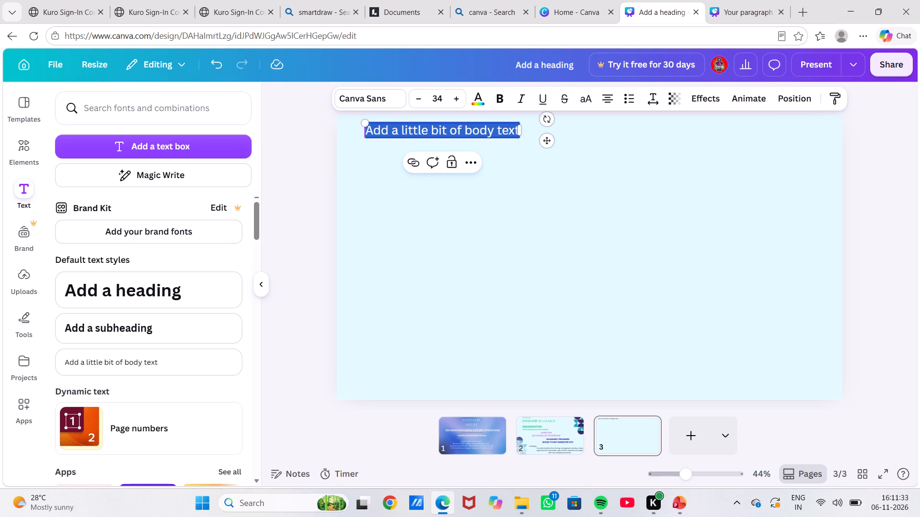
{"action": "key", "text": "BackSpace"}
{"action": "key", "text": "p"}
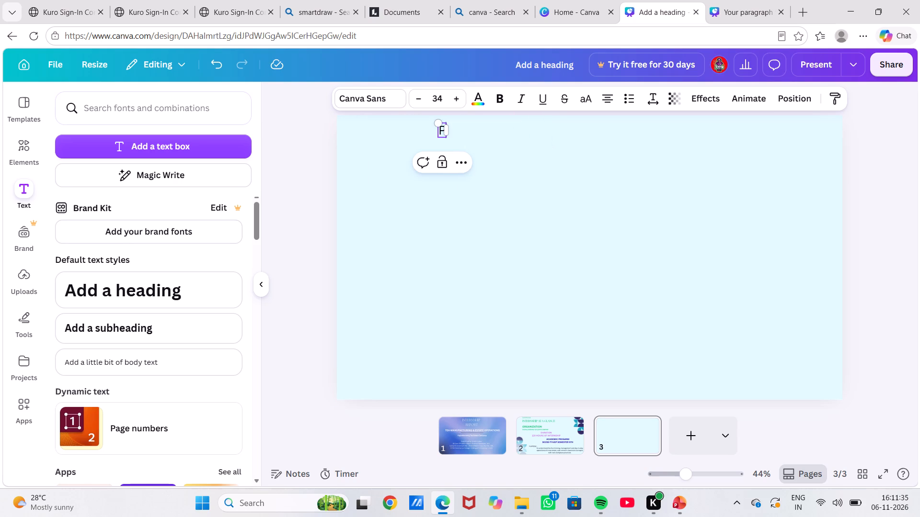
{"action": "type", "text": "LAN A"}
{"action": "key", "text": "BackSpace"}
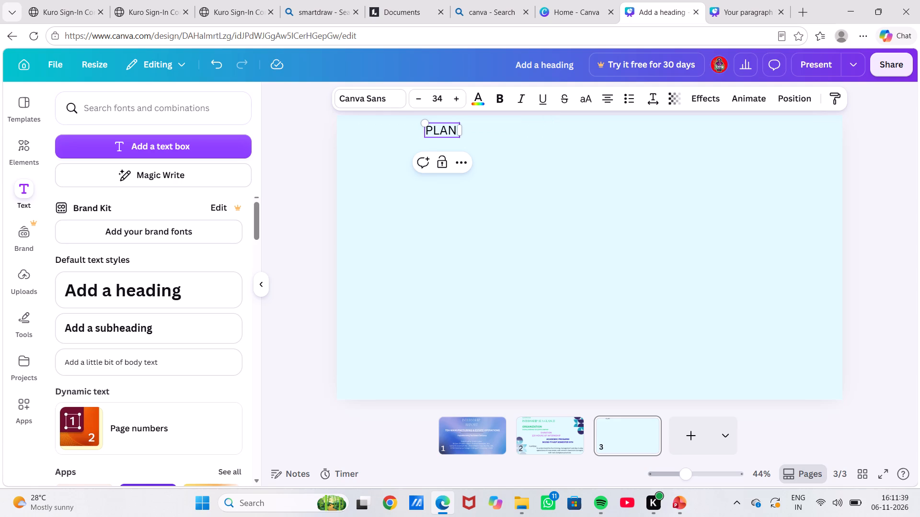
{"action": "key", "text": "shift+ampersand"}
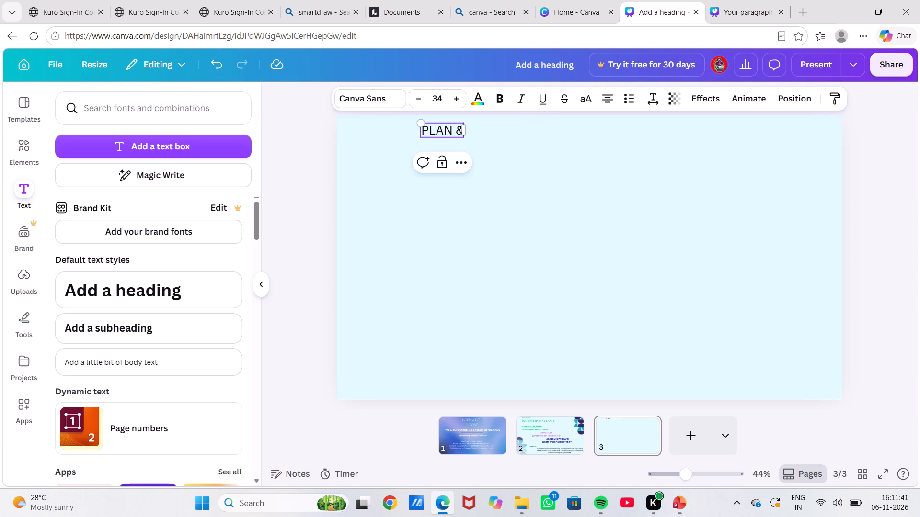
{"action": "key", "text": "space"}
{"action": "type", "text": "ECE"}
{"action": "key", "text": "BackSpace"}
{"action": "key", "text": "BackSpace"}
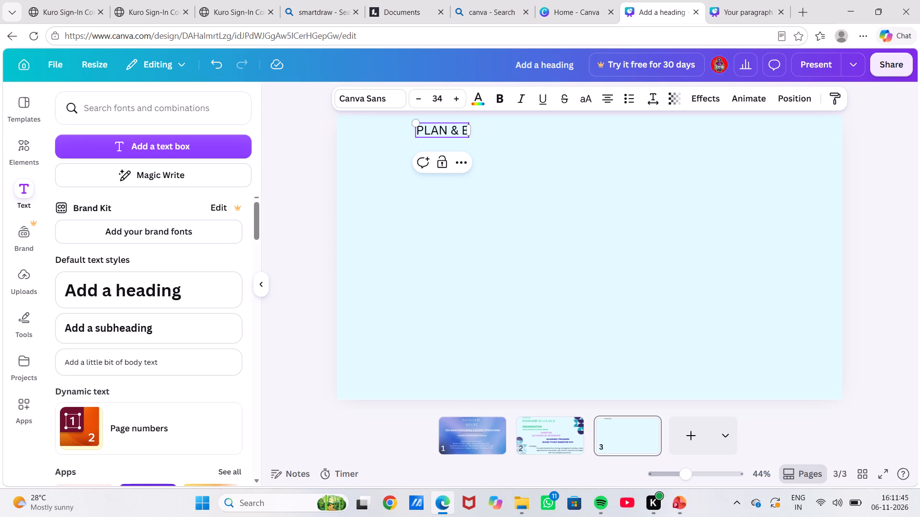
{"action": "type", "text": "XE"}
{"action": "key", "text": "c"}
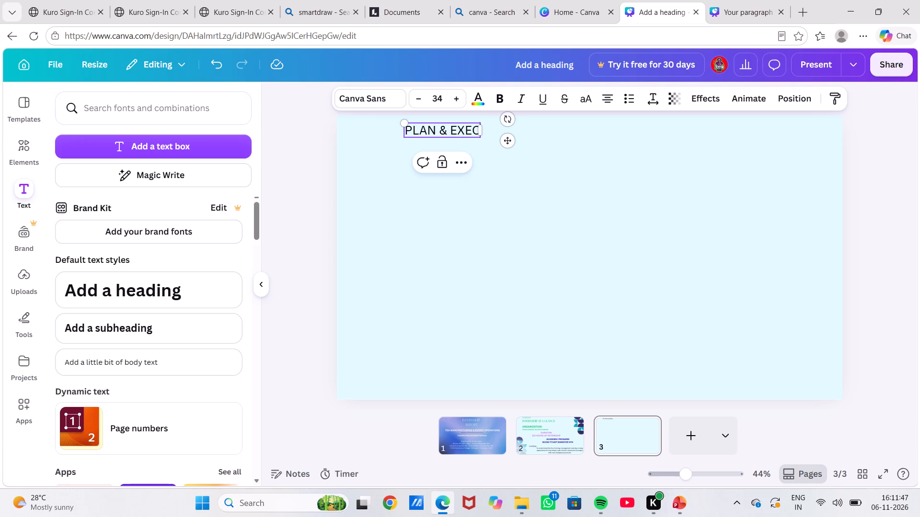
{"action": "type", "text": "UTION"}
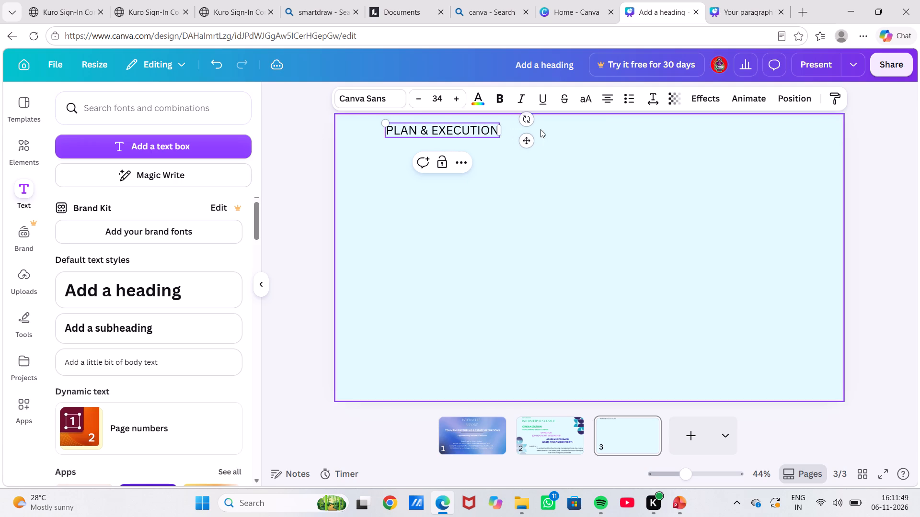
Set the PLAN & EXECUTION text's font size to 25.
{"action": "triple_click", "coordinate": [418, 99]}
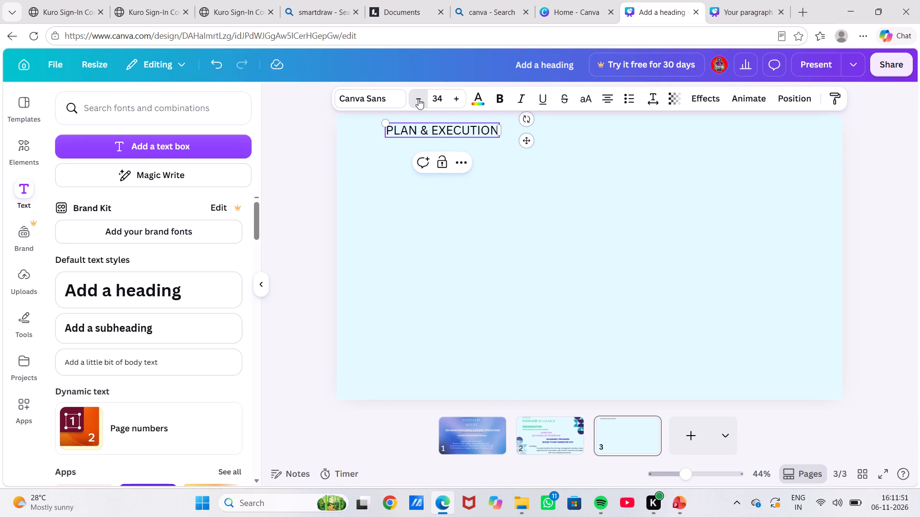
{"action": "triple_click", "coordinate": [418, 99]}
{"action": "triple_click", "coordinate": [418, 99]}
{"action": "triple_click", "coordinate": [418, 99]}
{"action": "triple_click", "coordinate": [418, 99]}
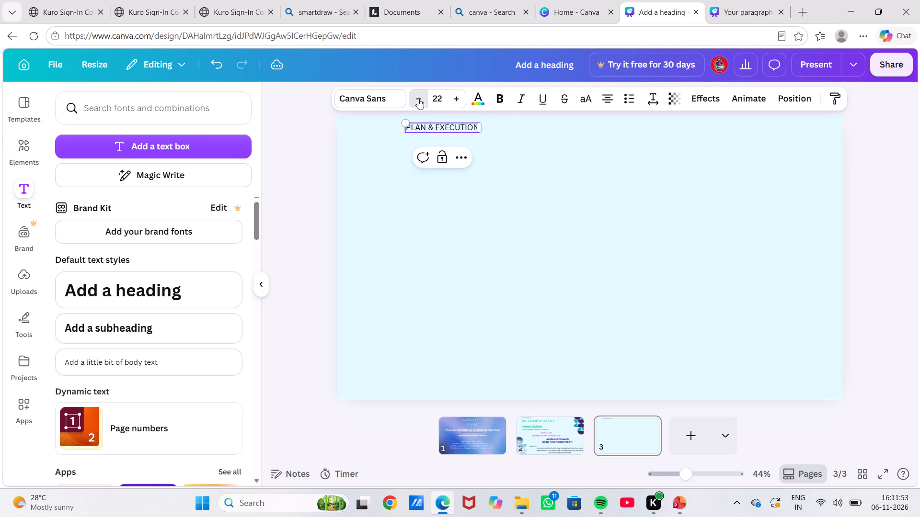
{"action": "triple_click", "coordinate": [456, 98]}
{"action": "triple_click", "coordinate": [456, 98]}
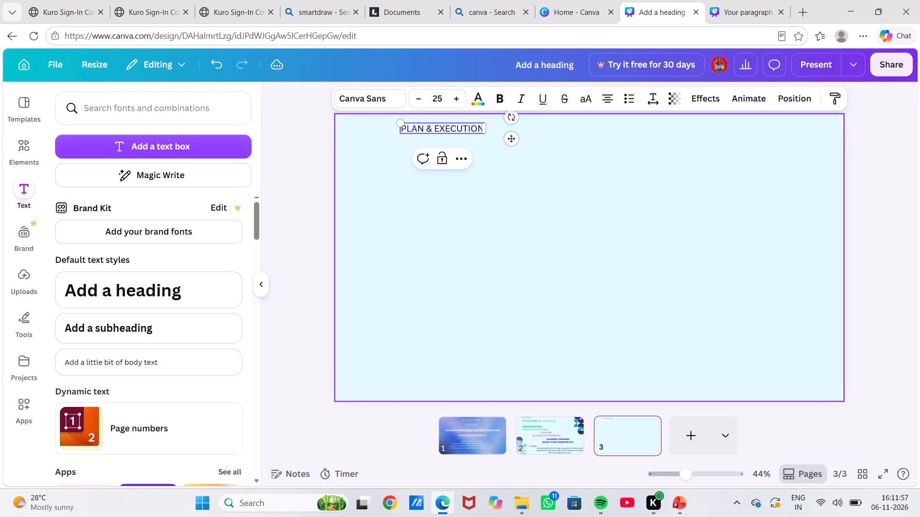
Move the PLAN & EXECUTION label into the top-left corner of page 3.
{"action": "left_click", "coordinate": [538, 171]}
{"action": "left_click_drag", "start_coordinate": [449, 135], "coordinate": [456, 128]}
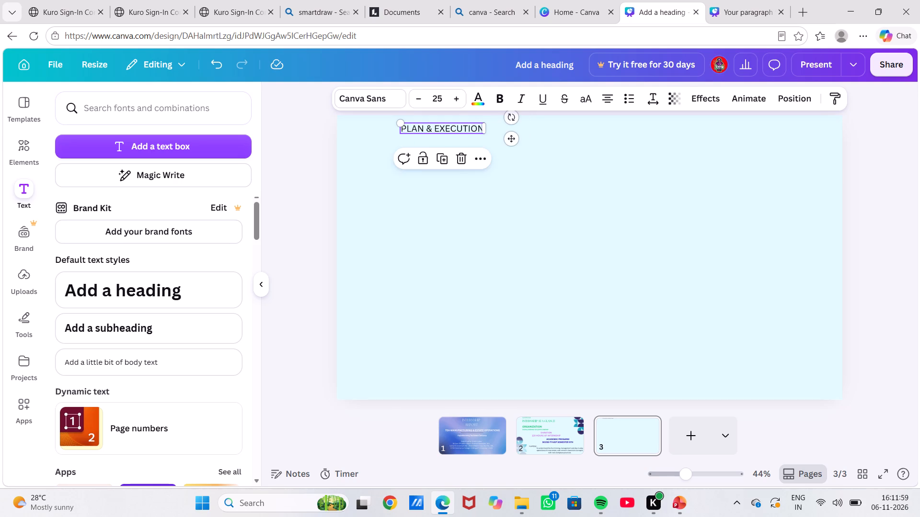
{"action": "left_click", "coordinate": [456, 128]}
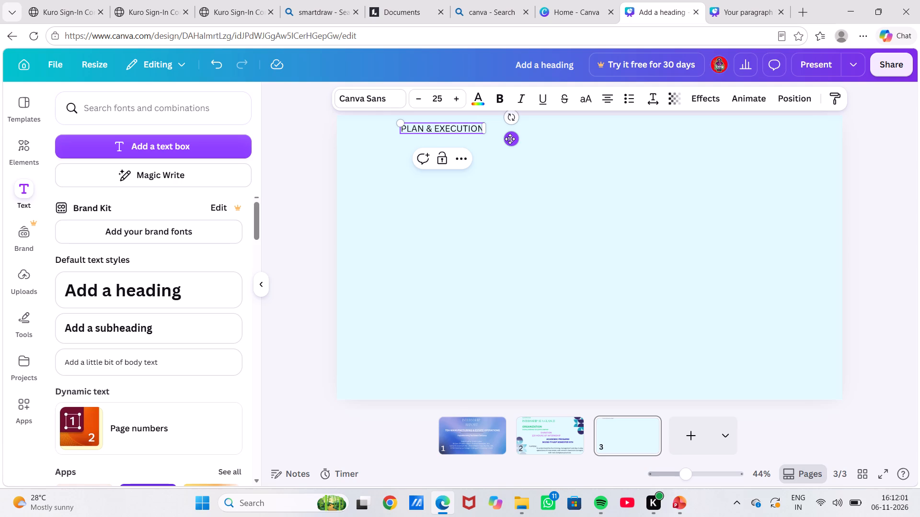
{"action": "left_click_drag", "start_coordinate": [510, 139], "coordinate": [459, 138]}
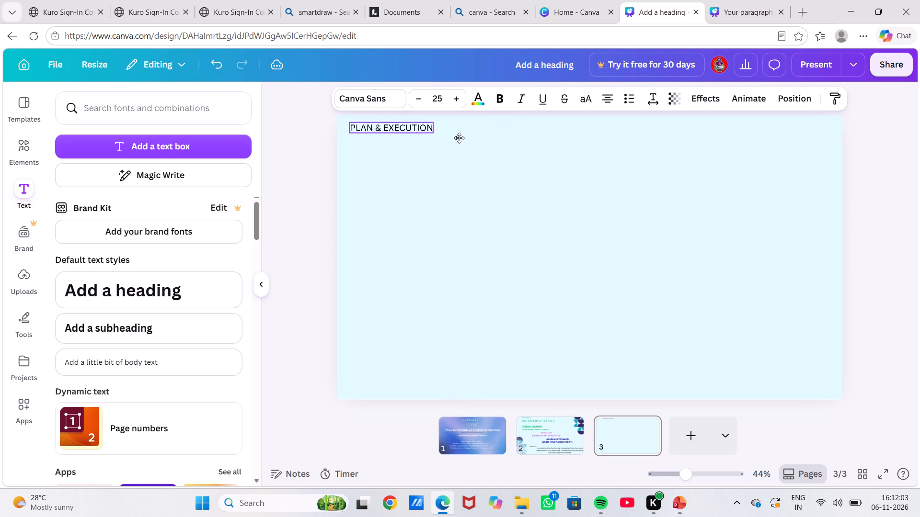
{"action": "left_click_drag", "start_coordinate": [459, 138], "coordinate": [454, 137]}
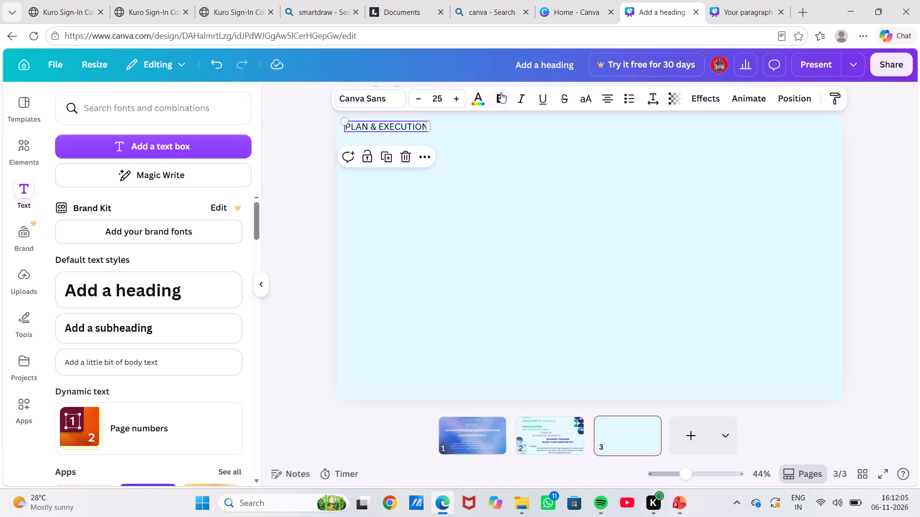
Make the PLAN & EXECUTION label bold and italic, and colour it dark blue.
{"action": "left_click", "coordinate": [503, 90]}
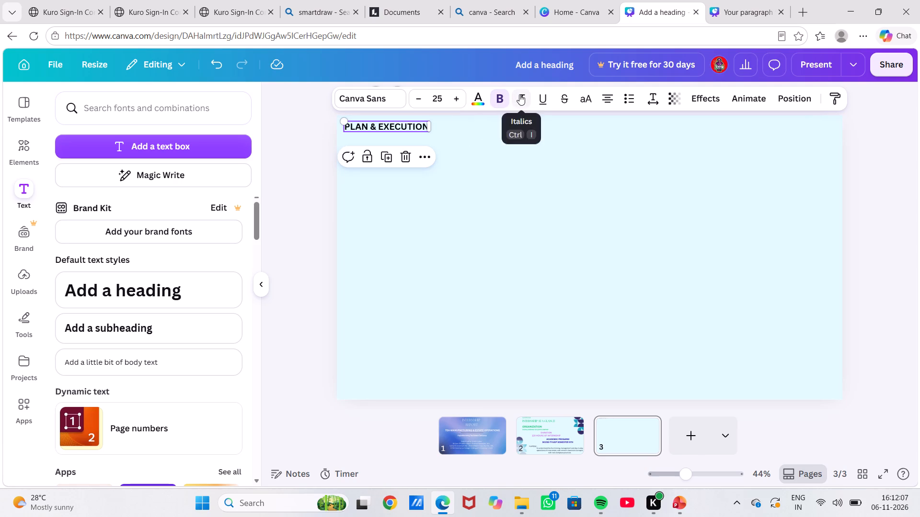
{"action": "left_click", "coordinate": [519, 94]}
{"action": "left_click", "coordinate": [476, 100]}
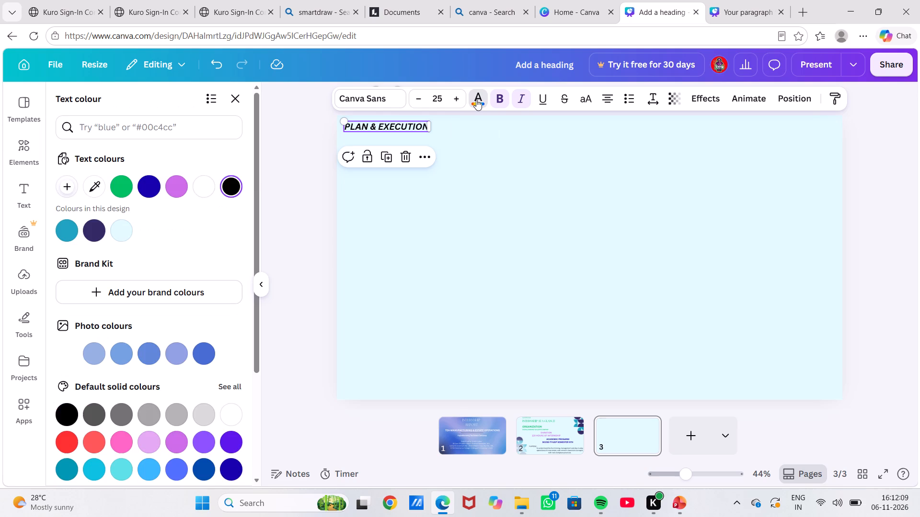
{"action": "left_click", "coordinate": [177, 183]}
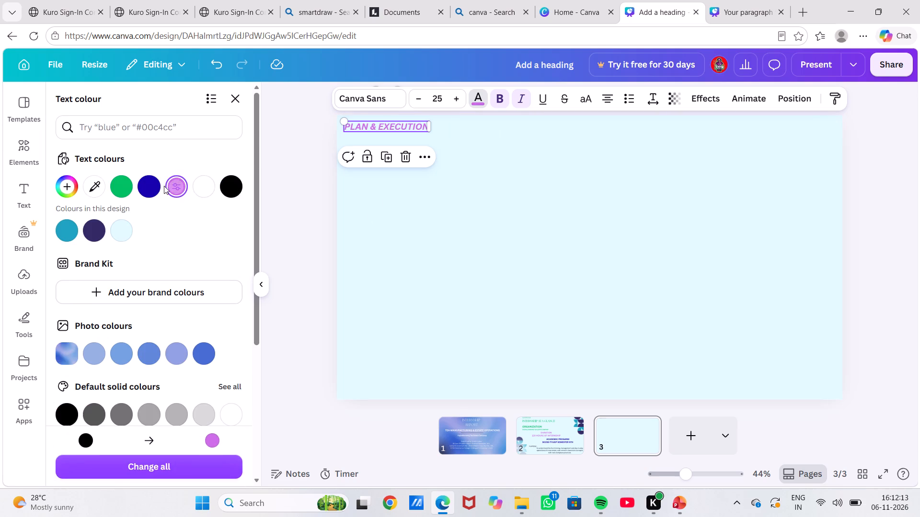
{"action": "left_click", "coordinate": [156, 186]}
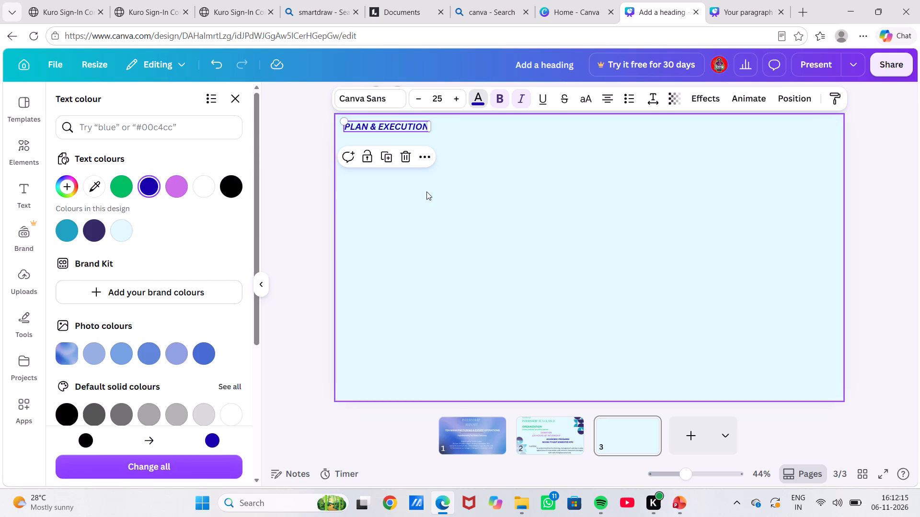
{"action": "left_click", "coordinate": [426, 191]}
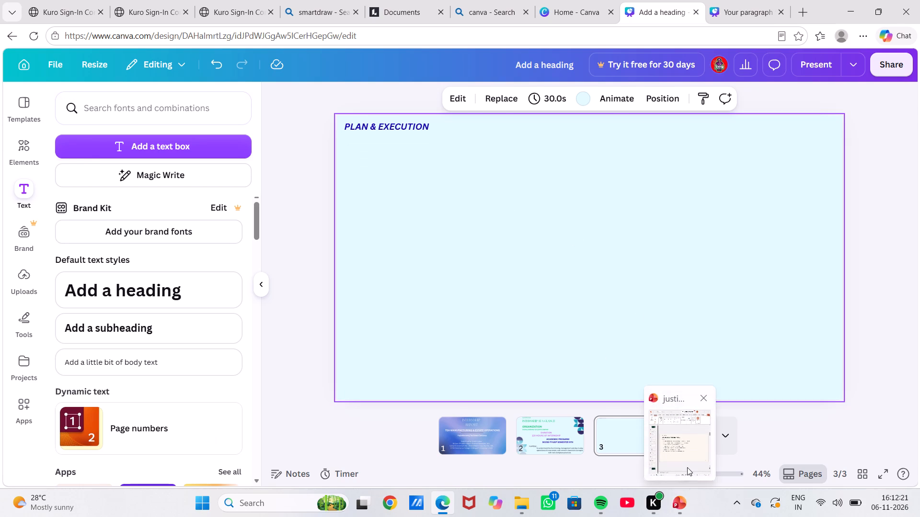
Following the PowerPoint reference slide, add a heading to page 3 reading "OBJECTIVES OF THE INTERNSHIP".
{"action": "left_click", "coordinate": [687, 467]}
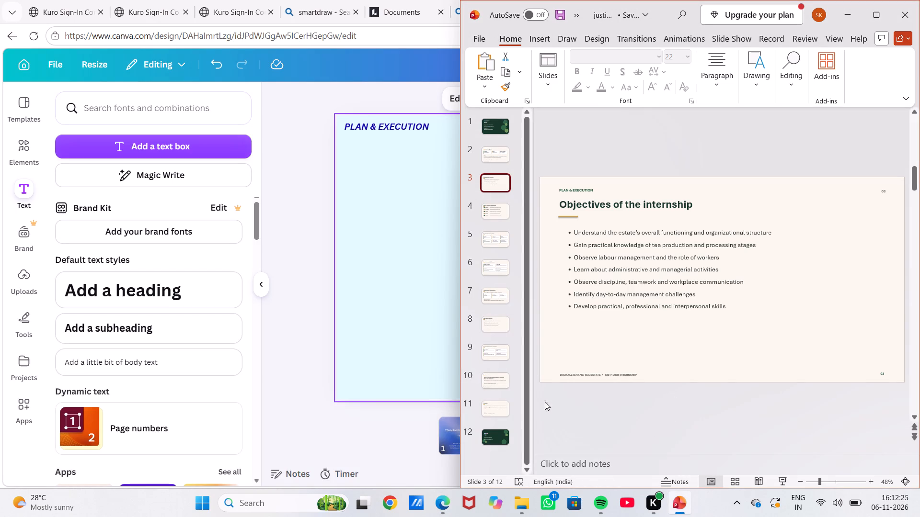
{"action": "left_click", "coordinate": [408, 317]}
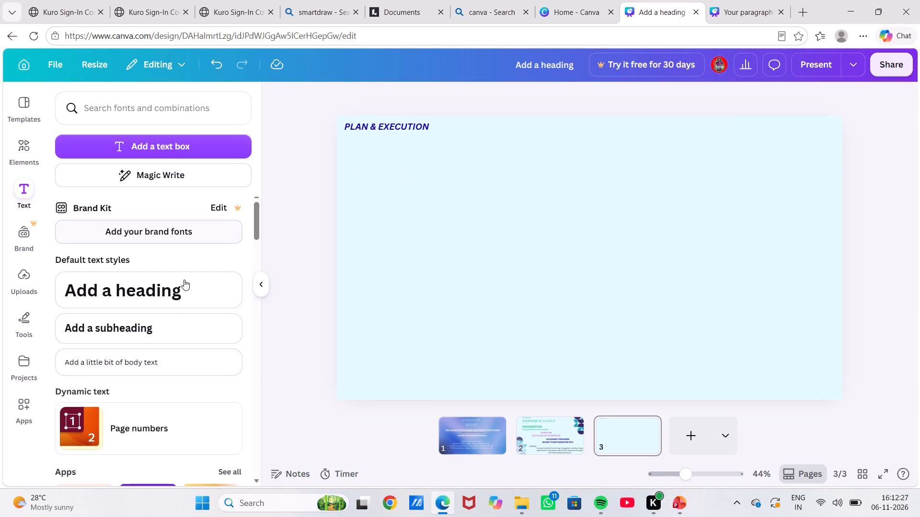
{"action": "left_click", "coordinate": [197, 287]}
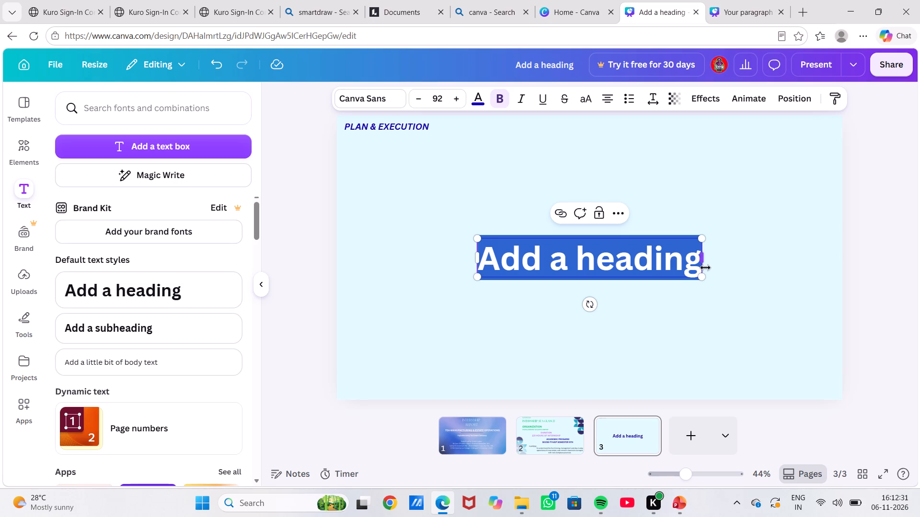
{"action": "key", "text": "BackSpace"}
{"action": "type", "text": "OBJECTIVES OF THE"}
{"action": "key", "text": "space"}
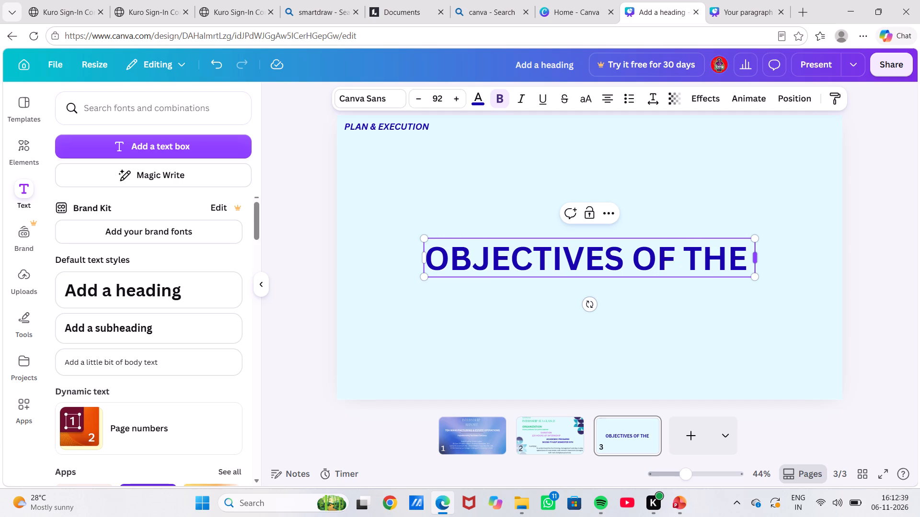
{"action": "type", "text": "INTERNS"}
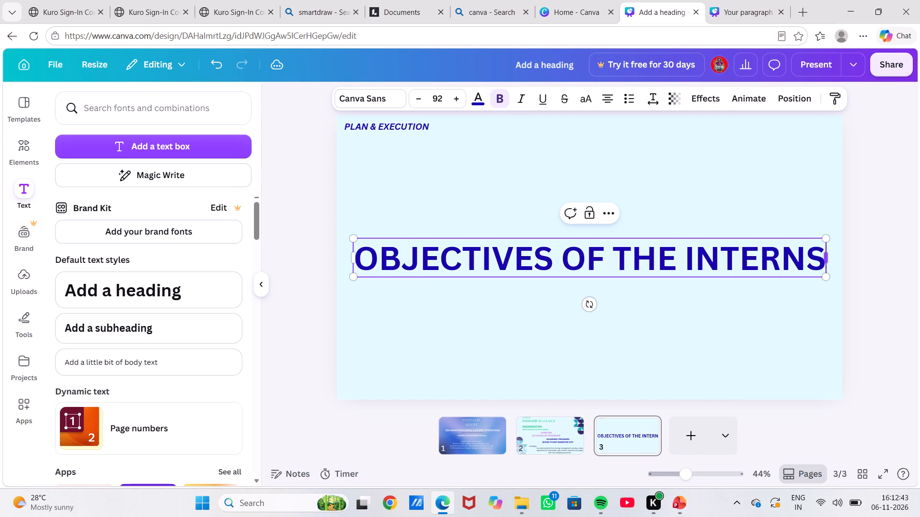
{"action": "type", "text": "HI"}
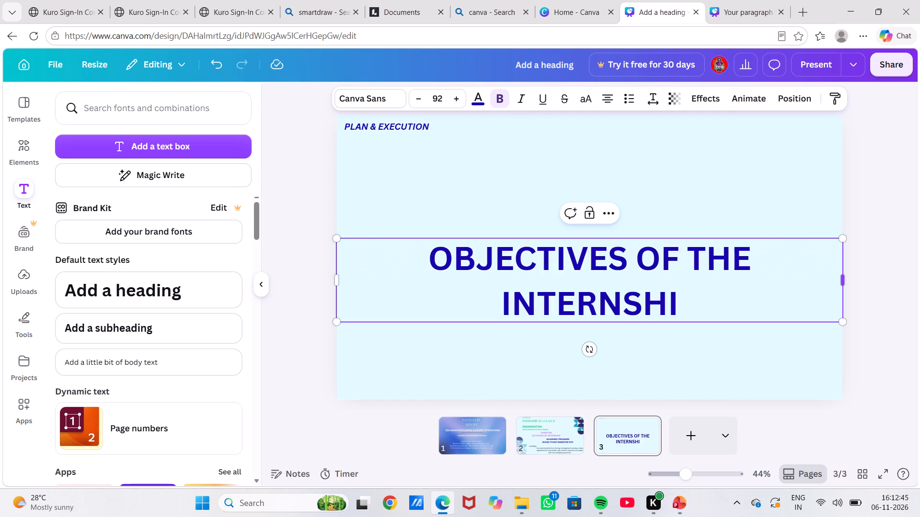
{"action": "key", "text": "p"}
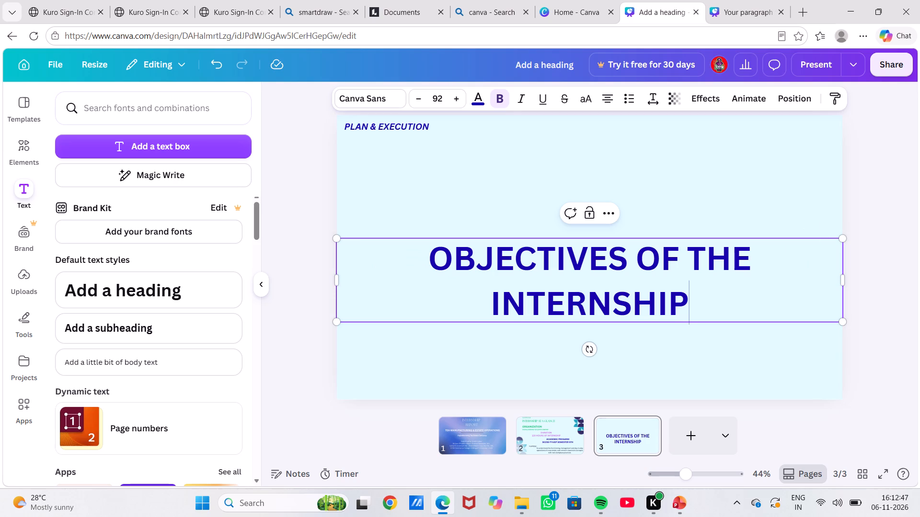
Scale the OBJECTIVES OF THE INTERNSHIP heading down to font size 39.1 and widen its box so the text fits on one line.
{"action": "left_click_drag", "start_coordinate": [842, 323], "coordinate": [741, 153]}
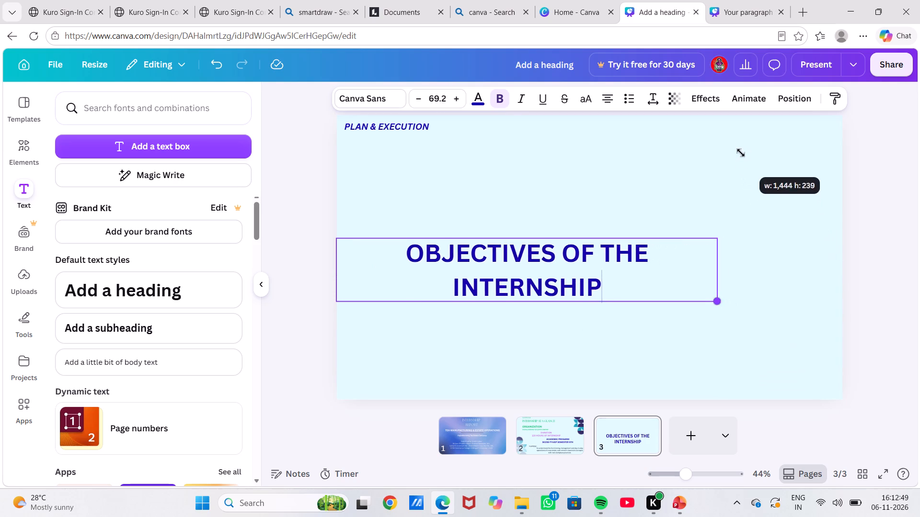
{"action": "left_click_drag", "start_coordinate": [741, 153], "coordinate": [742, 0]}
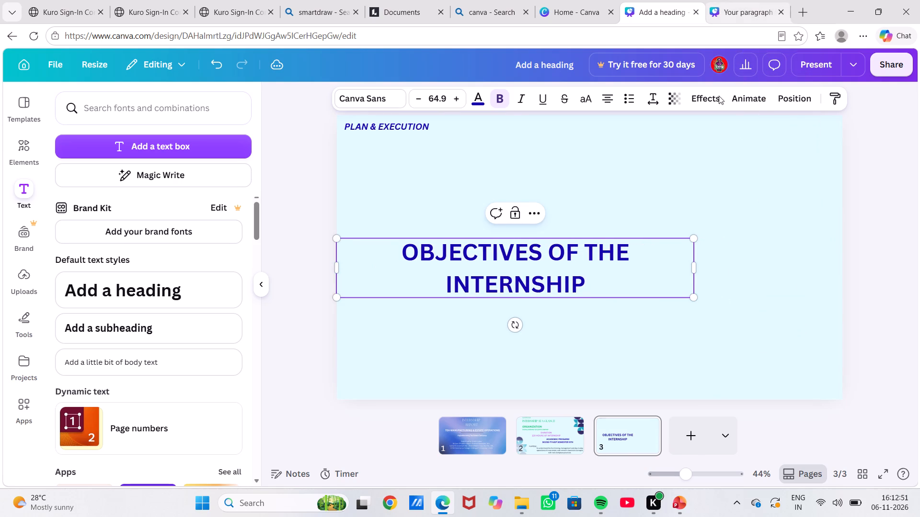
{"action": "left_click_drag", "start_coordinate": [693, 295], "coordinate": [667, 241]}
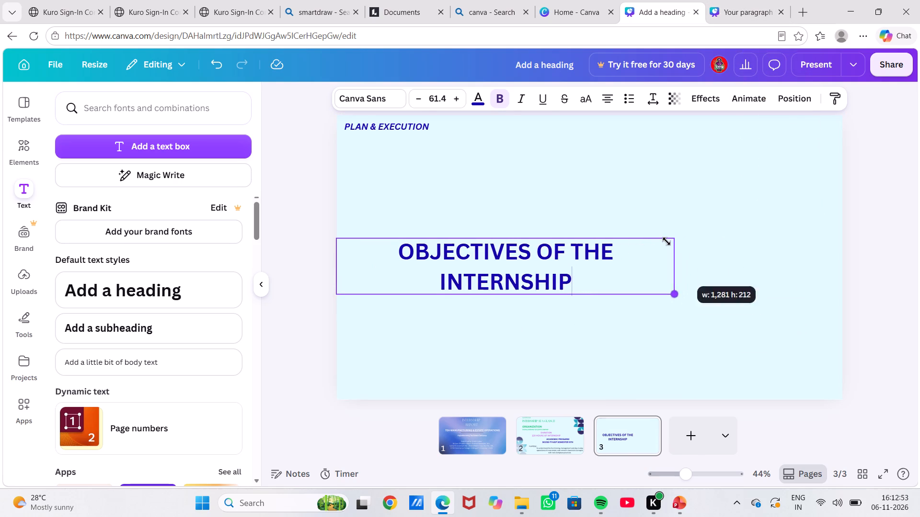
{"action": "left_click_drag", "start_coordinate": [667, 241], "coordinate": [632, 169]}
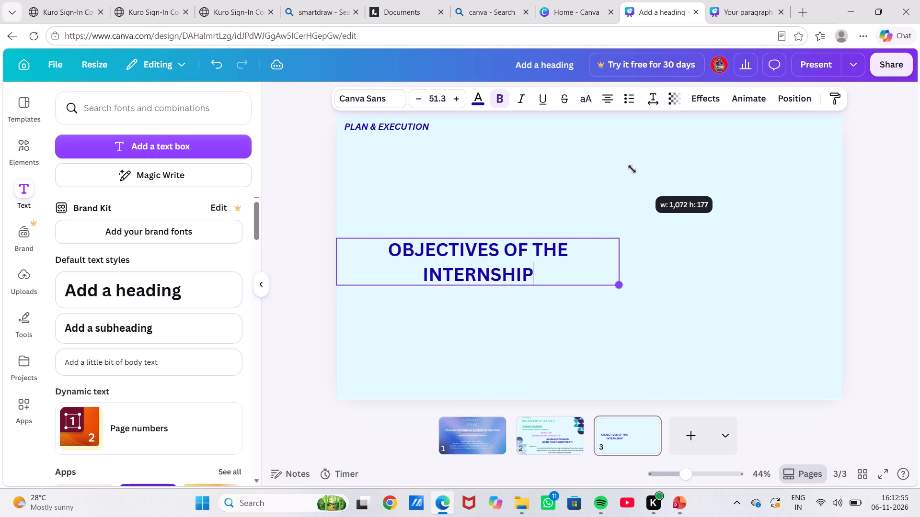
{"action": "left_click_drag", "start_coordinate": [632, 169], "coordinate": [587, 53]}
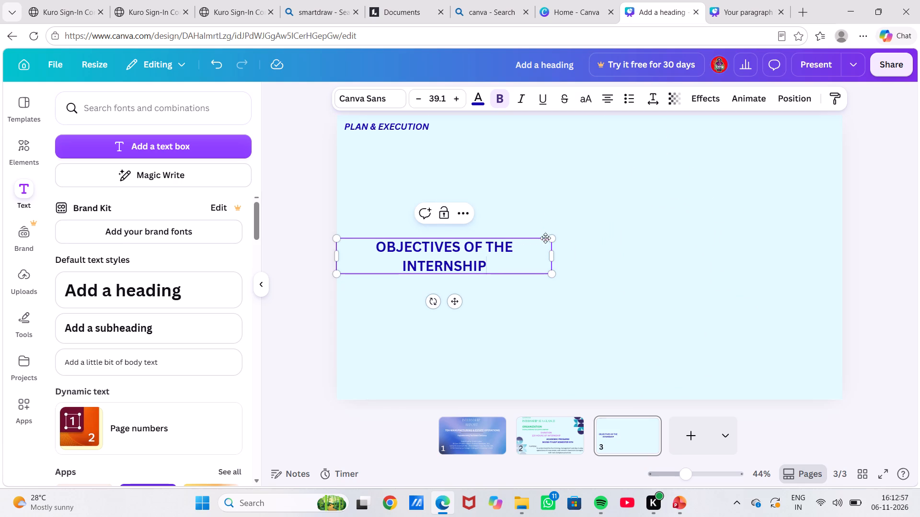
{"action": "left_click_drag", "start_coordinate": [555, 254], "coordinate": [598, 247]}
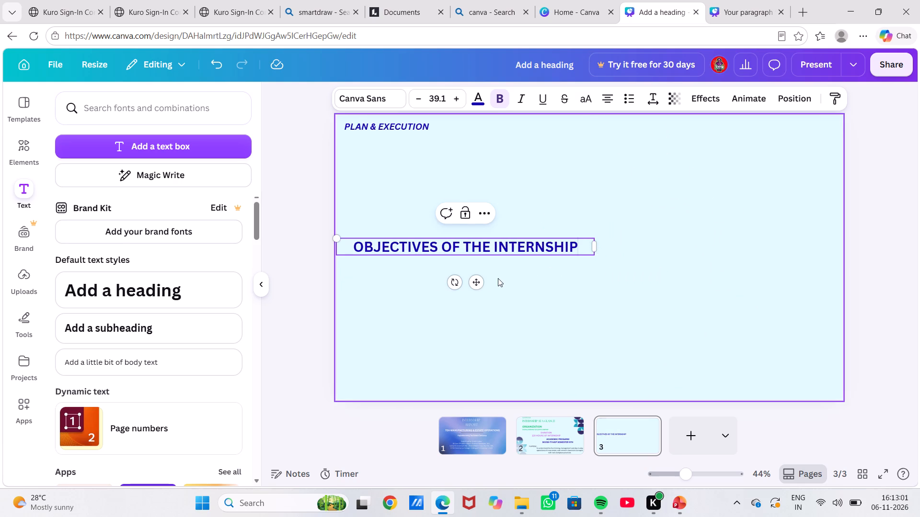
Position the OBJECTIVES OF THE INTERNSHIP heading just below the PLAN & EXECUTION label, checking the layout against the PowerPoint reference.
{"action": "left_click_drag", "start_coordinate": [481, 282], "coordinate": [470, 201]}
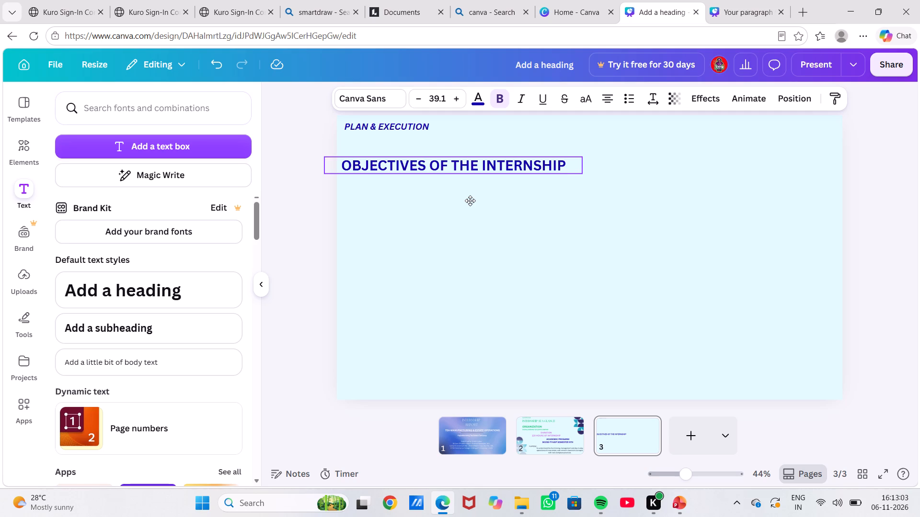
{"action": "left_click_drag", "start_coordinate": [470, 201], "coordinate": [471, 178]}
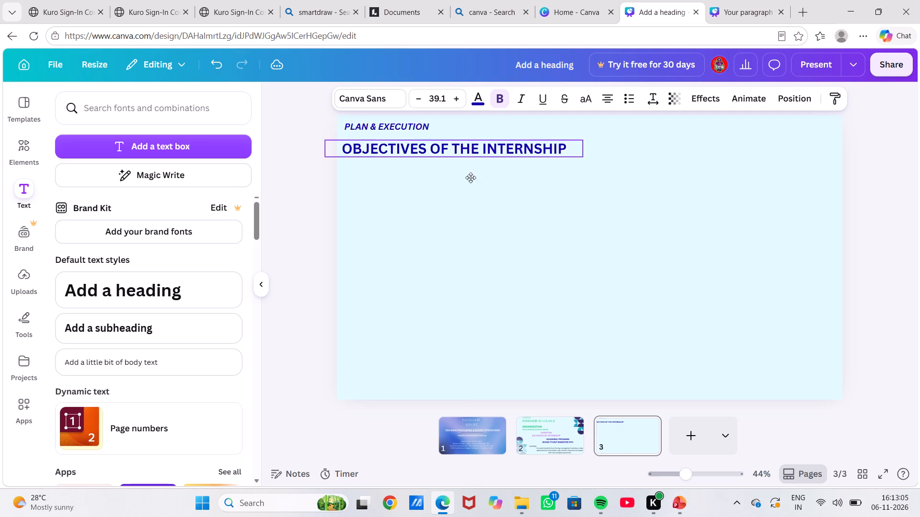
{"action": "left_click_drag", "start_coordinate": [471, 178], "coordinate": [476, 194]}
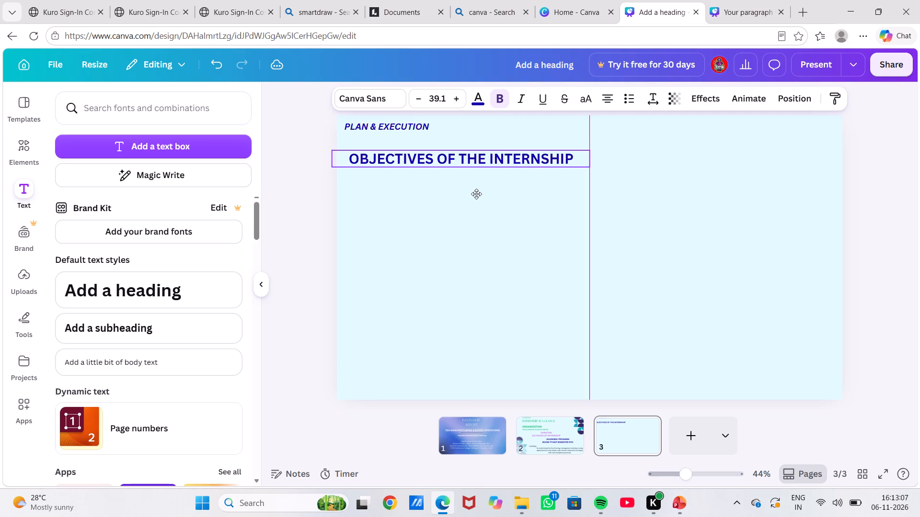
{"action": "left_click_drag", "start_coordinate": [476, 194], "coordinate": [477, 193]}
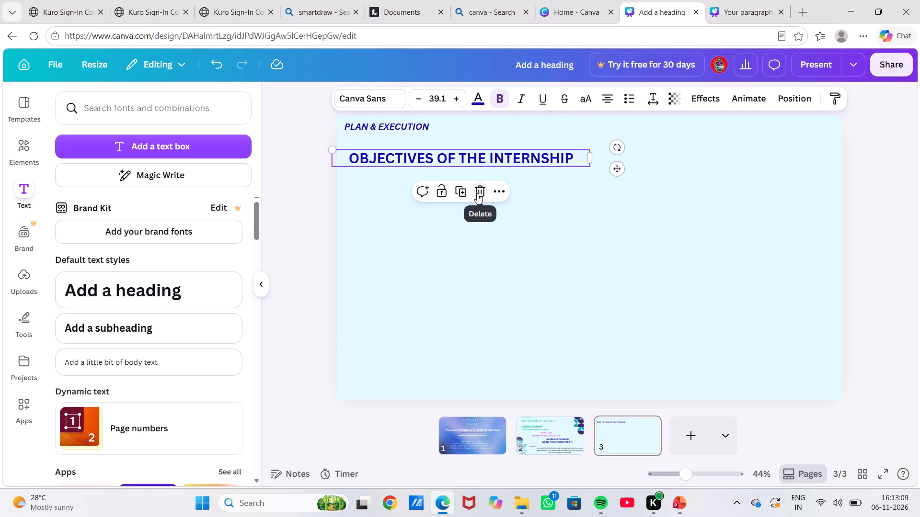
{"action": "left_click", "coordinate": [515, 248]}
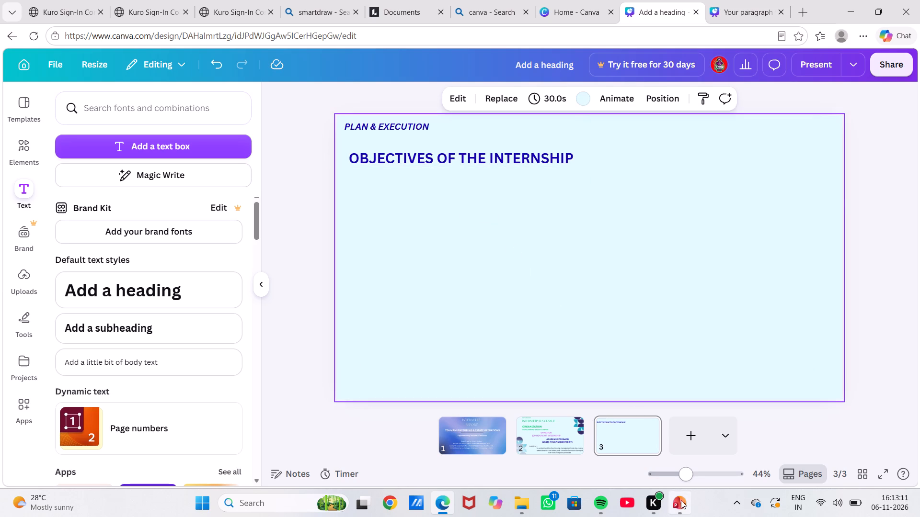
{"action": "left_click", "coordinate": [681, 500]}
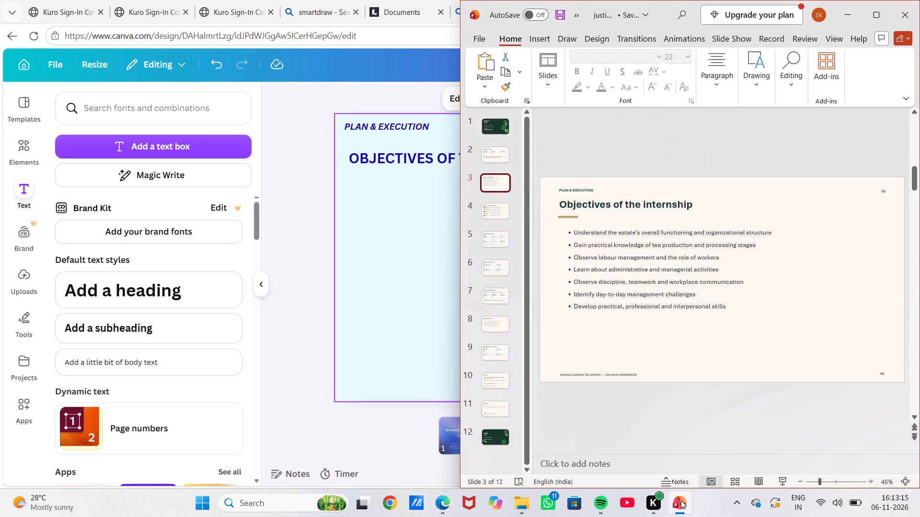
{"action": "left_click", "coordinate": [681, 500]}
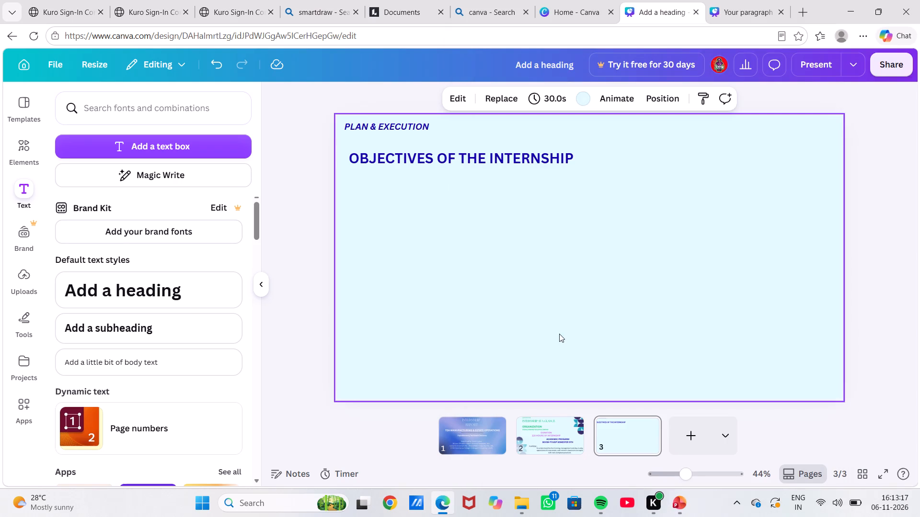
{"action": "left_click_drag", "start_coordinate": [457, 157], "coordinate": [456, 153]}
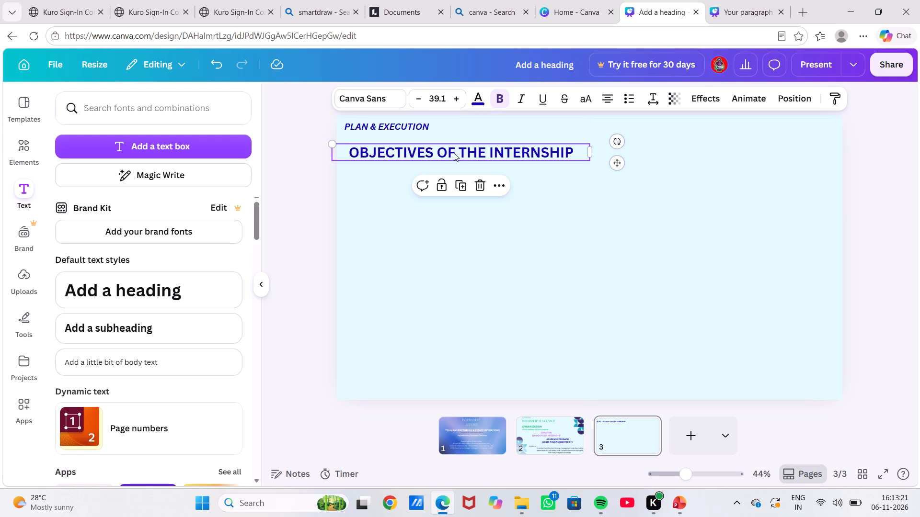
Colour the OBJECTIVES OF THE INTERNSHIP heading teal blue, using the colour already in this design.
{"action": "left_click", "coordinate": [476, 96]}
{"action": "left_click", "coordinate": [177, 190]}
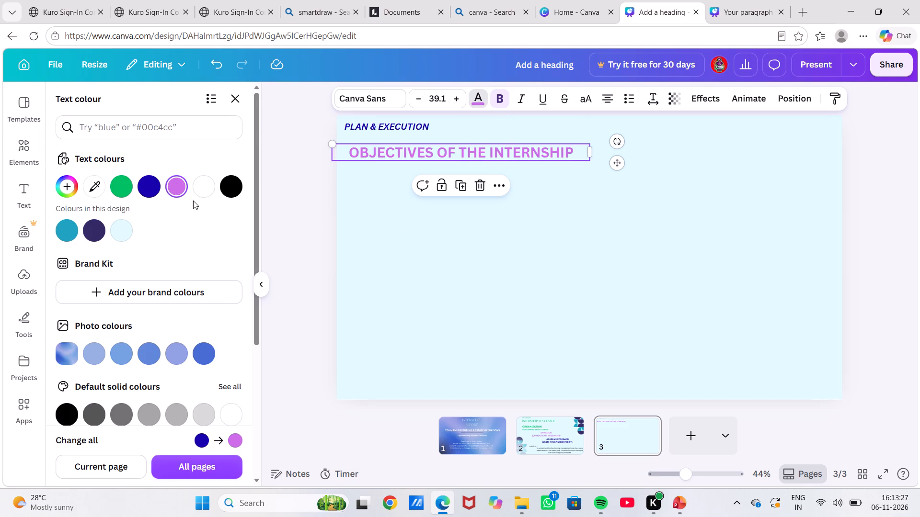
{"action": "left_click", "coordinate": [63, 227]}
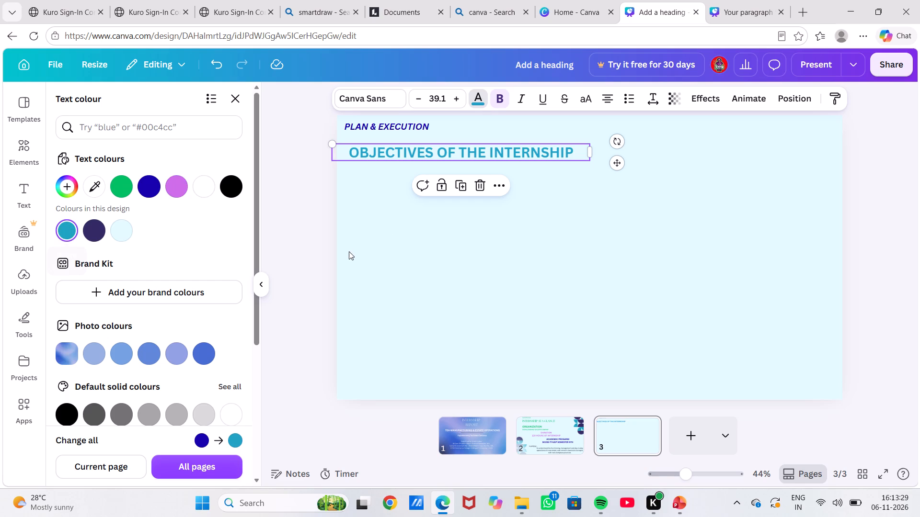
{"action": "left_click", "coordinate": [436, 232]}
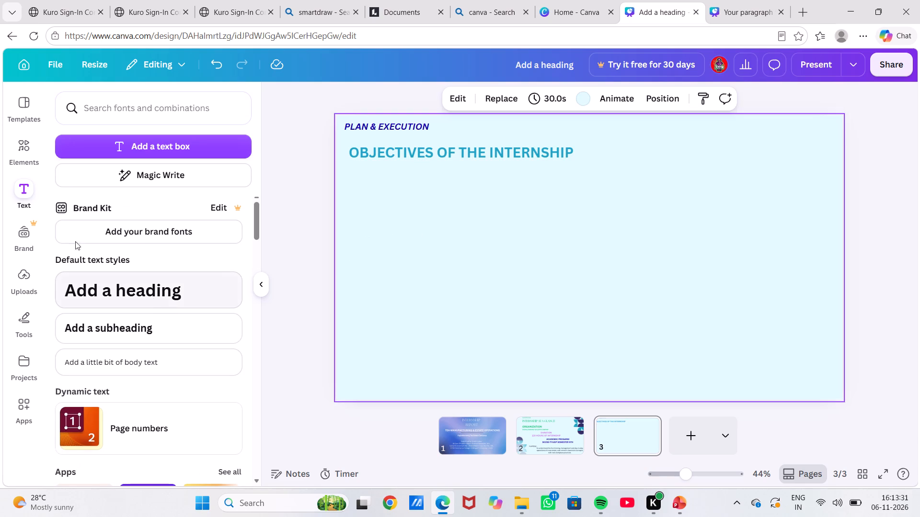
Add a straight horizontal line just beneath the start of the OBJECTIVES heading, shortened to about half its default length.
{"action": "left_click", "coordinate": [27, 312]}
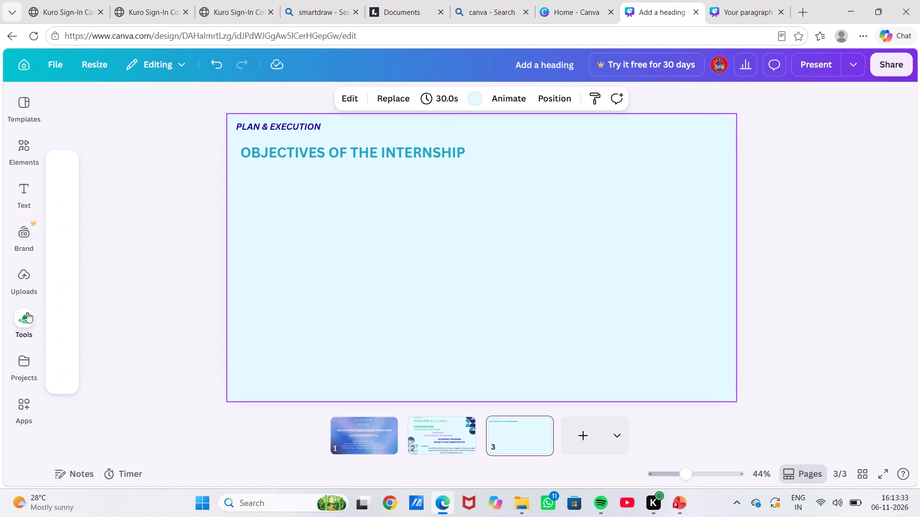
{"action": "left_click", "coordinate": [66, 256]}
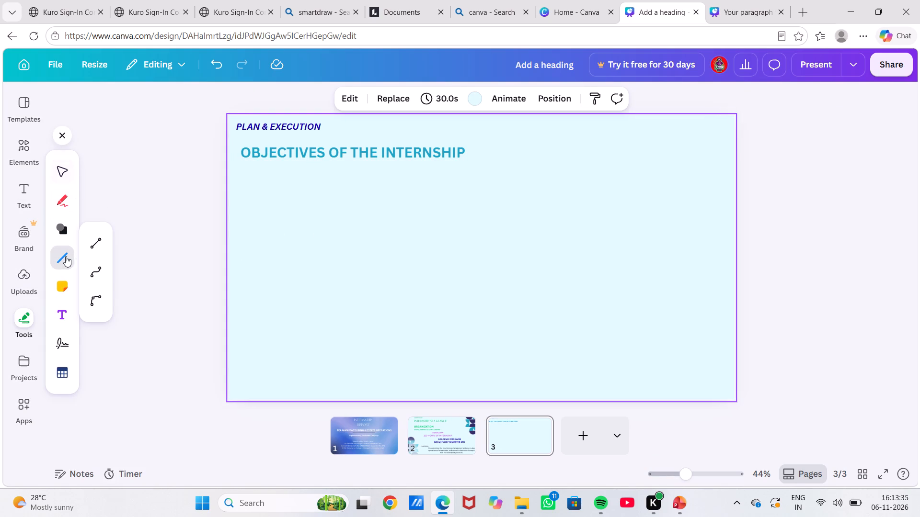
{"action": "left_click", "coordinate": [90, 244]}
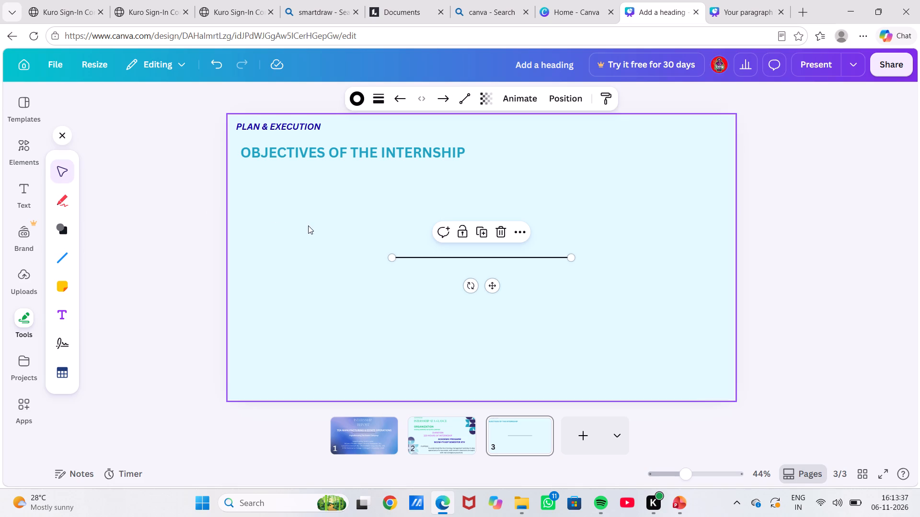
{"action": "left_click_drag", "start_coordinate": [491, 282], "coordinate": [354, 225]}
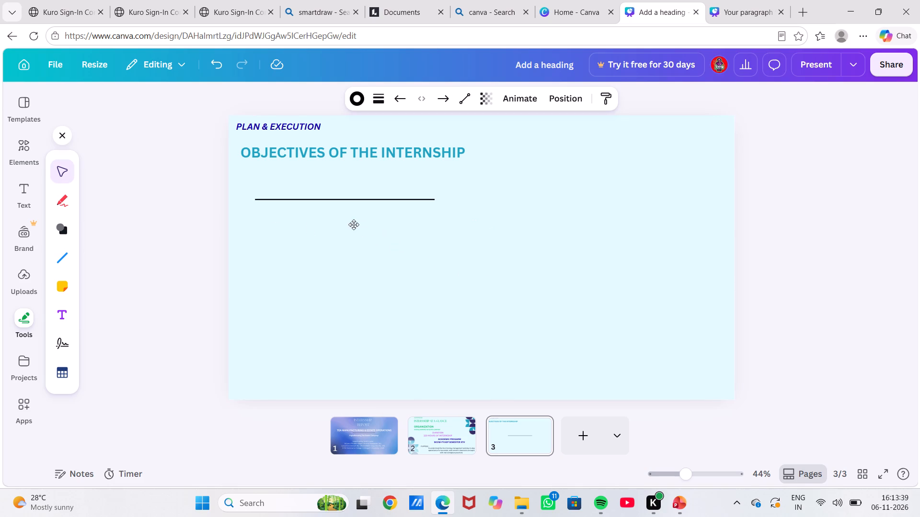
{"action": "left_click_drag", "start_coordinate": [354, 225], "coordinate": [351, 194]}
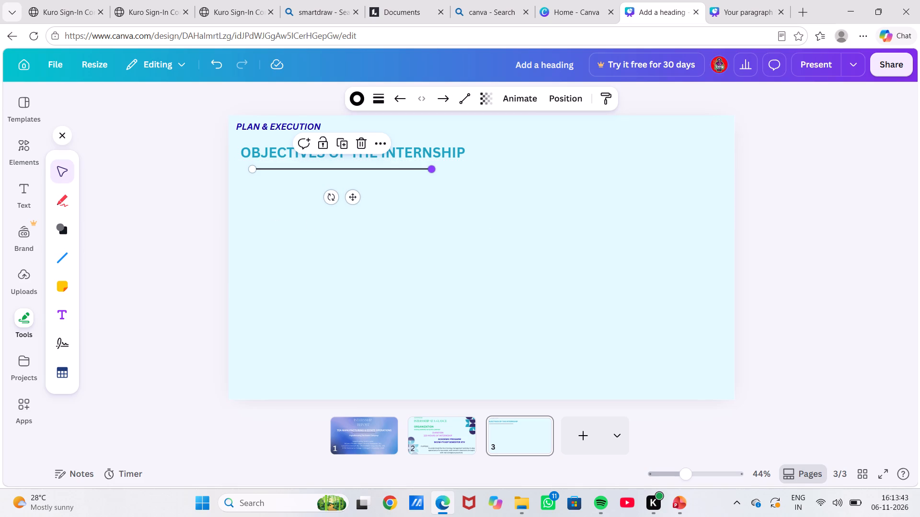
{"action": "left_click_drag", "start_coordinate": [430, 169], "coordinate": [335, 171]}
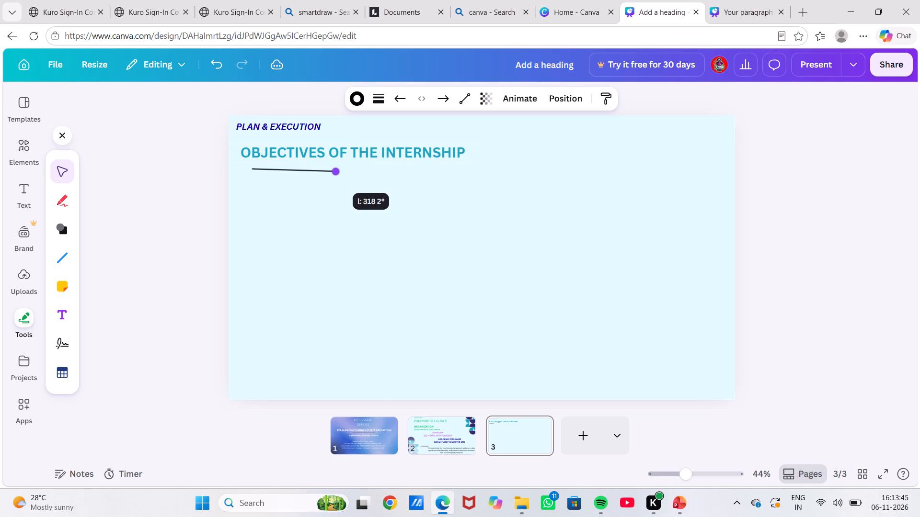
{"action": "left_click_drag", "start_coordinate": [335, 171], "coordinate": [337, 169]}
{"action": "left_click", "coordinate": [345, 197]}
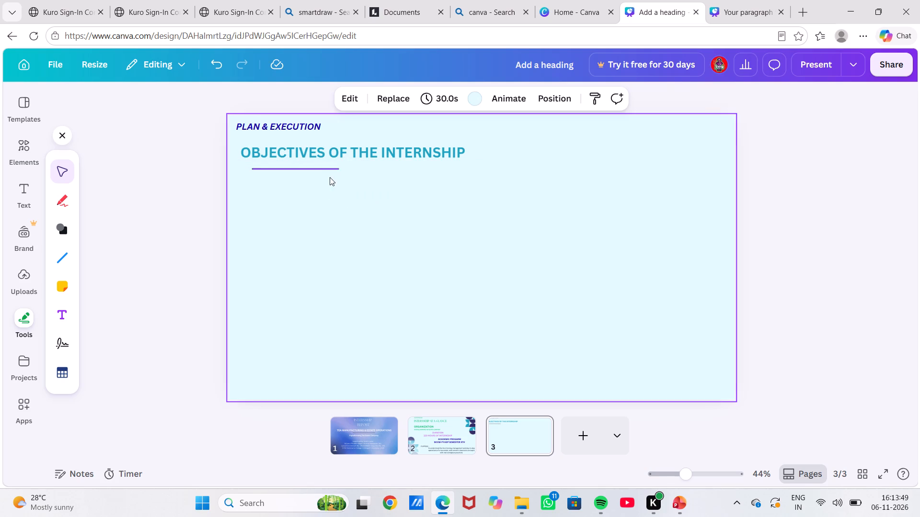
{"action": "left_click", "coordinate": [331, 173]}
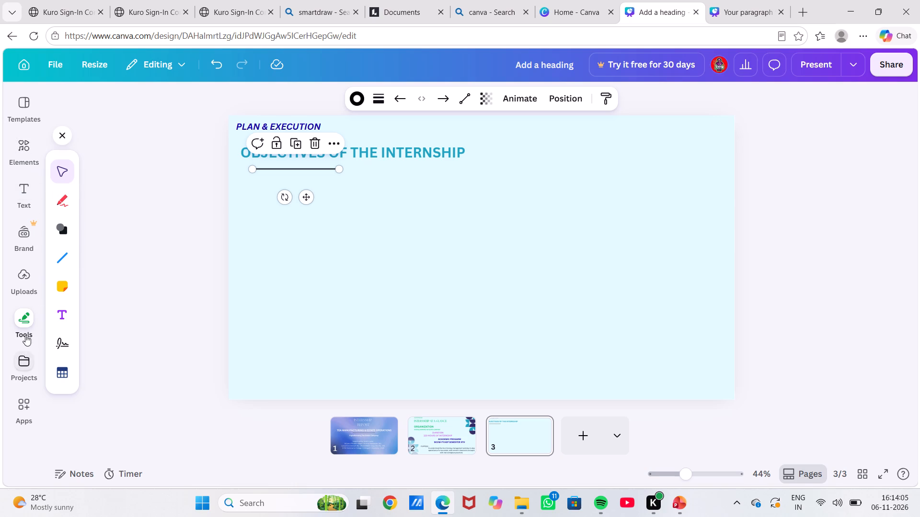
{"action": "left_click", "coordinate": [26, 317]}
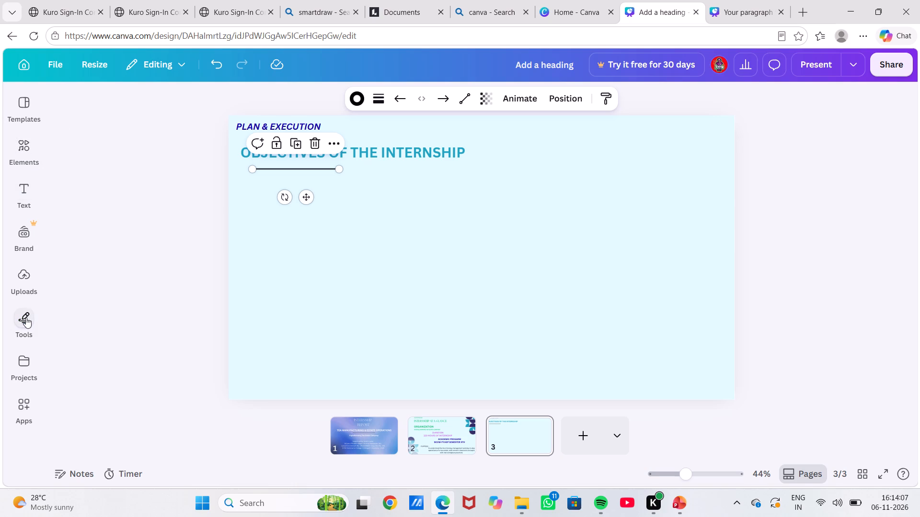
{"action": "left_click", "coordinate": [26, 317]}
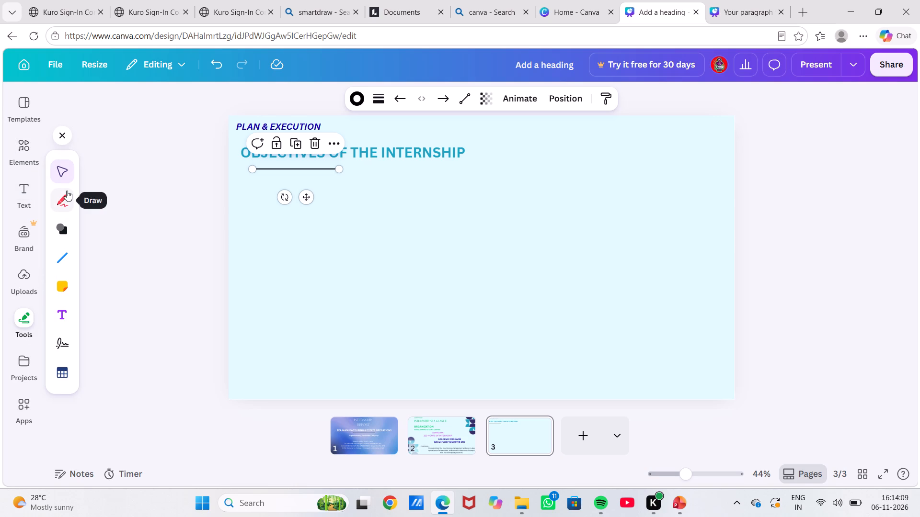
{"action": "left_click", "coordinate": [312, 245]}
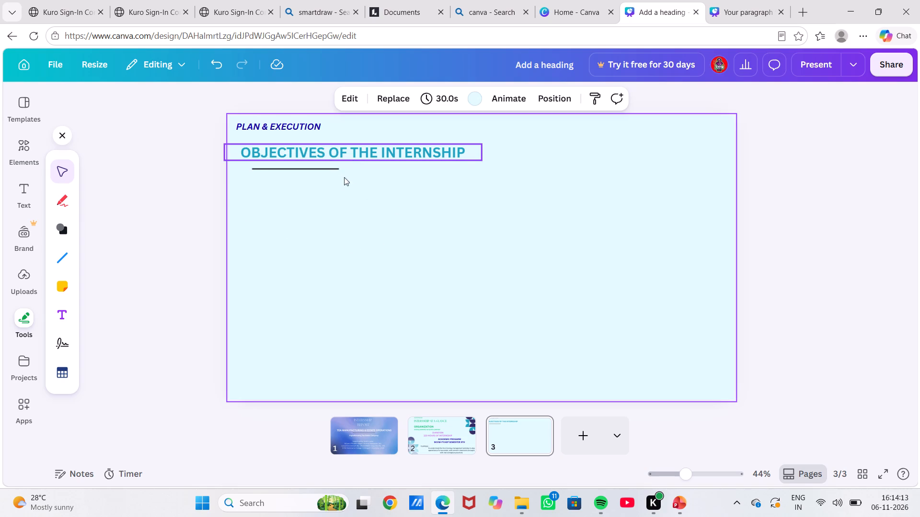
Lengthen the line beneath the OBJECTIVES OF THE INTERNSHIP heading to about 730, so it spans most of the heading.
{"action": "left_click", "coordinate": [338, 167]}
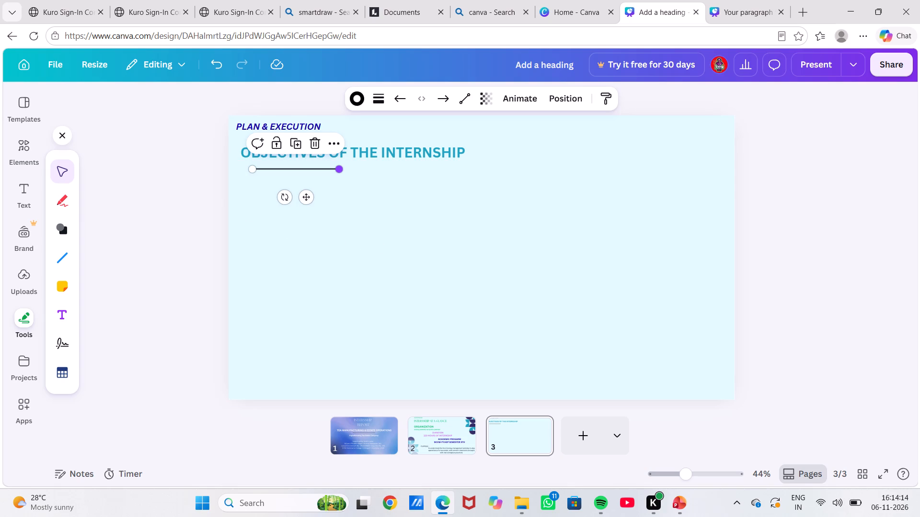
{"action": "left_click_drag", "start_coordinate": [339, 168], "coordinate": [421, 169]}
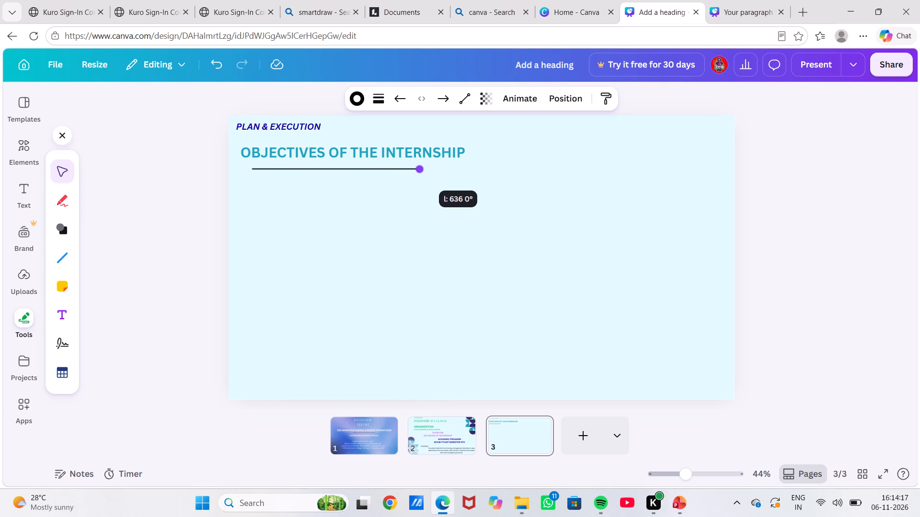
{"action": "left_click_drag", "start_coordinate": [421, 169], "coordinate": [444, 167]}
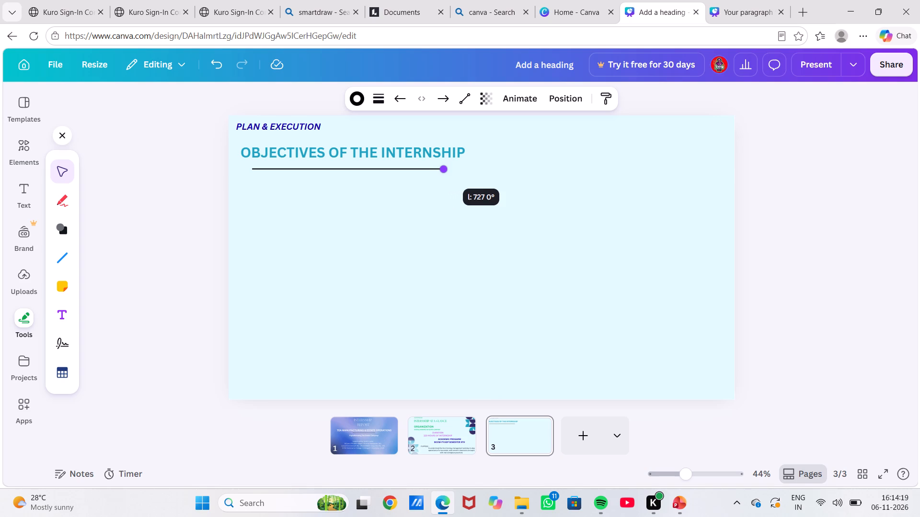
{"action": "left_click_drag", "start_coordinate": [444, 167], "coordinate": [445, 167]}
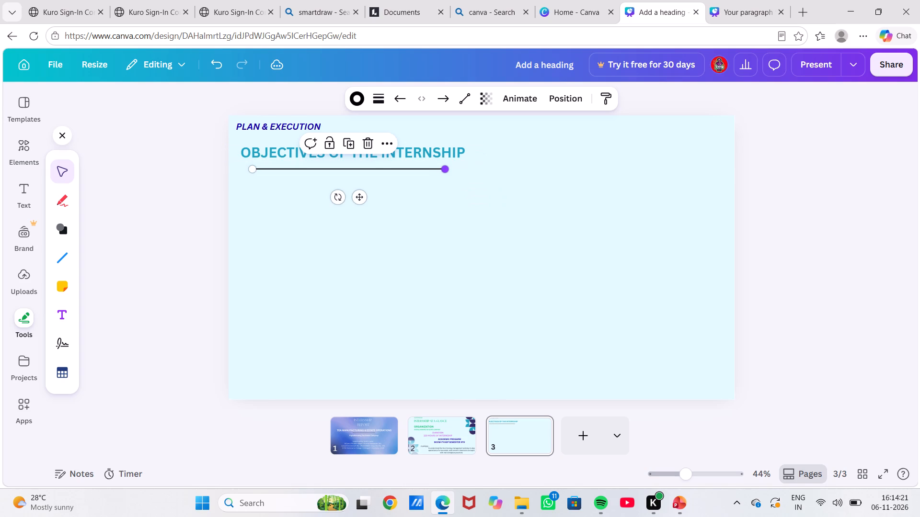
{"action": "left_click", "coordinate": [490, 203]}
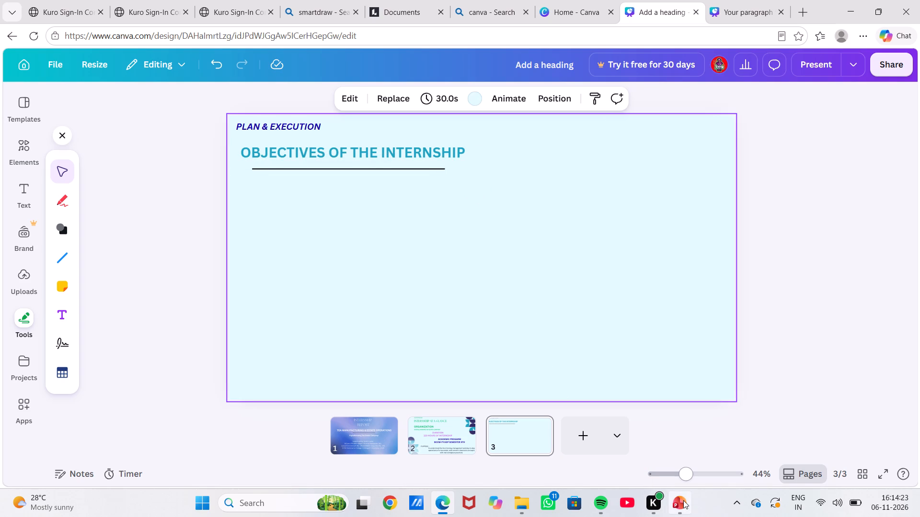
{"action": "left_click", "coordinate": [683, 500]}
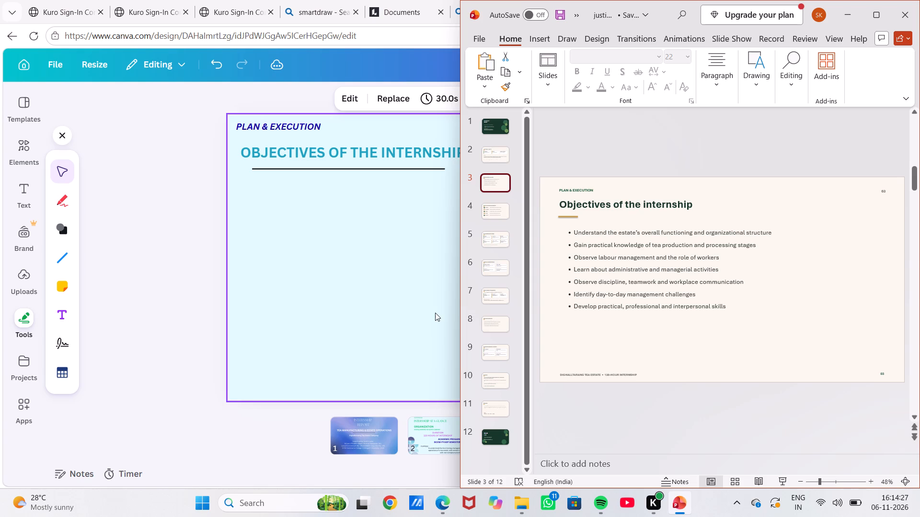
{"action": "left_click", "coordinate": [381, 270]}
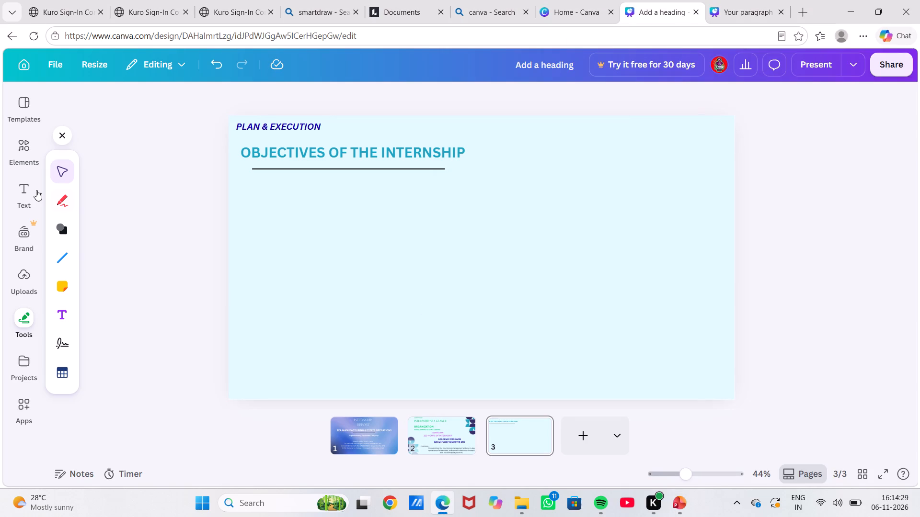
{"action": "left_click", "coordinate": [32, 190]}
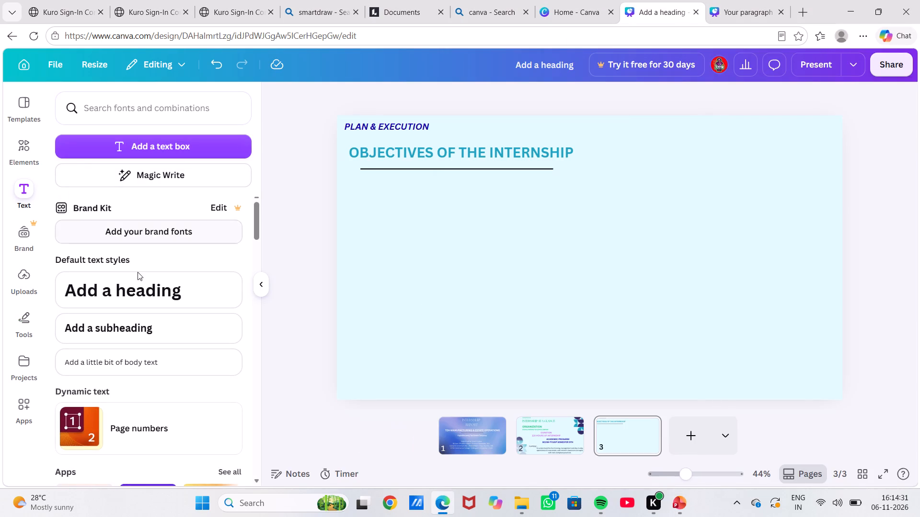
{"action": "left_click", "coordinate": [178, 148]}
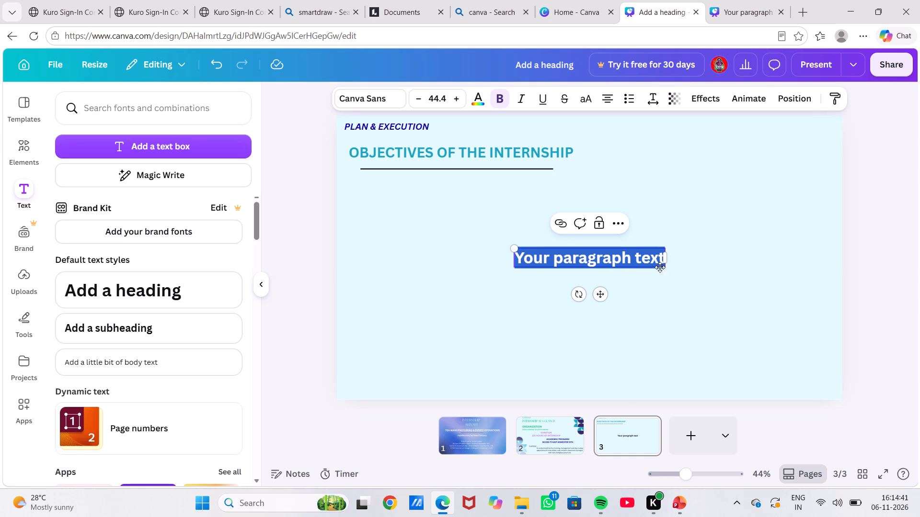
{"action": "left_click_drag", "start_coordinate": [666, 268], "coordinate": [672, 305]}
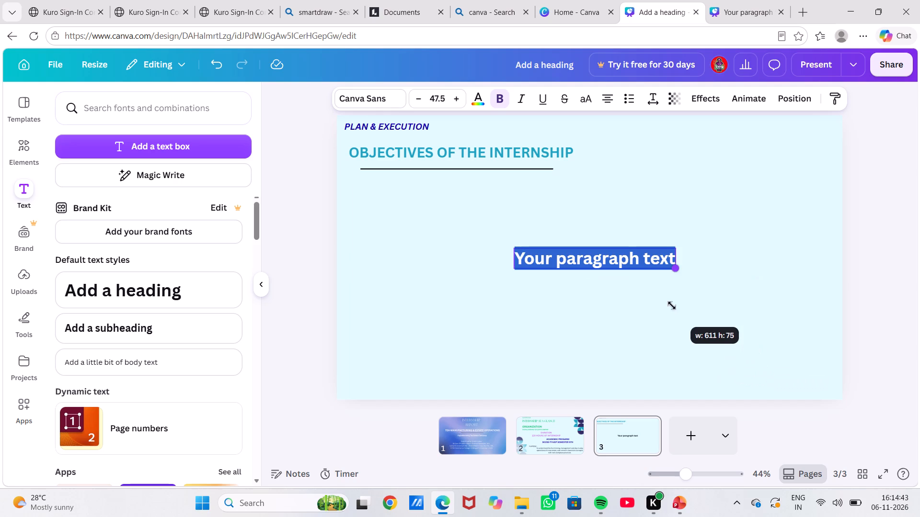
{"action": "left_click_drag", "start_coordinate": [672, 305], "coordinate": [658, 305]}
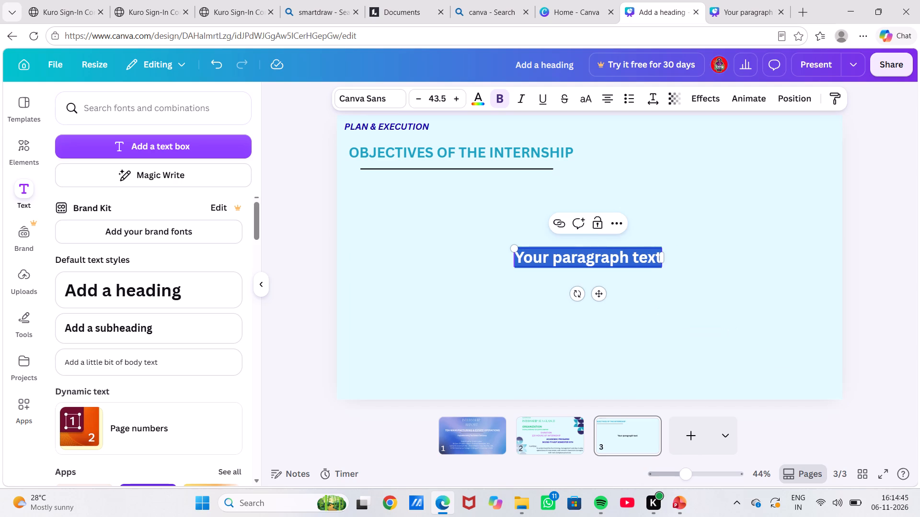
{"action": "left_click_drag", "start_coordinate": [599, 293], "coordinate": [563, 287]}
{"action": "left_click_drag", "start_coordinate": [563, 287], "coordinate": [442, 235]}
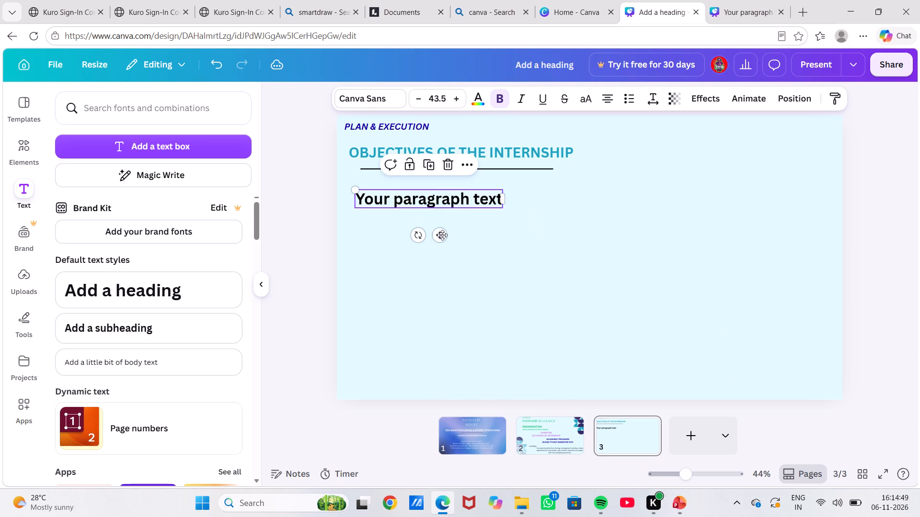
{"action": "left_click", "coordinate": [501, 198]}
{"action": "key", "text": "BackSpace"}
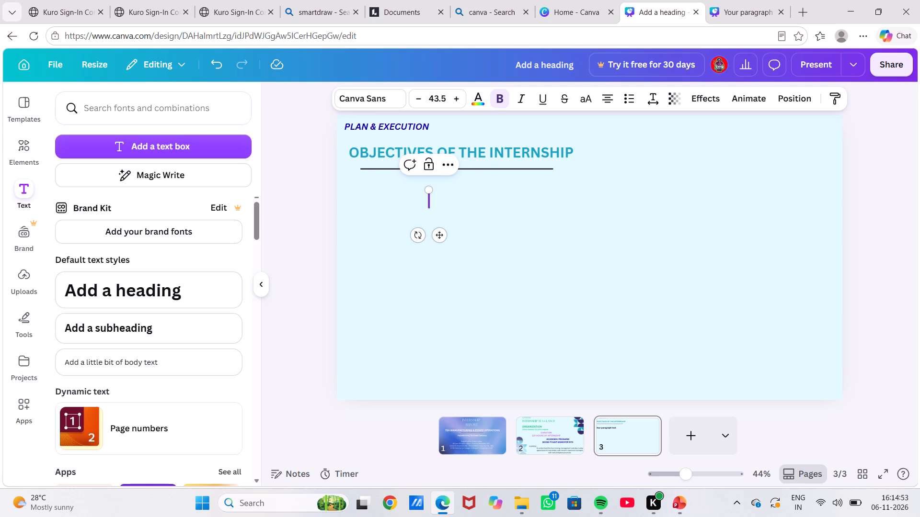
Copy the seven bulleted objectives from slide 3 of the PowerPoint reference into a new text box on page 3 in Canva.
{"action": "left_click", "coordinate": [675, 501]}
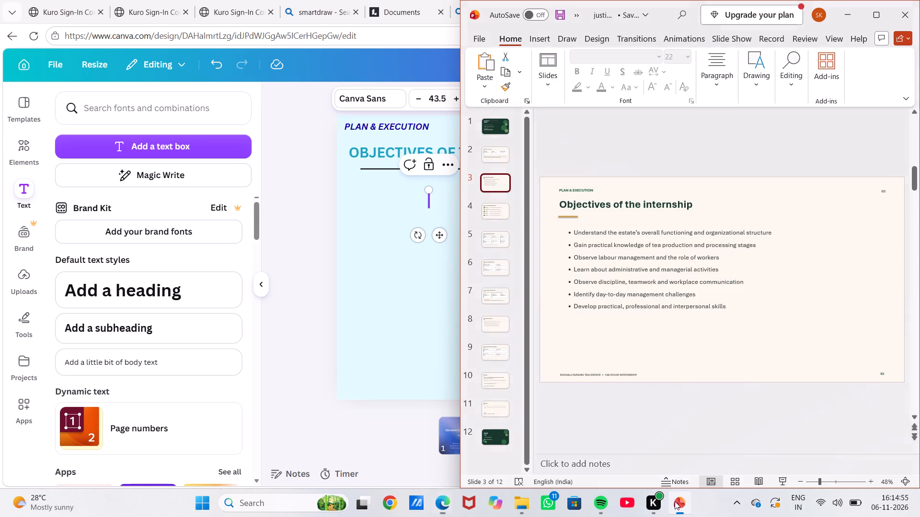
{"action": "left_click_drag", "start_coordinate": [571, 235], "coordinate": [610, 270]}
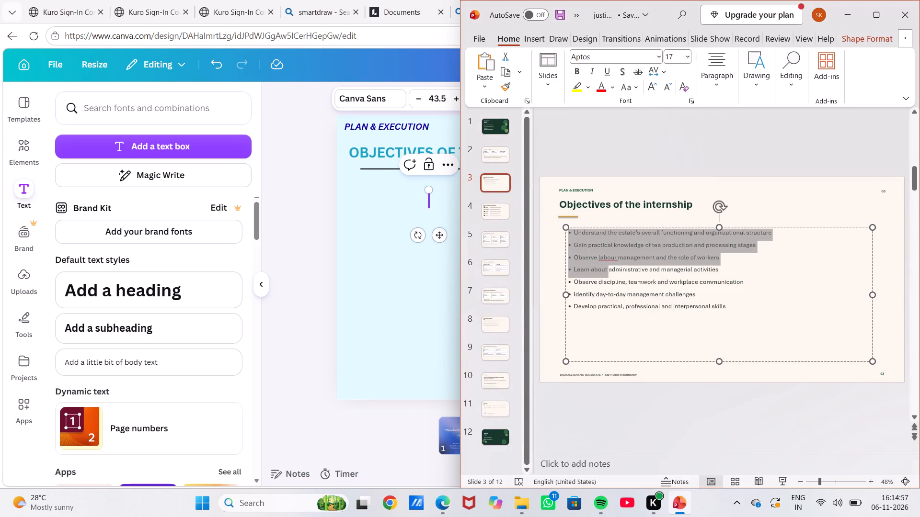
{"action": "left_click_drag", "start_coordinate": [610, 270], "coordinate": [797, 317]}
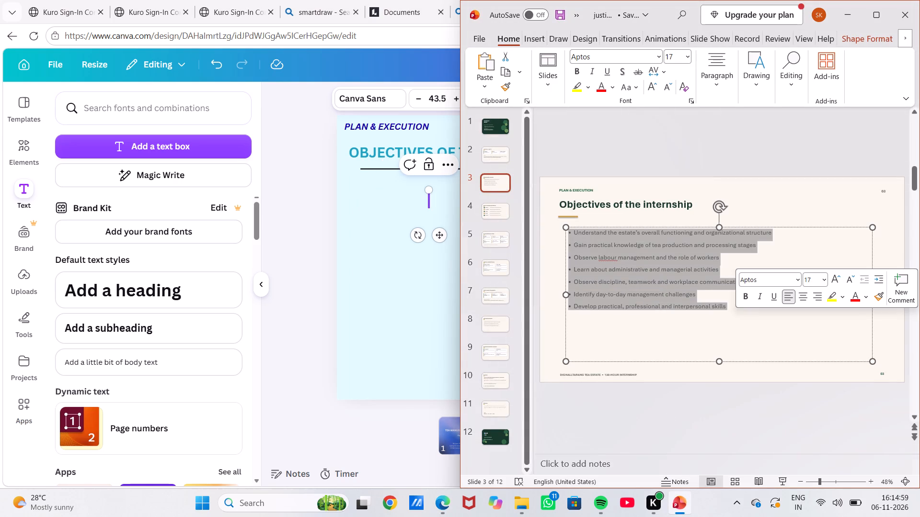
{"action": "key", "text": "ctrl+c"}
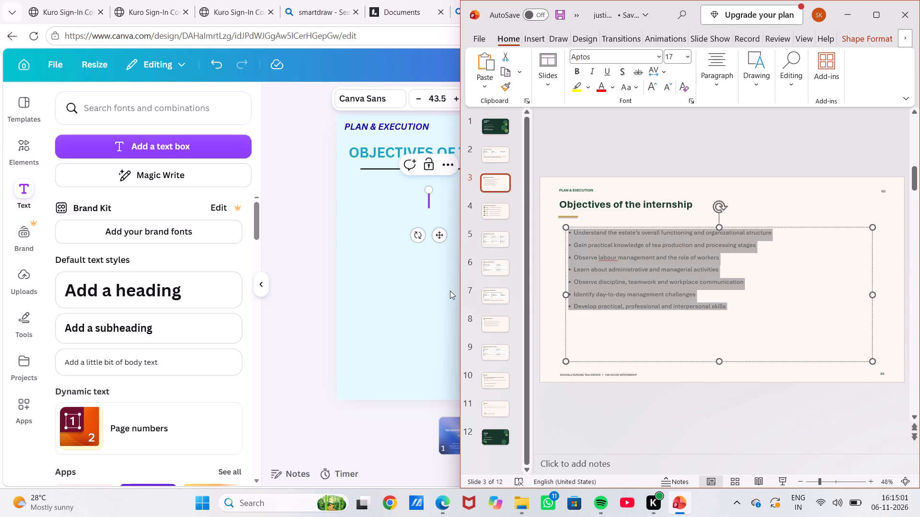
{"action": "left_click", "coordinate": [450, 291]}
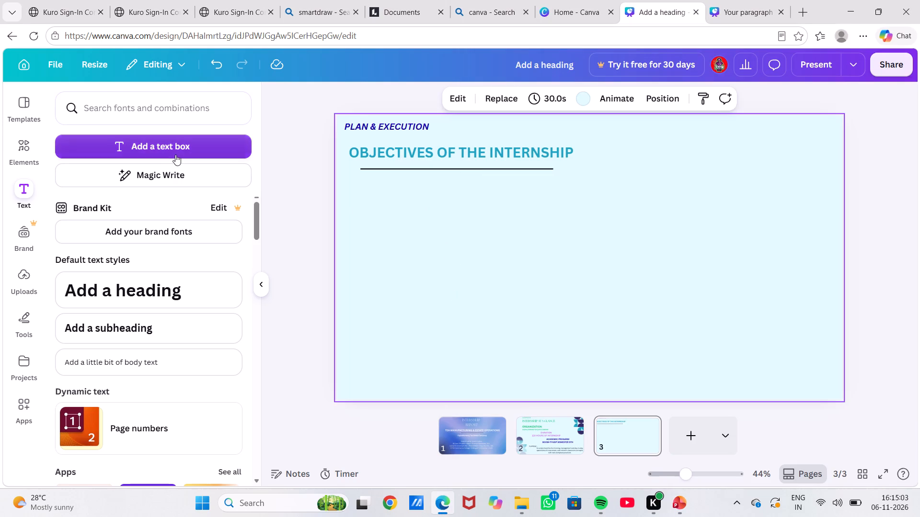
{"action": "left_click", "coordinate": [175, 155]}
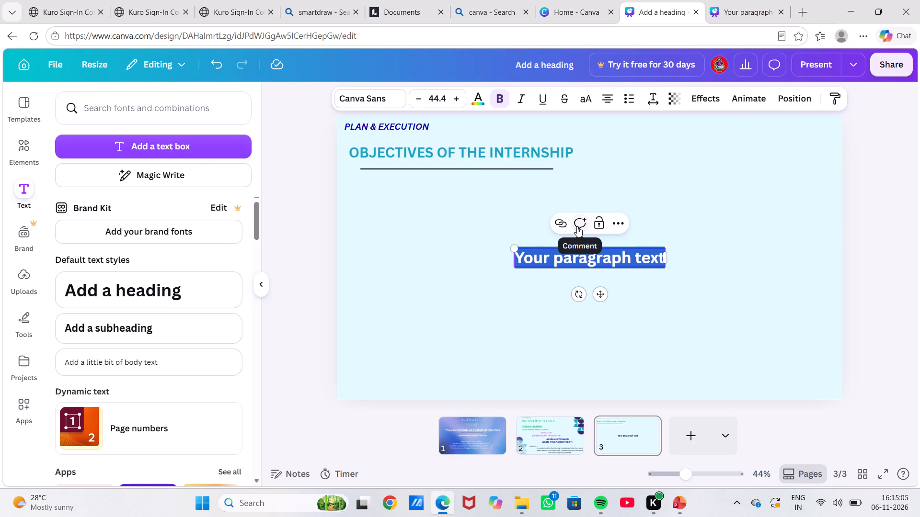
{"action": "key", "text": "BackSpace"}
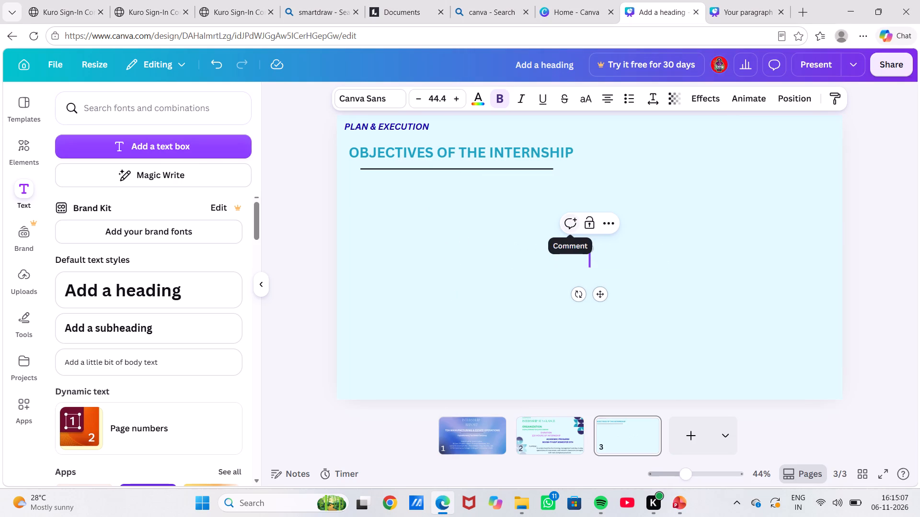
{"action": "key", "text": "ctrl+v"}
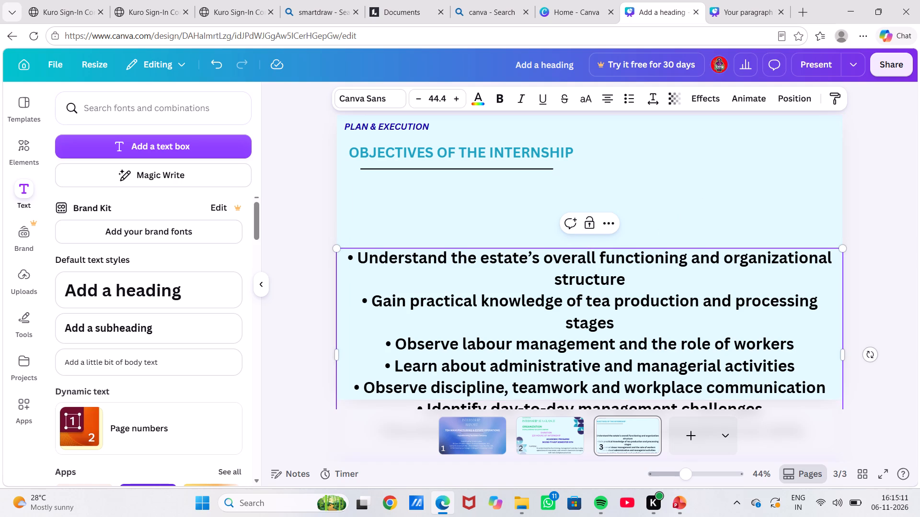
Scale the pasted objectives list down to font size 25.8 so each bullet fits on one line.
{"action": "left_click_drag", "start_coordinate": [541, 282], "coordinate": [541, 236]}
{"action": "left_click", "coordinate": [511, 214]}
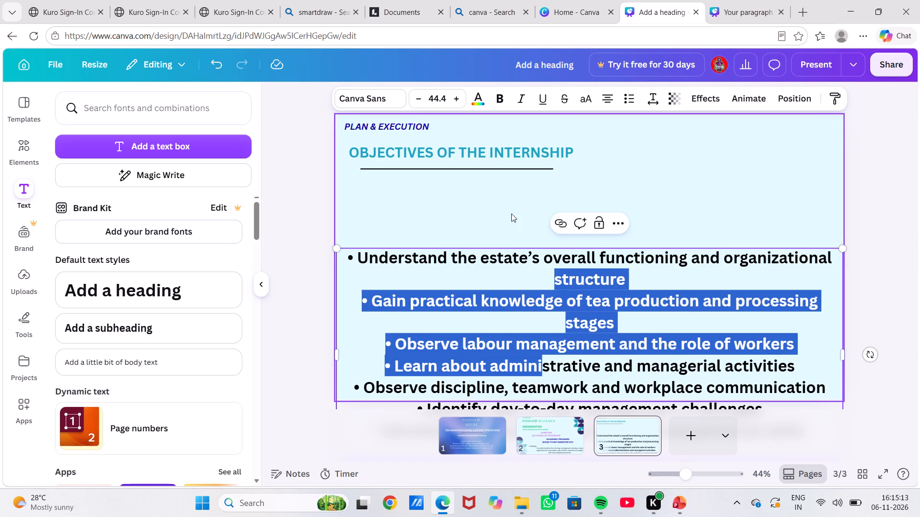
{"action": "left_click", "coordinate": [499, 298]}
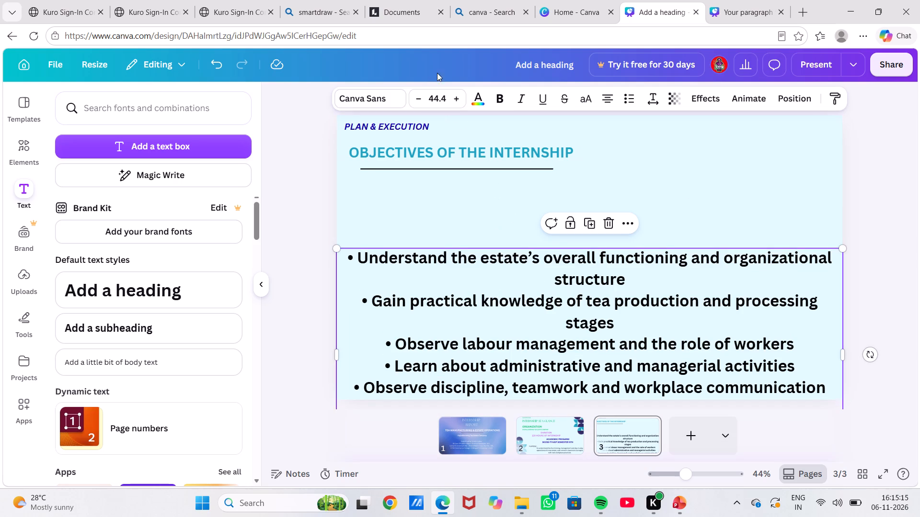
{"action": "triple_click", "coordinate": [420, 99]}
{"action": "triple_click", "coordinate": [420, 99]}
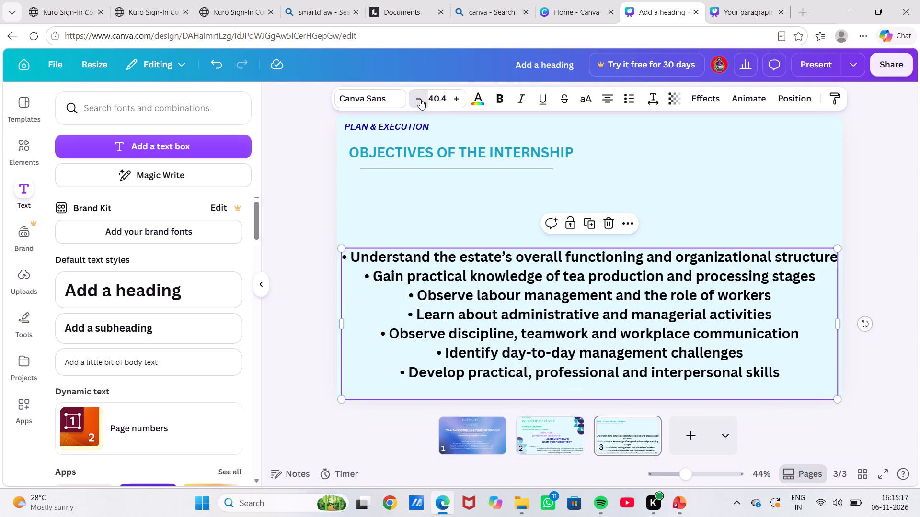
{"action": "triple_click", "coordinate": [420, 99]}
{"action": "triple_click", "coordinate": [420, 99]}
{"action": "triple_click", "coordinate": [420, 99]}
{"action": "triple_click", "coordinate": [420, 99]}
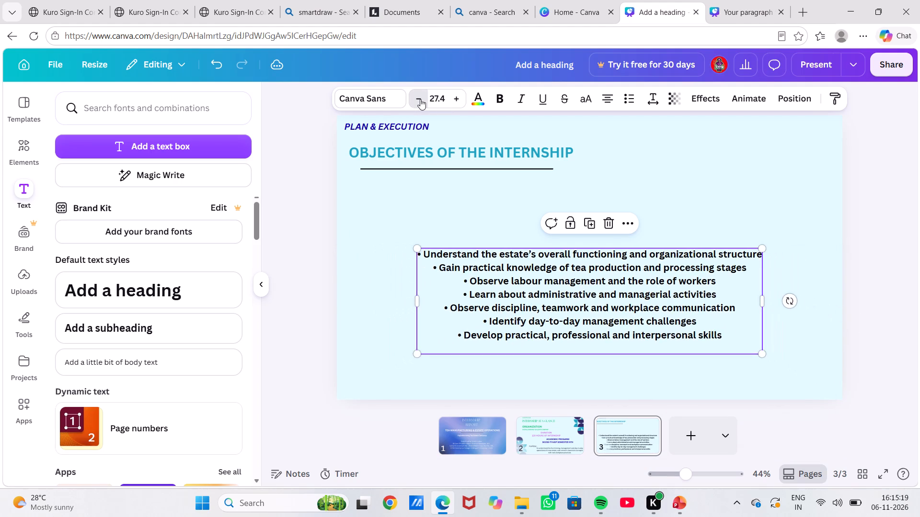
{"action": "triple_click", "coordinate": [420, 99]}
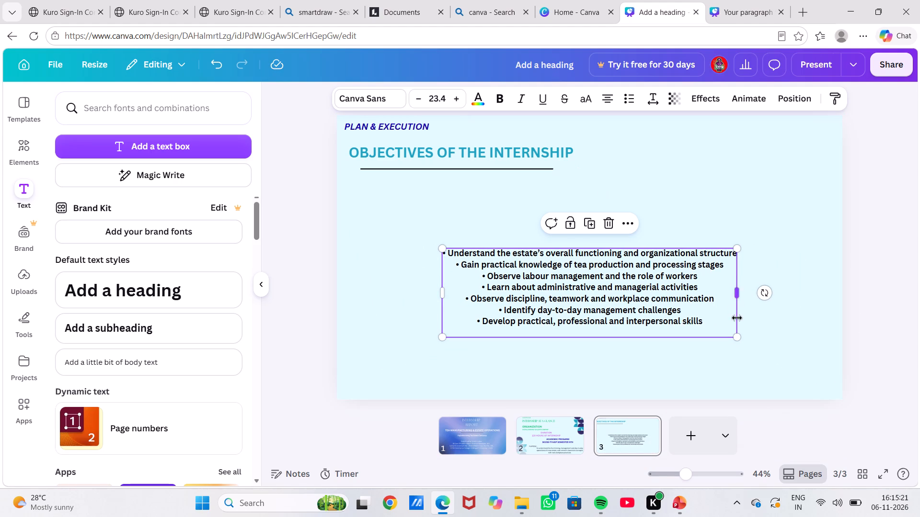
{"action": "left_click_drag", "start_coordinate": [738, 336], "coordinate": [763, 322]}
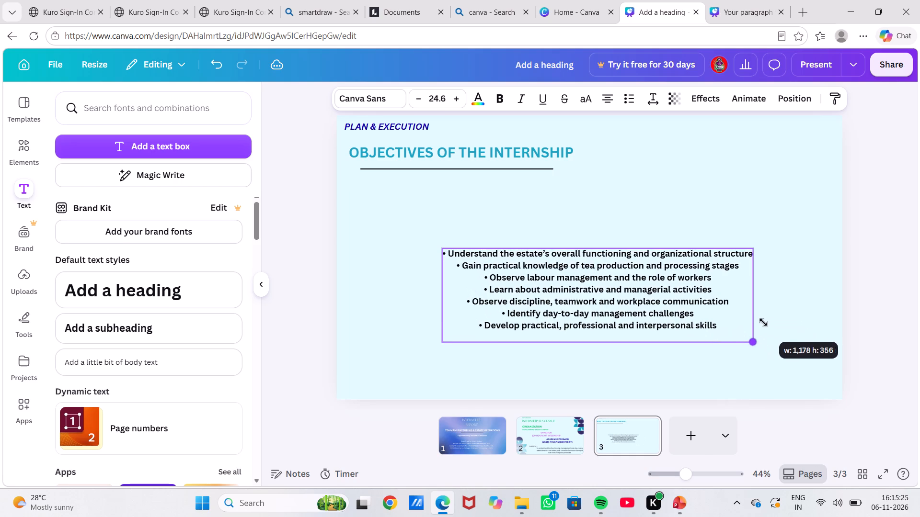
{"action": "left_click_drag", "start_coordinate": [763, 322], "coordinate": [775, 324]}
Move the objectives list up beneath the heading underline, aligning its left edge with the start of the line.
{"action": "left_click_drag", "start_coordinate": [617, 276], "coordinate": [616, 276]}
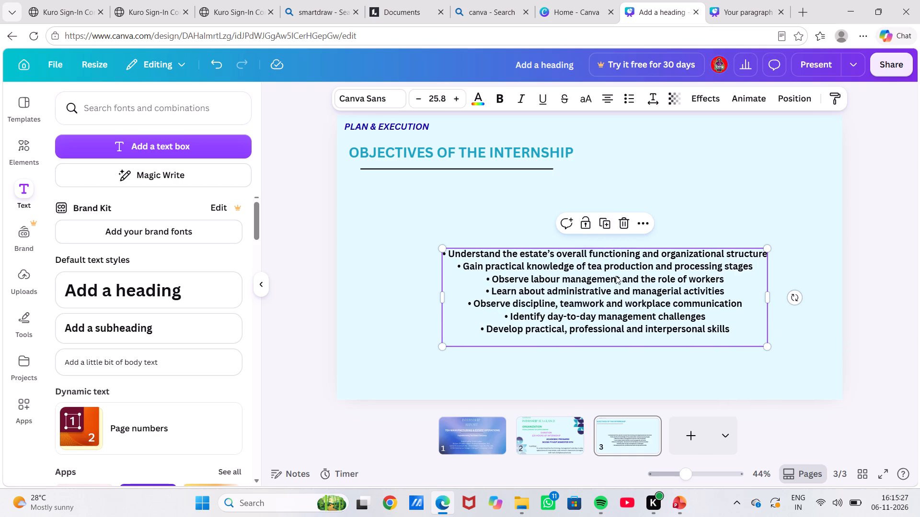
{"action": "left_click_drag", "start_coordinate": [616, 276], "coordinate": [536, 225]}
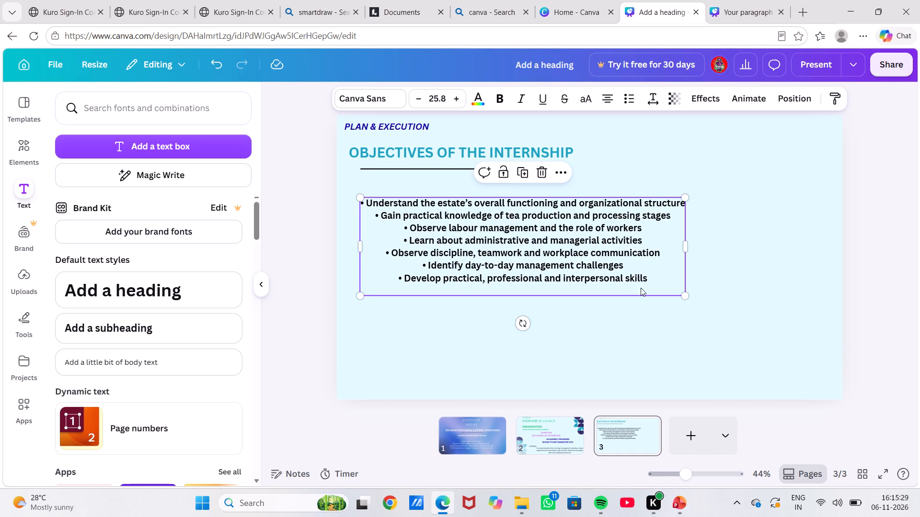
{"action": "left_click", "coordinate": [667, 331]}
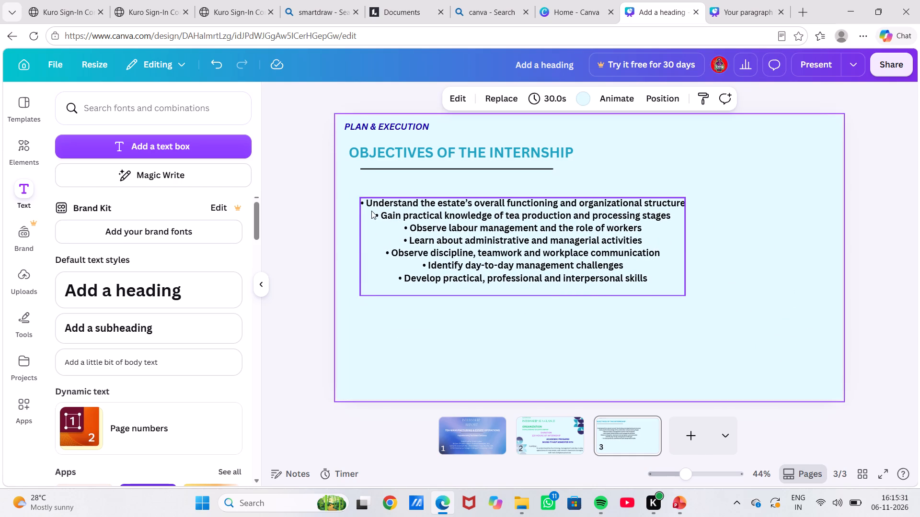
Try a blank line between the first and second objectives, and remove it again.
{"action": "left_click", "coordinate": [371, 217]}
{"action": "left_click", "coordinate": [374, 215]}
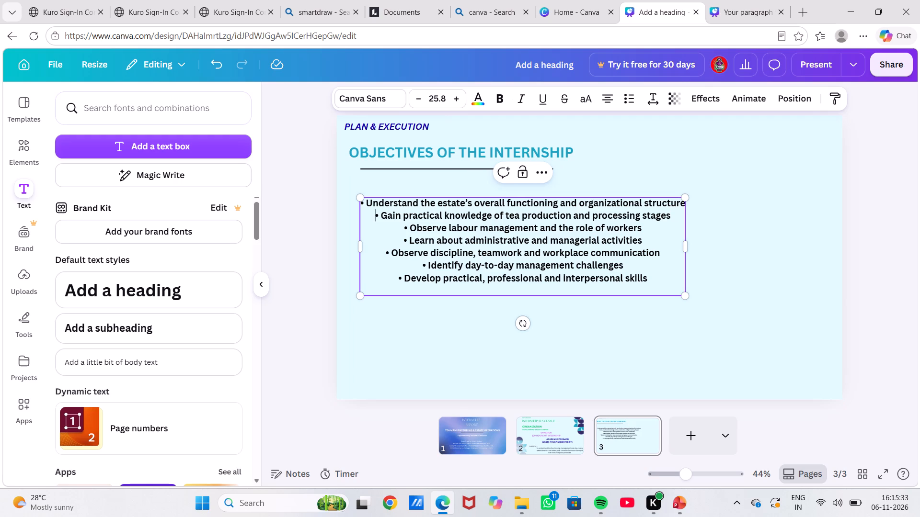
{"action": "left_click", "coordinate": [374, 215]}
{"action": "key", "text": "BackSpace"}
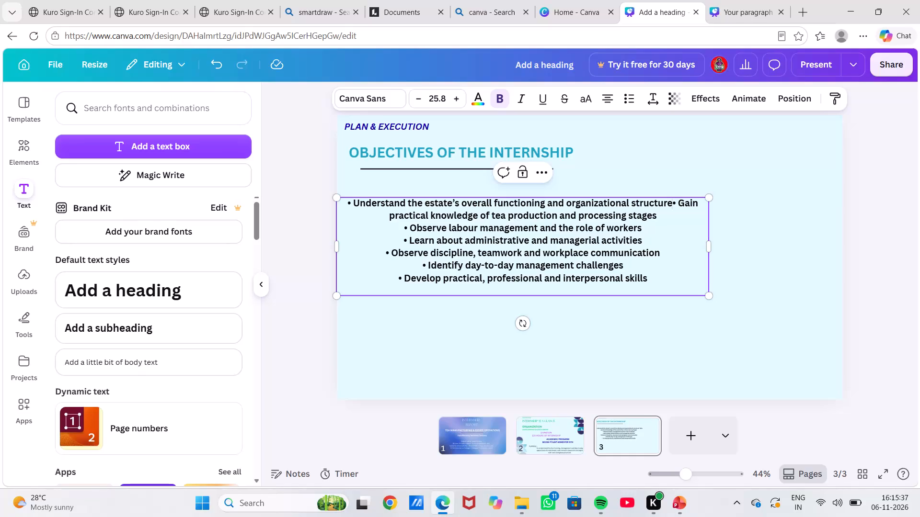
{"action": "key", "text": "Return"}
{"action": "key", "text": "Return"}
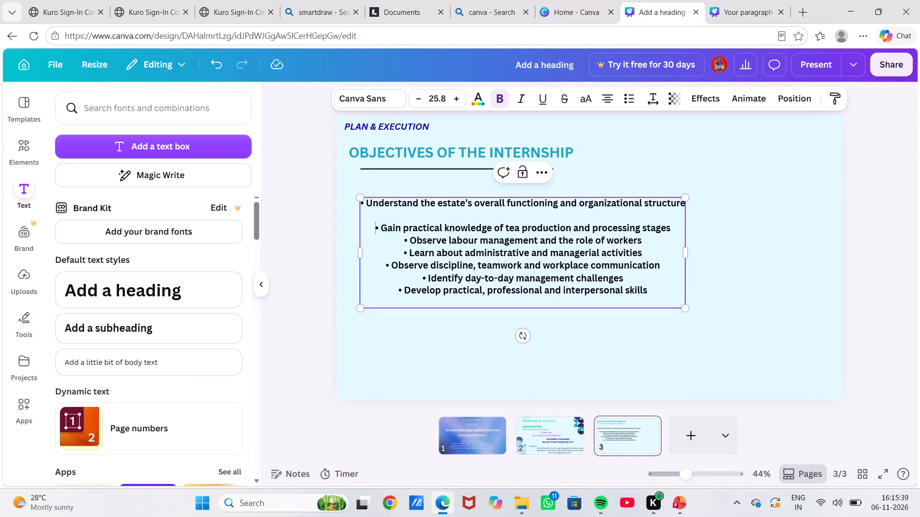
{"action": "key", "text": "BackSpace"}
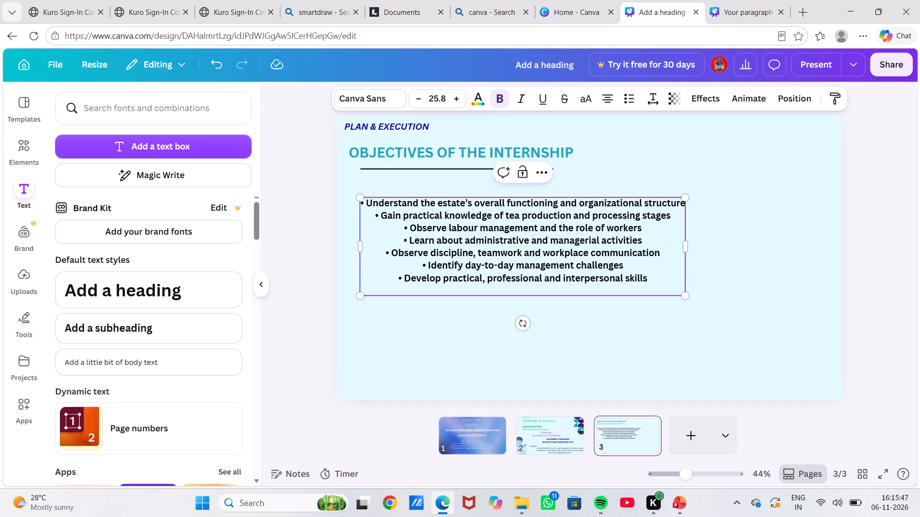
Left-align all seven bulleted objectives on page 3.
{"action": "left_click_drag", "start_coordinate": [647, 281], "coordinate": [471, 162]}
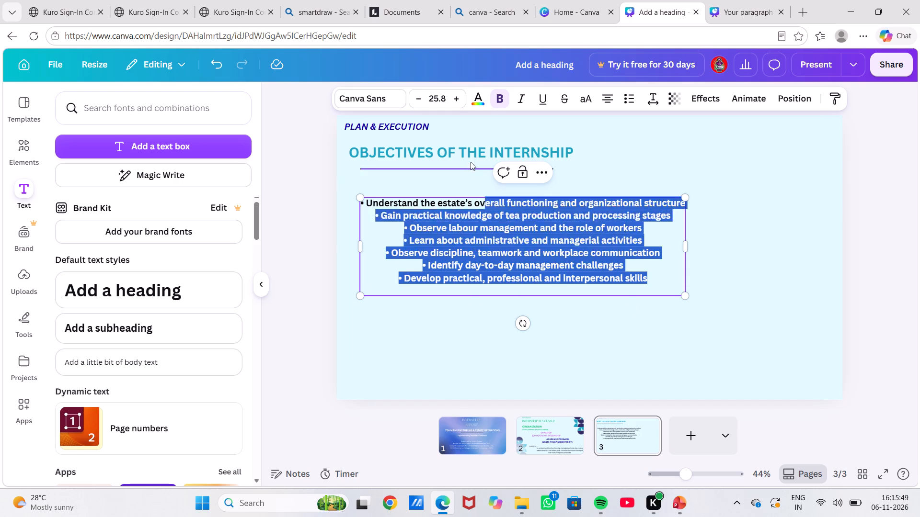
{"action": "left_click_drag", "start_coordinate": [471, 162], "coordinate": [383, 203]}
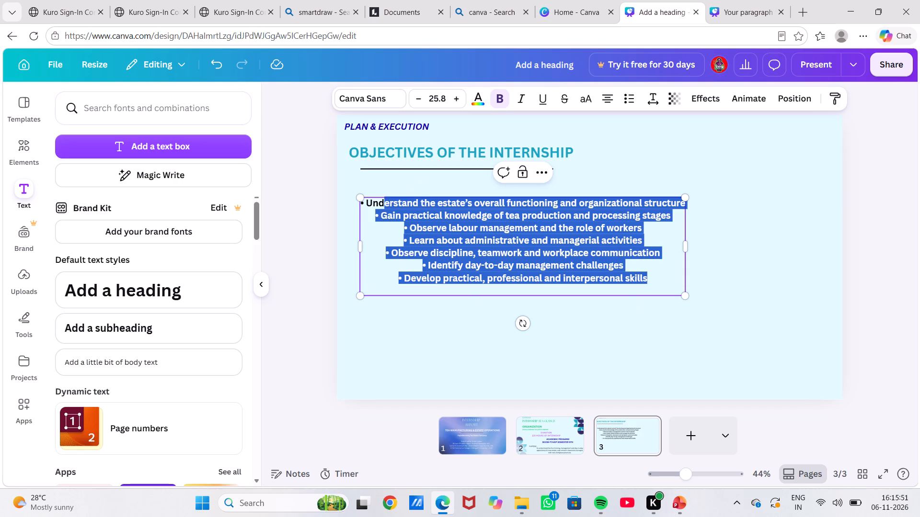
{"action": "left_click_drag", "start_coordinate": [383, 203], "coordinate": [368, 207]}
{"action": "left_click", "coordinate": [608, 101]}
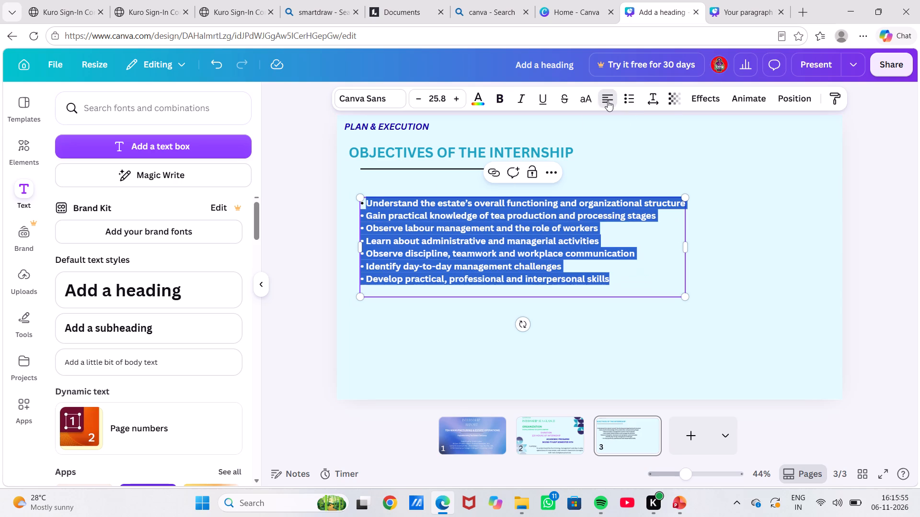
{"action": "left_click", "coordinate": [753, 246]}
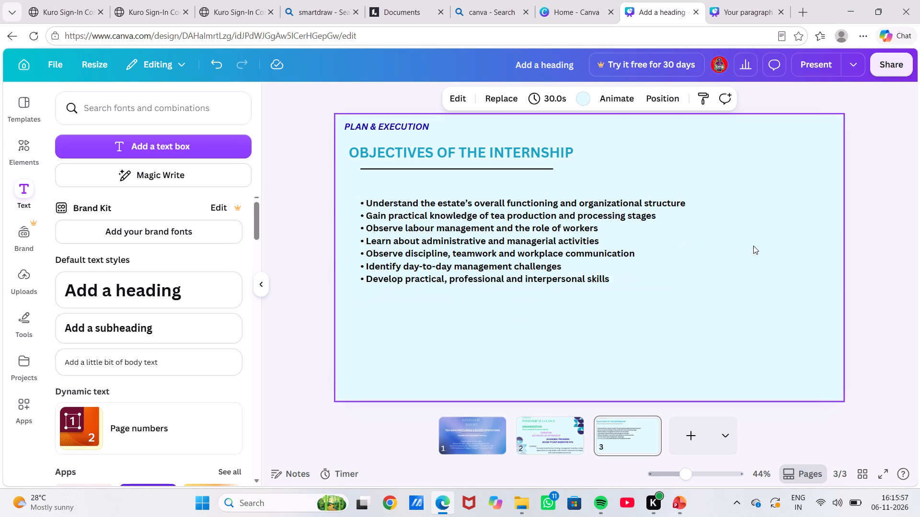
Move the objectives list up closer beneath the heading underline, shifting it slightly left toward the heading's starting edge.
{"action": "left_click_drag", "start_coordinate": [561, 257], "coordinate": [561, 255]}
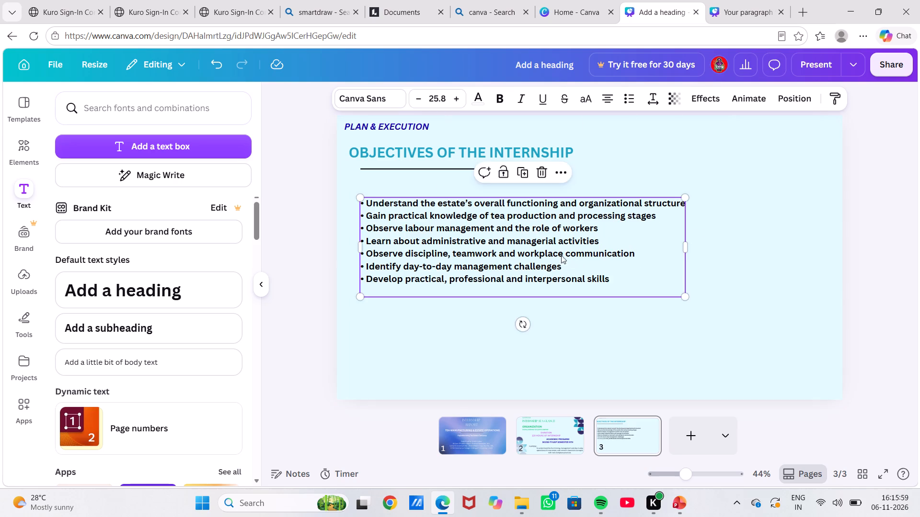
{"action": "left_click_drag", "start_coordinate": [561, 255], "coordinate": [554, 244]}
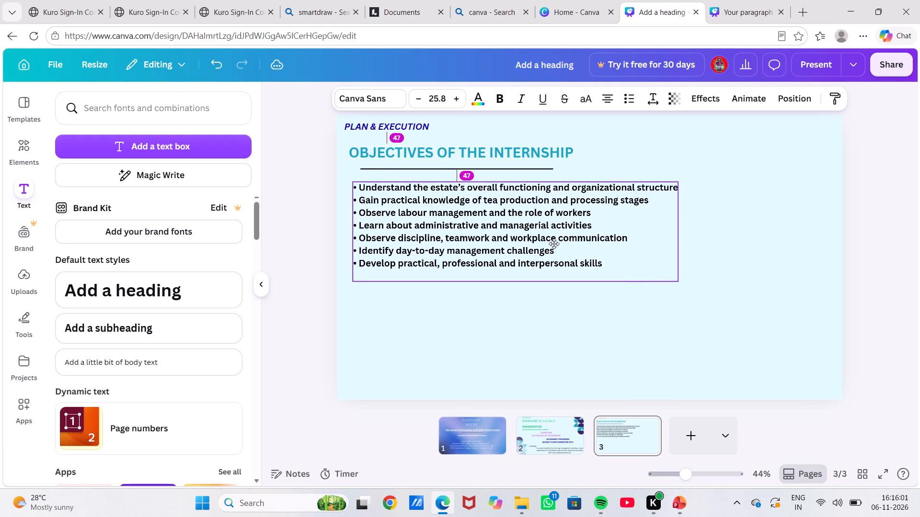
{"action": "left_click_drag", "start_coordinate": [554, 244], "coordinate": [553, 244]}
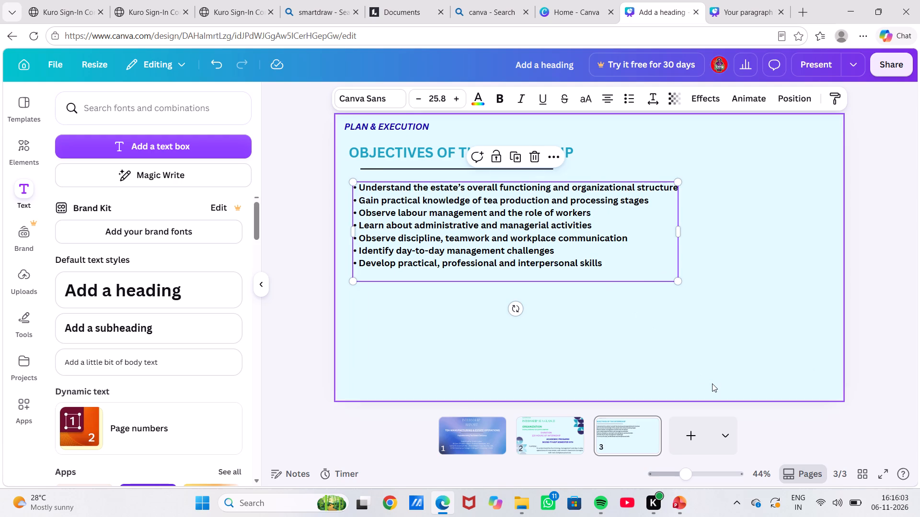
{"action": "left_click", "coordinate": [712, 383]}
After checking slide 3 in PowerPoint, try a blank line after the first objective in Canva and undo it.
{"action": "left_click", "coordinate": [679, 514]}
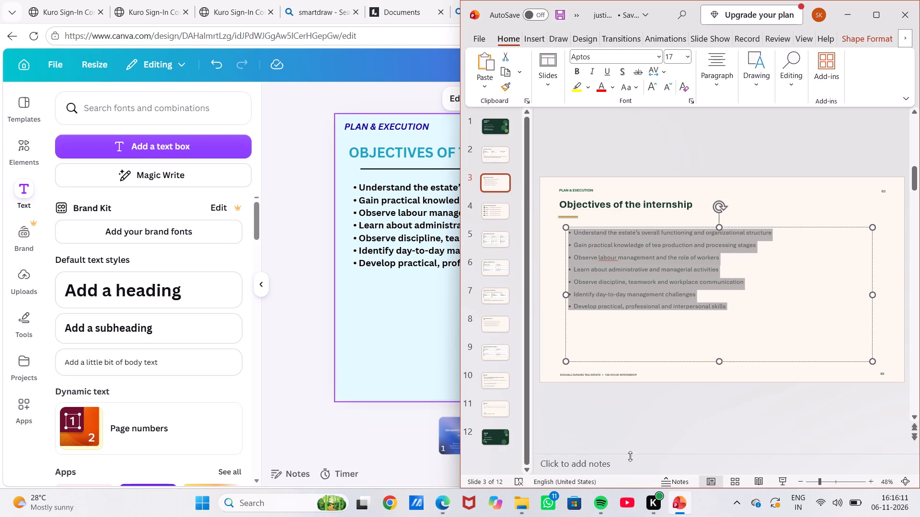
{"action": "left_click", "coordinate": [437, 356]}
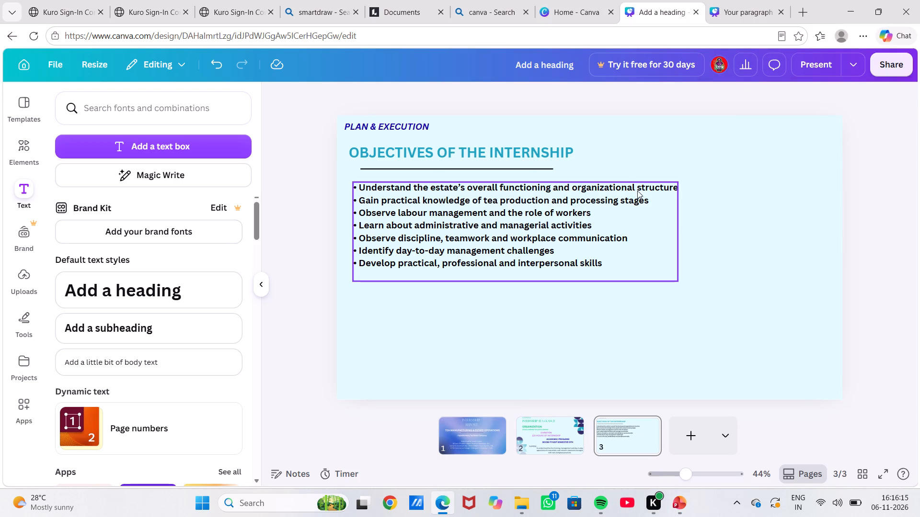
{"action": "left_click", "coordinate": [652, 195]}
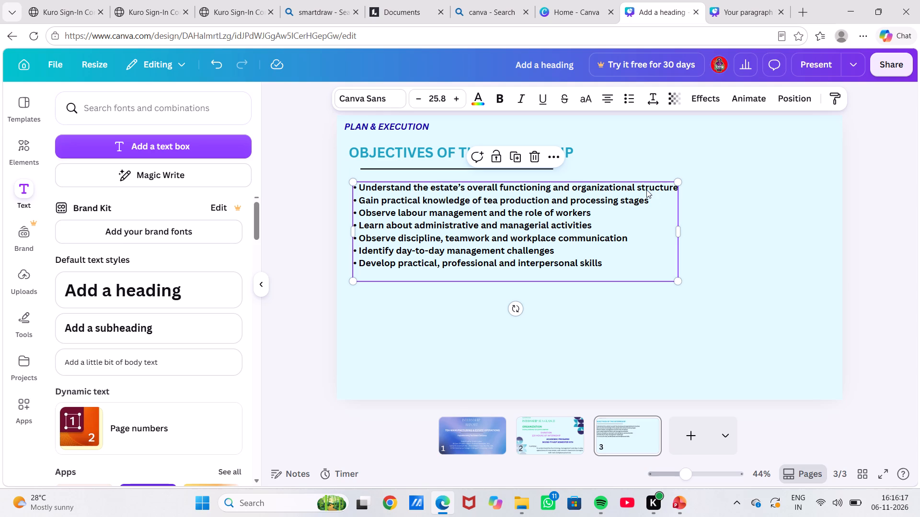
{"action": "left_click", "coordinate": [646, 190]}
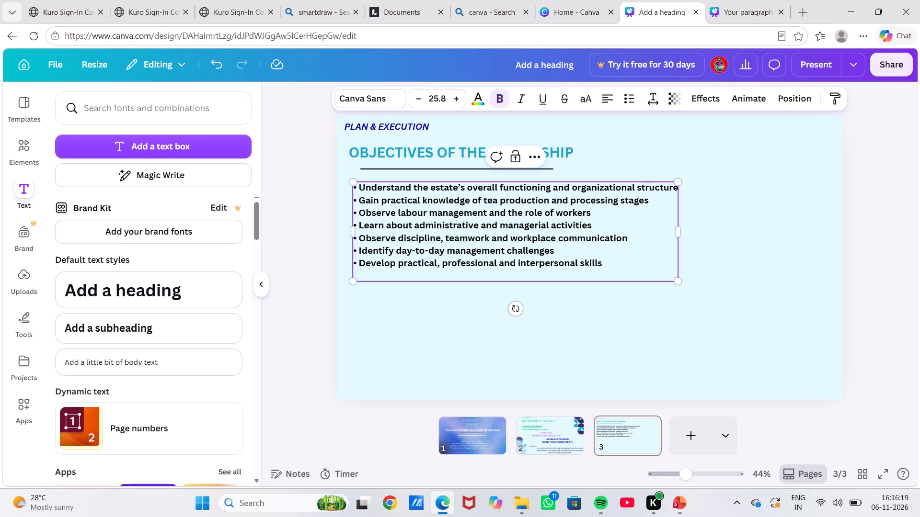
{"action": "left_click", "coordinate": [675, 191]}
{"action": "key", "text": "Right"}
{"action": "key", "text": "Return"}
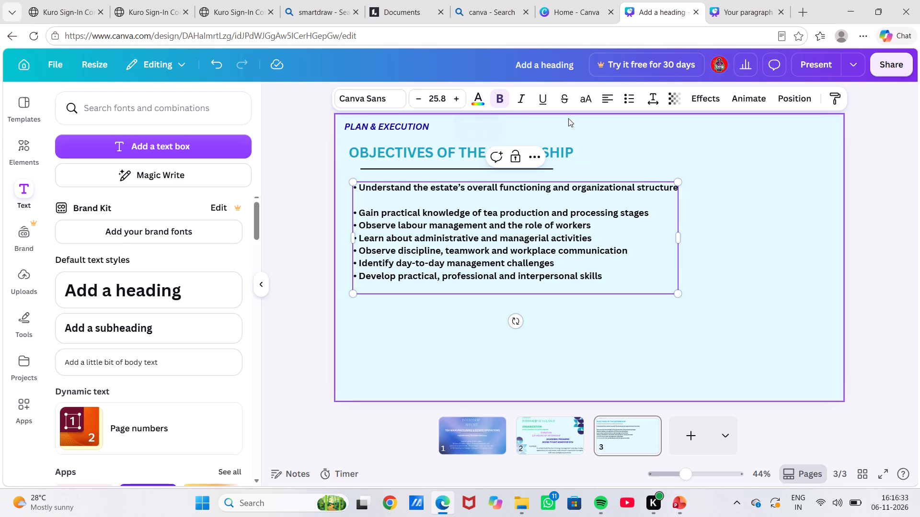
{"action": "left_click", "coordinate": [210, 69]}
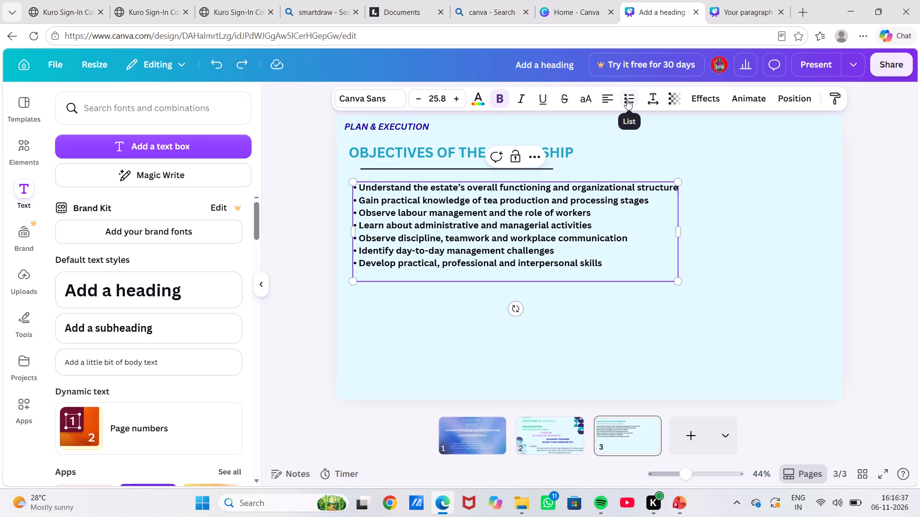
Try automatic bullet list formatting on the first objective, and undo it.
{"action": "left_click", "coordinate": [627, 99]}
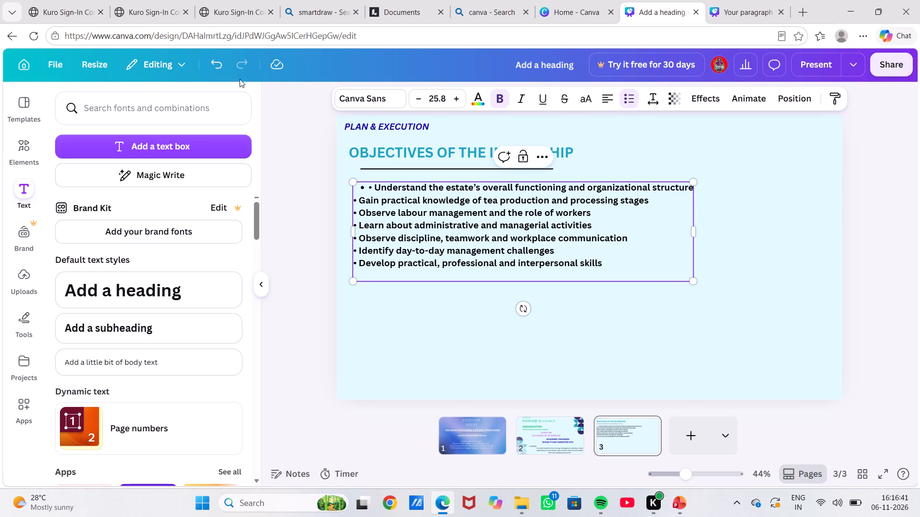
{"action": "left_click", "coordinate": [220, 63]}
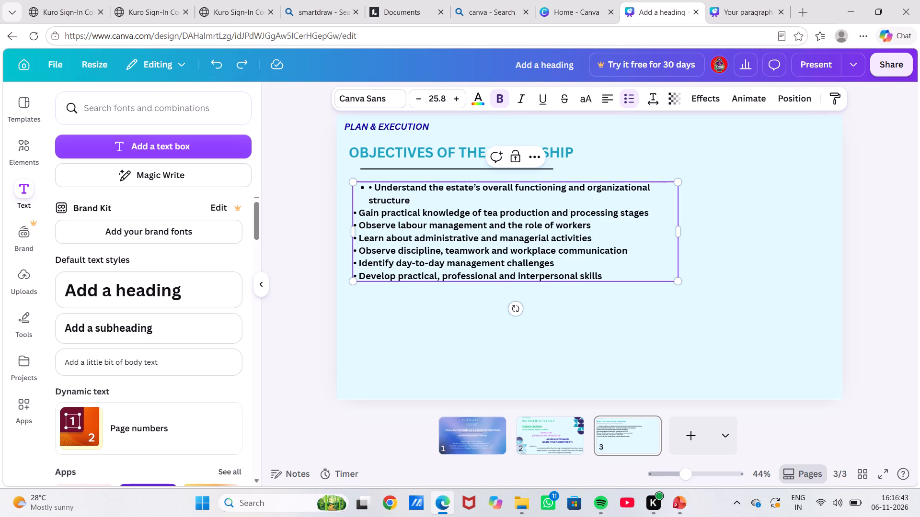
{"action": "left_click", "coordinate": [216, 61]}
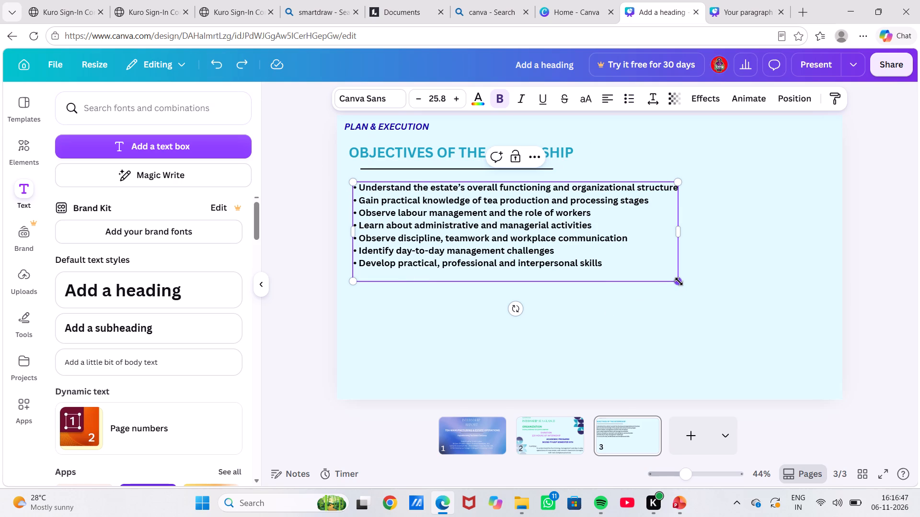
Enlarge the objectives list to font size 35 and nudge it left to line up with the heading.
{"action": "left_click_drag", "start_coordinate": [679, 281], "coordinate": [682, 328]}
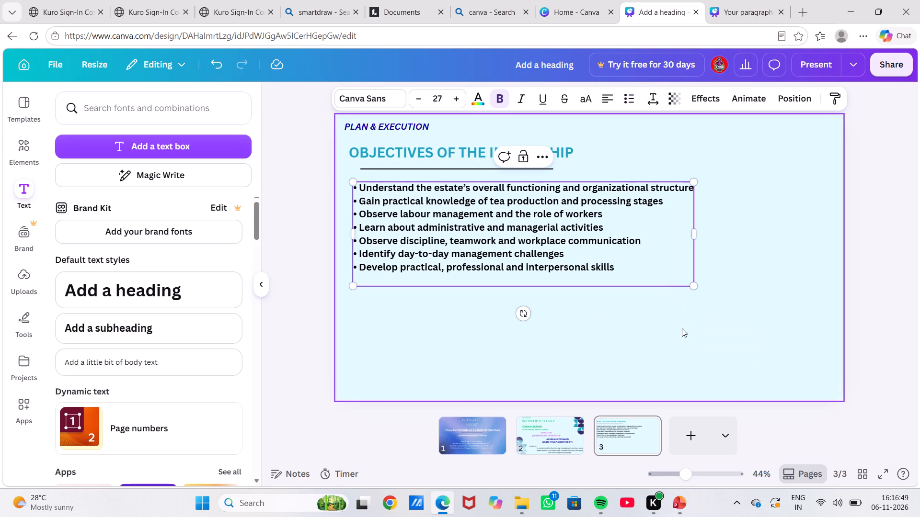
{"action": "left_click", "coordinate": [523, 289]}
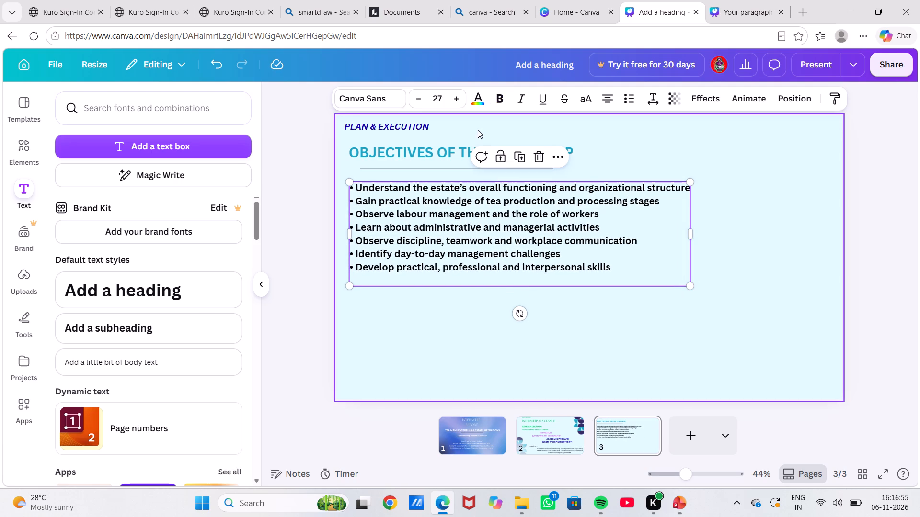
{"action": "triple_click", "coordinate": [458, 98]}
{"action": "left_click", "coordinate": [458, 98]}
{"action": "double_click", "coordinate": [458, 98]}
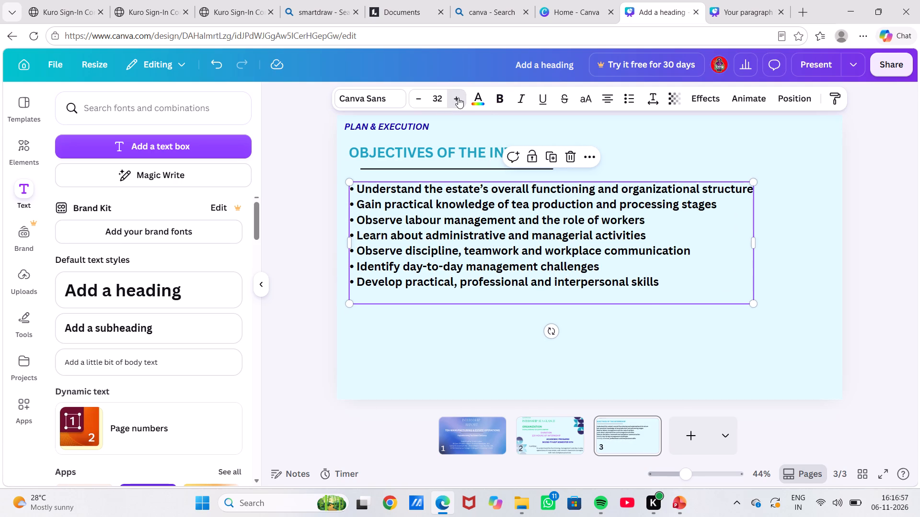
{"action": "double_click", "coordinate": [458, 98]}
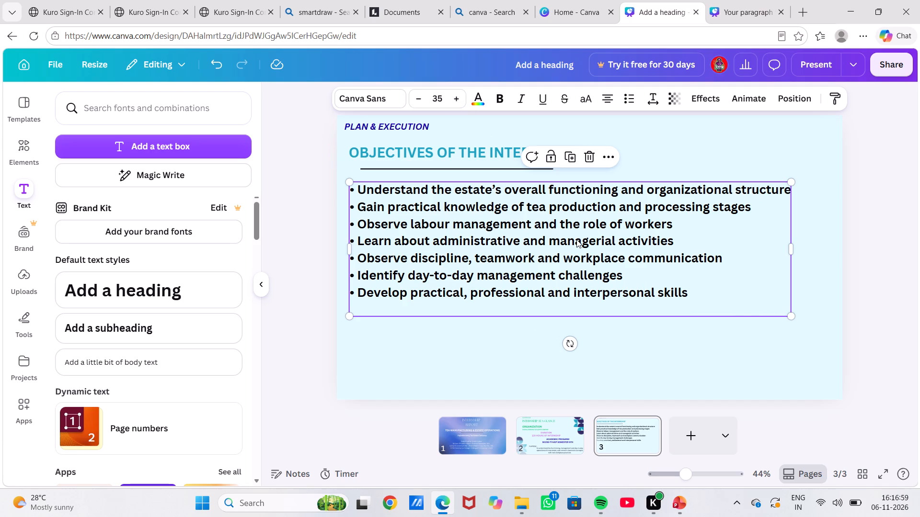
{"action": "left_click", "coordinate": [676, 332]}
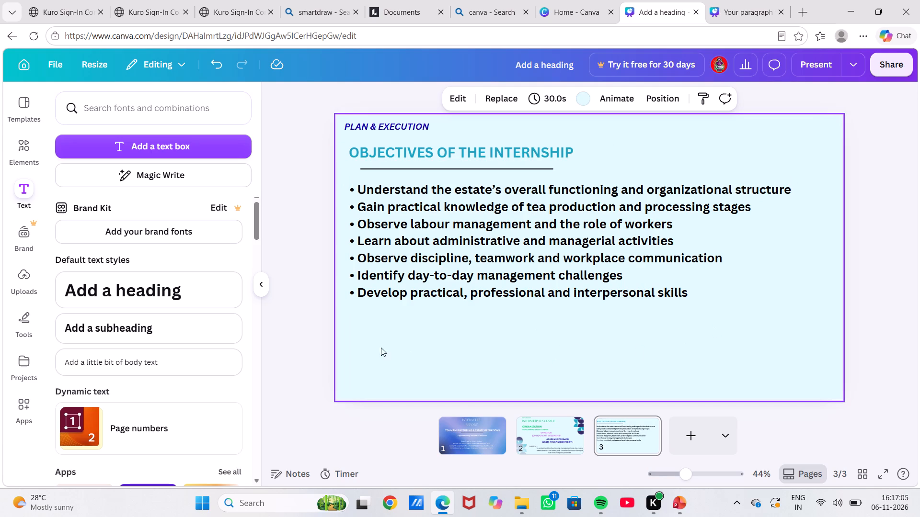
Add a body text box to page 3 and place it near the page's lower-left corner as the footer.
{"action": "left_click", "coordinate": [151, 355]}
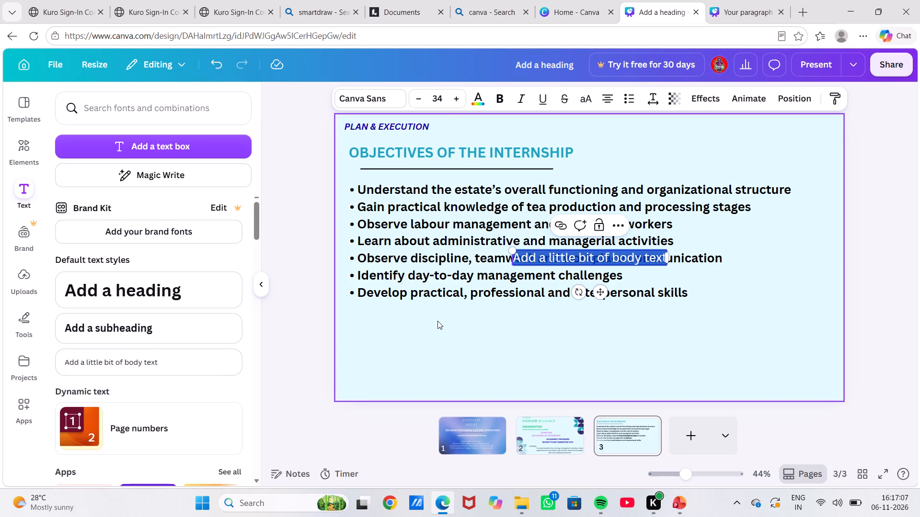
{"action": "left_click_drag", "start_coordinate": [601, 293], "coordinate": [564, 341]}
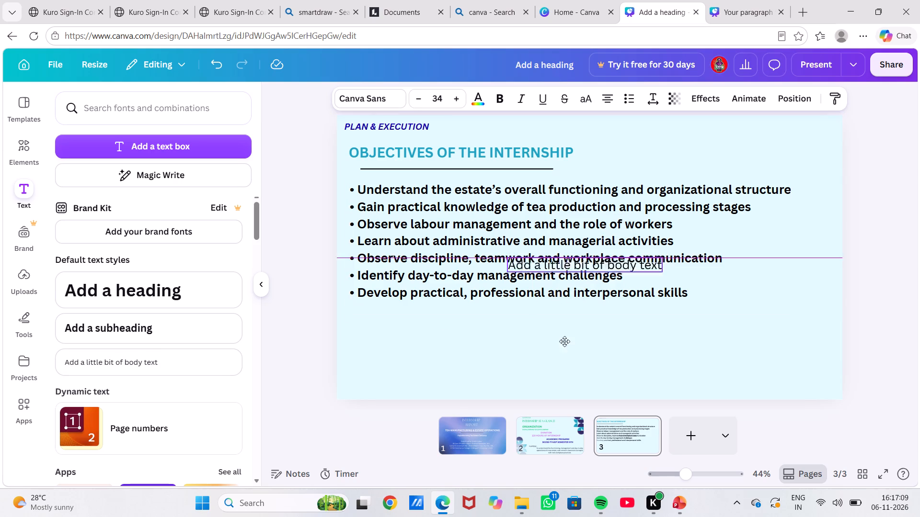
{"action": "left_click_drag", "start_coordinate": [564, 341], "coordinate": [445, 401]}
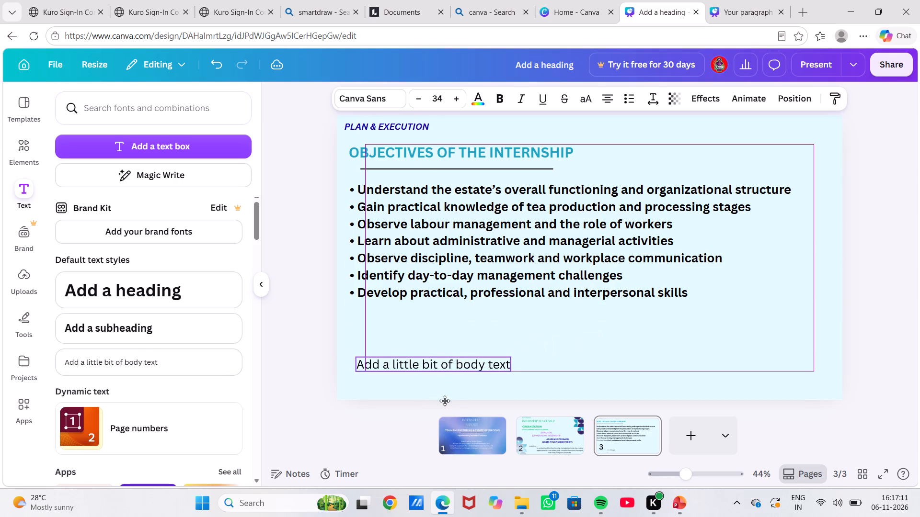
{"action": "left_click_drag", "start_coordinate": [445, 401], "coordinate": [433, 405]}
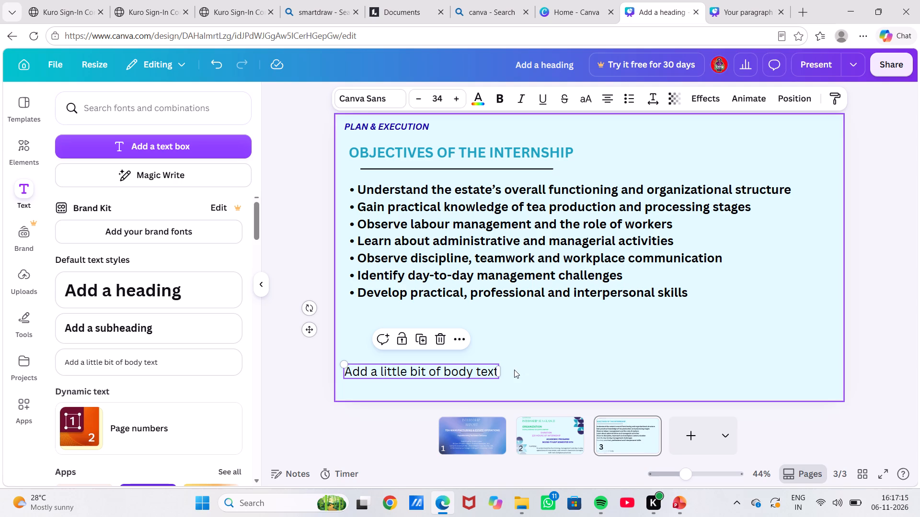
Switch to the PowerPoint reference and examine the small footer line at the bottom of slide 3.
{"action": "left_click", "coordinate": [683, 502]}
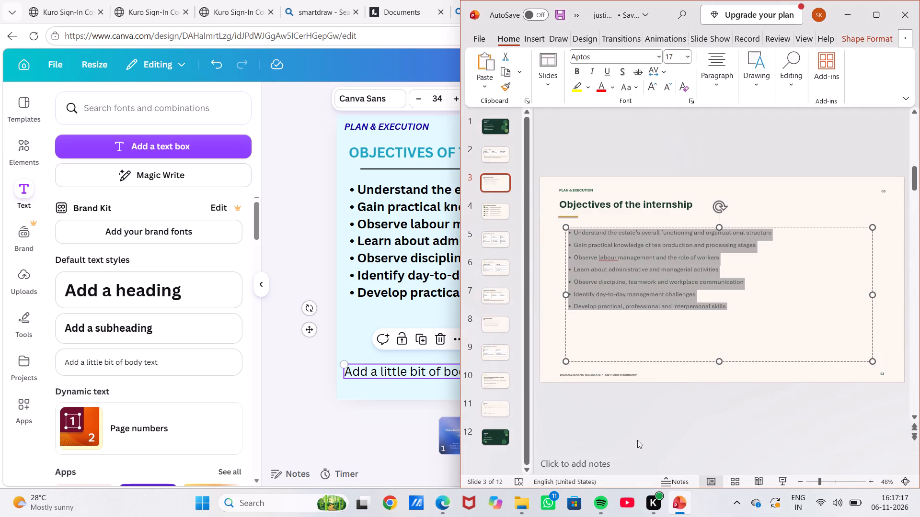
{"action": "left_click", "coordinate": [637, 374]}
{"action": "left_click_drag", "start_coordinate": [637, 374], "coordinate": [644, 364]}
{"action": "left_click", "coordinate": [644, 364]}
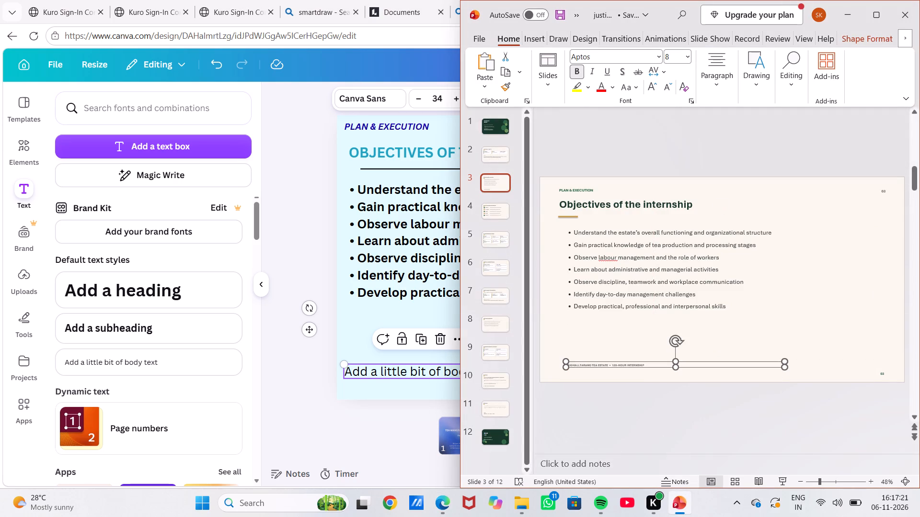
{"action": "left_click_drag", "start_coordinate": [644, 364], "coordinate": [664, 354]}
{"action": "left_click", "coordinate": [664, 354]}
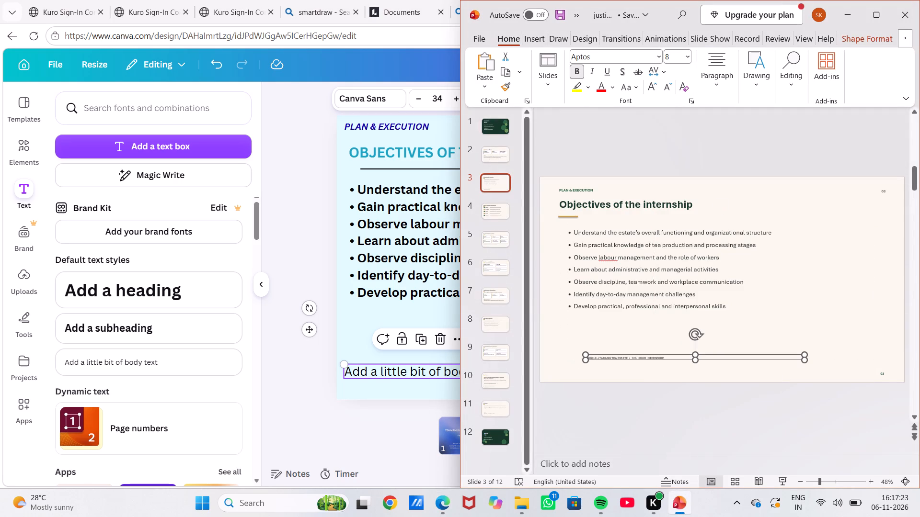
{"action": "left_click", "coordinate": [670, 356]}
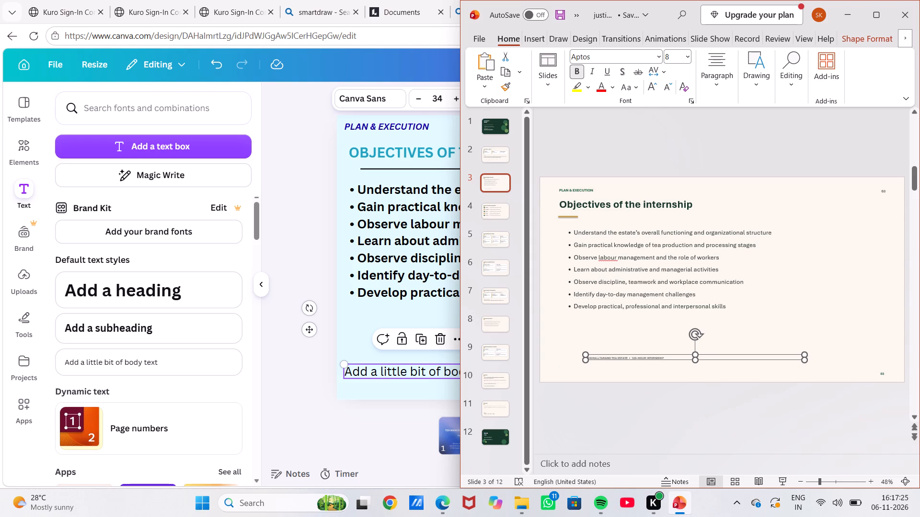
{"action": "left_click", "coordinate": [657, 357]}
{"action": "left_click", "coordinate": [661, 357]}
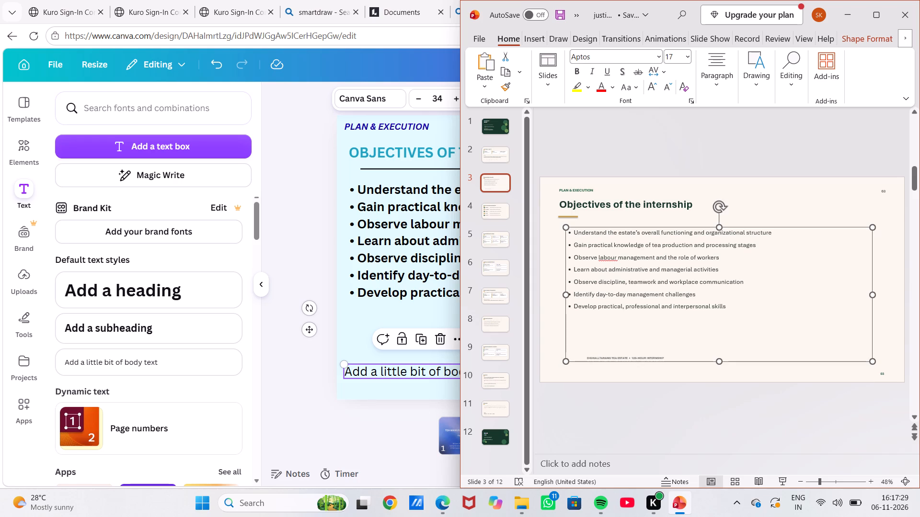
Return to the Canva design and replace the footer box's placeholder text on page 3 with "DIGHALTRANG TEA EASTATE".
{"action": "left_click", "coordinate": [420, 356]}
{"action": "left_click", "coordinate": [488, 372]}
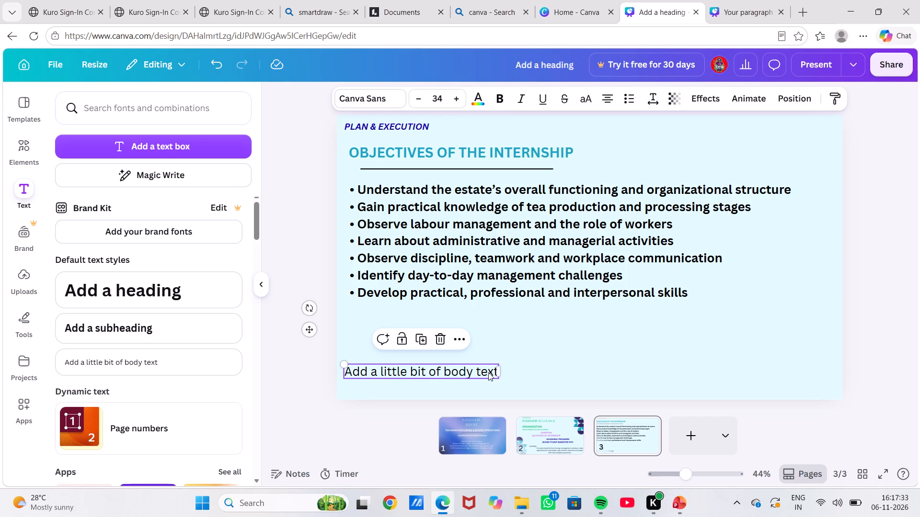
{"action": "left_click", "coordinate": [494, 370]}
{"action": "left_click", "coordinate": [494, 370]}
{"action": "left_click", "coordinate": [494, 370]}
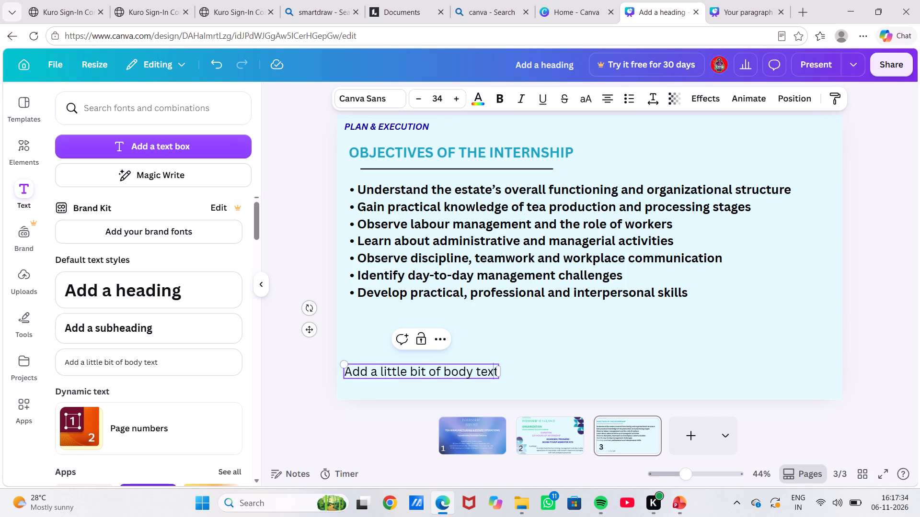
{"action": "left_click", "coordinate": [496, 371]}
{"action": "left_click_drag", "start_coordinate": [496, 371], "coordinate": [490, 371]}
{"action": "left_click_drag", "start_coordinate": [490, 371], "coordinate": [344, 378]}
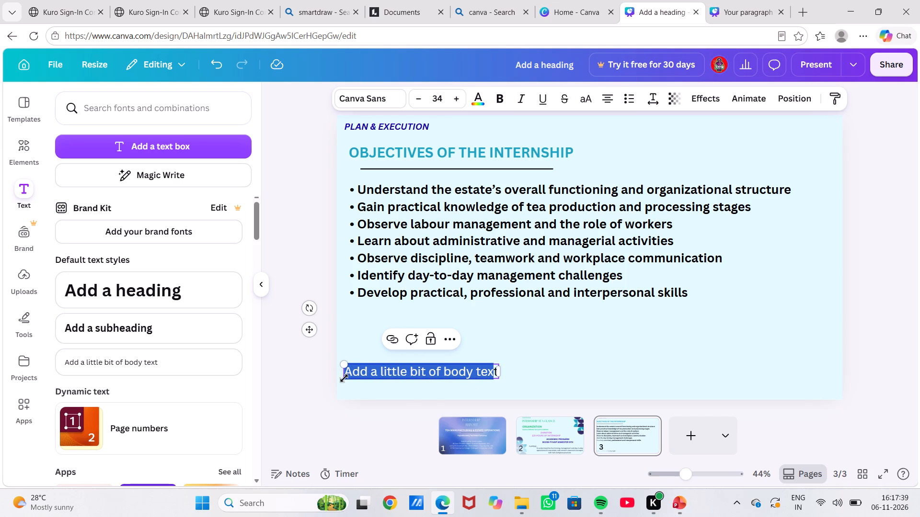
{"action": "key", "text": "BackSpace"}
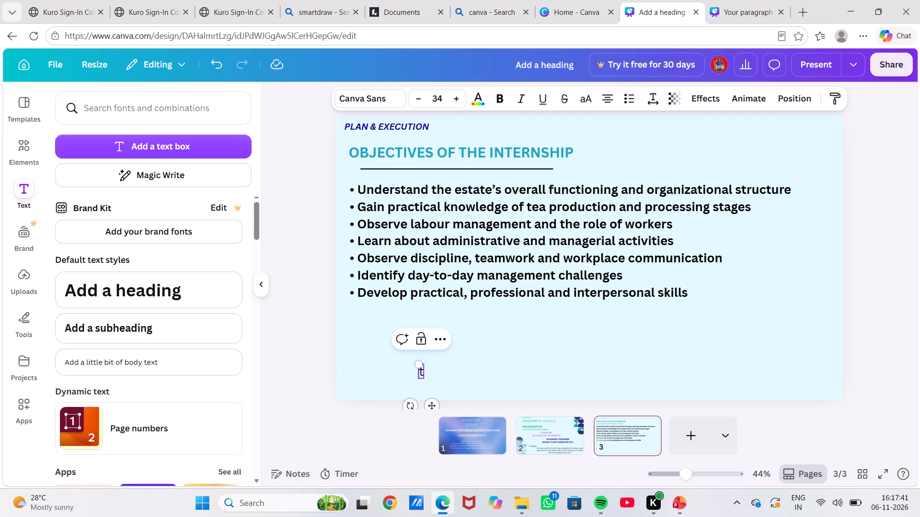
{"action": "type", "text": "DI"}
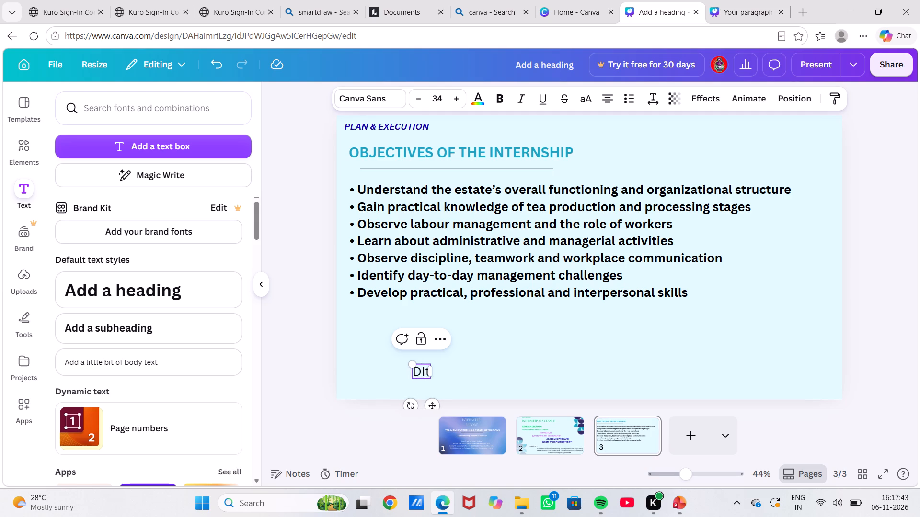
{"action": "type", "text": "GHAT"}
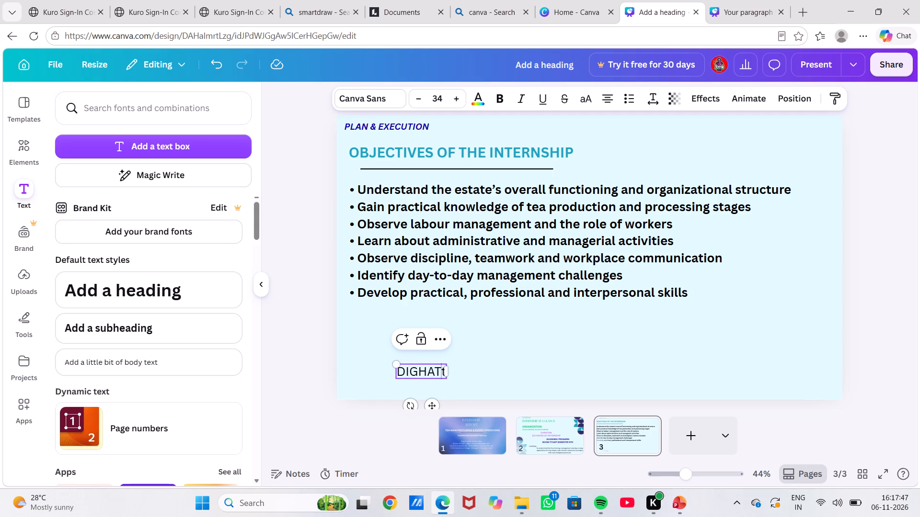
{"action": "key", "text": "BackSpace"}
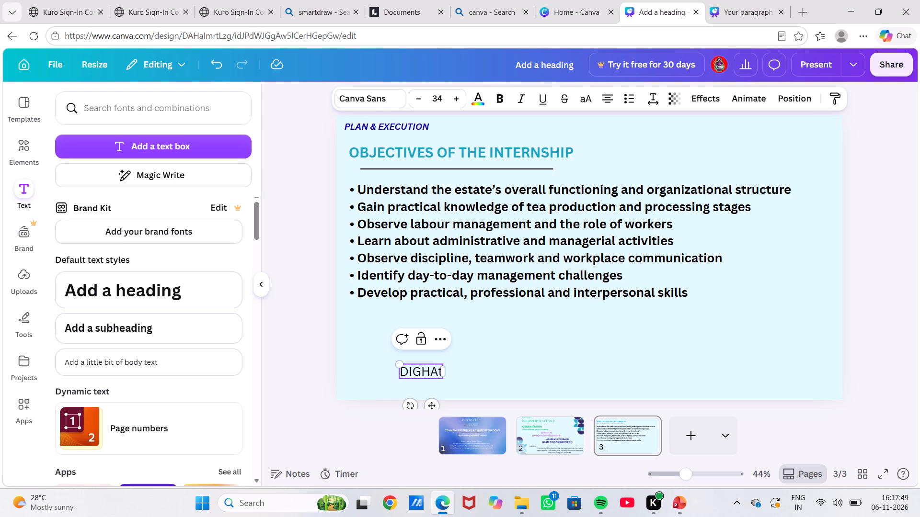
{"action": "key", "text": "l"}
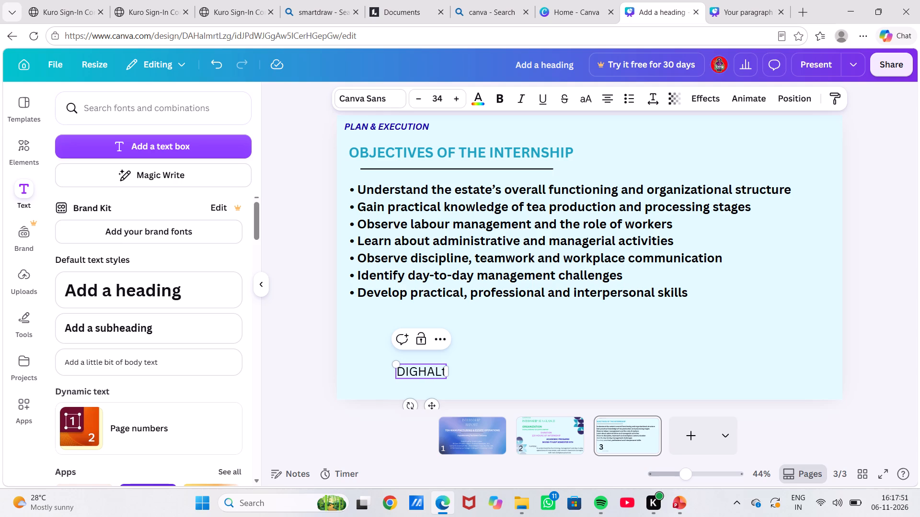
{"action": "type", "text": "TRAN"}
{"action": "type", "text": "G TEA EAS"}
{"action": "type", "text": "TATE"}
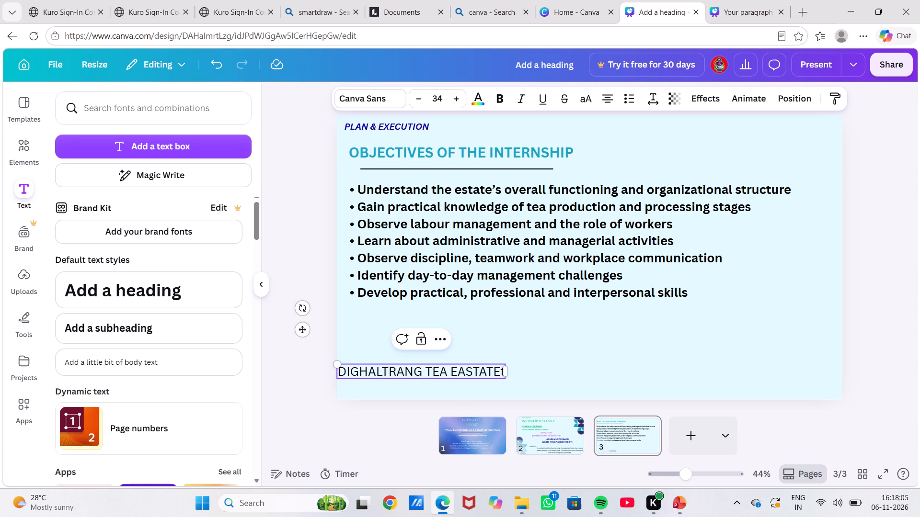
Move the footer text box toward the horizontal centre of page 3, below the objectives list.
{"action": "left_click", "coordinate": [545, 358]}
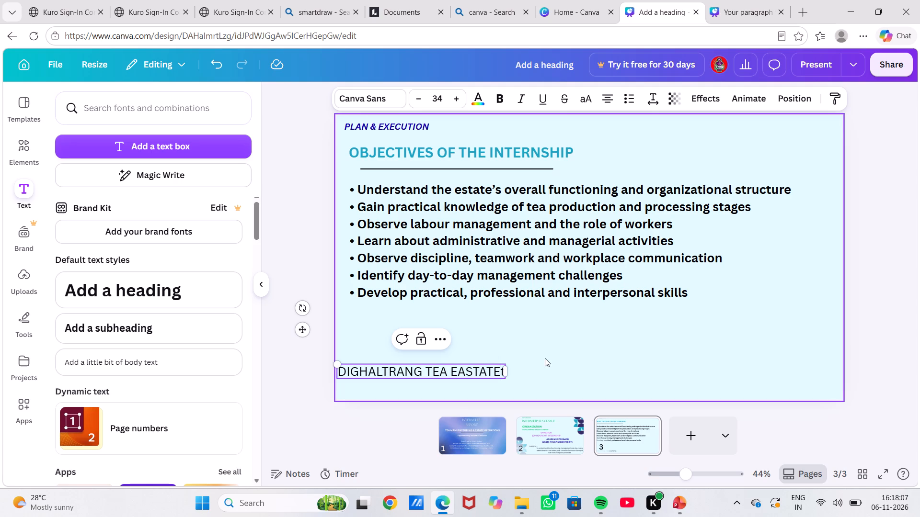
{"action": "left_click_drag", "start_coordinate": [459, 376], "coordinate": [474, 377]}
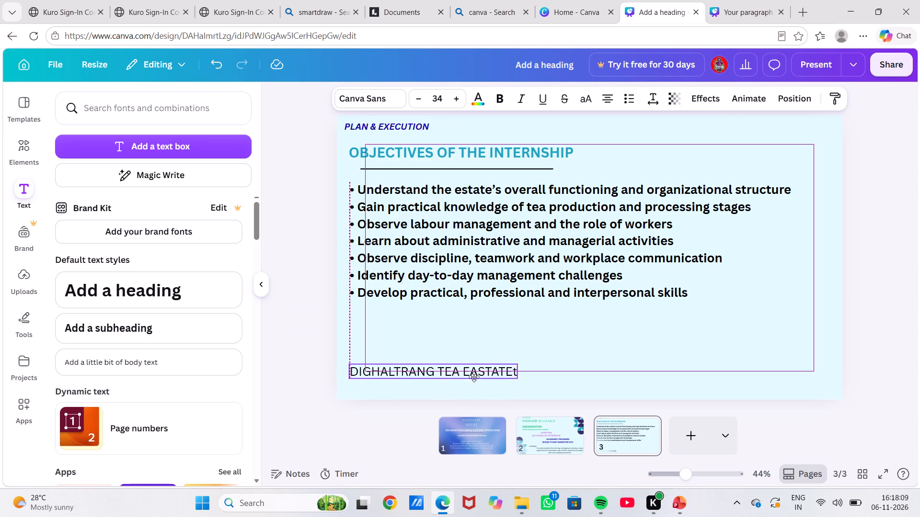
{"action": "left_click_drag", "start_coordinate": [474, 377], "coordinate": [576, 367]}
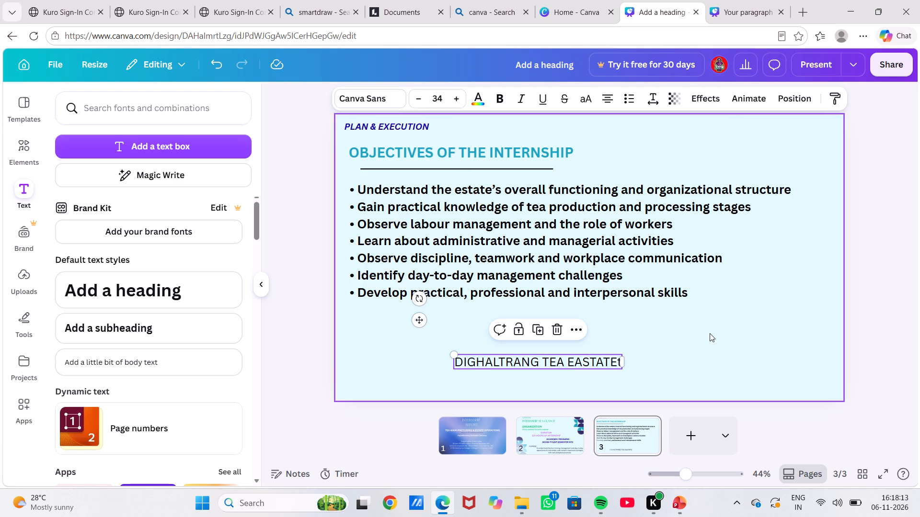
Replace the stray "t" at the end of the footer line with " COMPANY-".
{"action": "key", "text": "space"}
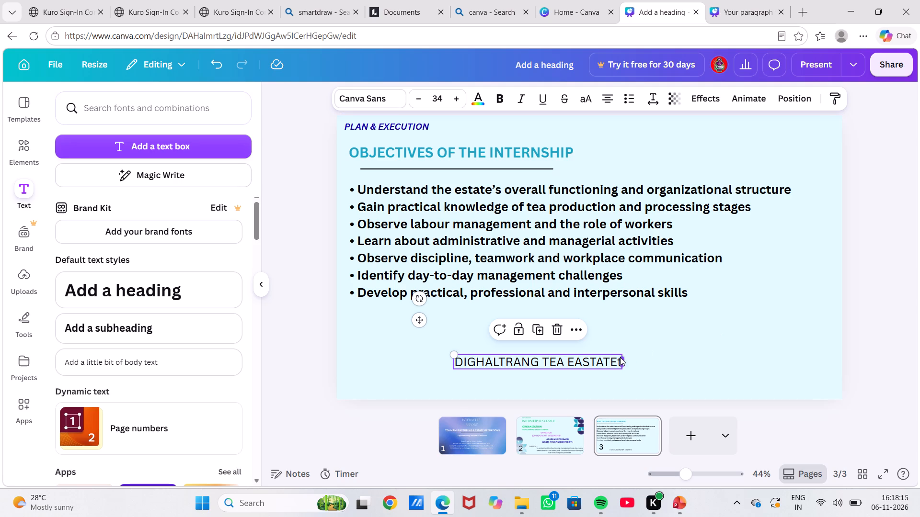
{"action": "left_click", "coordinate": [611, 363]}
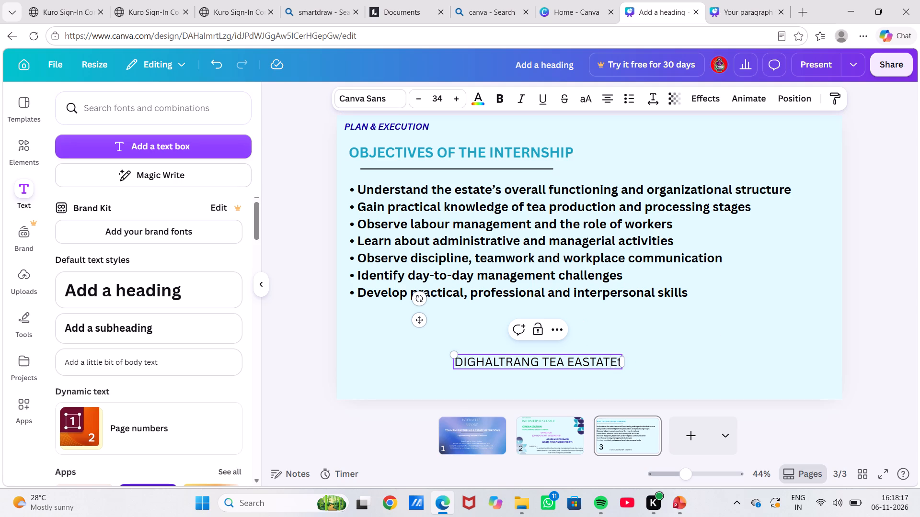
{"action": "left_click", "coordinate": [617, 363]}
{"action": "key", "text": "Right"}
{"action": "key", "text": "BackSpace"}
{"action": "key", "text": "space"}
{"action": "type", "text": "COMPANY"}
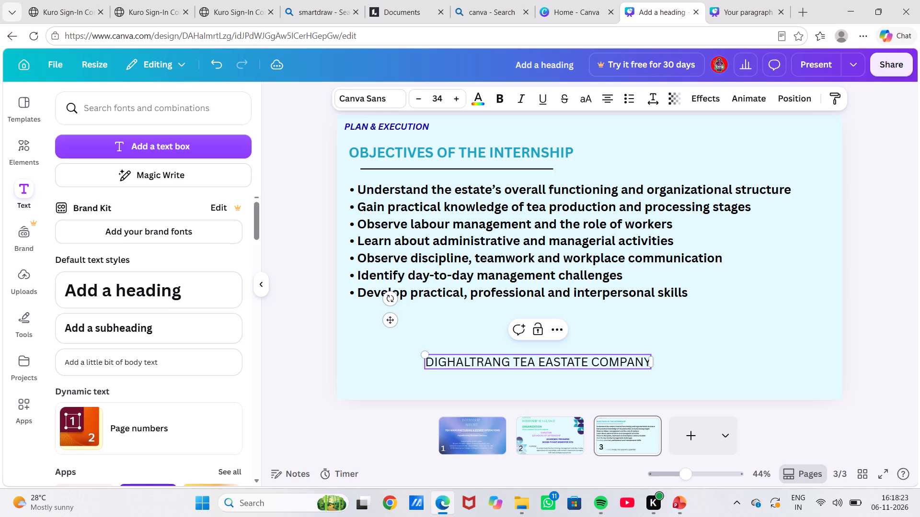
{"action": "key", "text": "minus"}
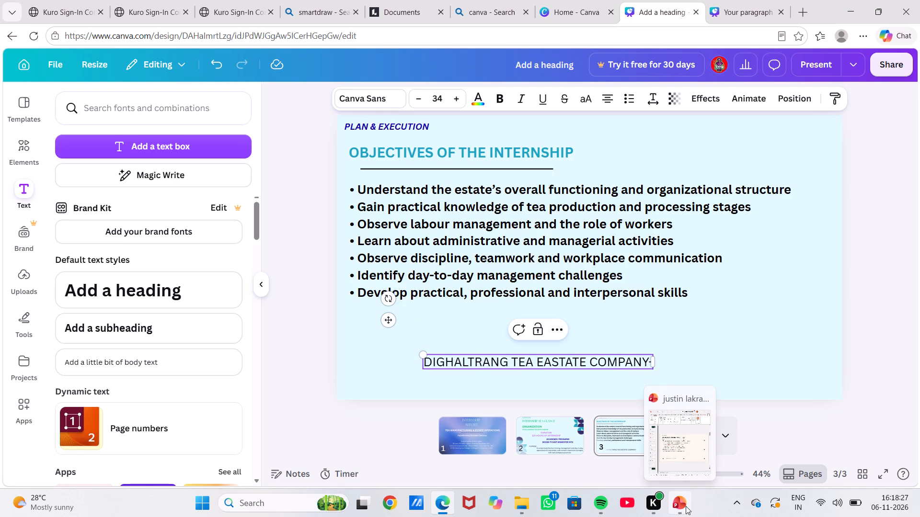
Check the footer on the PowerPoint reference slide, and complete the Canva footer line with "120 HOURS OF INTERNSHIP".
{"action": "left_click", "coordinate": [681, 471]}
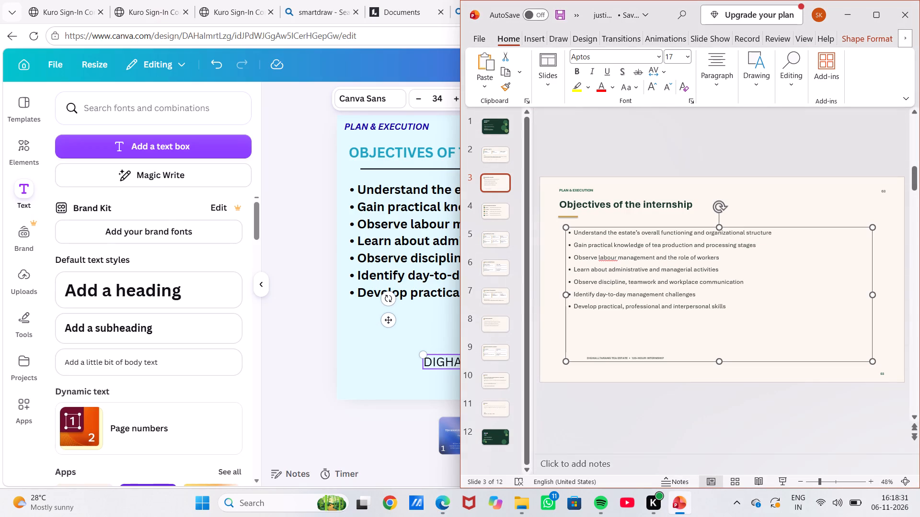
{"action": "left_click", "coordinate": [431, 375]}
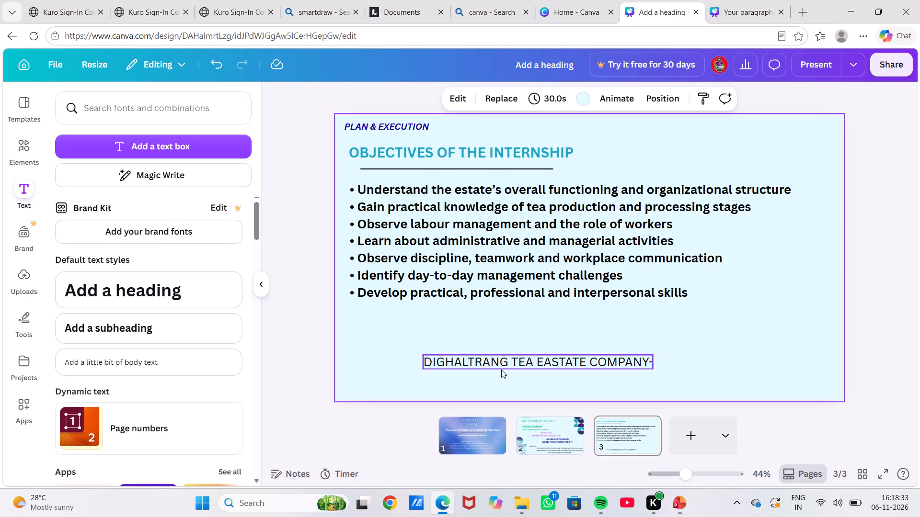
{"action": "left_click", "coordinate": [547, 380]}
{"action": "type", "text": "120"}
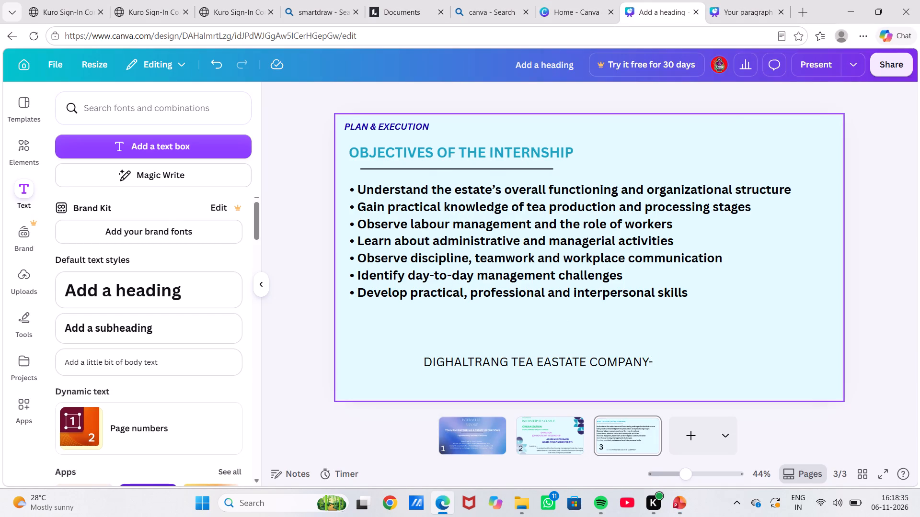
{"action": "left_click", "coordinate": [611, 362]}
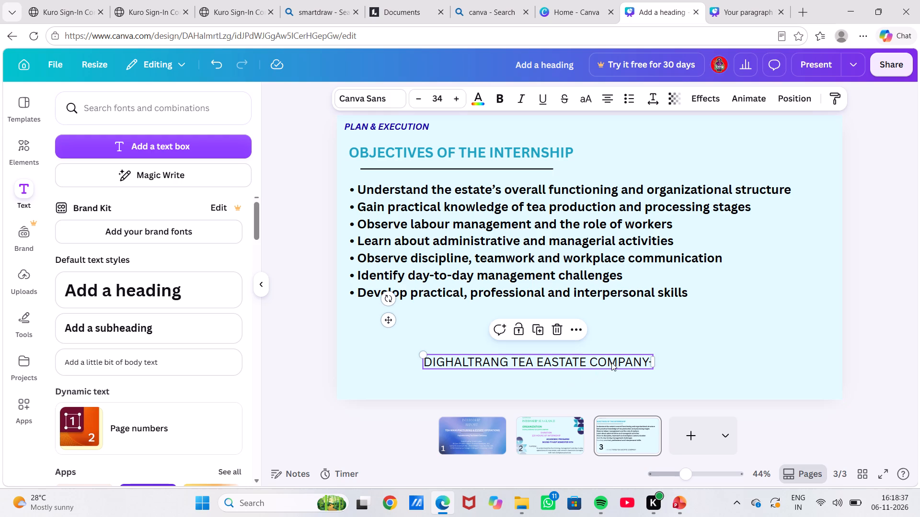
{"action": "left_click", "coordinate": [646, 364]}
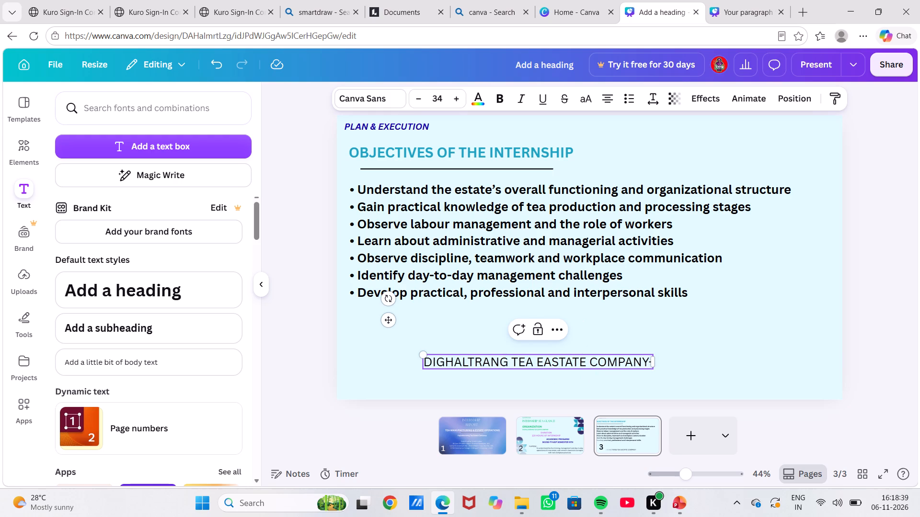
{"action": "key", "text": "Right"}
{"action": "type", "text": "120"}
{"action": "key", "text": "space"}
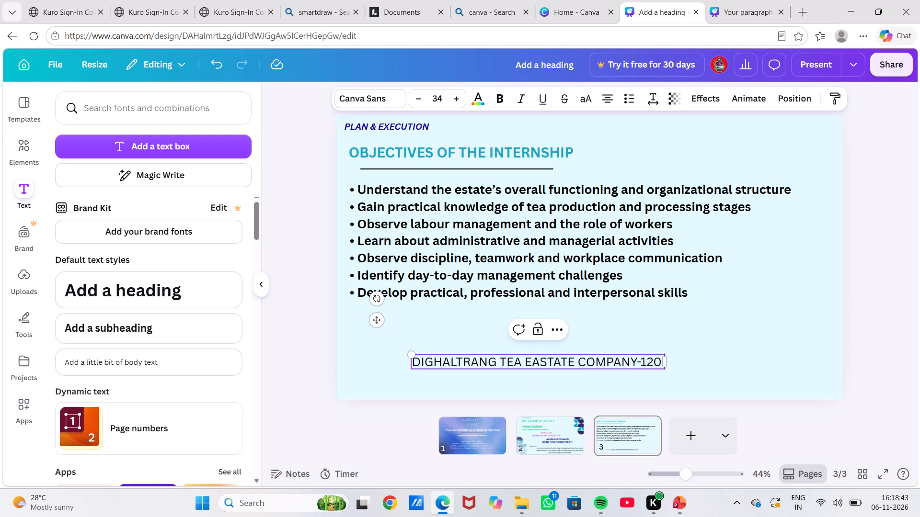
{"action": "type", "text": "HOURS"}
{"action": "key", "text": "space"}
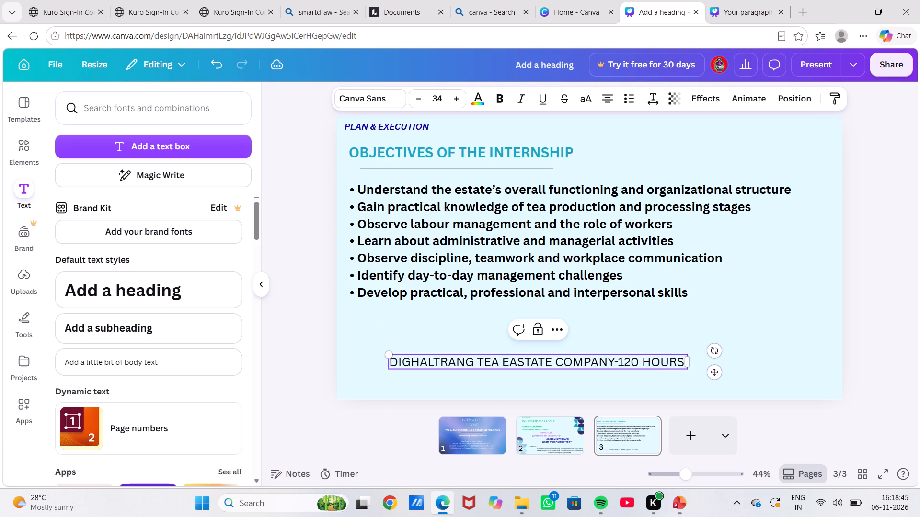
{"action": "type", "text": "OF INTERNSHIP"}
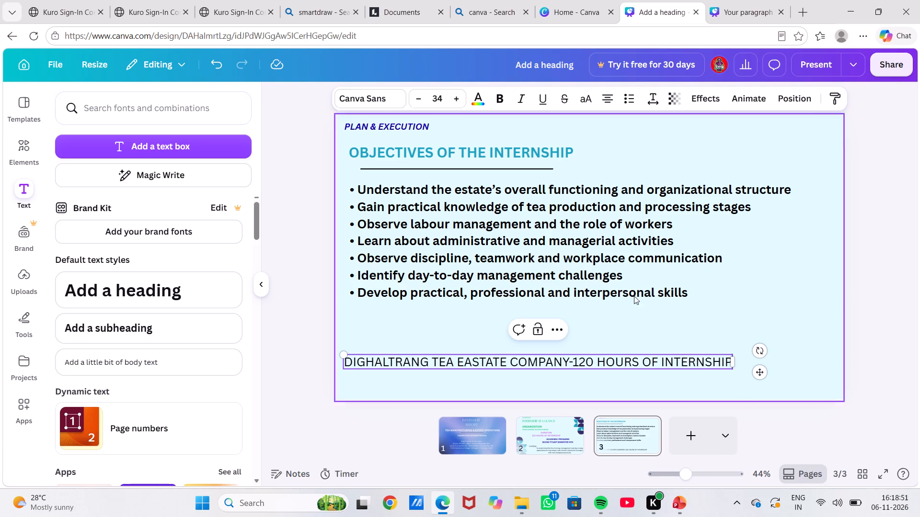
Reduce the footer line's font size to 21.
{"action": "left_click", "coordinate": [420, 101]}
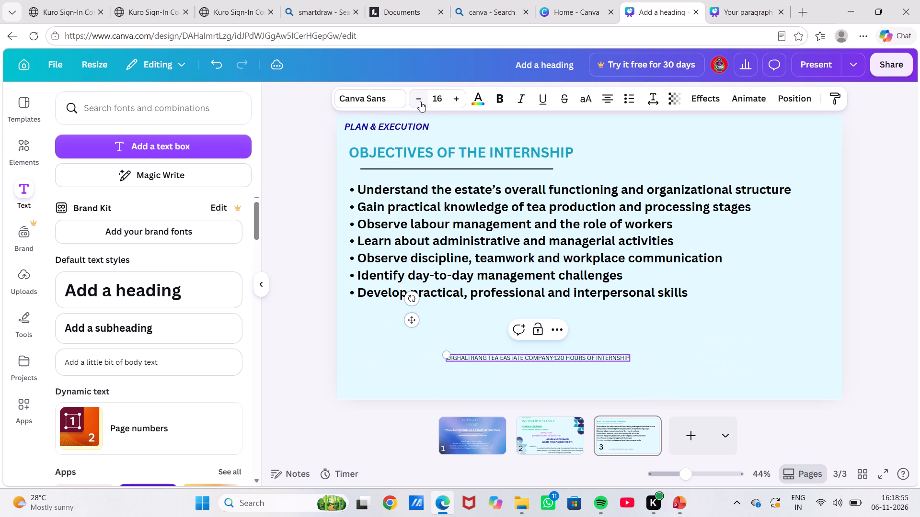
{"action": "triple_click", "coordinate": [456, 98]}
{"action": "left_click", "coordinate": [456, 98]}
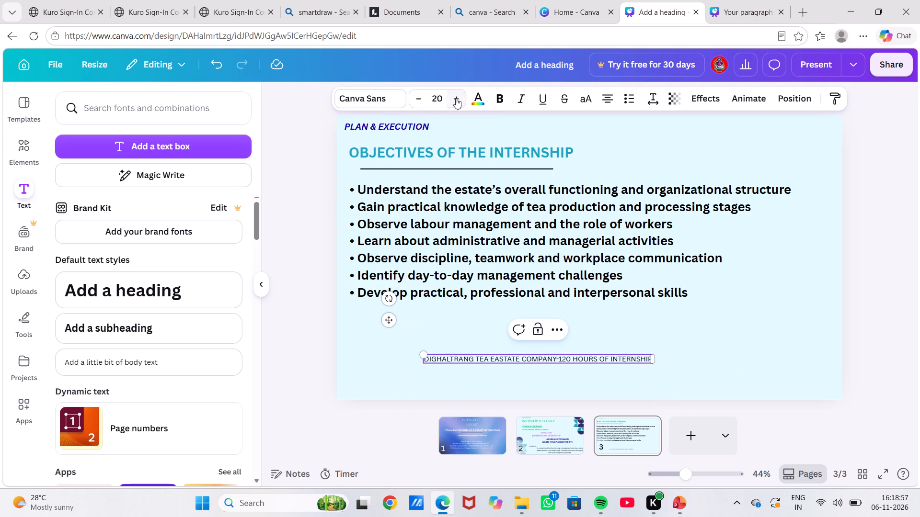
{"action": "left_click", "coordinate": [456, 98]}
{"action": "left_click", "coordinate": [713, 313]}
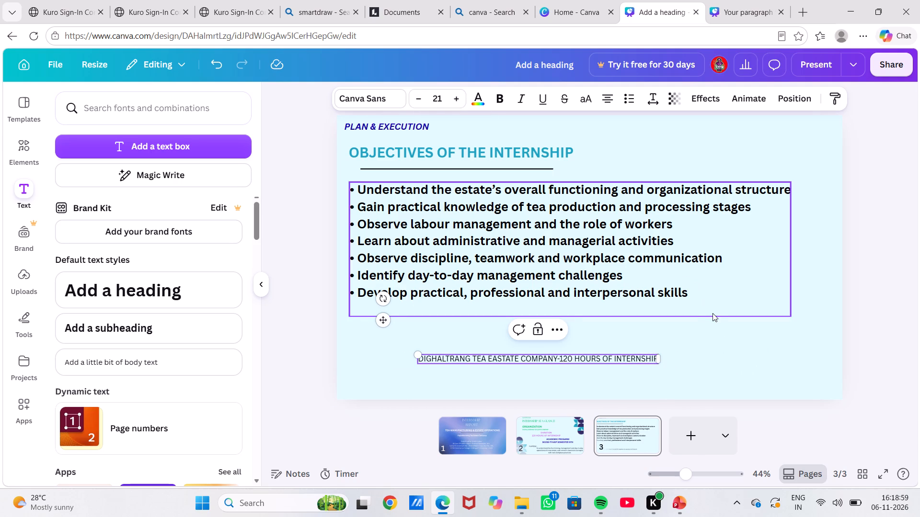
{"action": "left_click", "coordinate": [711, 341]}
Move the footer line toward the page's lower-left corner, aligned with the left edge of the objectives list.
{"action": "left_click", "coordinate": [646, 361]}
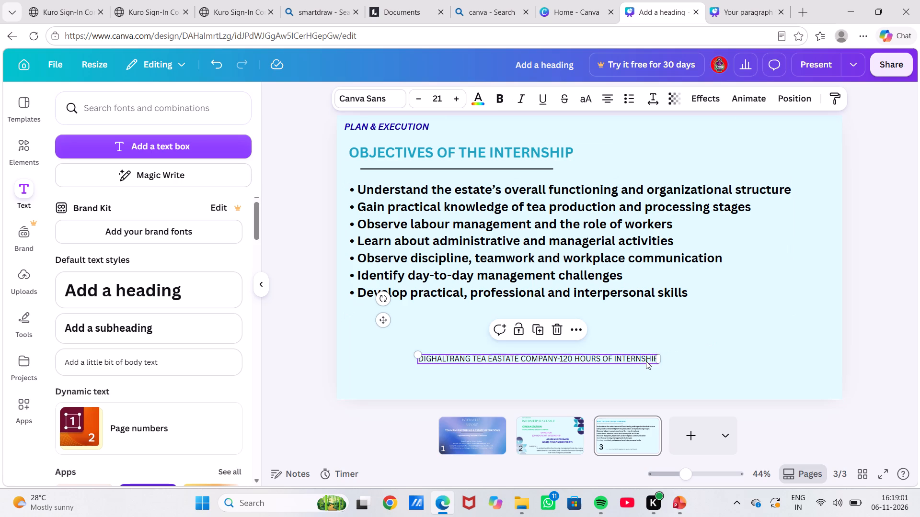
{"action": "left_click_drag", "start_coordinate": [646, 361], "coordinate": [582, 371]}
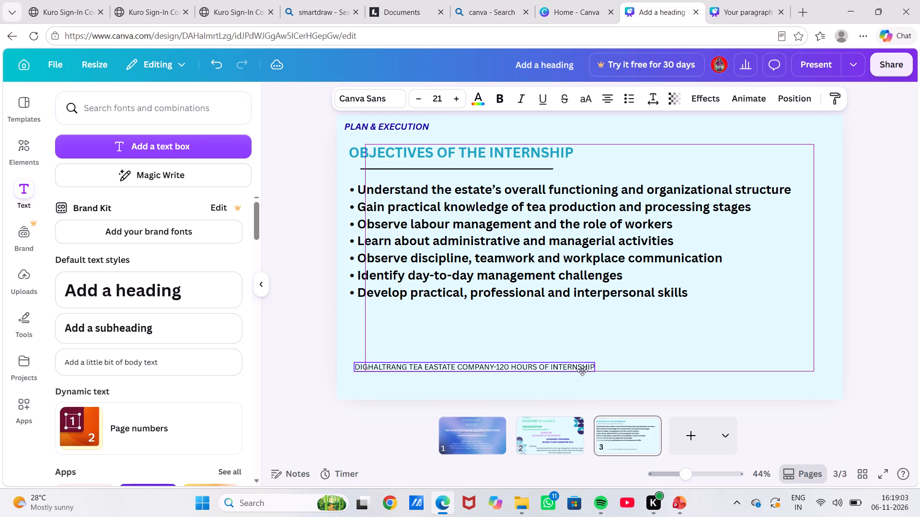
{"action": "left_click_drag", "start_coordinate": [582, 371], "coordinate": [580, 371]}
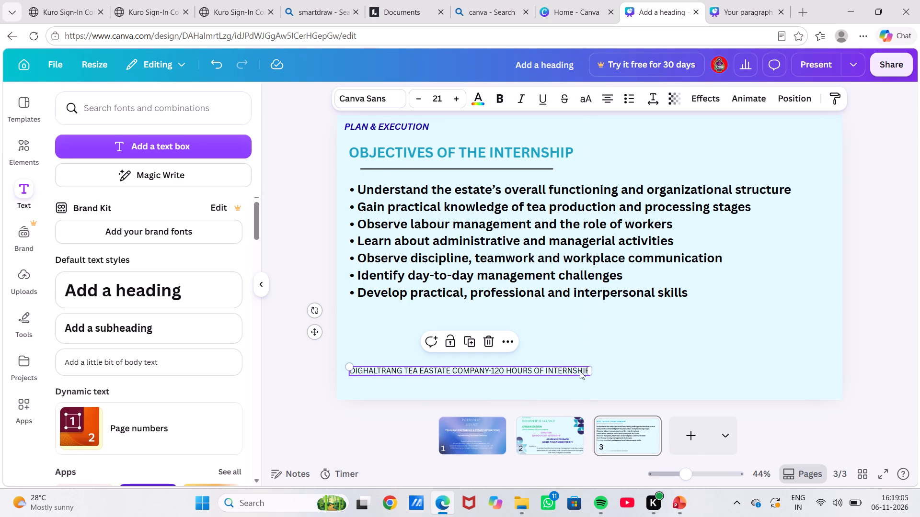
Recolour the footer line's text magenta (#cb6ce6) and apply the black-to-magenta change across all pages.
{"action": "left_click", "coordinate": [355, 367]}
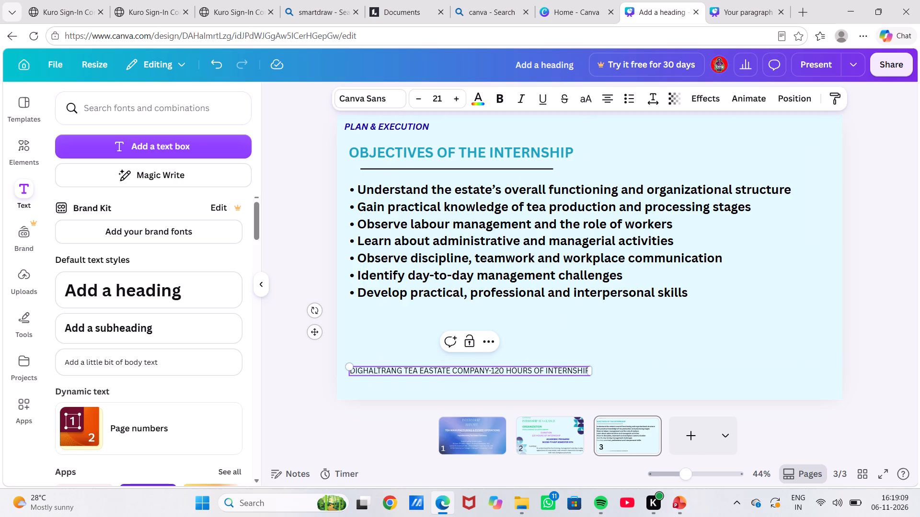
{"action": "left_click_drag", "start_coordinate": [584, 371], "coordinate": [349, 376]}
{"action": "left_click", "coordinate": [476, 94]}
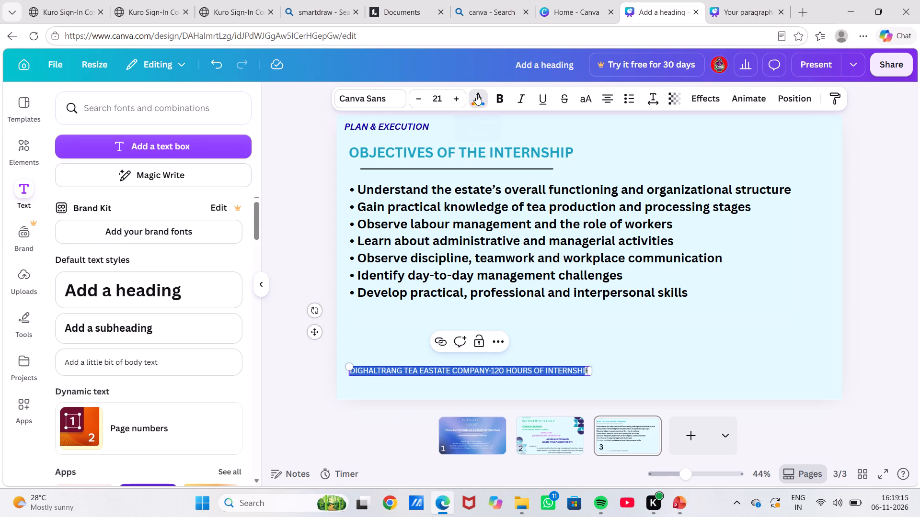
{"action": "left_click", "coordinate": [179, 181]}
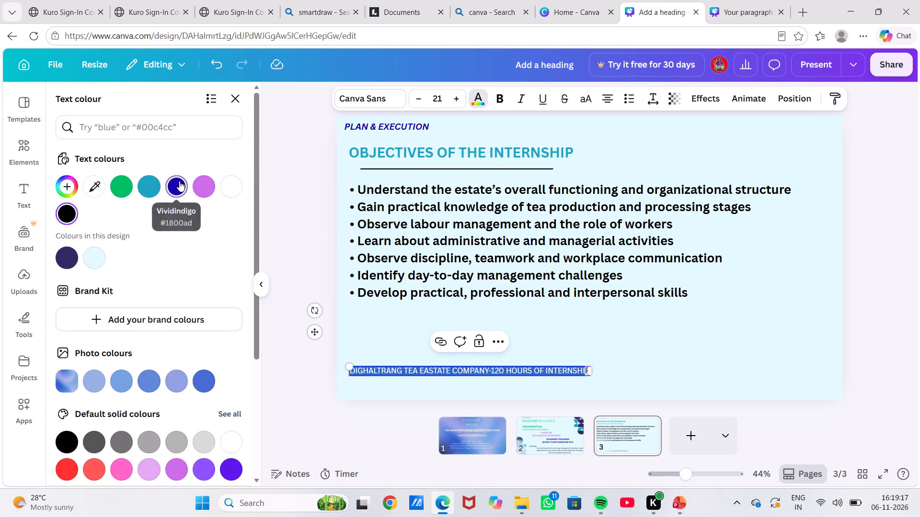
{"action": "left_click", "coordinate": [203, 187]}
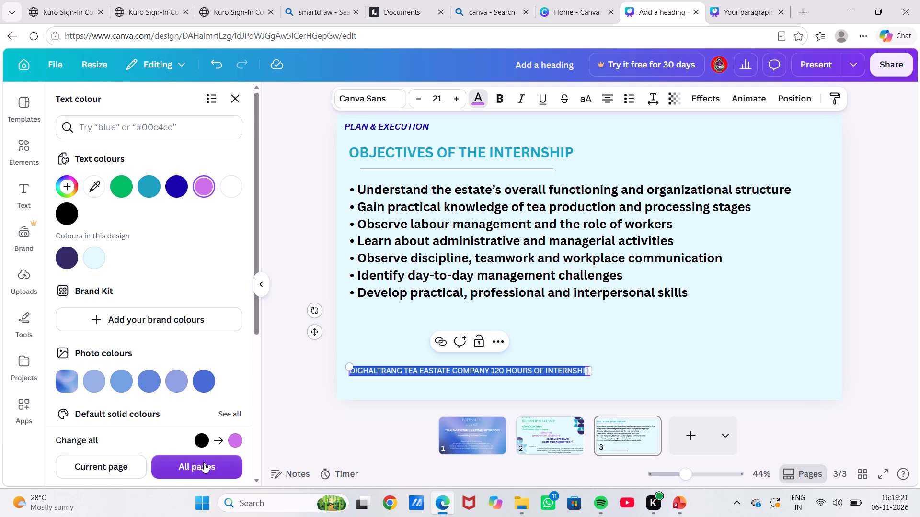
{"action": "left_click", "coordinate": [204, 462]}
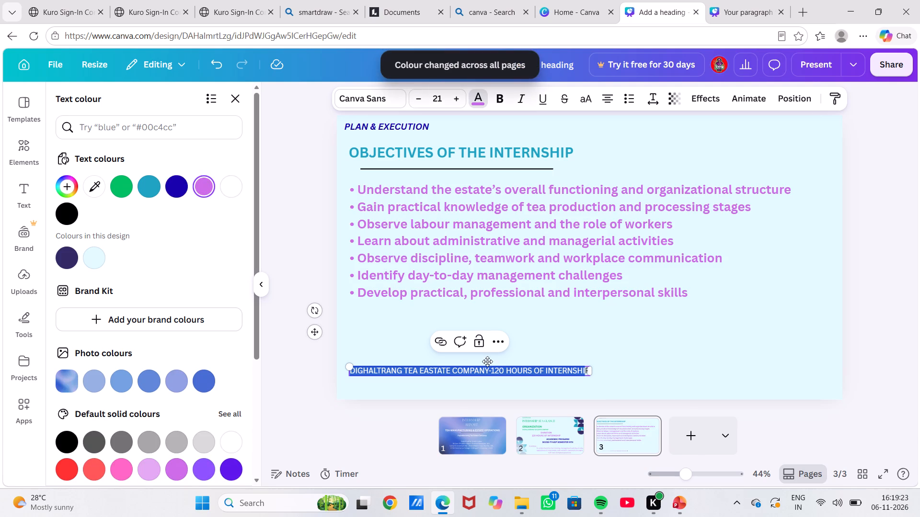
{"action": "left_click", "coordinate": [638, 349]}
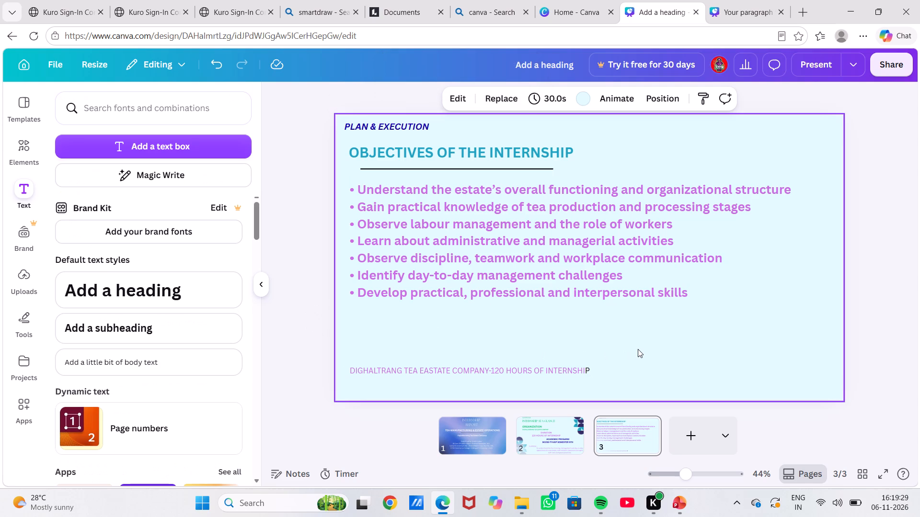
Set the text colour of the entire footer line, including its final letter, to green (#00bf63).
{"action": "left_click", "coordinate": [591, 368]}
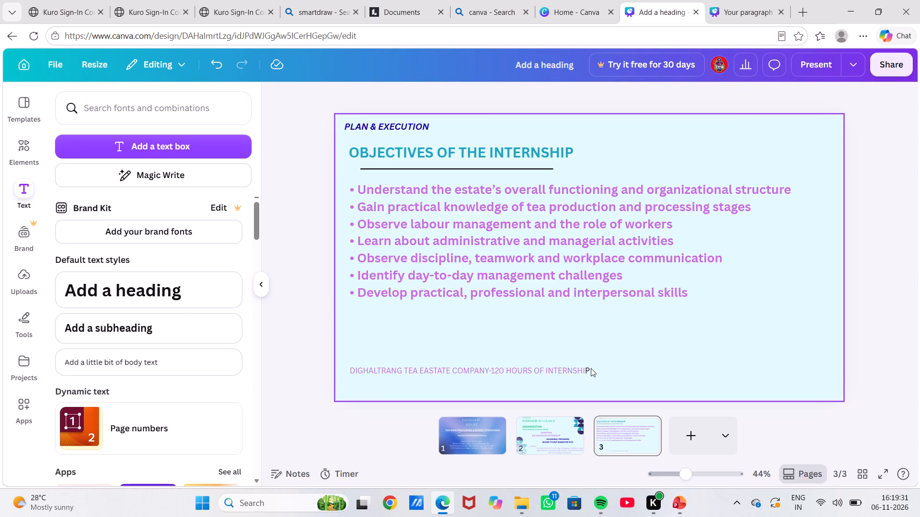
{"action": "left_click", "coordinate": [583, 369]}
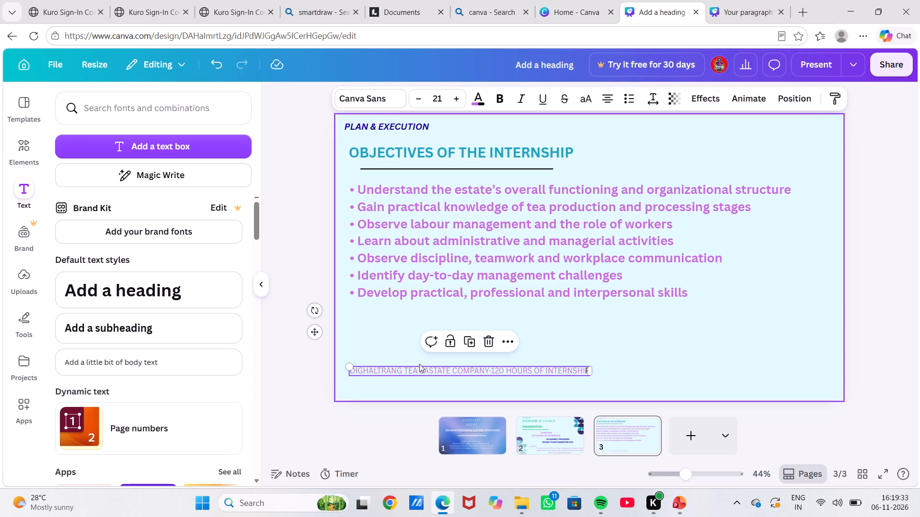
{"action": "left_click", "coordinate": [350, 371]}
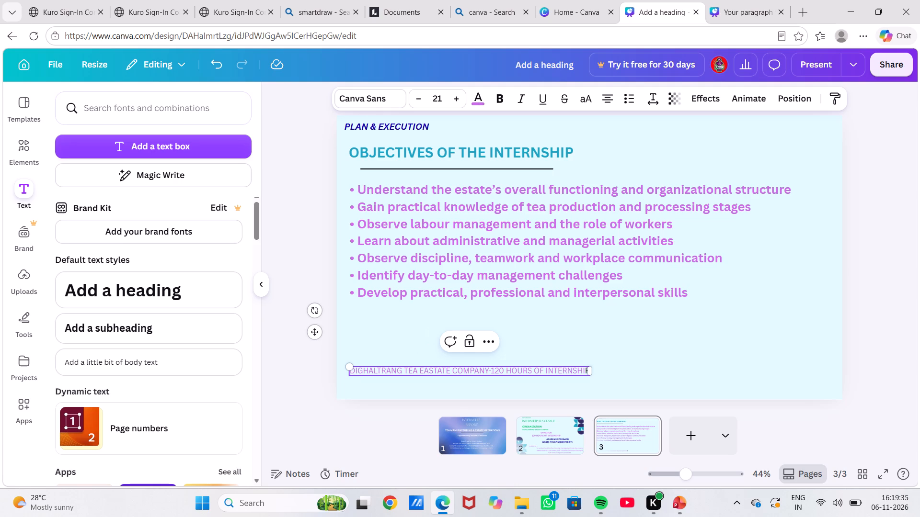
{"action": "left_click_drag", "start_coordinate": [350, 371], "coordinate": [552, 371]}
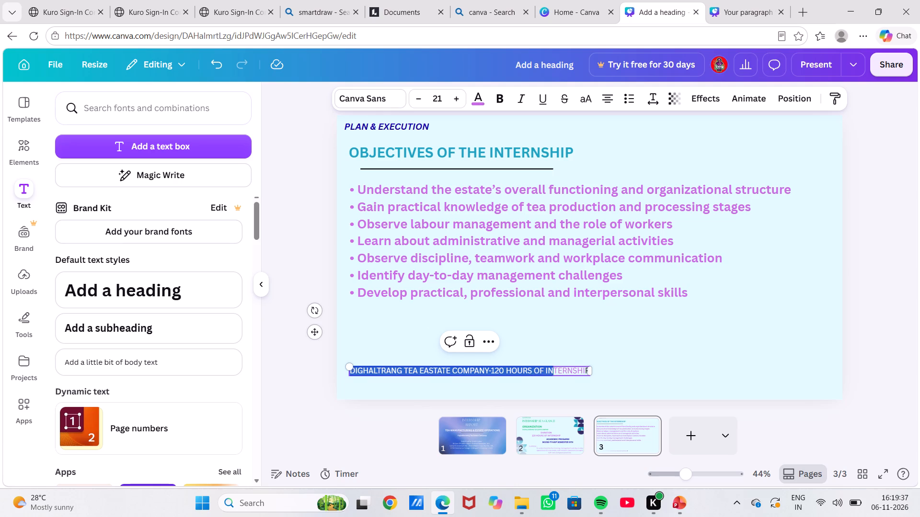
{"action": "left_click_drag", "start_coordinate": [552, 371], "coordinate": [662, 367]}
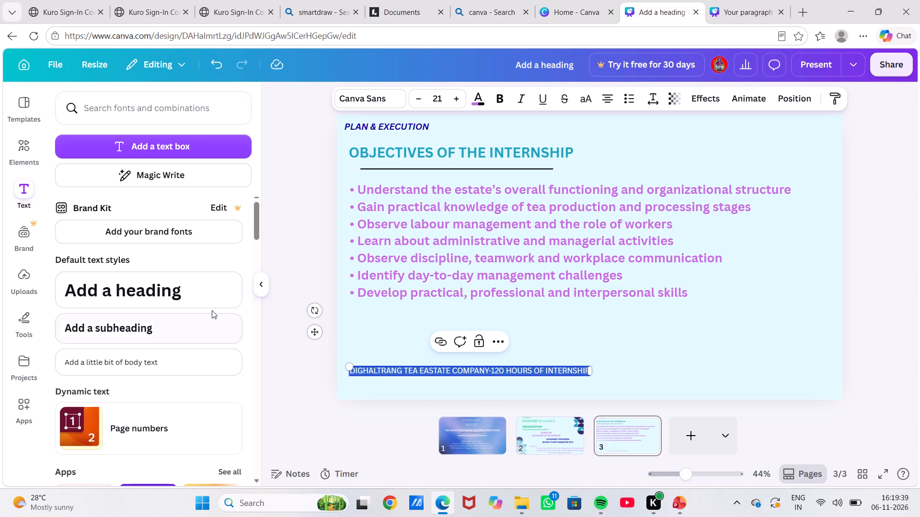
{"action": "left_click", "coordinate": [484, 95]}
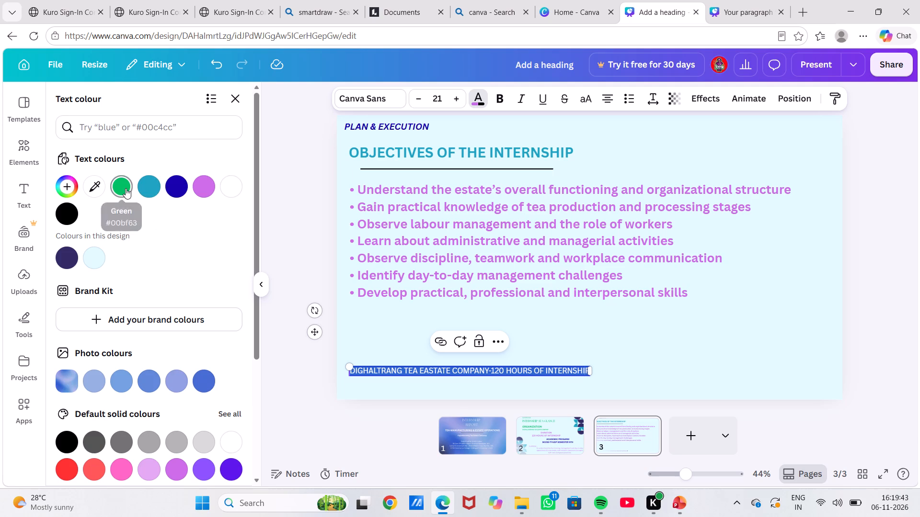
{"action": "left_click", "coordinate": [126, 188]}
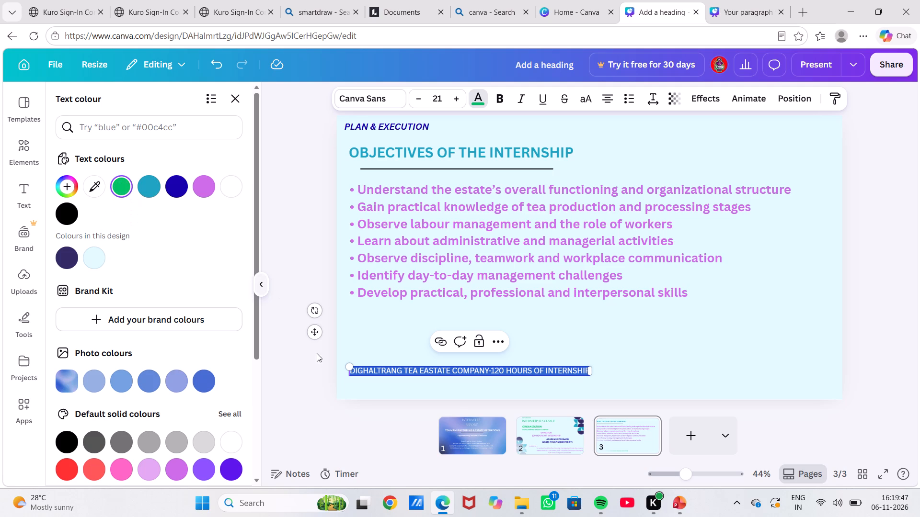
{"action": "left_click", "coordinate": [391, 349]}
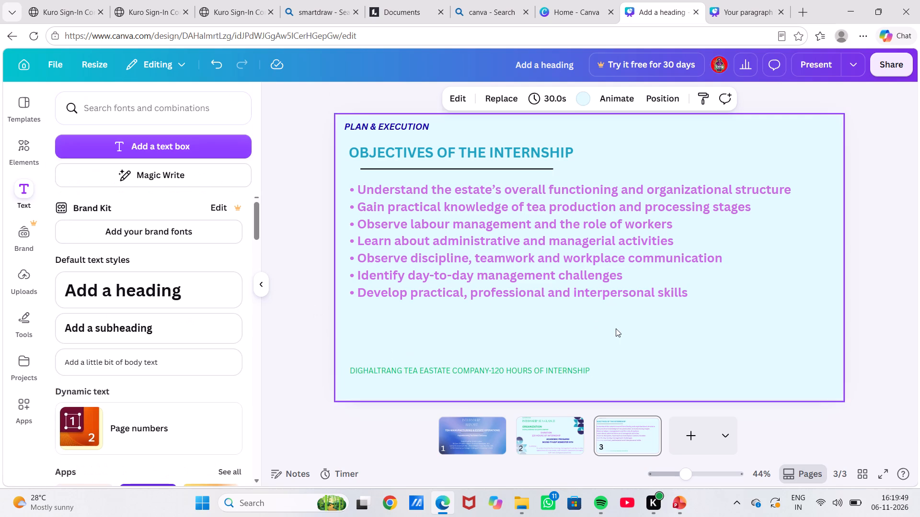
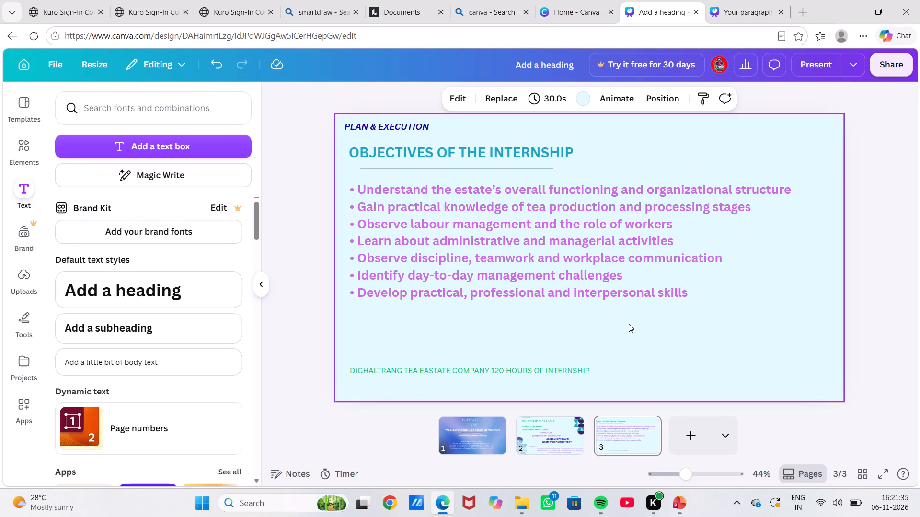
Add a blank fourth page to the presentation.
{"action": "key", "text": "6"}
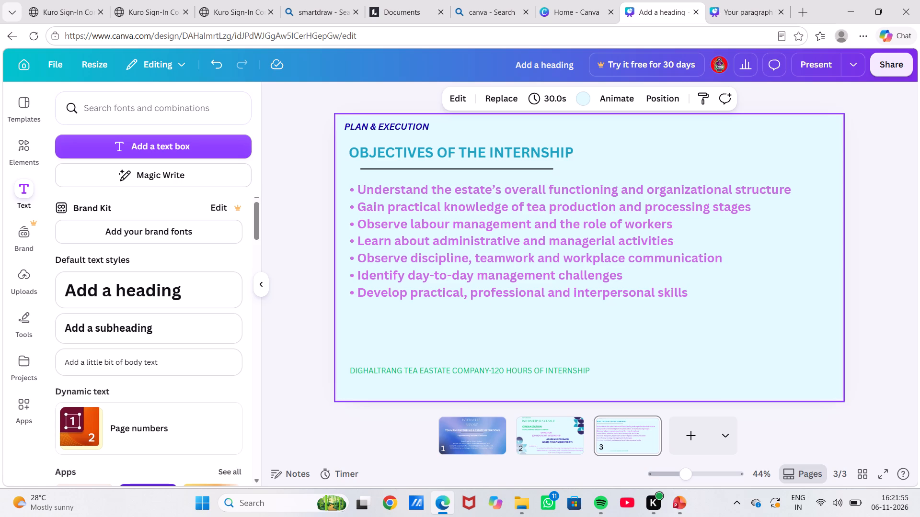
{"action": "left_click", "coordinate": [690, 427]}
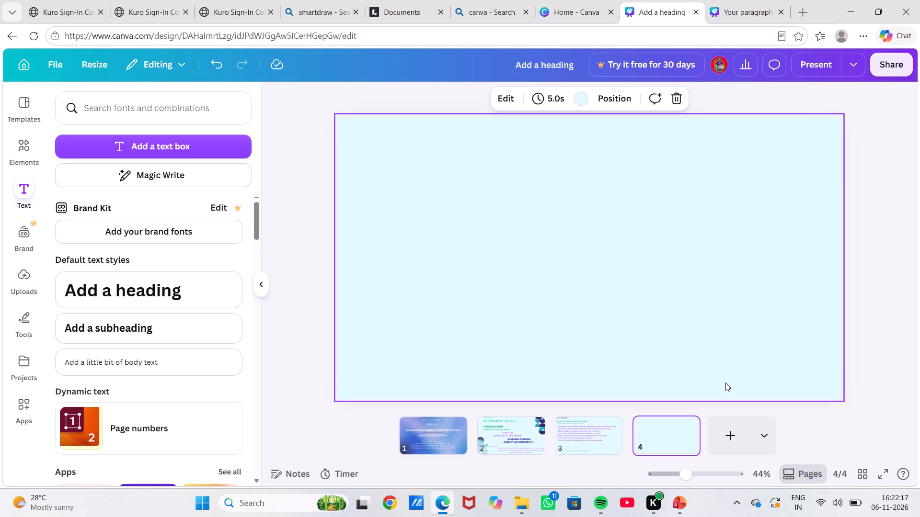
Consult slide 4 of the internship deck in PowerPoint, and add a body text box to page 4 in Canva.
{"action": "left_click", "coordinate": [681, 496]}
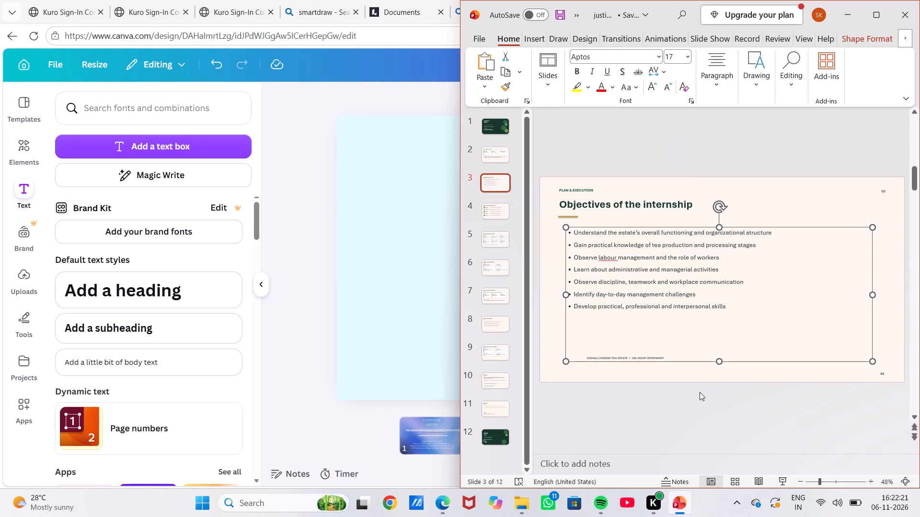
{"action": "left_click", "coordinate": [496, 210]}
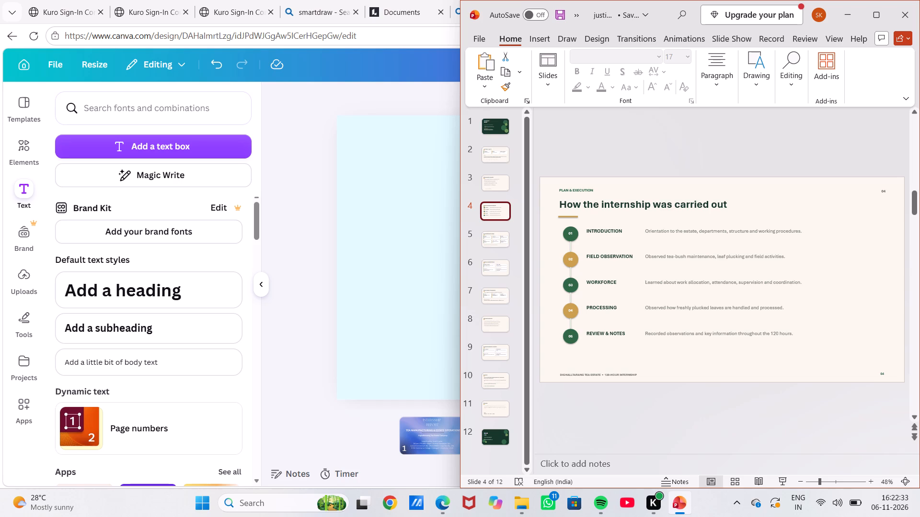
{"action": "left_click", "coordinate": [421, 207]}
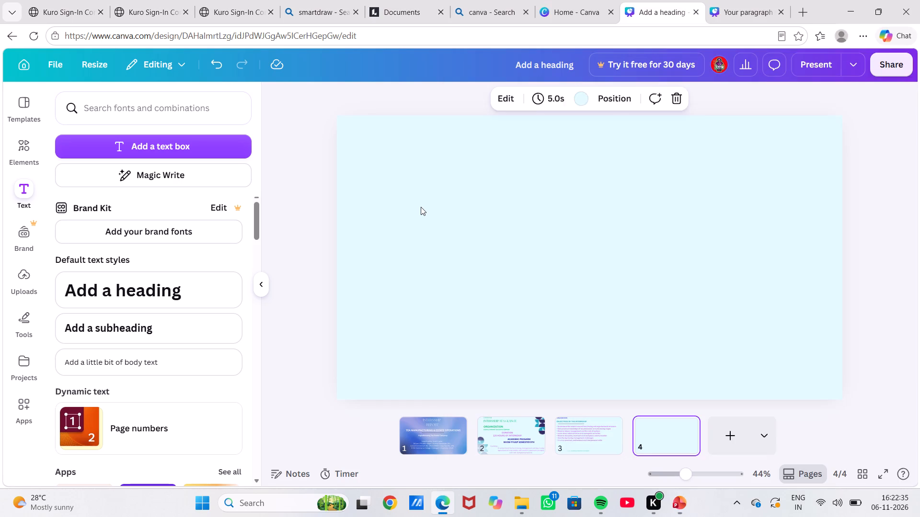
{"action": "left_click", "coordinate": [204, 354]}
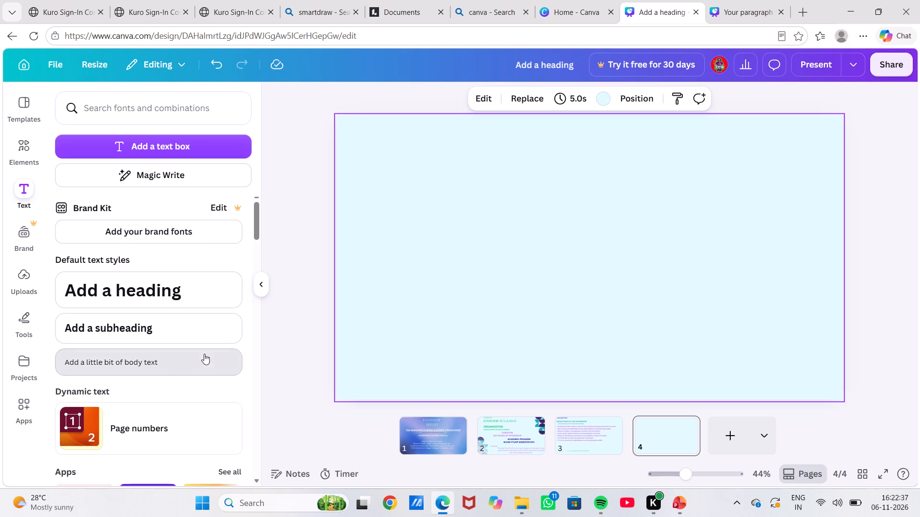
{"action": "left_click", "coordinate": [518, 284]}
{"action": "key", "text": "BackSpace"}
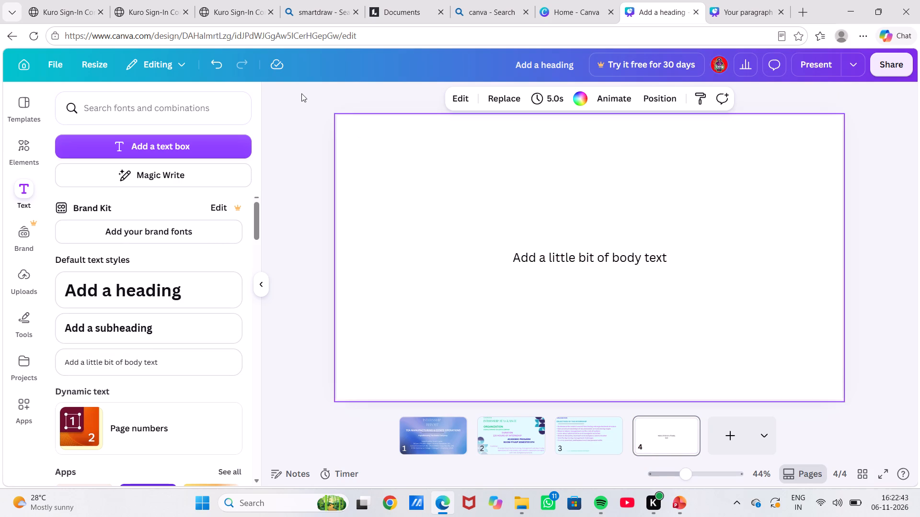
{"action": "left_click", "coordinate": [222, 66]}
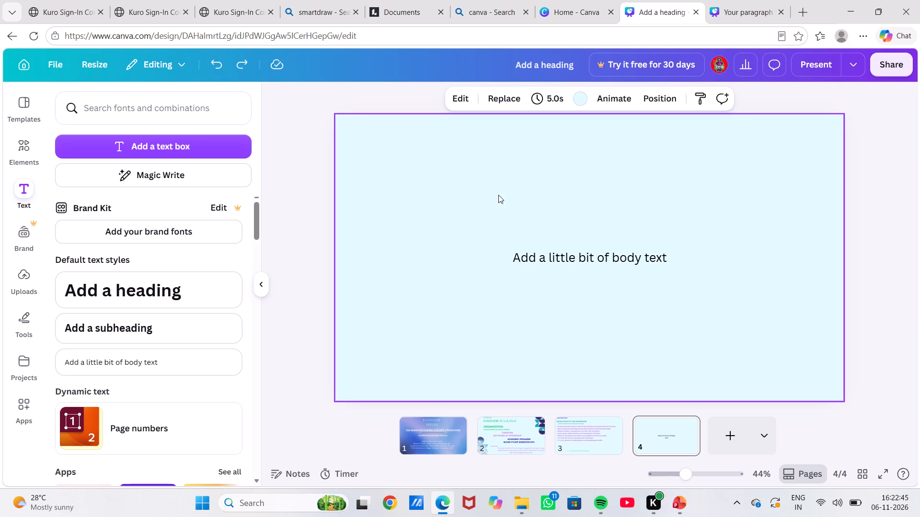
Clear all the placeholder wording from the body text box on page 4.
{"action": "left_click", "coordinate": [567, 251]}
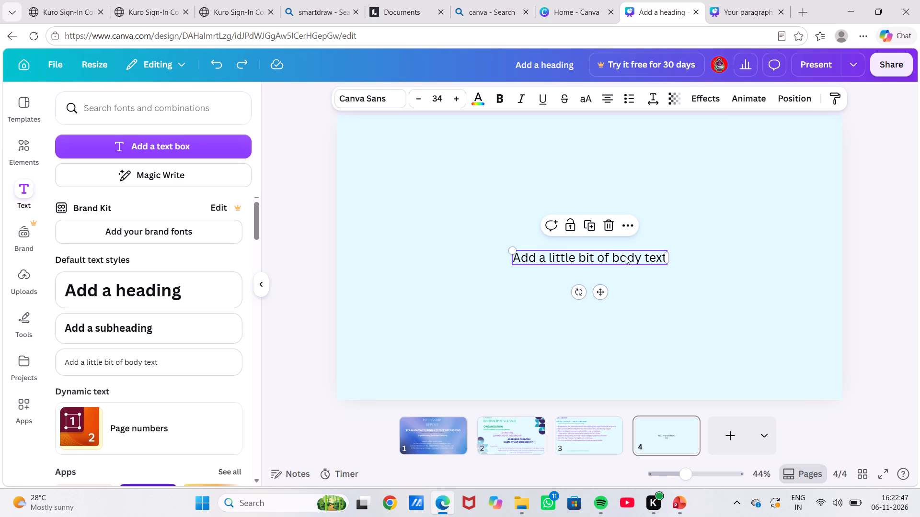
{"action": "left_click", "coordinate": [659, 256]}
{"action": "left_click", "coordinate": [659, 256]}
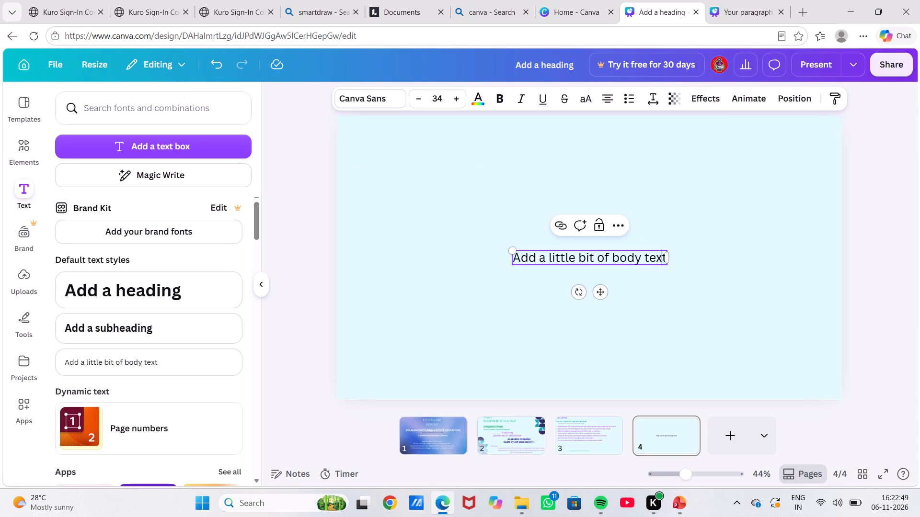
{"action": "left_click", "coordinate": [659, 256]}
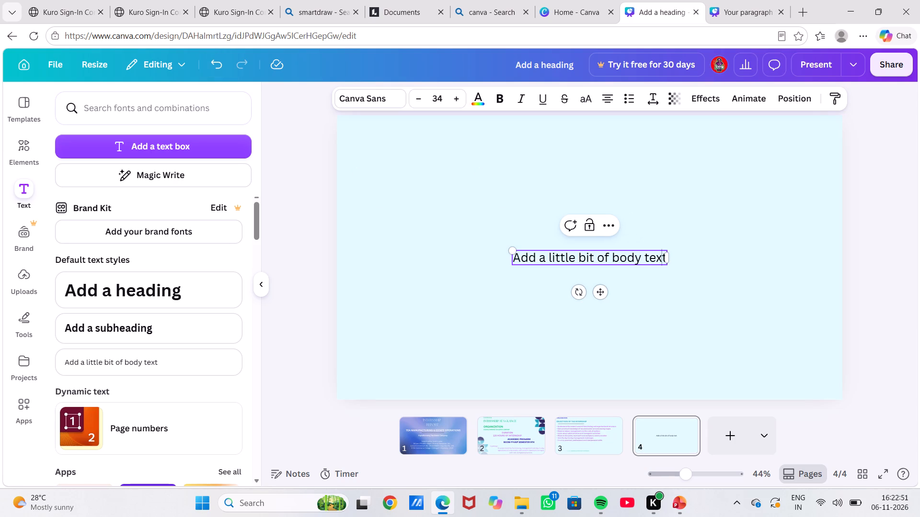
{"action": "left_click", "coordinate": [664, 256]}
{"action": "left_click_drag", "start_coordinate": [663, 256], "coordinate": [627, 259]}
{"action": "left_click_drag", "start_coordinate": [627, 259], "coordinate": [507, 262]}
{"action": "key", "text": "BackSpace"}
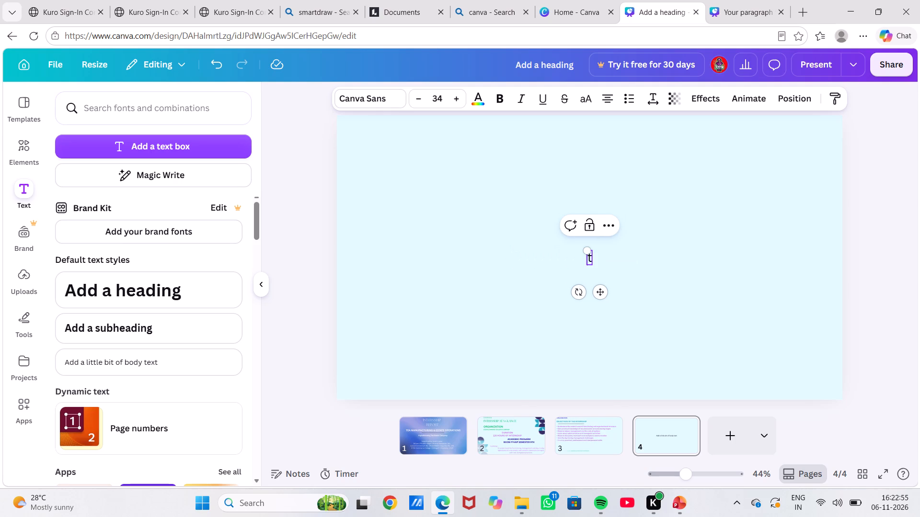
{"action": "key", "text": "BackSpace"}
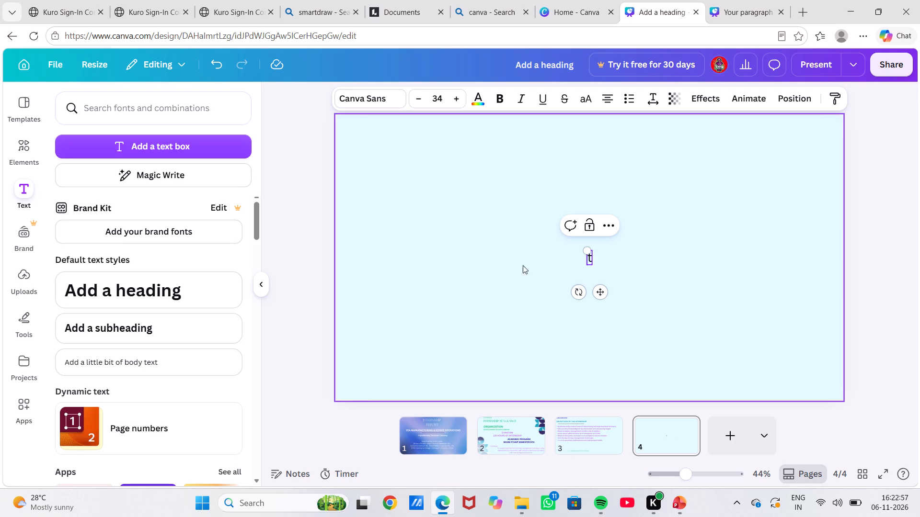
{"action": "left_click", "coordinate": [592, 260]}
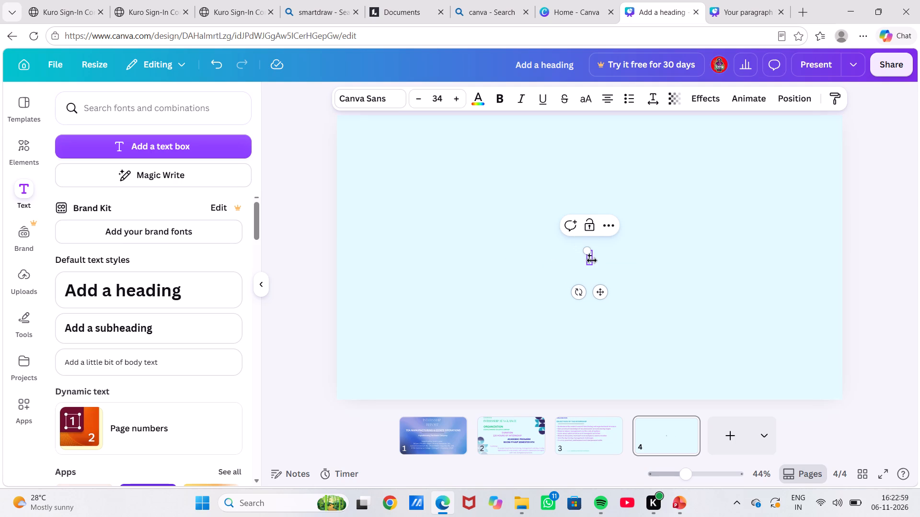
{"action": "key", "text": "Right"}
{"action": "key", "text": "BackSpace"}
Enter PLAN AND EXECUTION in the emptied text box.
{"action": "type", "text": "PLAN ADN"}
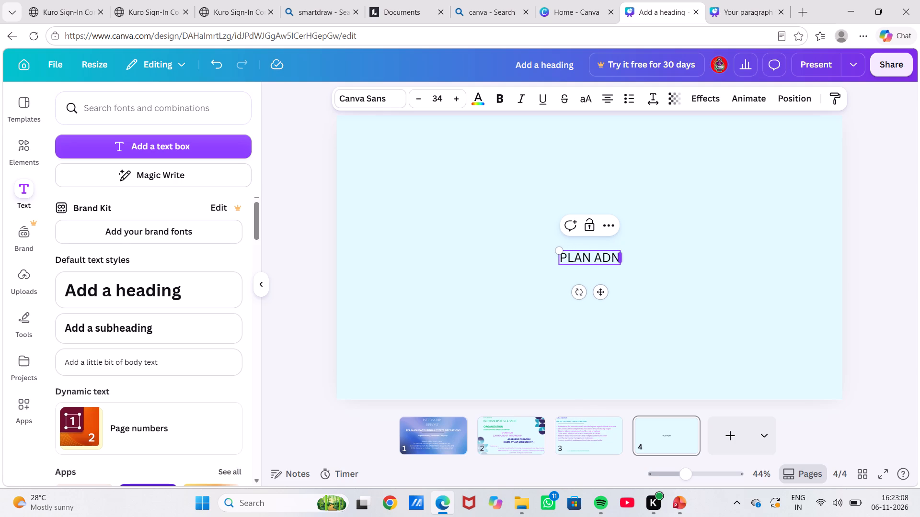
{"action": "key", "text": "BackSpace"}
{"action": "key", "text": "BackSpace"}
{"action": "type", "text": "ND"}
{"action": "key", "text": "space"}
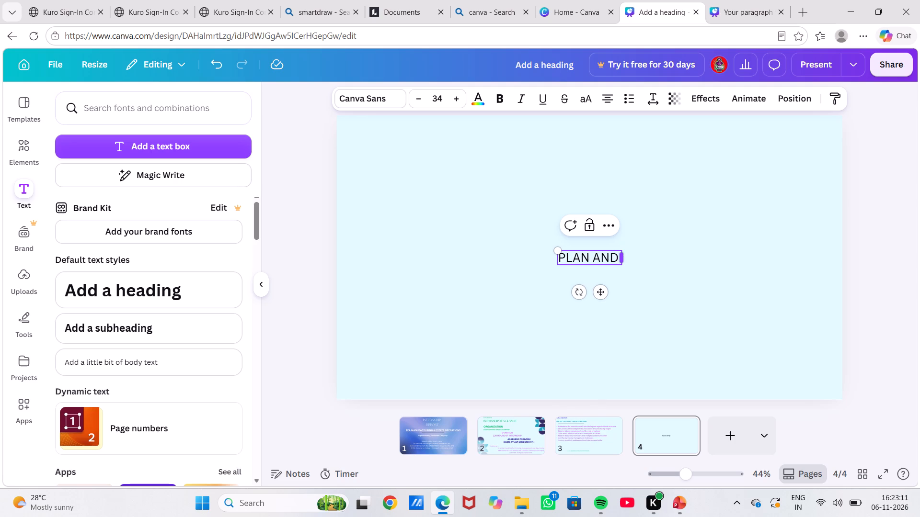
{"action": "key", "text": "e"}
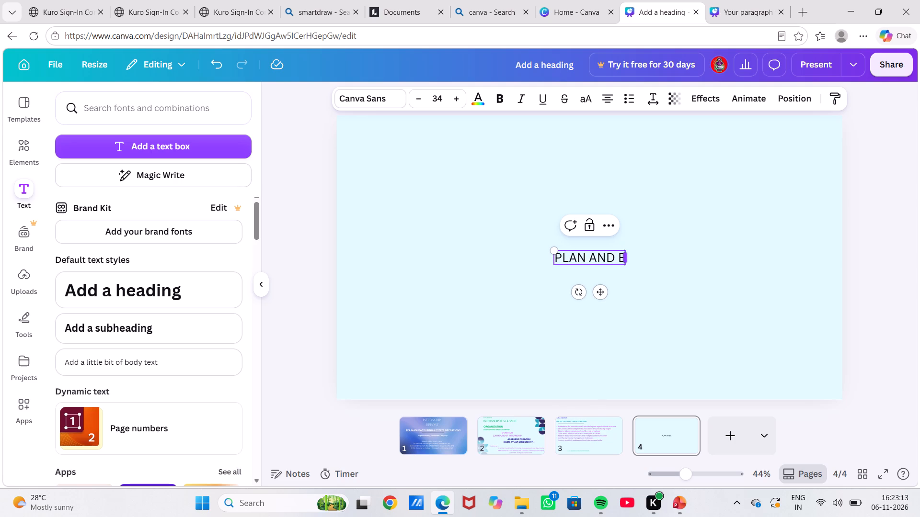
{"action": "key", "text": "z"}
{"action": "key", "text": "BackSpace"}
{"action": "type", "text": "XE"}
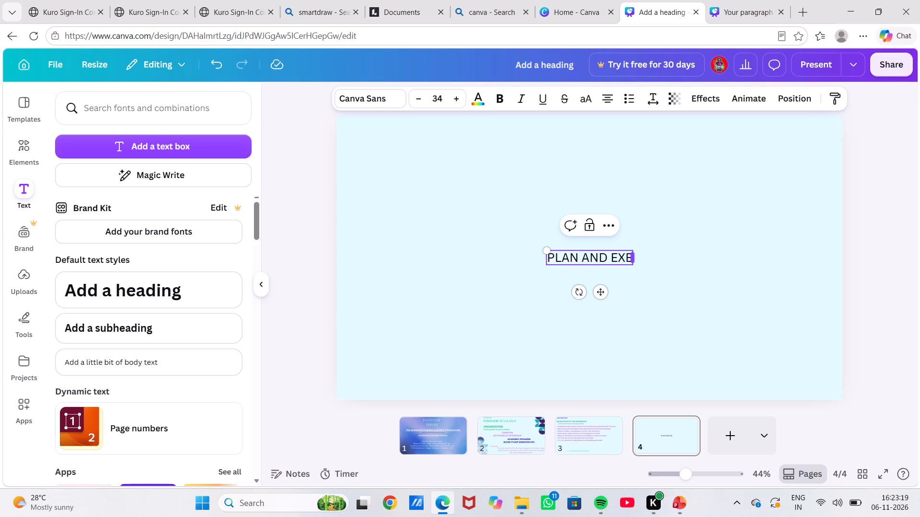
{"action": "type", "text": "CUTION"}
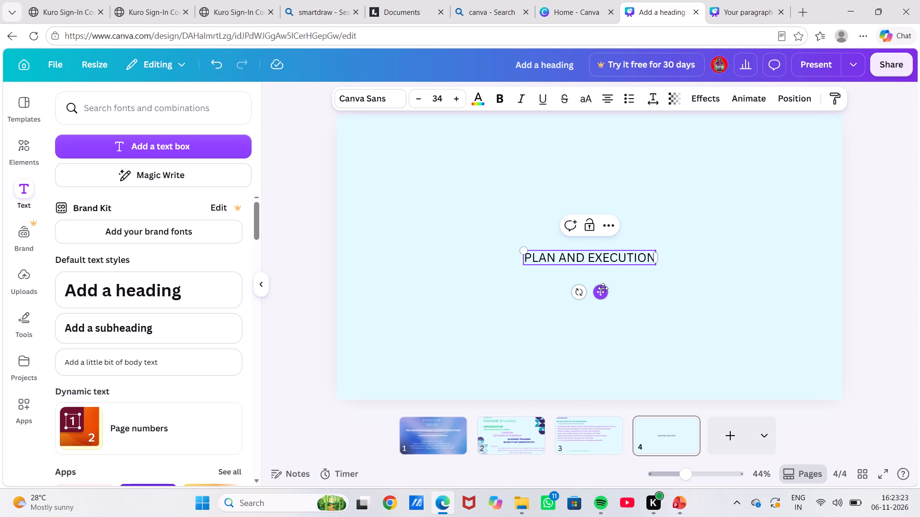
Reduce the PLAN AND EXECUTION text to size 20 and place it in the upper-left corner of the page.
{"action": "left_click_drag", "start_coordinate": [603, 288], "coordinate": [430, 169]}
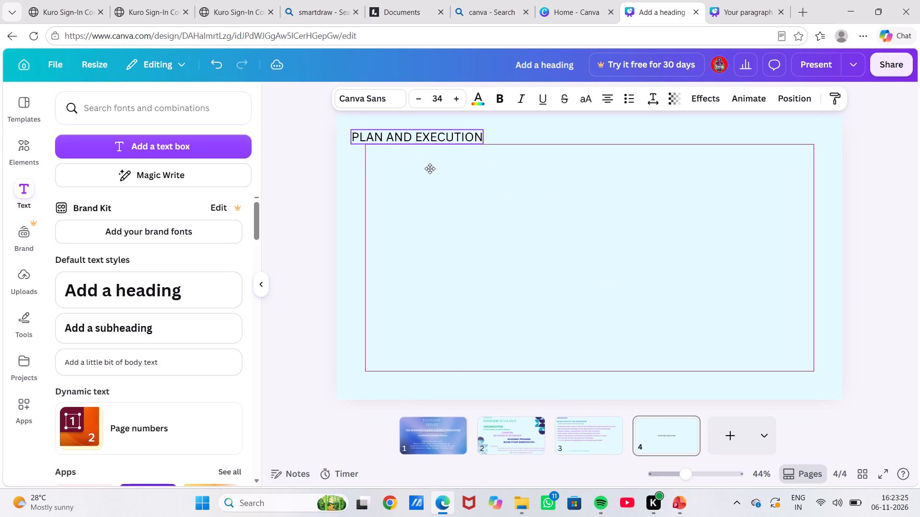
{"action": "left_click_drag", "start_coordinate": [430, 169], "coordinate": [430, 168]}
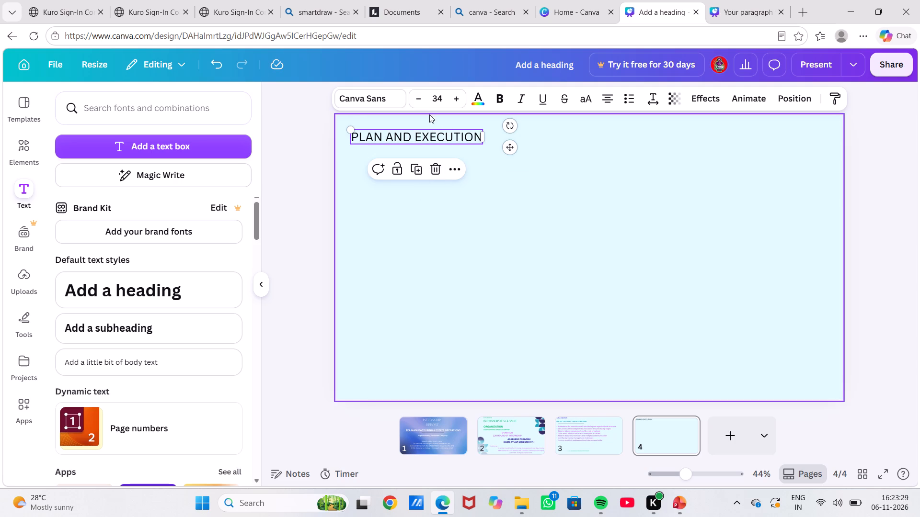
{"action": "double_click", "coordinate": [419, 101]}
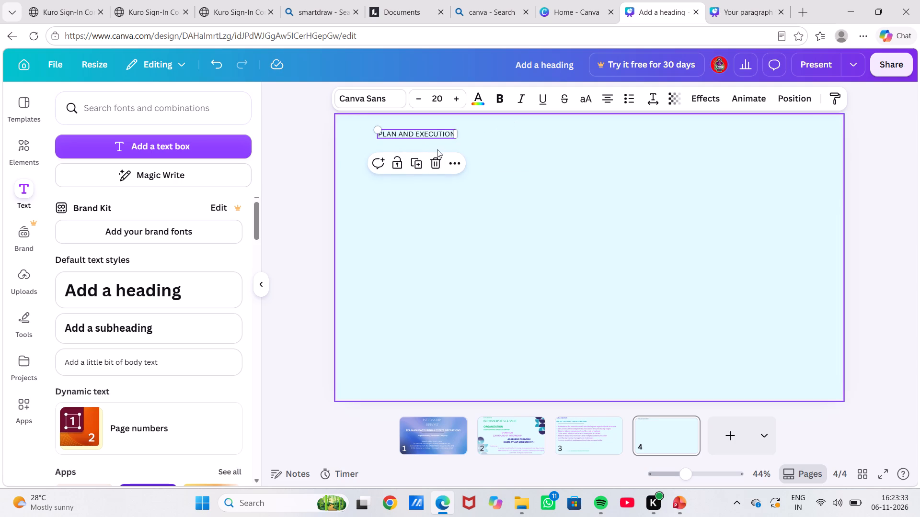
{"action": "left_click", "coordinate": [493, 149]}
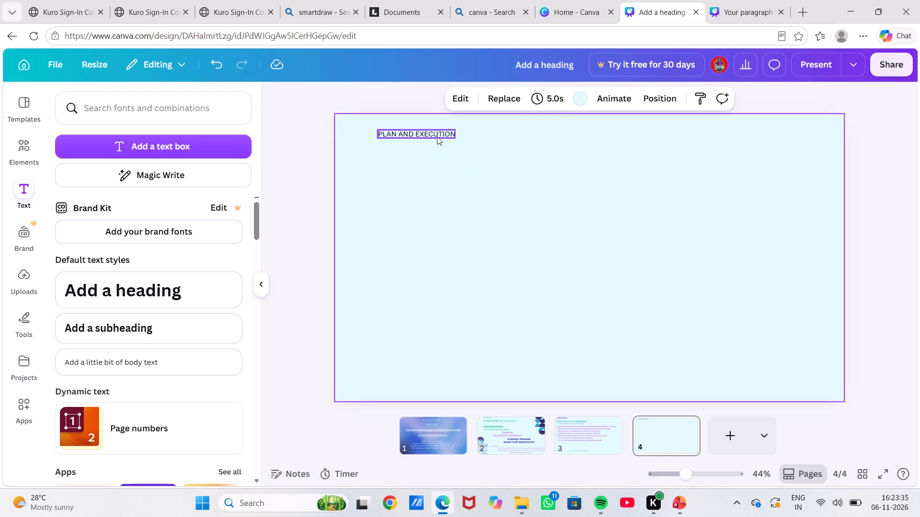
{"action": "left_click_drag", "start_coordinate": [437, 136], "coordinate": [403, 135]}
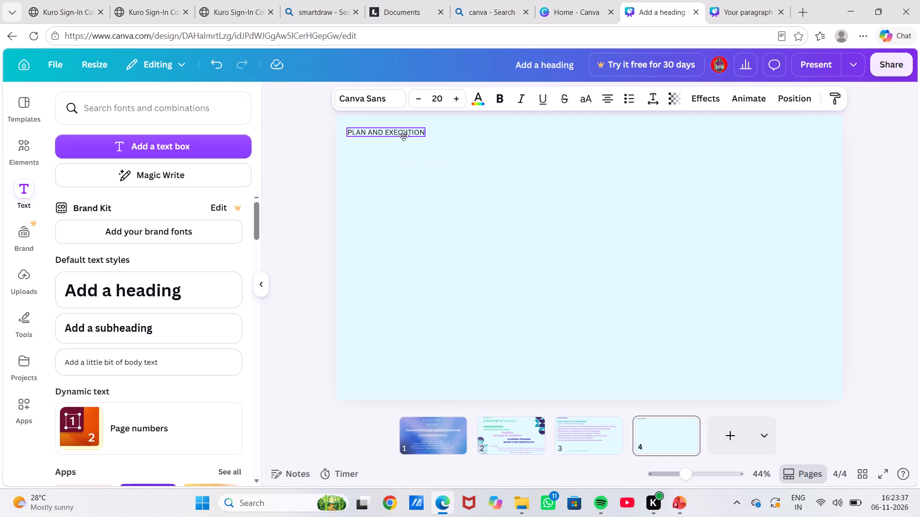
{"action": "left_click_drag", "start_coordinate": [403, 135], "coordinate": [413, 135]}
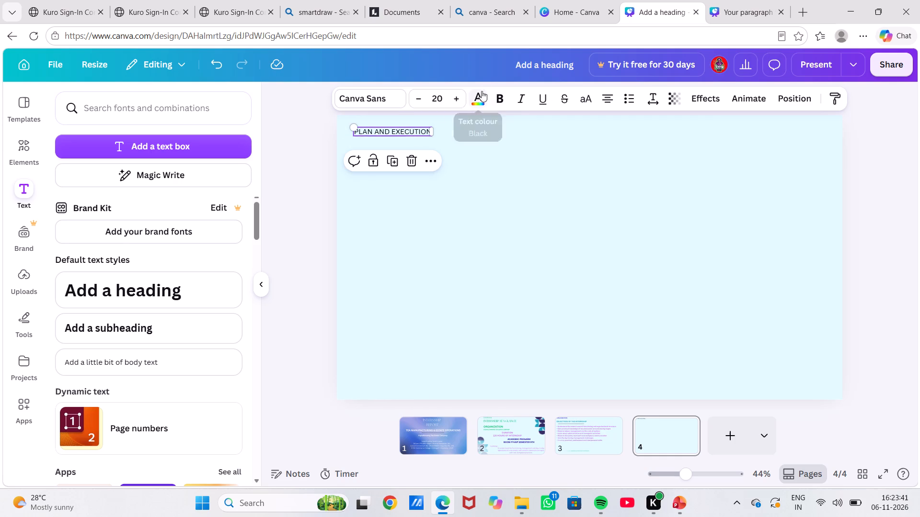
Format the PLAN AND EXECUTION text as bold, italic and green.
{"action": "left_click", "coordinate": [493, 95]}
{"action": "left_click", "coordinate": [515, 94]}
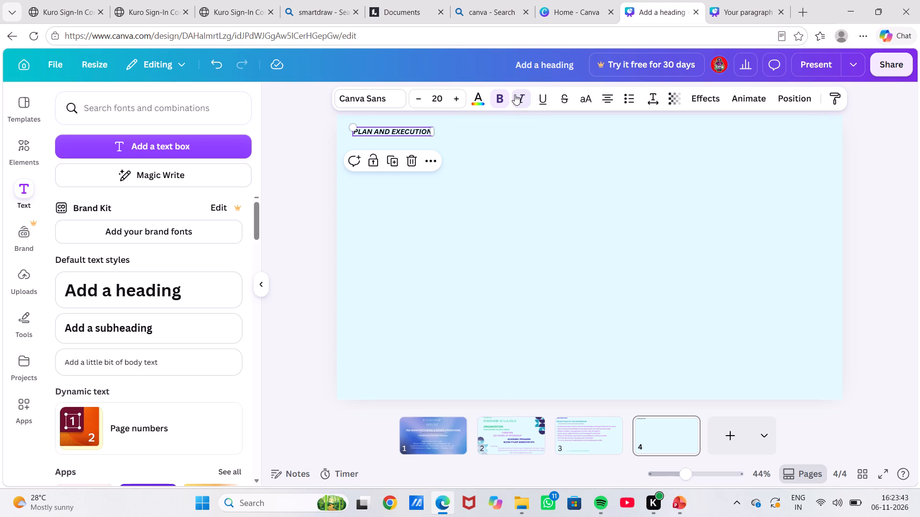
{"action": "left_click", "coordinate": [481, 98]}
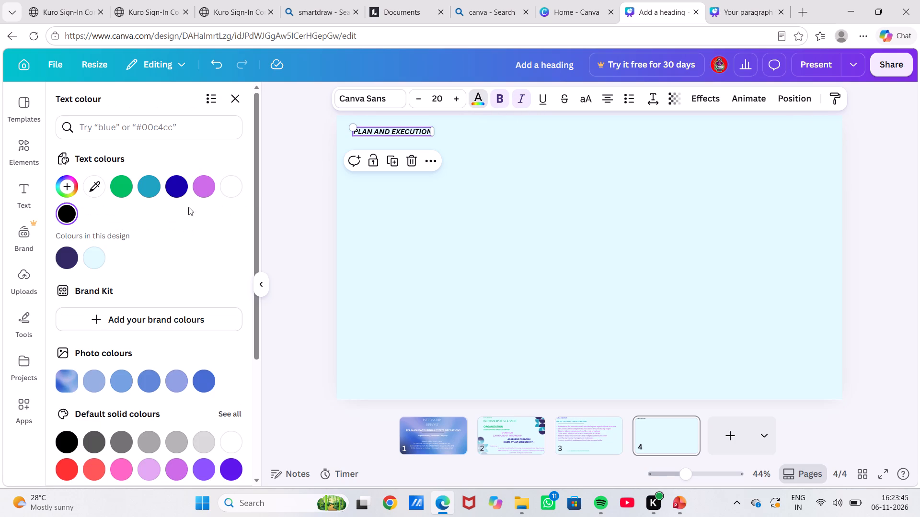
{"action": "left_click", "coordinate": [128, 191]}
{"action": "left_click", "coordinate": [446, 214]}
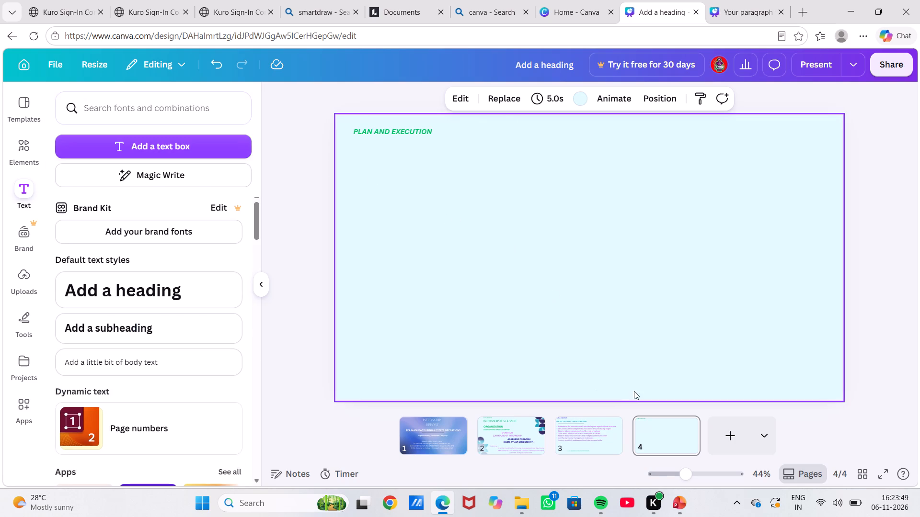
Check the matching PowerPoint slide and add a subheading on page 4 reading HOW THE INERNSHIP WAS CARRIED OUT.
{"action": "left_click", "coordinate": [684, 498]}
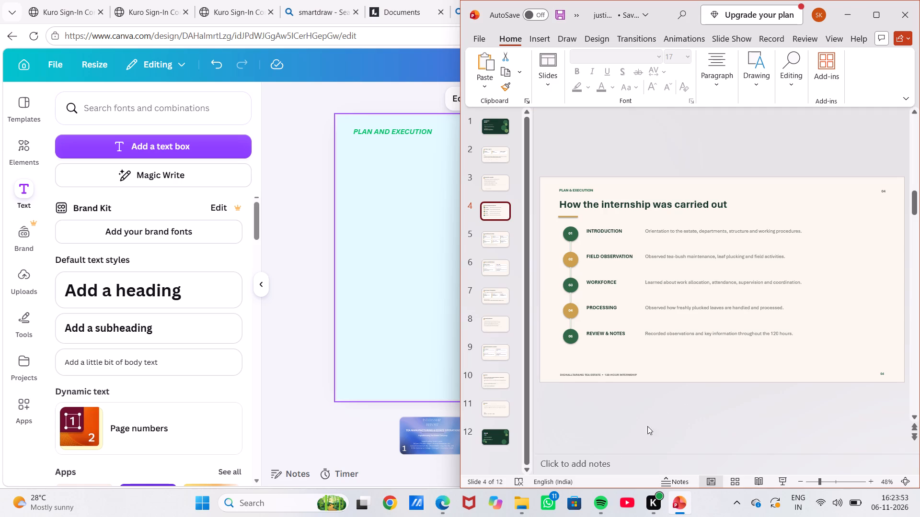
{"action": "left_click", "coordinate": [409, 334]}
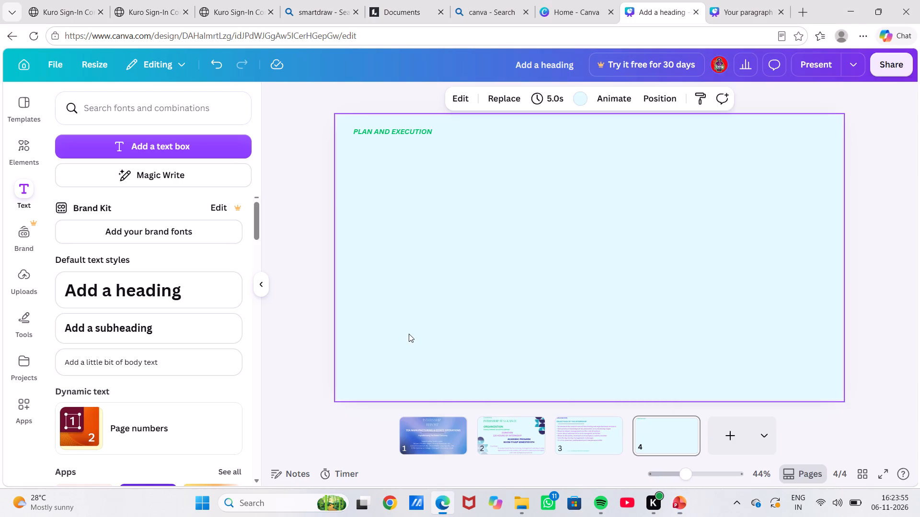
{"action": "left_click", "coordinate": [174, 327]}
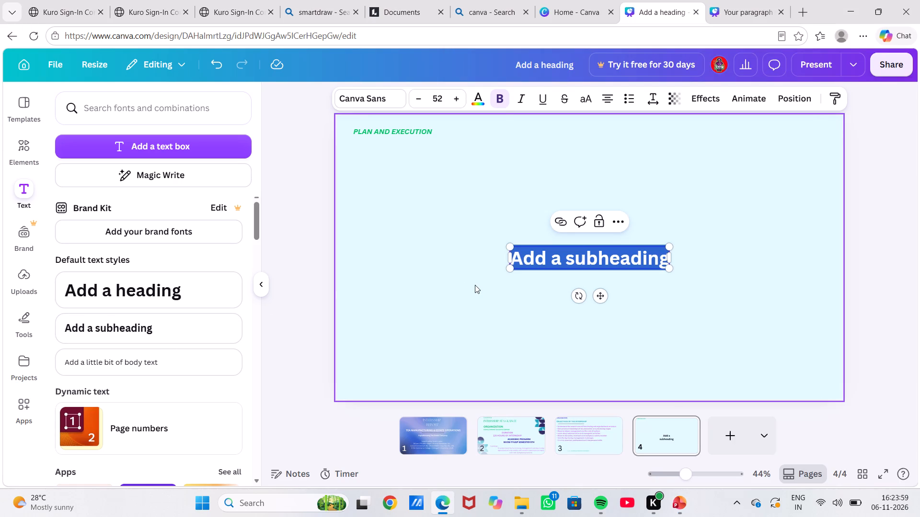
{"action": "key", "text": "BackSpace"}
{"action": "type", "text": "HOW THE INERT"}
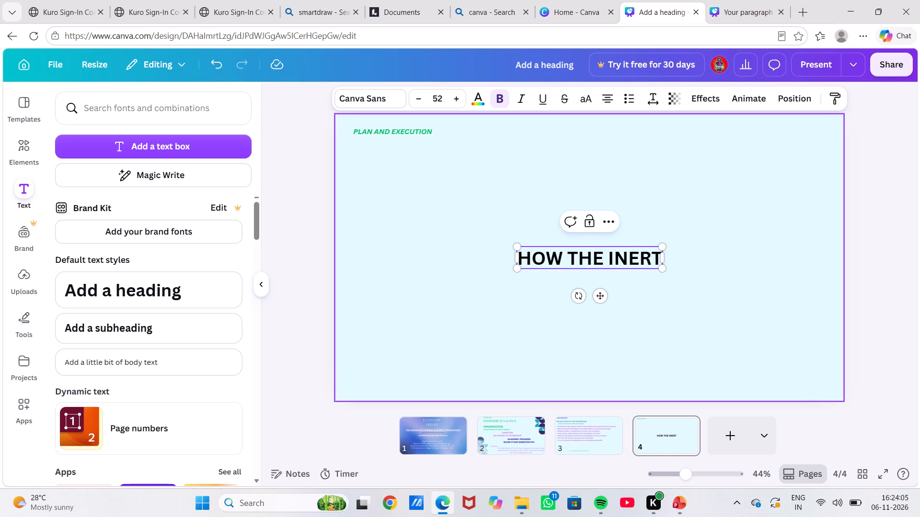
{"action": "key", "text": "BackSpace"}
{"action": "type", "text": "NSHIP WAS"}
{"action": "key", "text": "space"}
{"action": "type", "text": "CARROE"}
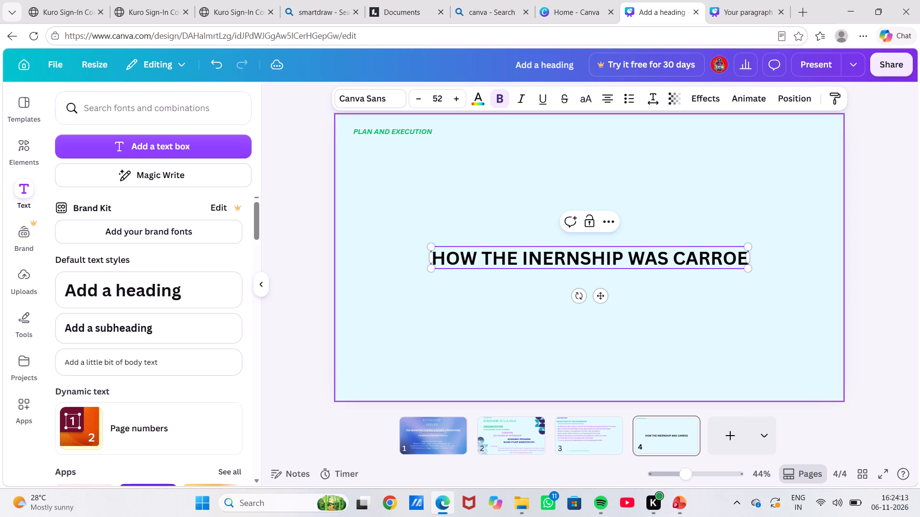
{"action": "key", "text": "BackSpace"}
{"action": "key", "text": "BackSpace"}
{"action": "type", "text": "IES"}
{"action": "key", "text": "BackSpace"}
{"action": "type", "text": "D"}
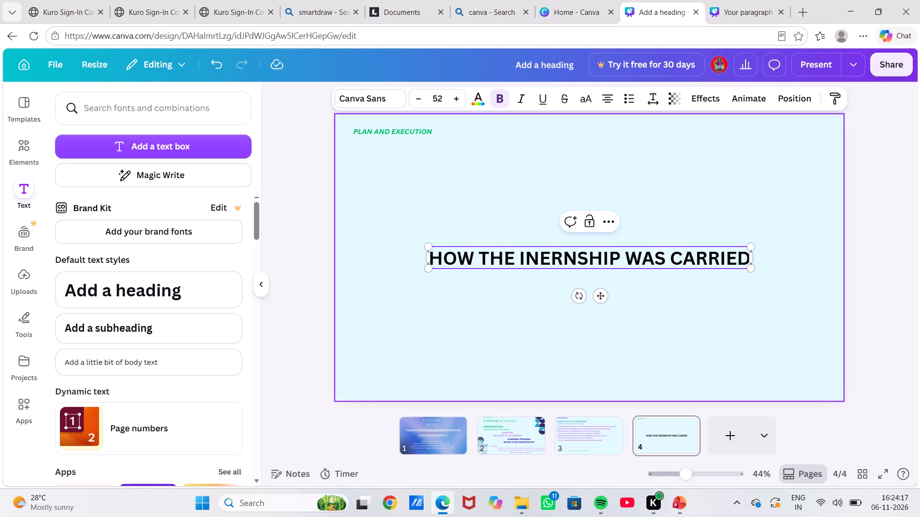
{"action": "key", "text": "space"}
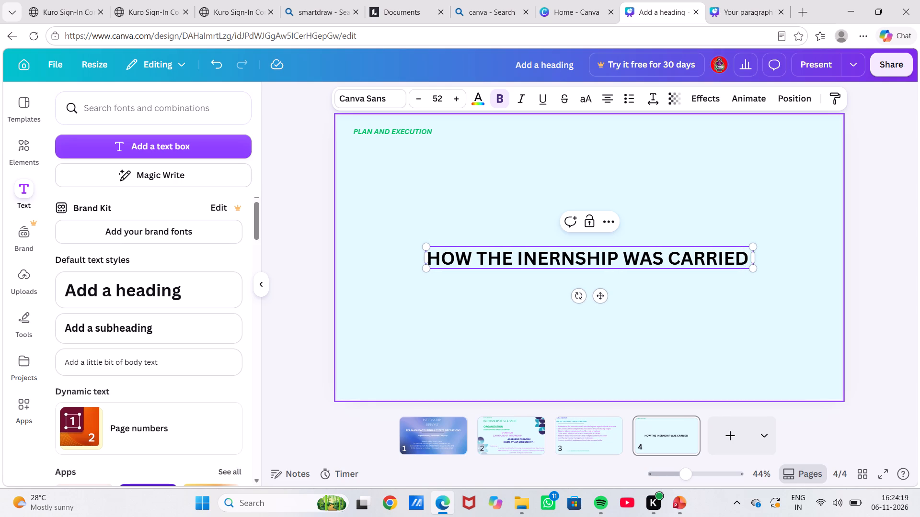
{"action": "key", "text": "o"}
{"action": "type", "text": "UT"}
Reduce the new subheading to size 36 and place it directly below PLAN AND EXECUTION, aligned with its left edge.
{"action": "left_click_drag", "start_coordinate": [601, 294], "coordinate": [546, 194]}
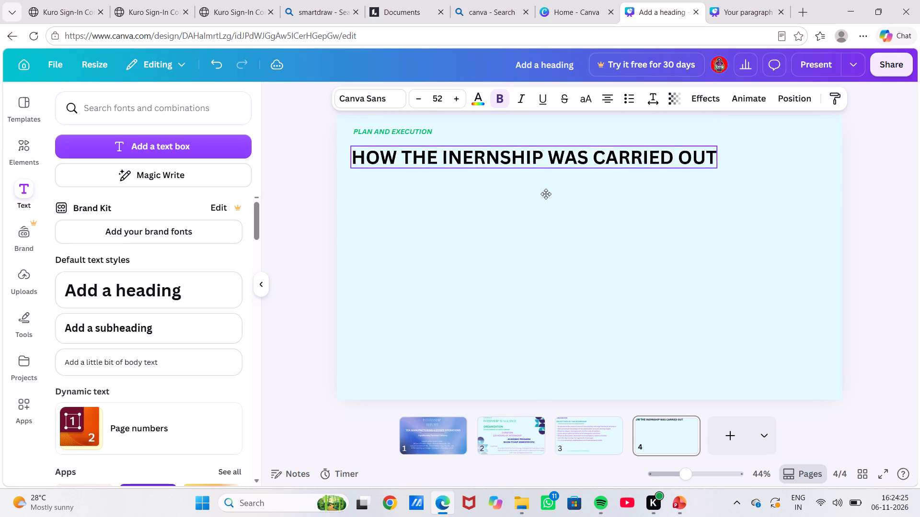
{"action": "left_click_drag", "start_coordinate": [546, 194], "coordinate": [546, 194]}
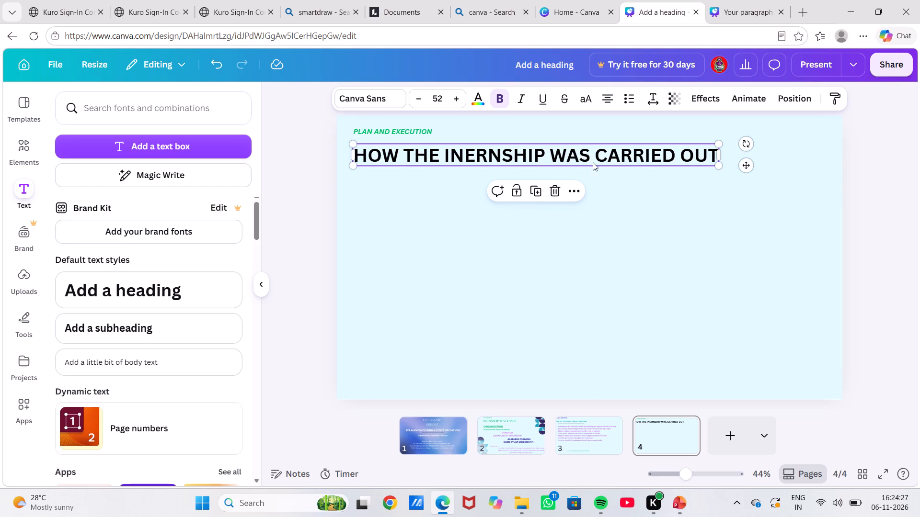
{"action": "left_click", "coordinate": [423, 101]}
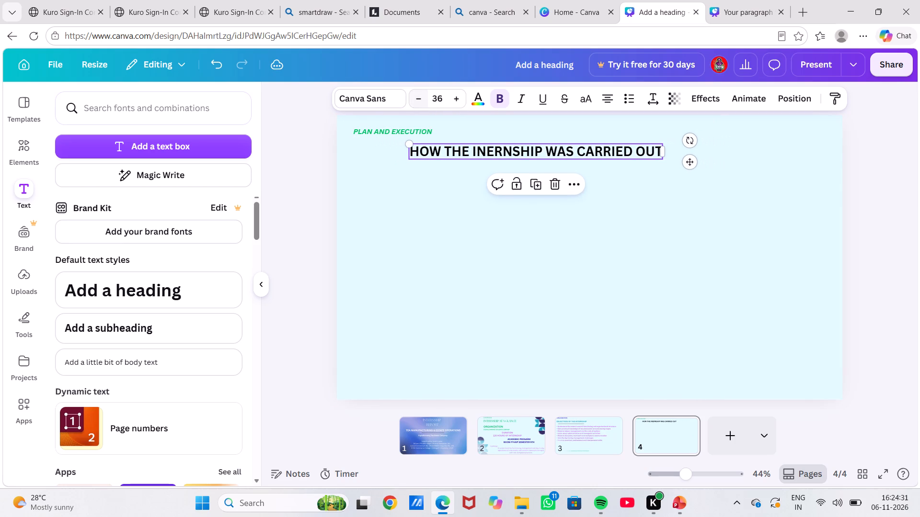
{"action": "left_click", "coordinate": [610, 232]}
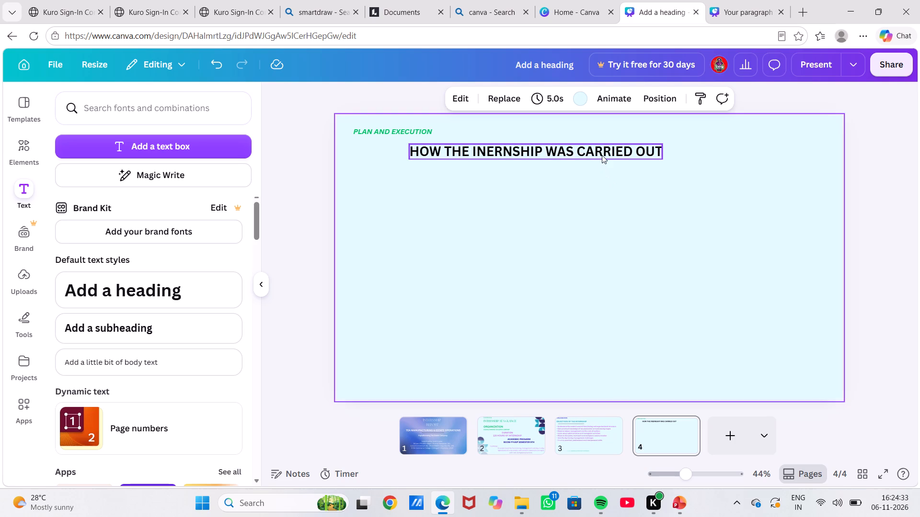
{"action": "left_click_drag", "start_coordinate": [602, 155], "coordinate": [545, 158]}
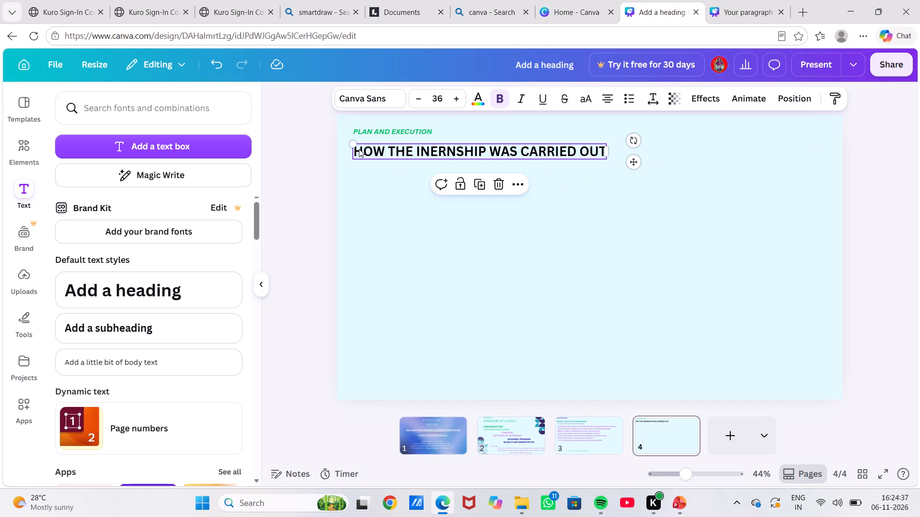
Colour the entire HOW THE INERNSHIP WAS CARRIED OUT heading dark blue.
{"action": "left_click", "coordinate": [356, 152]}
{"action": "left_click_drag", "start_coordinate": [356, 152], "coordinate": [554, 156]}
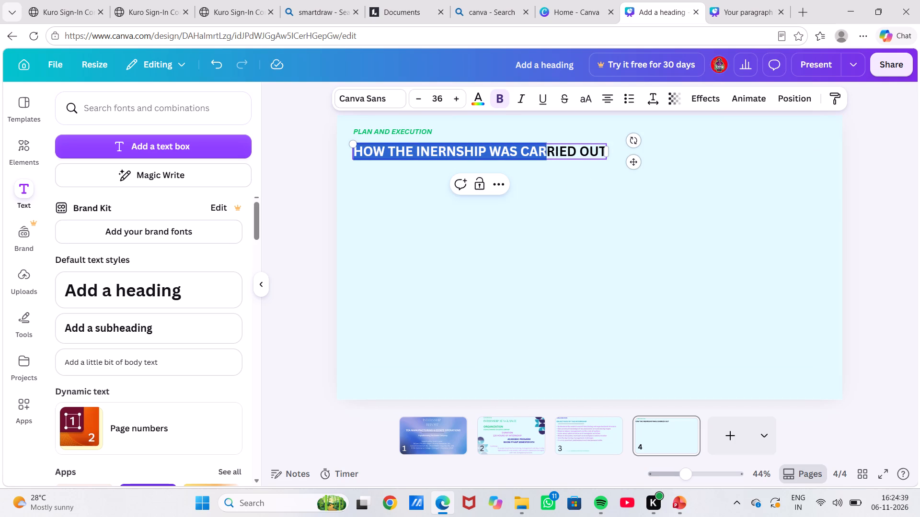
{"action": "left_click_drag", "start_coordinate": [554, 156], "coordinate": [608, 152]}
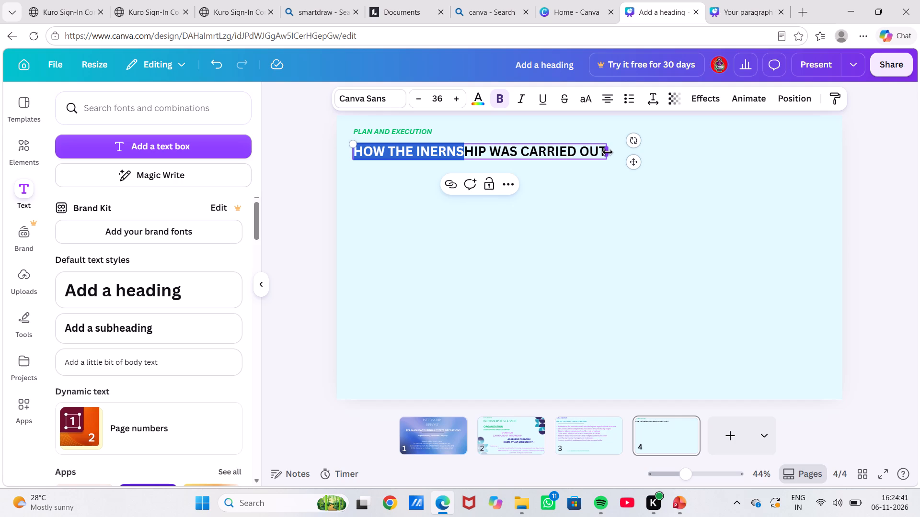
{"action": "left_click", "coordinate": [463, 153]}
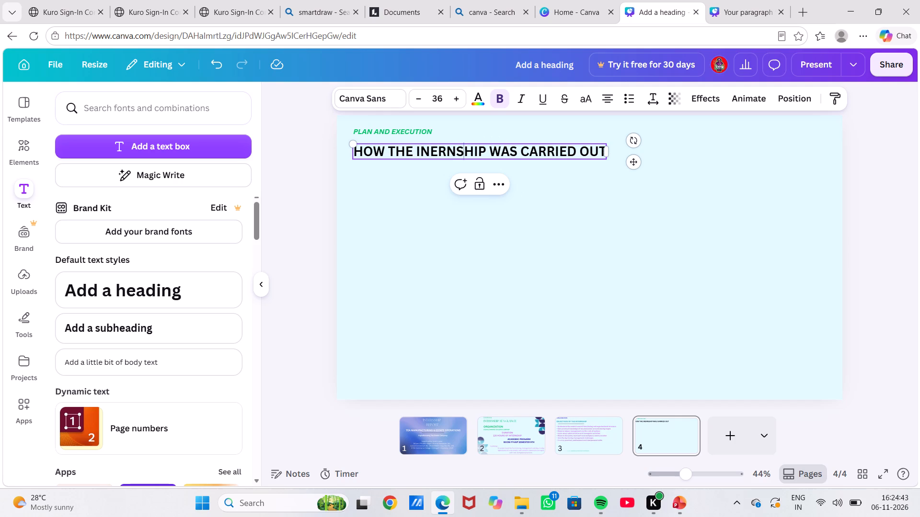
{"action": "left_click_drag", "start_coordinate": [355, 151], "coordinate": [432, 152]}
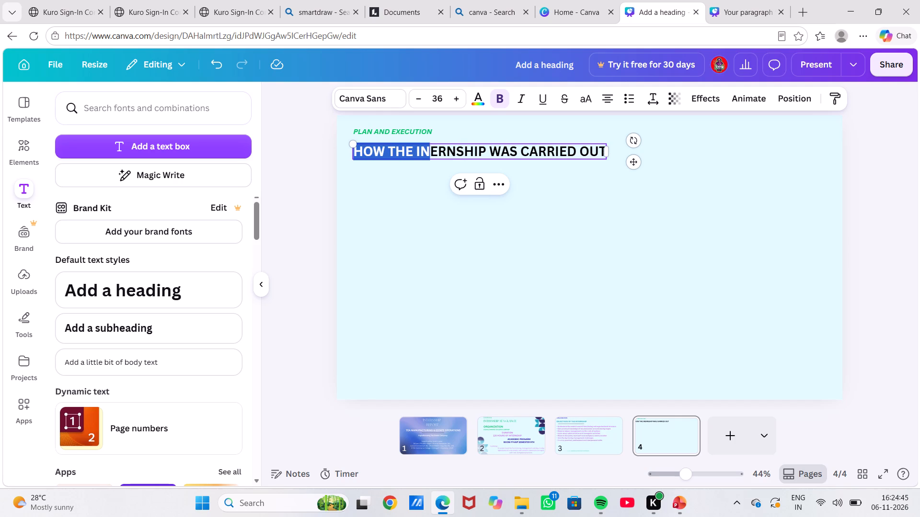
{"action": "left_click_drag", "start_coordinate": [432, 152], "coordinate": [603, 153]}
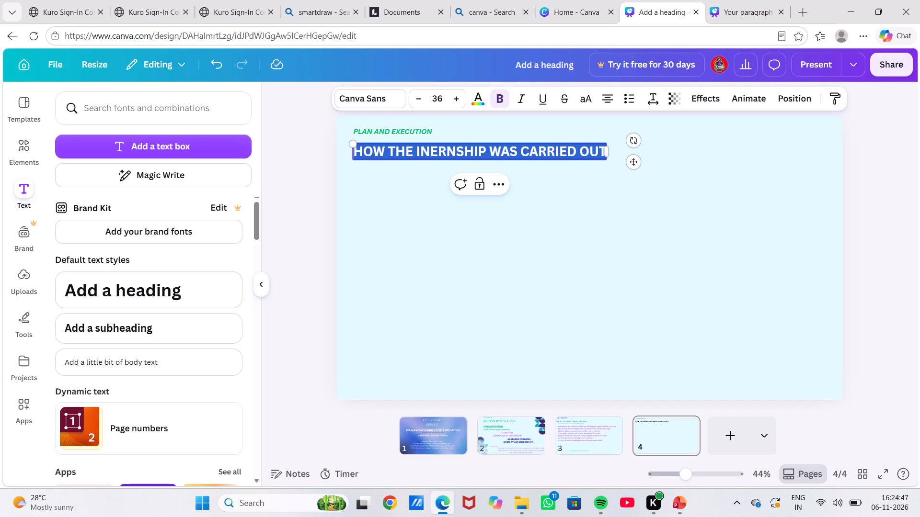
{"action": "left_click_drag", "start_coordinate": [603, 153], "coordinate": [604, 154]}
{"action": "left_click", "coordinate": [482, 99]}
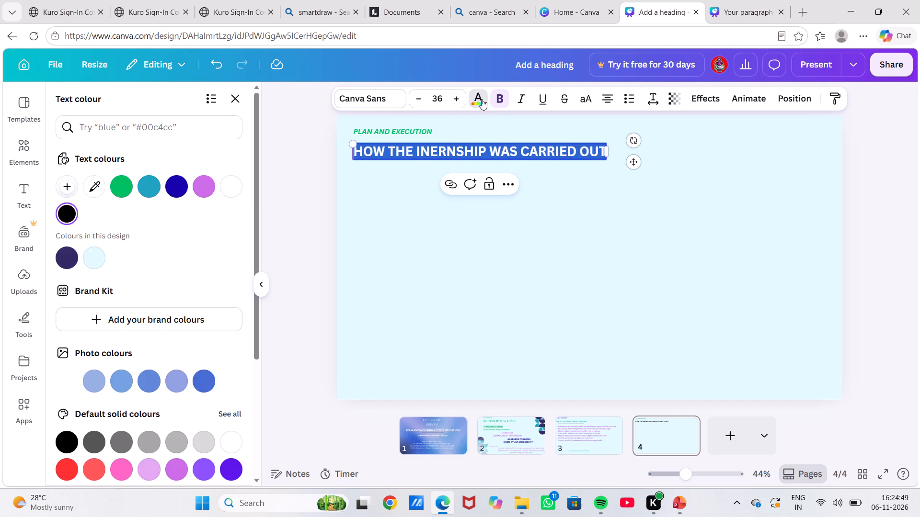
{"action": "left_click", "coordinate": [183, 182]}
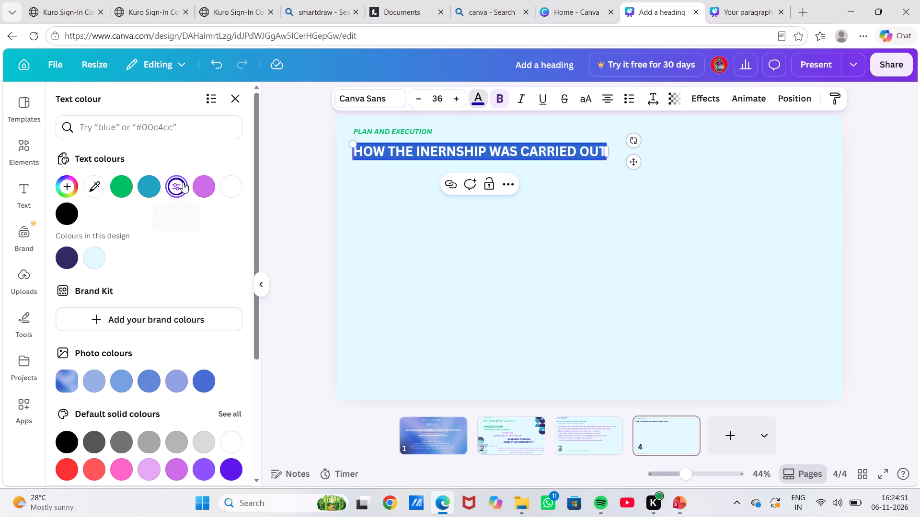
{"action": "left_click", "coordinate": [443, 253]}
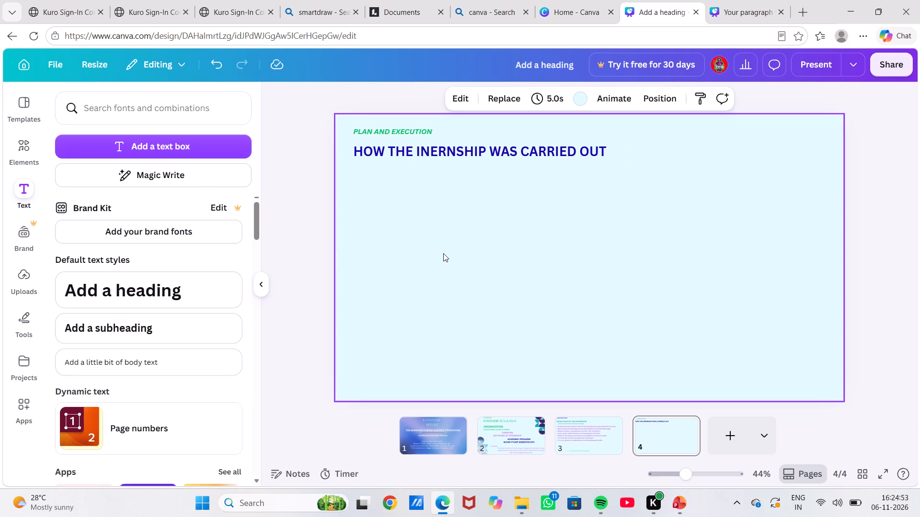
{"action": "left_click", "coordinate": [414, 154]}
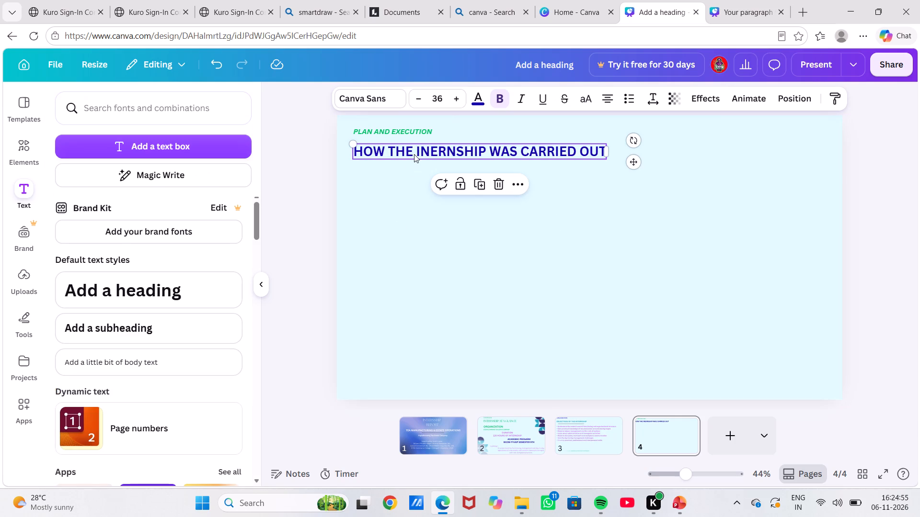
{"action": "left_click", "coordinate": [414, 154]}
{"action": "left_click", "coordinate": [408, 135]}
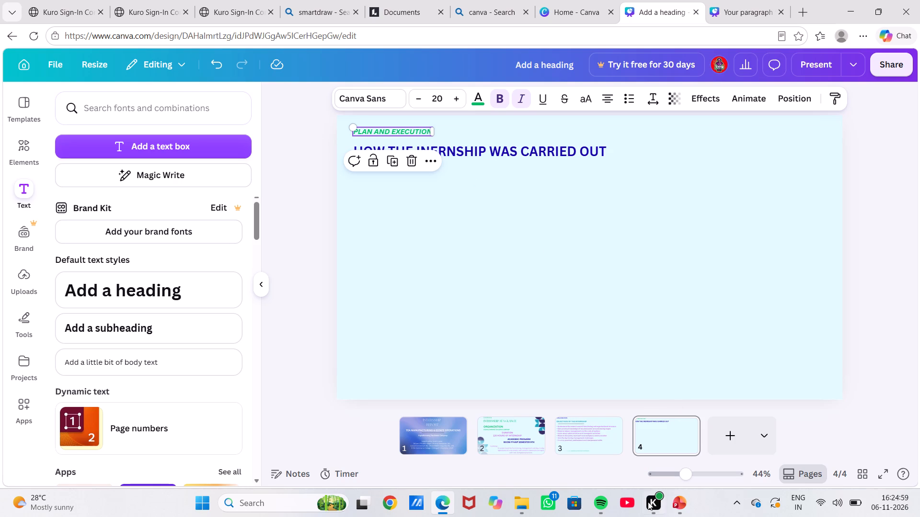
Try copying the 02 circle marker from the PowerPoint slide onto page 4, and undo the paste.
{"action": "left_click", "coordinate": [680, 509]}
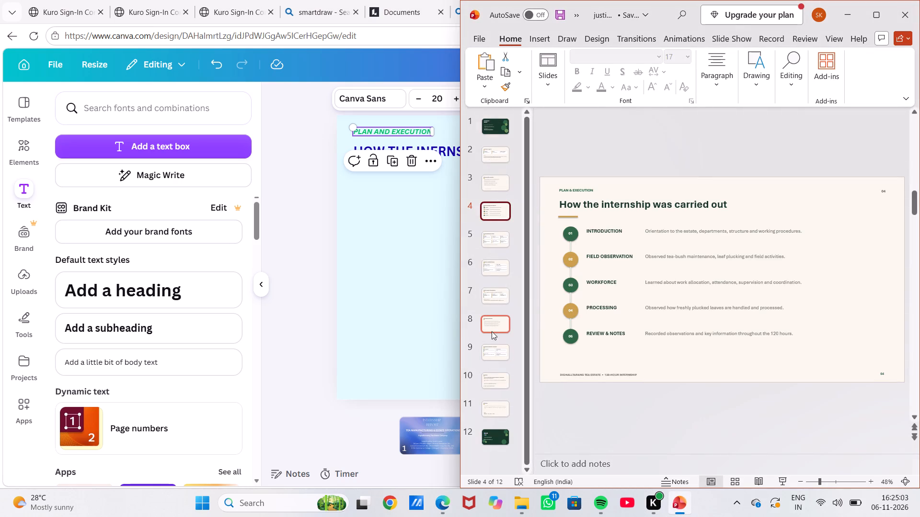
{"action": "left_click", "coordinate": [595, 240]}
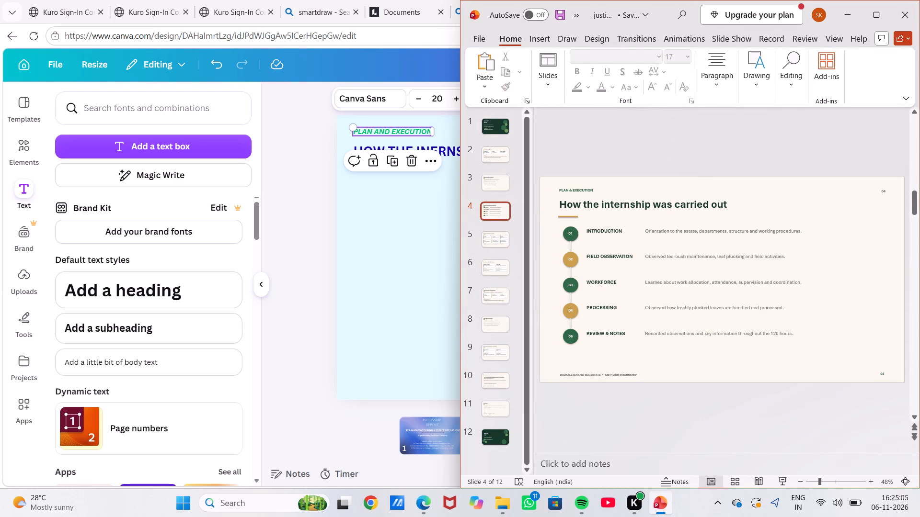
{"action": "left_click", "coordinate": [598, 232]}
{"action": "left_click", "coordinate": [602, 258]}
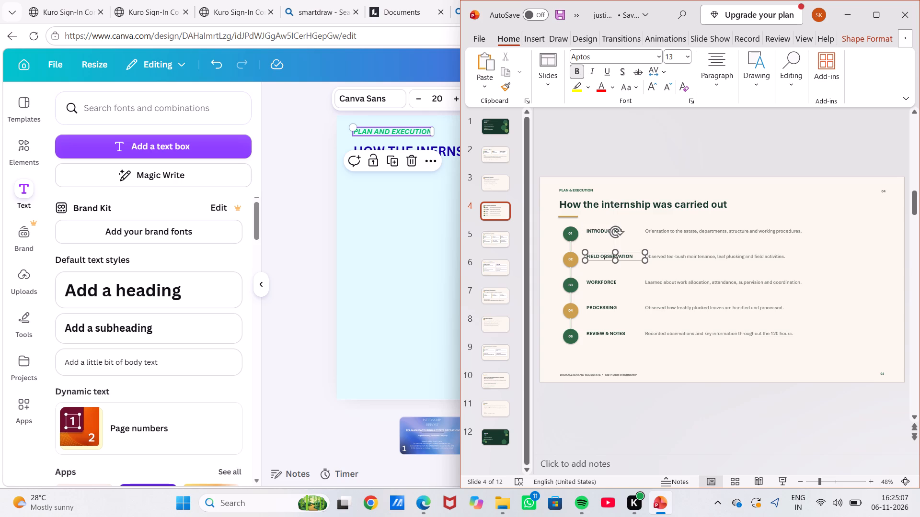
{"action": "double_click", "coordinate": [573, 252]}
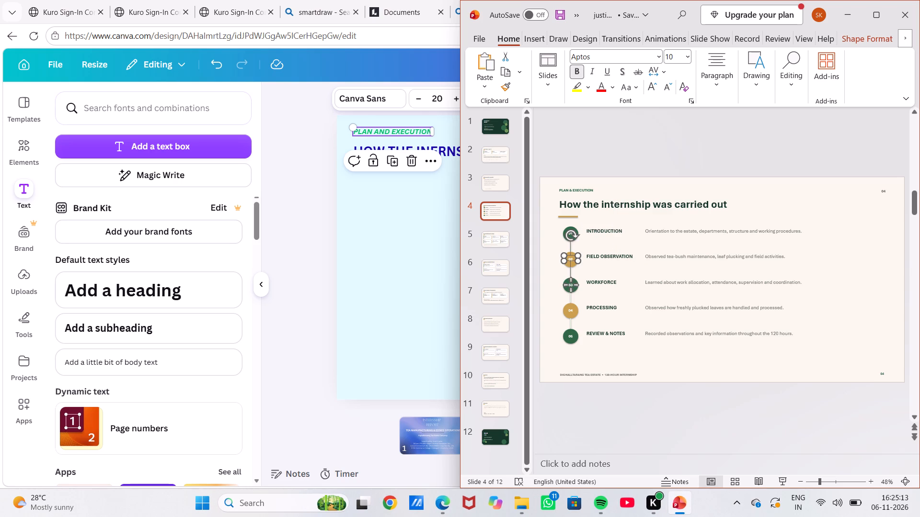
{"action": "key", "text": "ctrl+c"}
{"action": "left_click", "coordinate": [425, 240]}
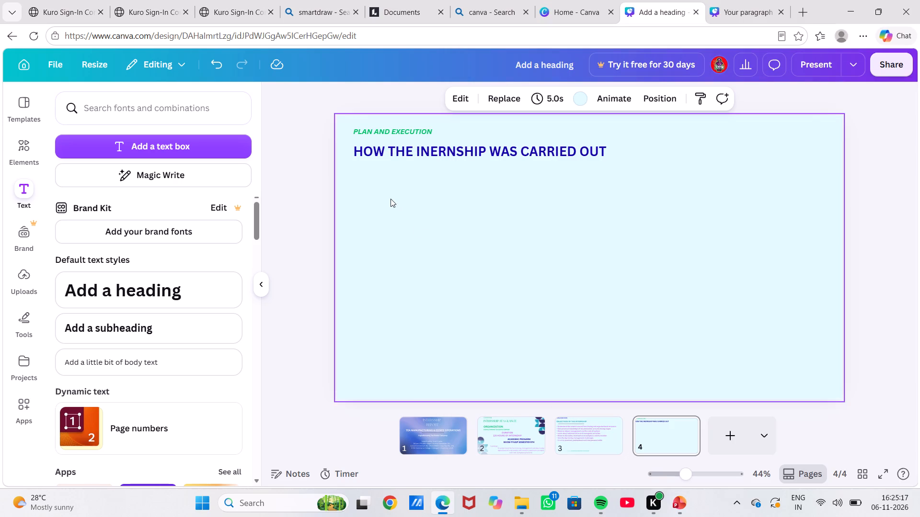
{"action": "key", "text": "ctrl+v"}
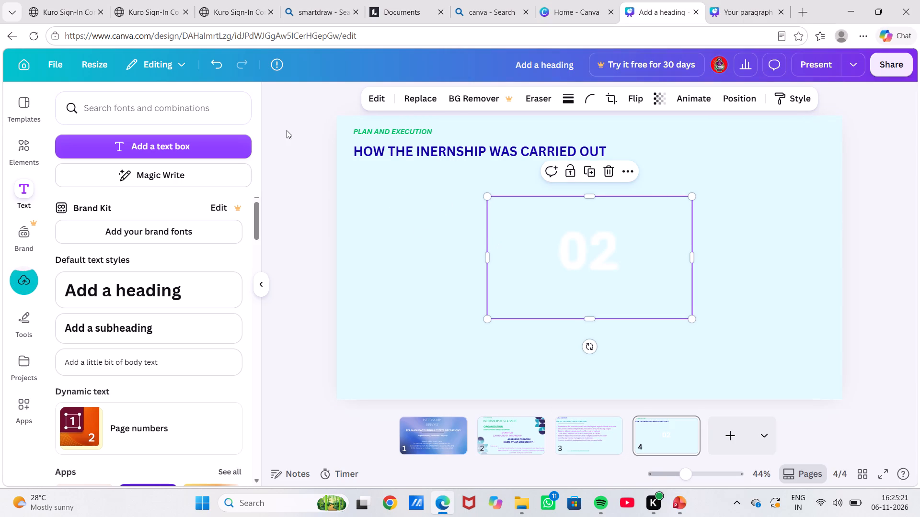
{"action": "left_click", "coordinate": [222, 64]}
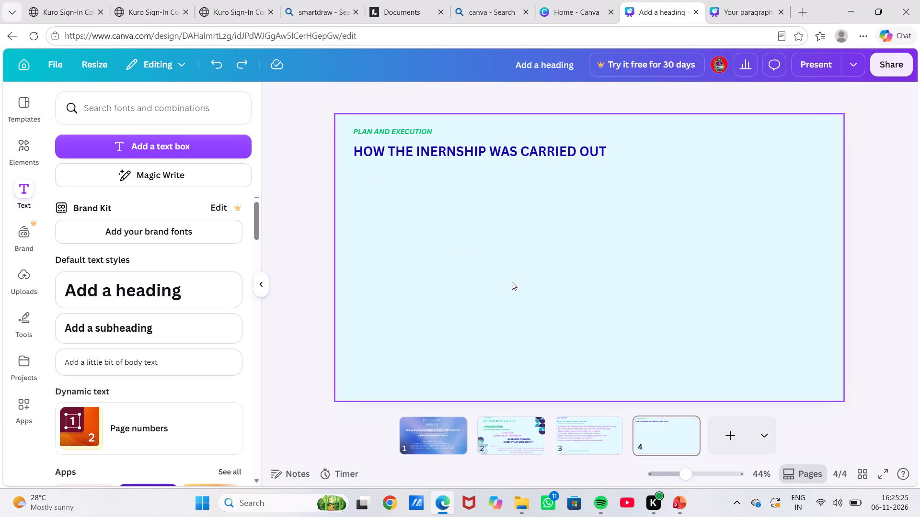
Recheck the PowerPoint slide and insert a straight line on page 4 in Canva.
{"action": "left_click", "coordinate": [684, 508]}
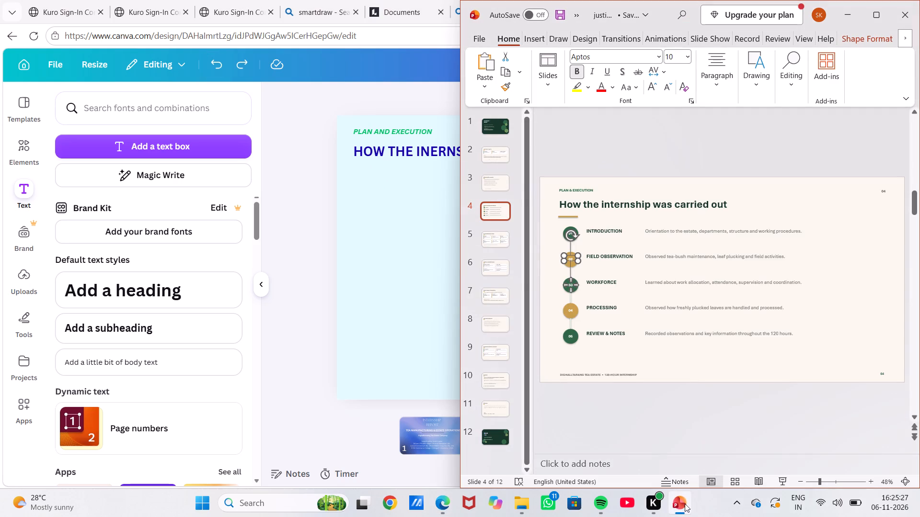
{"action": "left_click", "coordinate": [413, 234]}
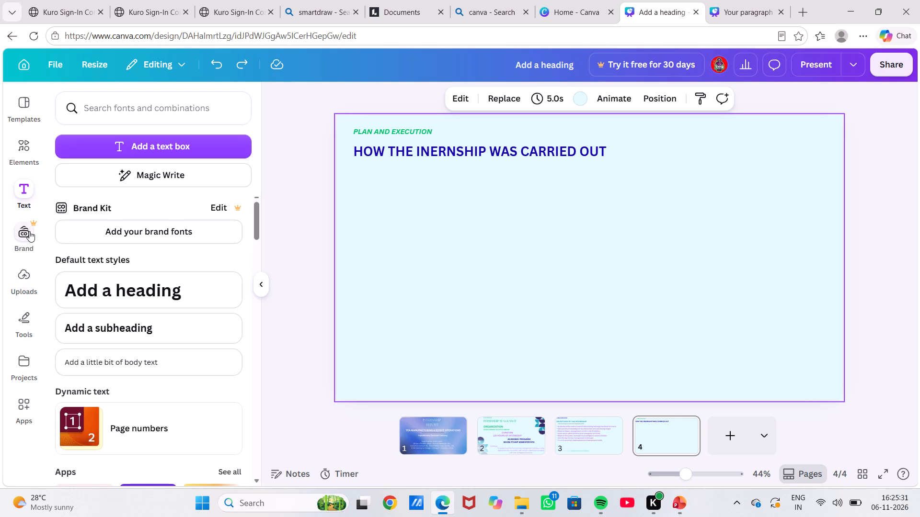
{"action": "left_click", "coordinate": [31, 334]}
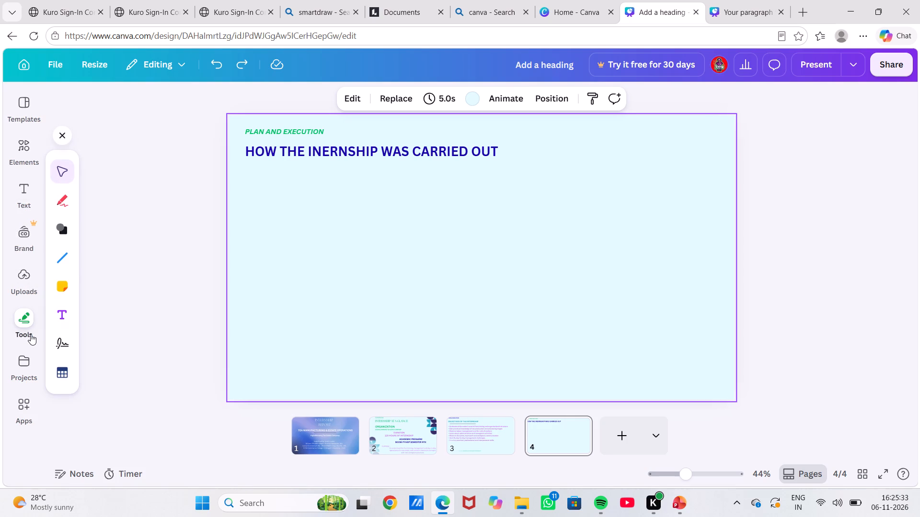
{"action": "left_click", "coordinate": [60, 257]}
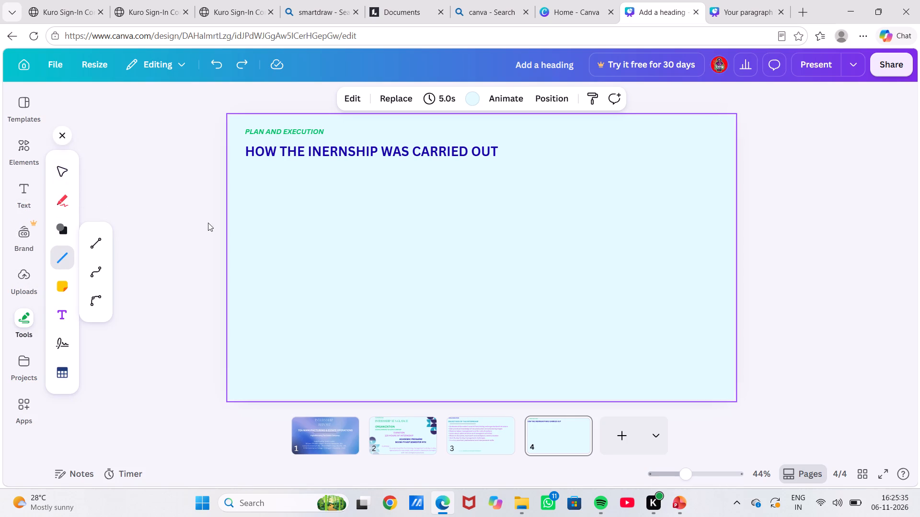
{"action": "left_click", "coordinate": [103, 245]}
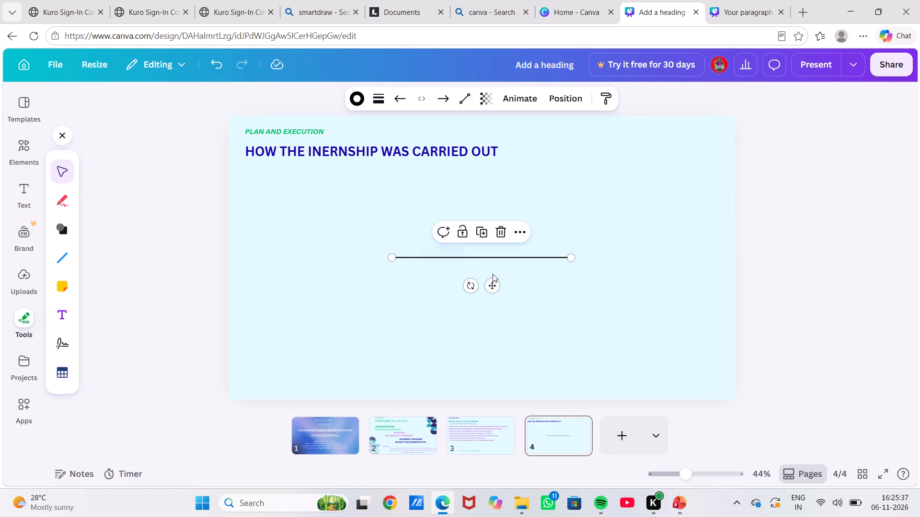
Place the line below the HOW THE INERNSHIP WAS CARRIED OUT heading, aligned with its left edge, and shorten it to about 454.
{"action": "left_click_drag", "start_coordinate": [493, 283], "coordinate": [351, 200]}
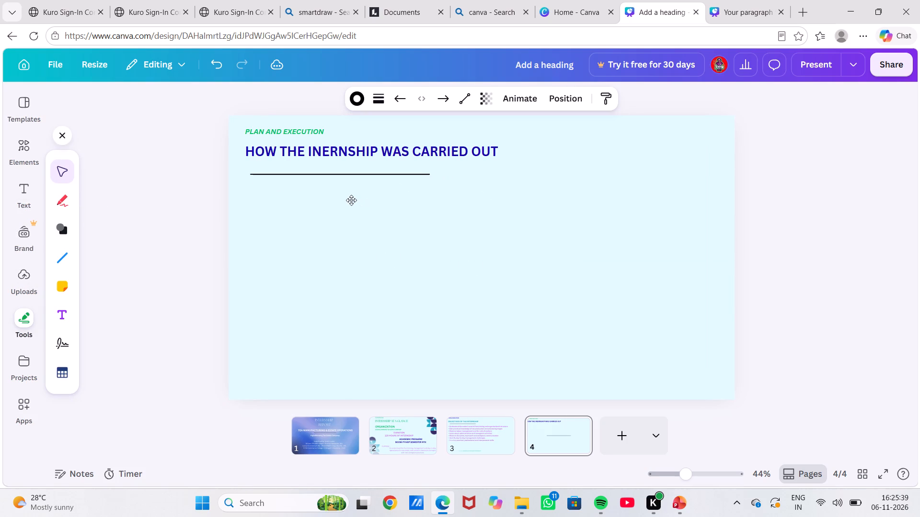
{"action": "left_click_drag", "start_coordinate": [351, 200], "coordinate": [350, 200]}
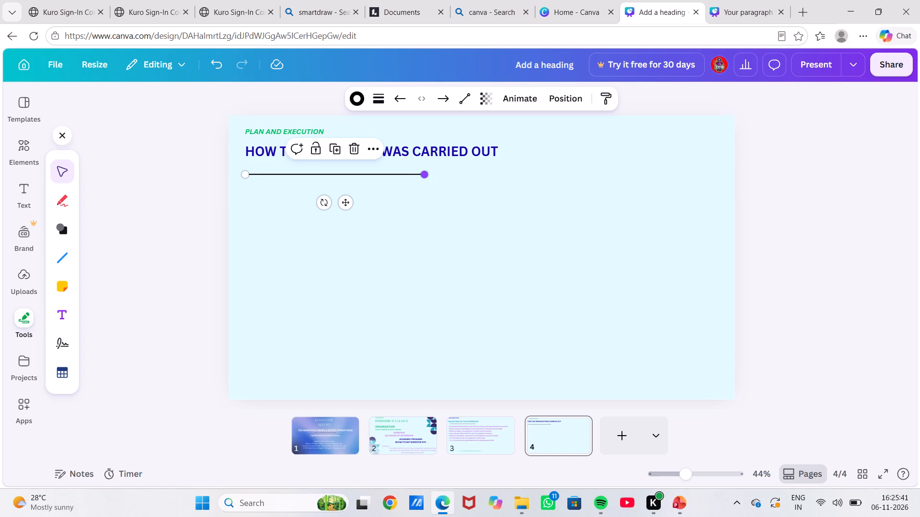
{"action": "left_click_drag", "start_coordinate": [424, 178], "coordinate": [341, 178]}
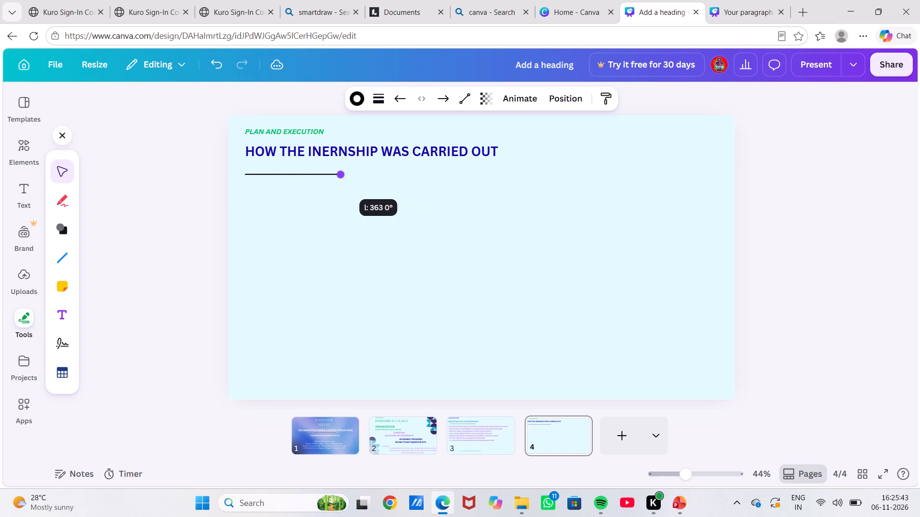
{"action": "left_click_drag", "start_coordinate": [341, 178], "coordinate": [292, 178]}
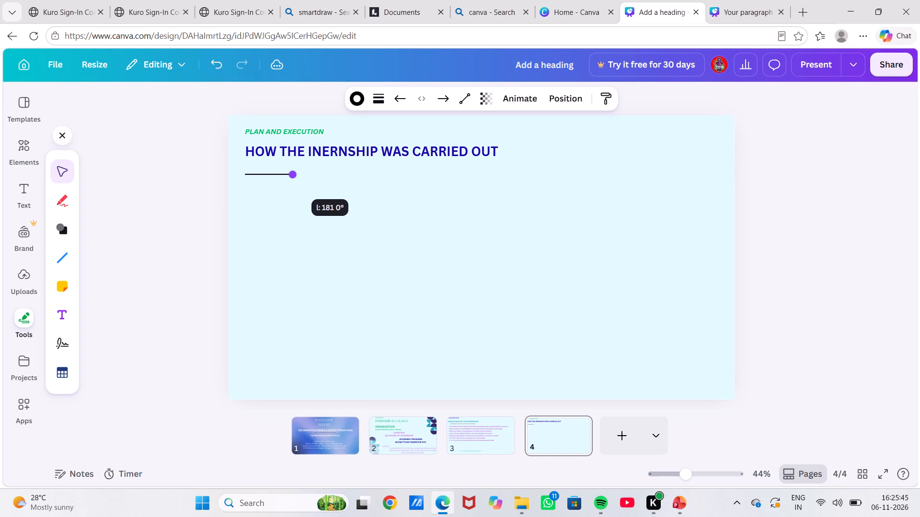
{"action": "left_click_drag", "start_coordinate": [292, 178], "coordinate": [356, 178]}
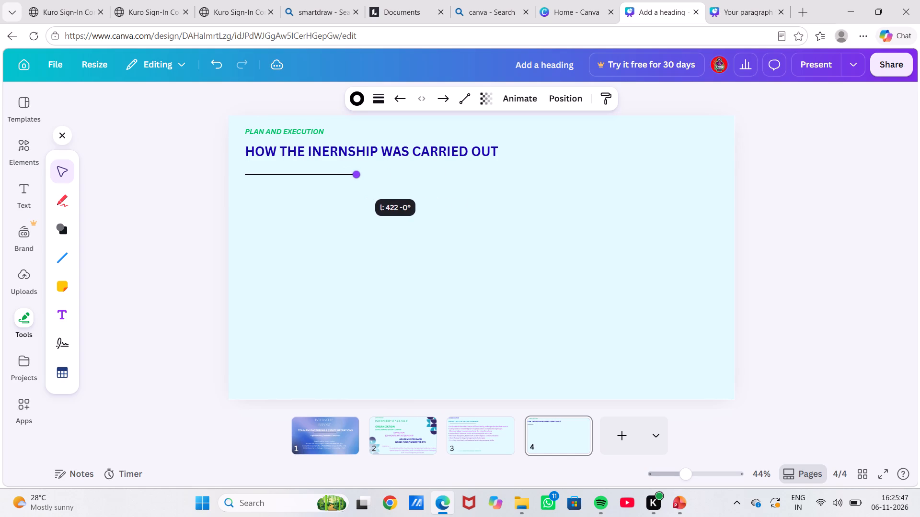
{"action": "left_click_drag", "start_coordinate": [356, 178], "coordinate": [359, 180]}
{"action": "left_click_drag", "start_coordinate": [360, 177], "coordinate": [365, 173]}
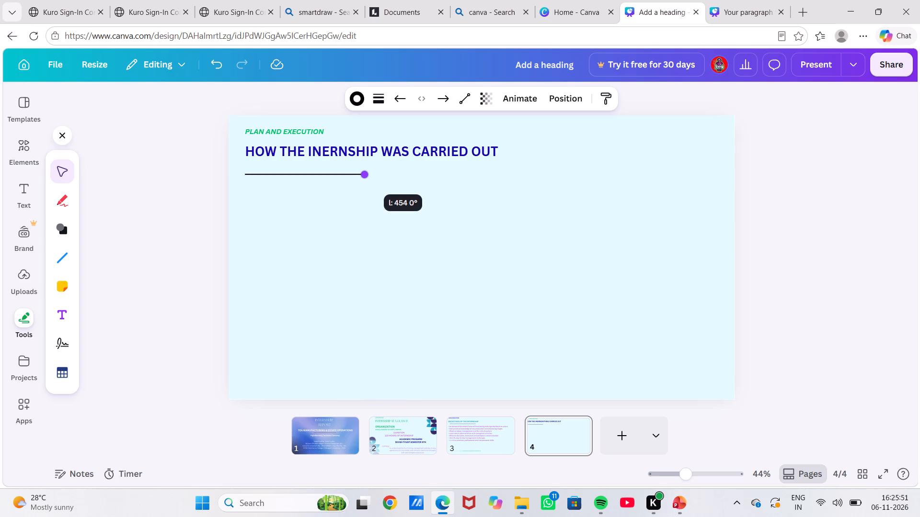
{"action": "left_click_drag", "start_coordinate": [365, 173], "coordinate": [366, 174]}
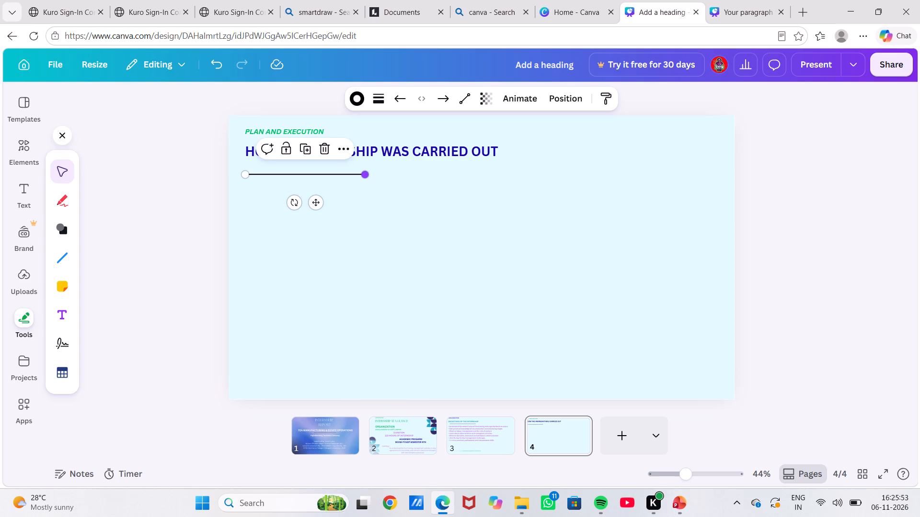
{"action": "left_click", "coordinate": [386, 214]}
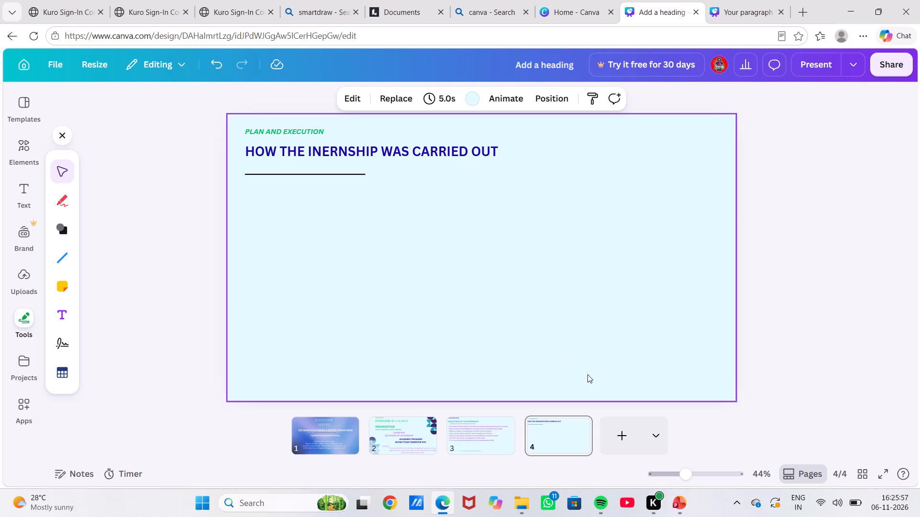
Following the PowerPoint slide, add body text reading INTRODUCTION on page 4 in Canva and place it below the line, slightly indented.
{"action": "left_click", "coordinate": [691, 515]}
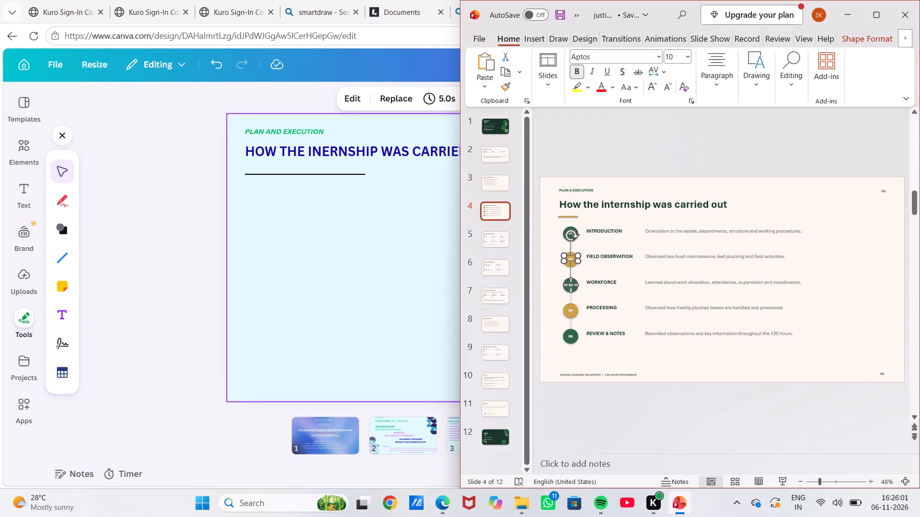
{"action": "left_click", "coordinate": [281, 191]}
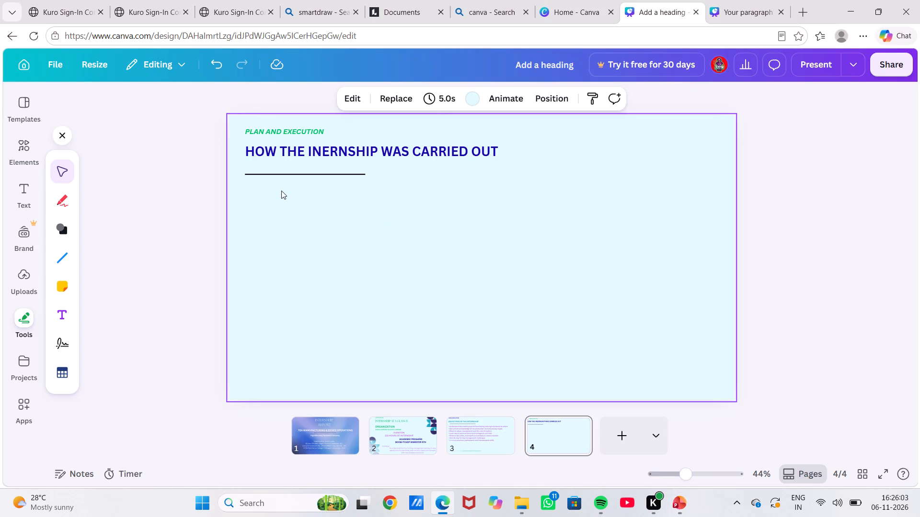
{"action": "left_click", "coordinate": [26, 201]}
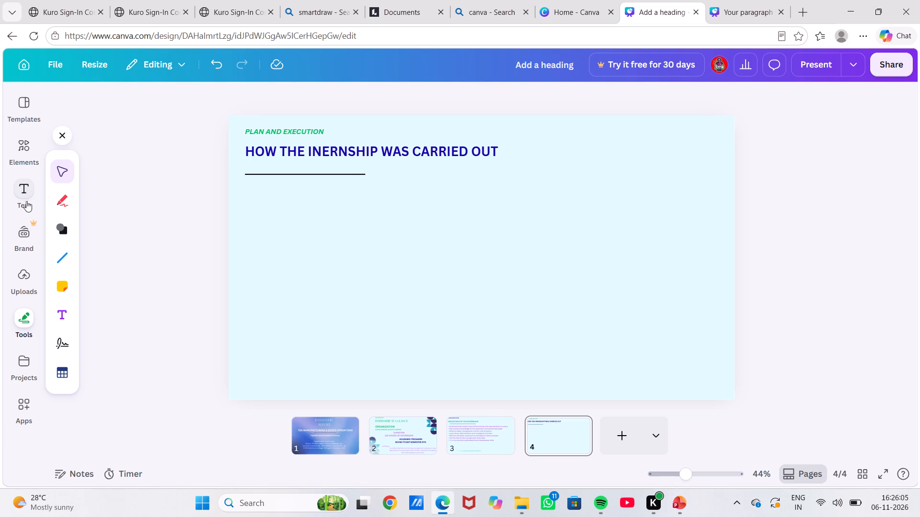
{"action": "left_click", "coordinate": [120, 362]}
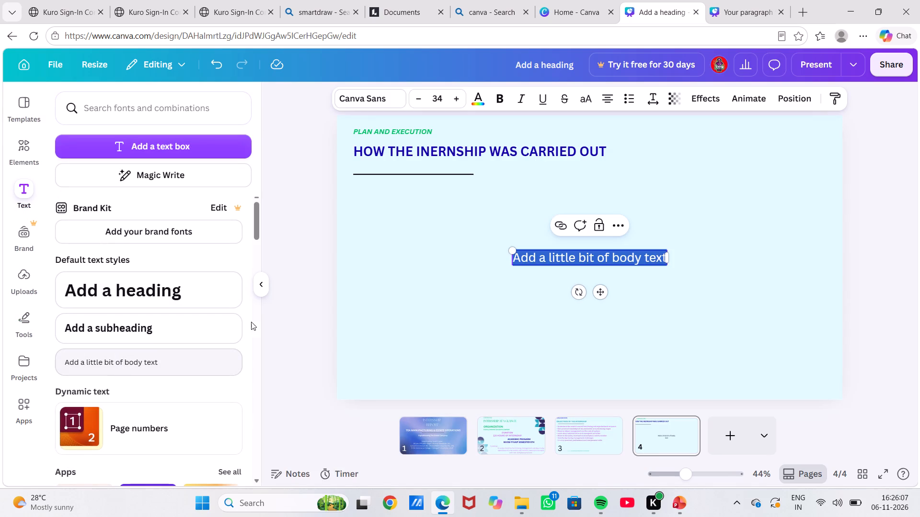
{"action": "key", "text": "BackSpace"}
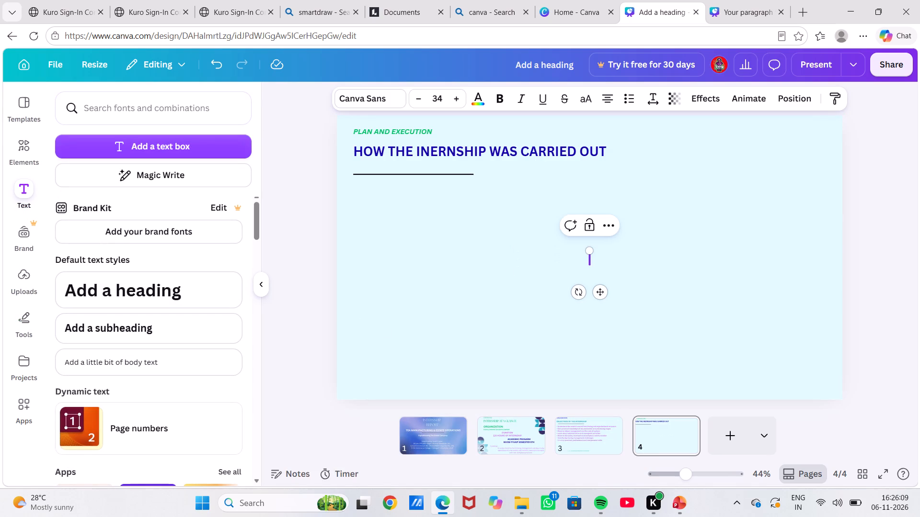
{"action": "type", "text": "INTRO"}
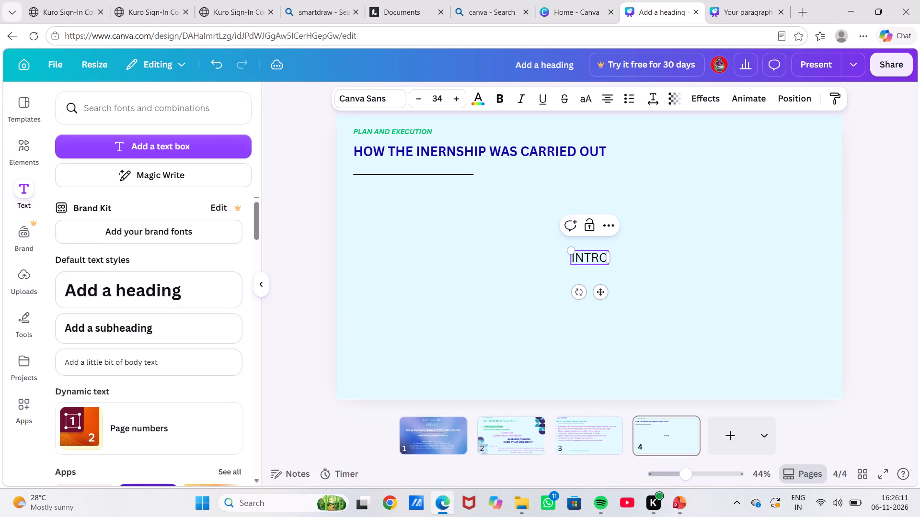
{"action": "type", "text": "DU"}
{"action": "type", "text": "CTION"}
{"action": "key", "text": "space"}
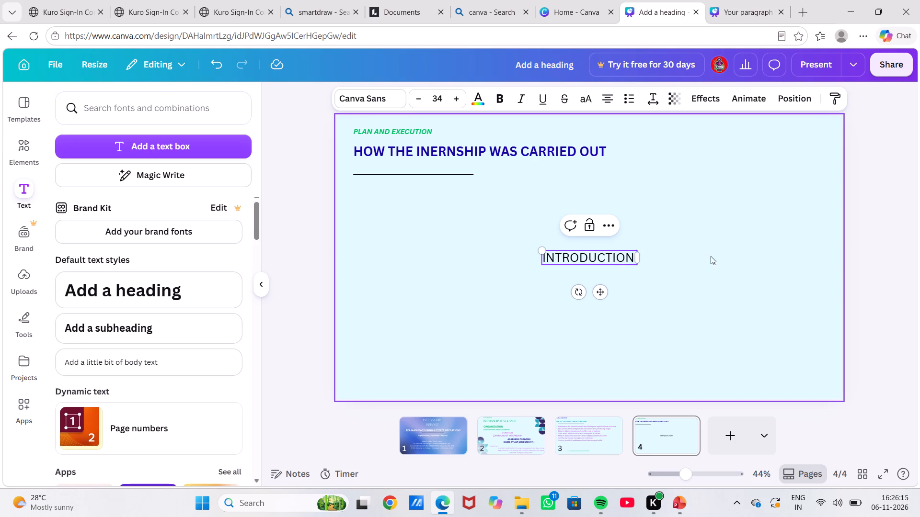
{"action": "left_click_drag", "start_coordinate": [599, 292], "coordinate": [424, 243]}
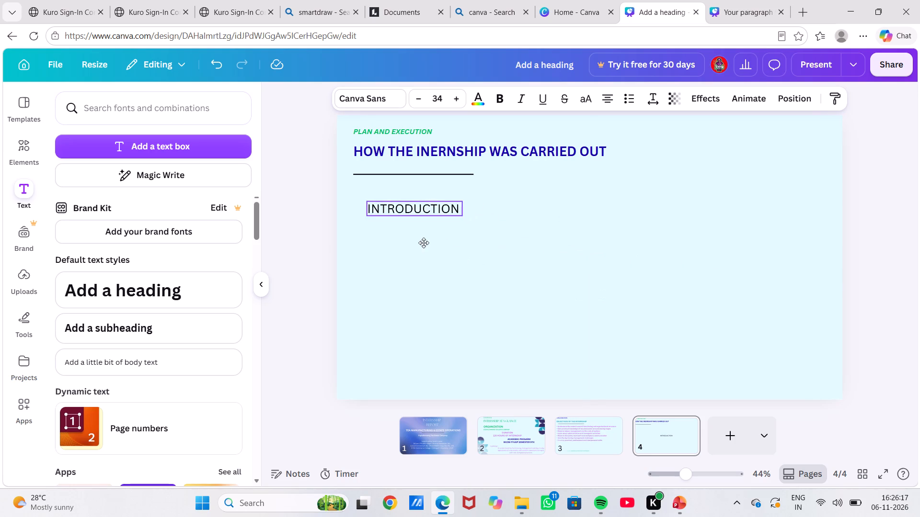
{"action": "left_click_drag", "start_coordinate": [424, 243], "coordinate": [411, 236]}
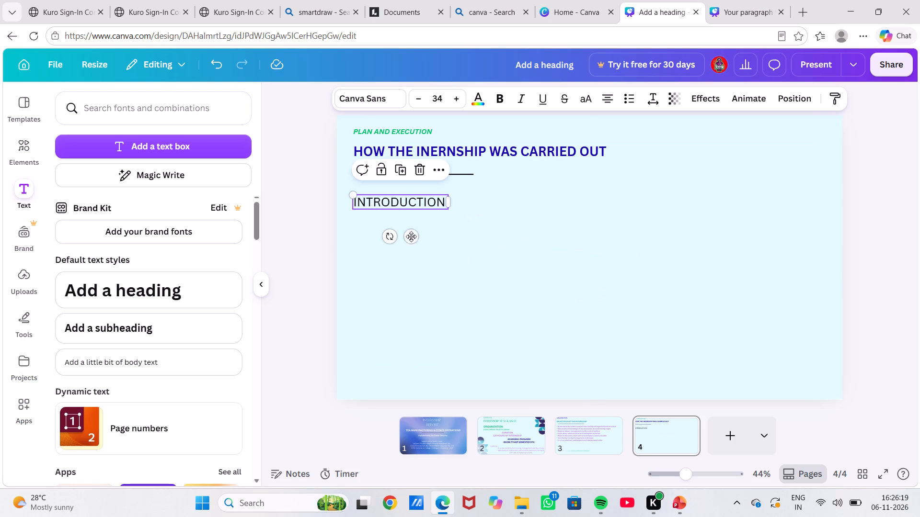
{"action": "left_click_drag", "start_coordinate": [408, 238], "coordinate": [418, 238]}
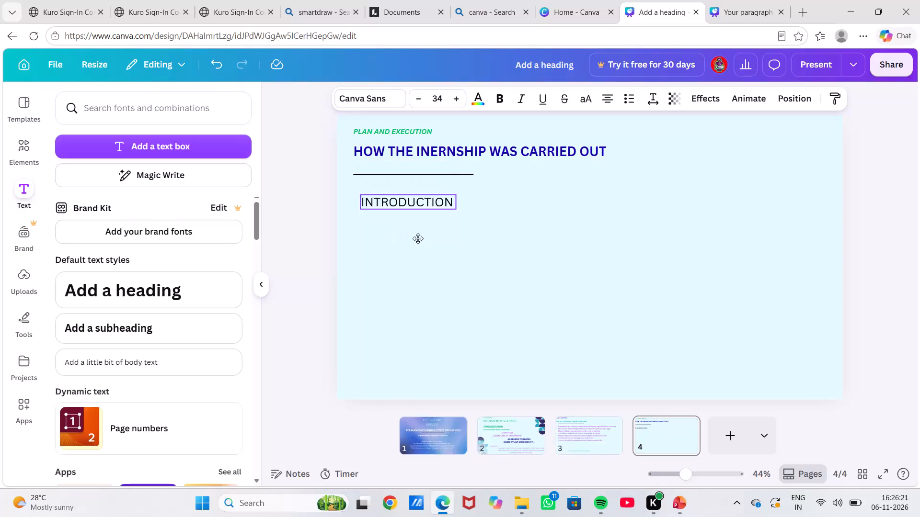
{"action": "left_click_drag", "start_coordinate": [418, 238], "coordinate": [430, 238]}
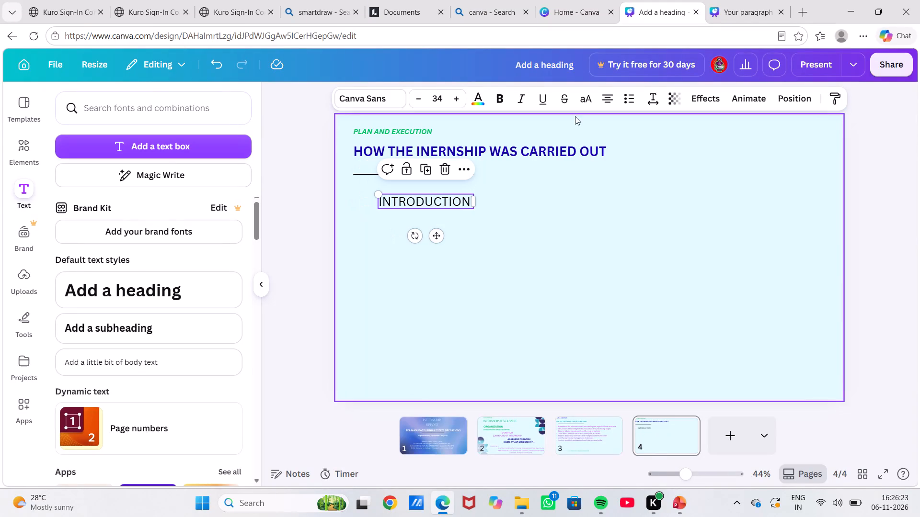
Turn the INTRODUCTION text into a bullet point and widen its text box nearly to the page's right edge.
{"action": "left_click", "coordinate": [623, 98]}
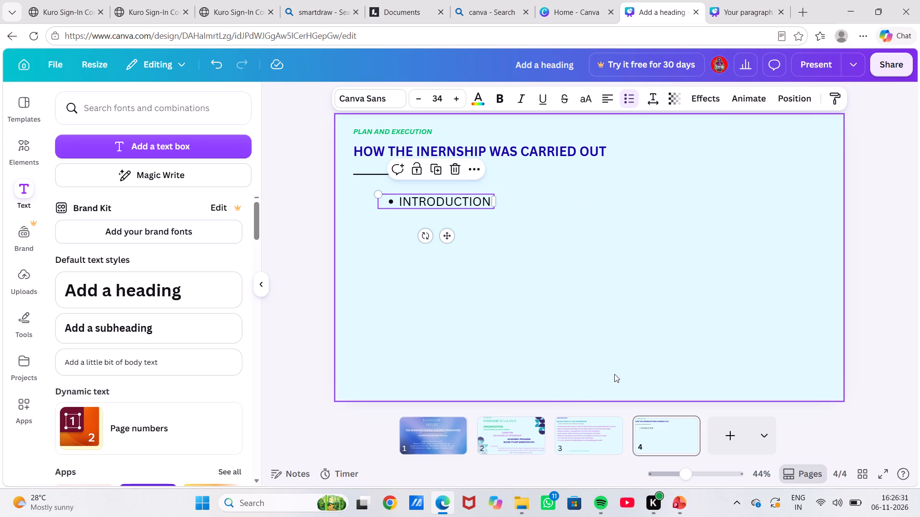
{"action": "left_click", "coordinate": [549, 200]}
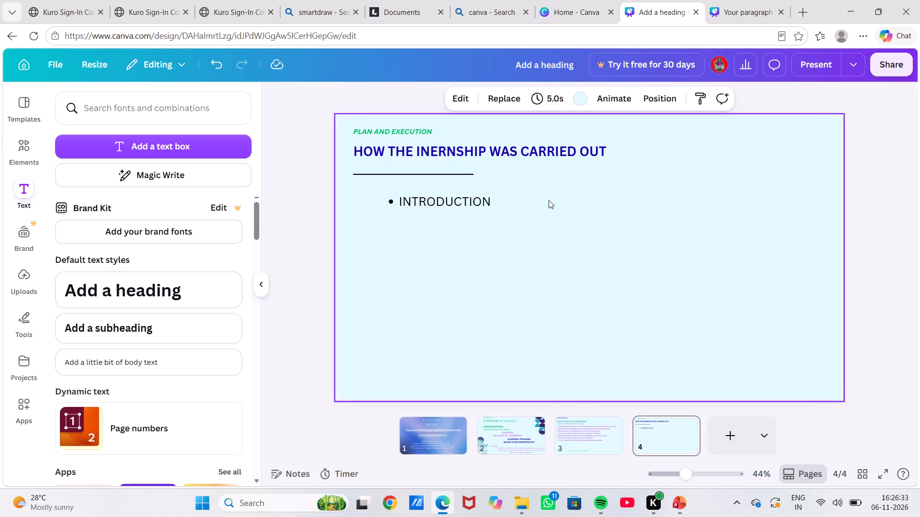
{"action": "left_click", "coordinate": [481, 202]}
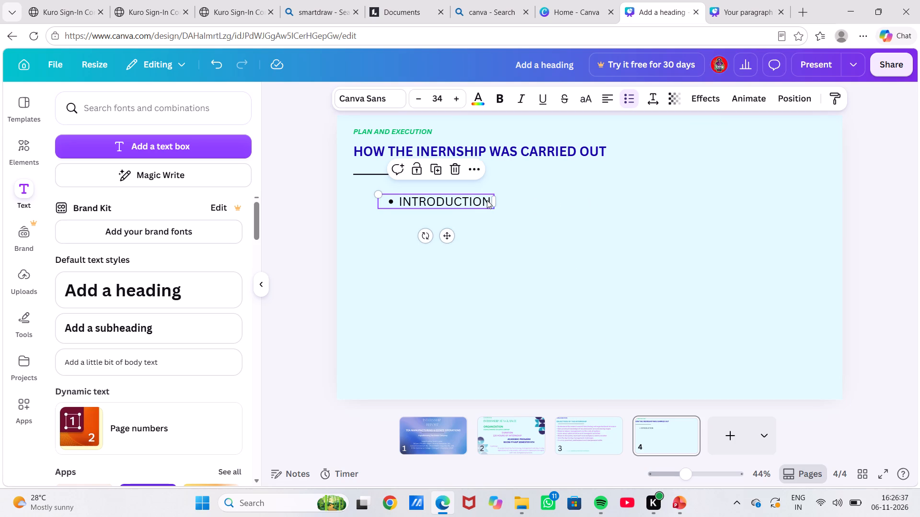
{"action": "left_click_drag", "start_coordinate": [494, 200], "coordinate": [685, 191]}
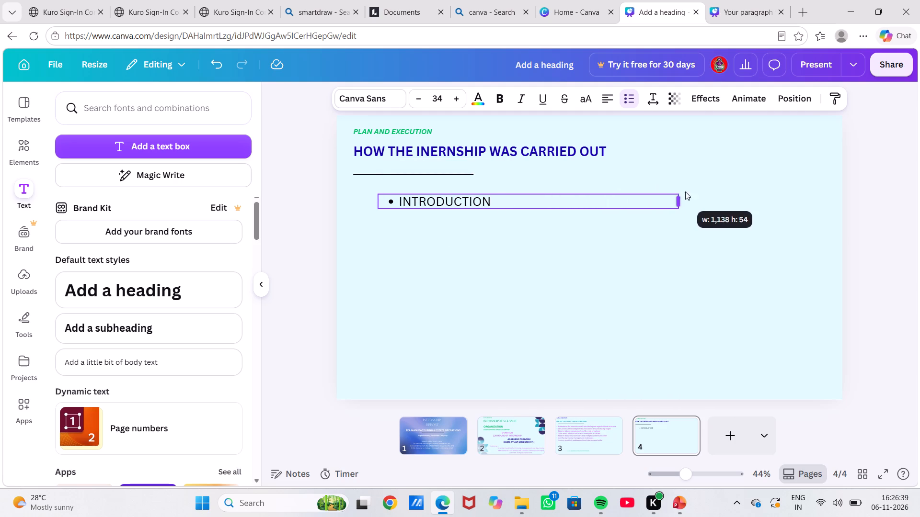
{"action": "left_click_drag", "start_coordinate": [685, 191], "coordinate": [837, 190]}
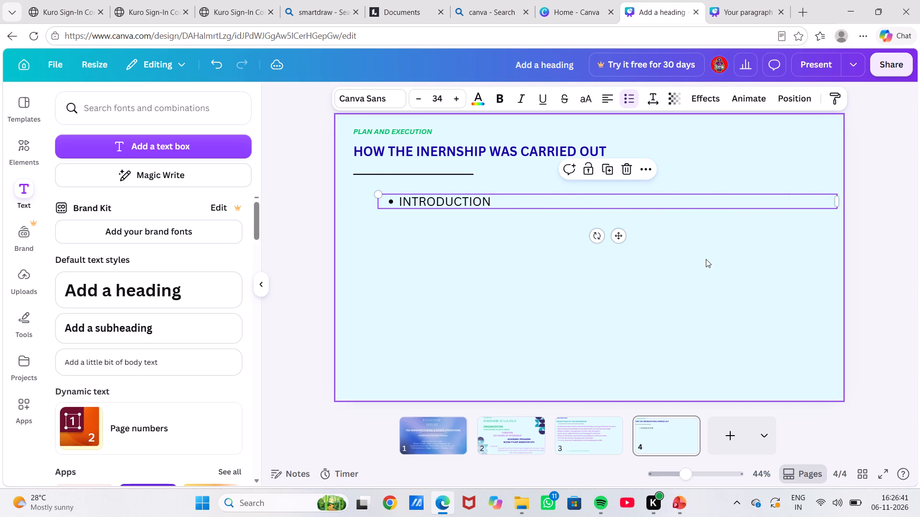
{"action": "left_click", "coordinate": [706, 259]}
Copy the INTRODUCTION description, starting "Orientation to the estate", from the PowerPoint slide and paste it after INTRODUCTION in Canva, separated by spaces.
{"action": "left_click", "coordinate": [686, 495]}
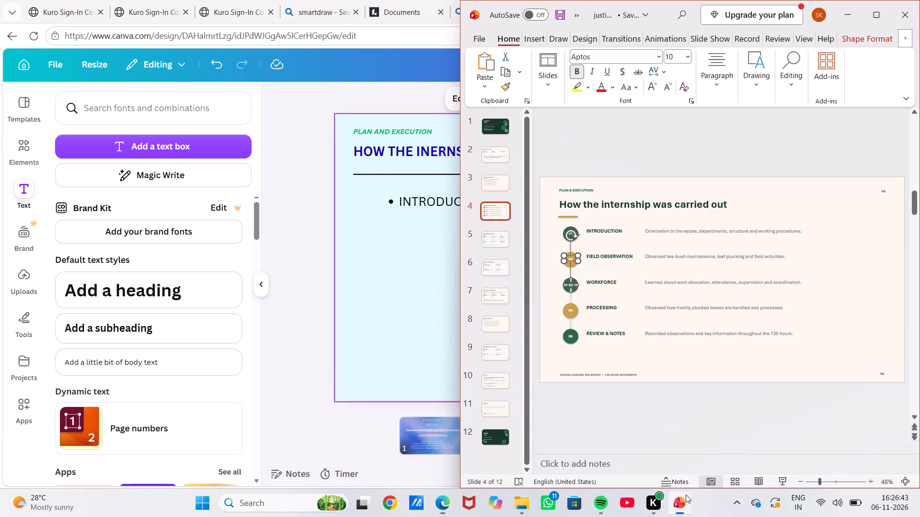
{"action": "left_click", "coordinate": [660, 236]}
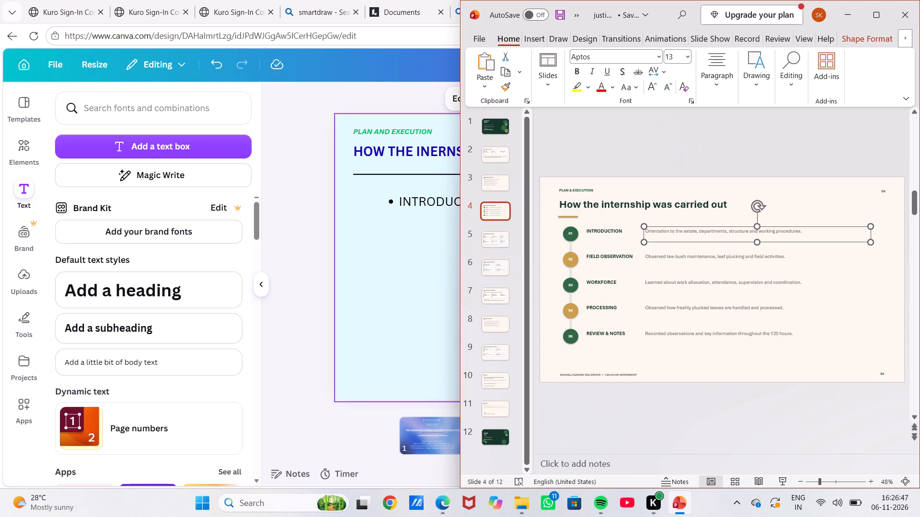
{"action": "left_click_drag", "start_coordinate": [800, 231], "coordinate": [647, 234]}
{"action": "key", "text": "ctrl+c"}
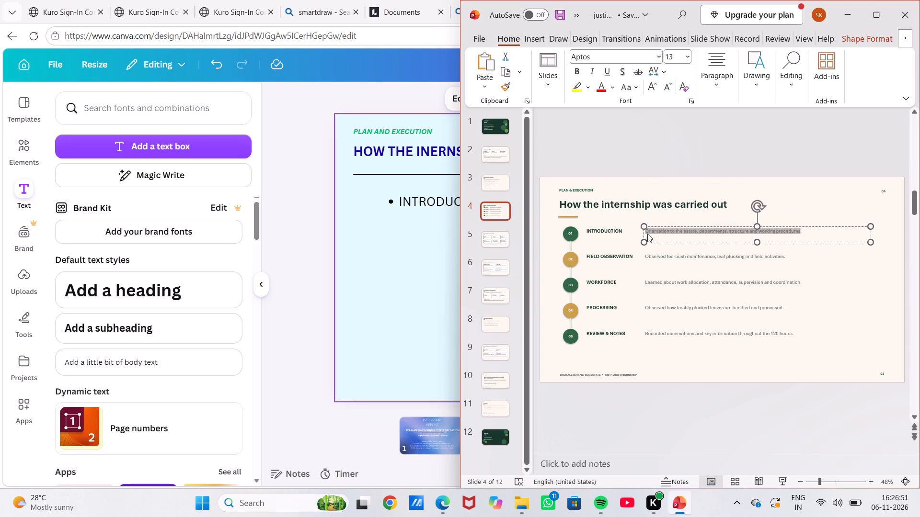
{"action": "left_click", "coordinate": [430, 259]}
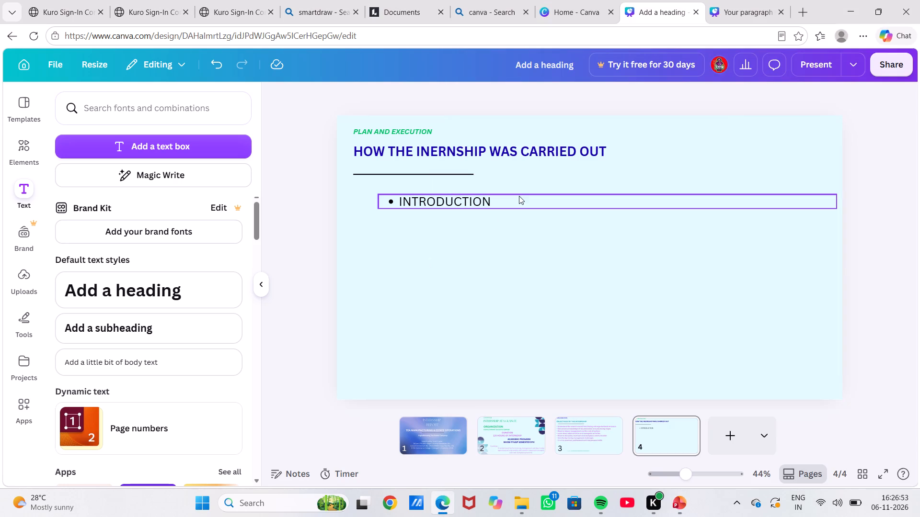
{"action": "left_click", "coordinate": [519, 198]}
{"action": "left_click", "coordinate": [506, 201]}
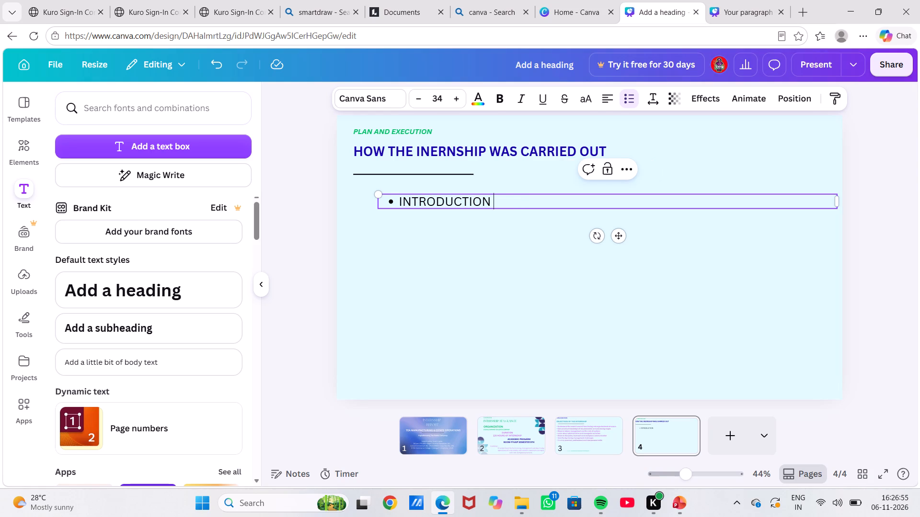
{"action": "key", "text": "space"}
{"action": "key", "text": "space"}
{"action": "key", "text": "space"}
{"action": "key", "text": "space"}
{"action": "key", "text": "ctrl+v"}
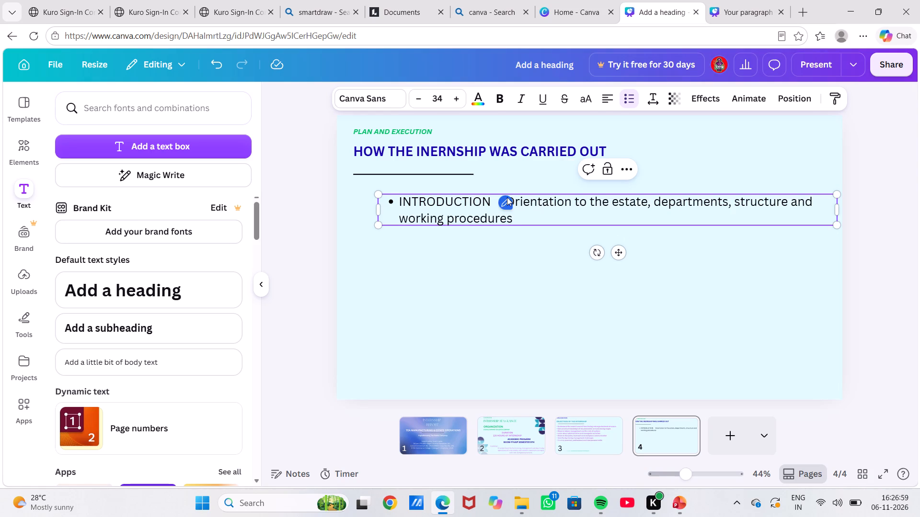
Reduce the INTRODUCTION bullet text to size 26.
{"action": "left_click_drag", "start_coordinate": [506, 201], "coordinate": [515, 203]}
{"action": "left_click_drag", "start_coordinate": [515, 203], "coordinate": [545, 213]}
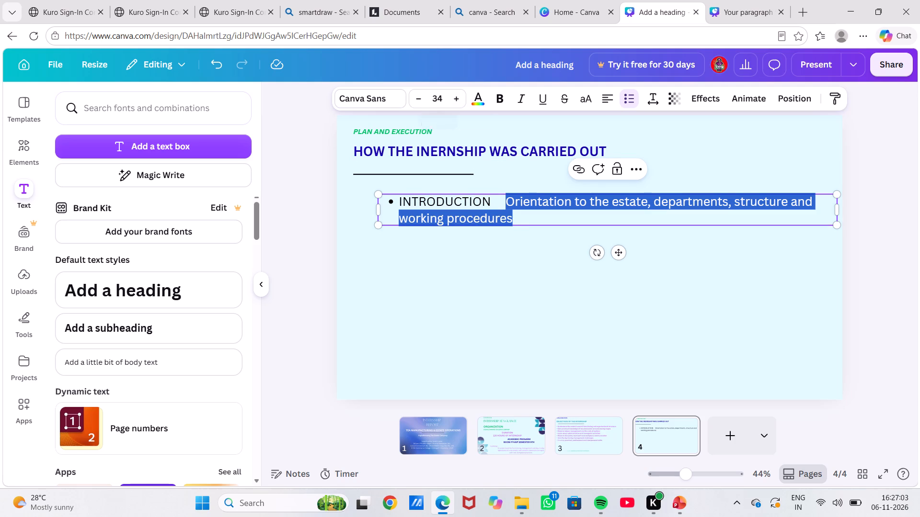
{"action": "double_click", "coordinate": [424, 99]}
{"action": "left_click", "coordinate": [424, 99]}
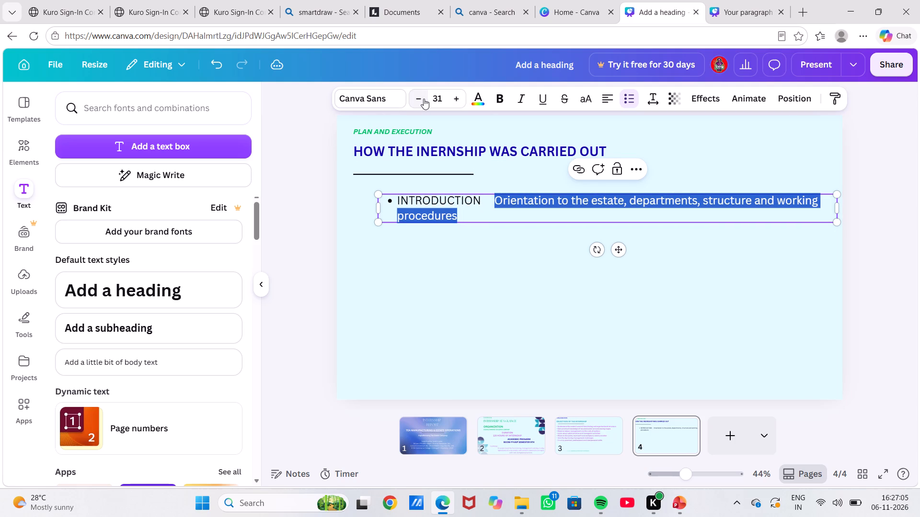
{"action": "triple_click", "coordinate": [424, 99]}
{"action": "double_click", "coordinate": [424, 99]}
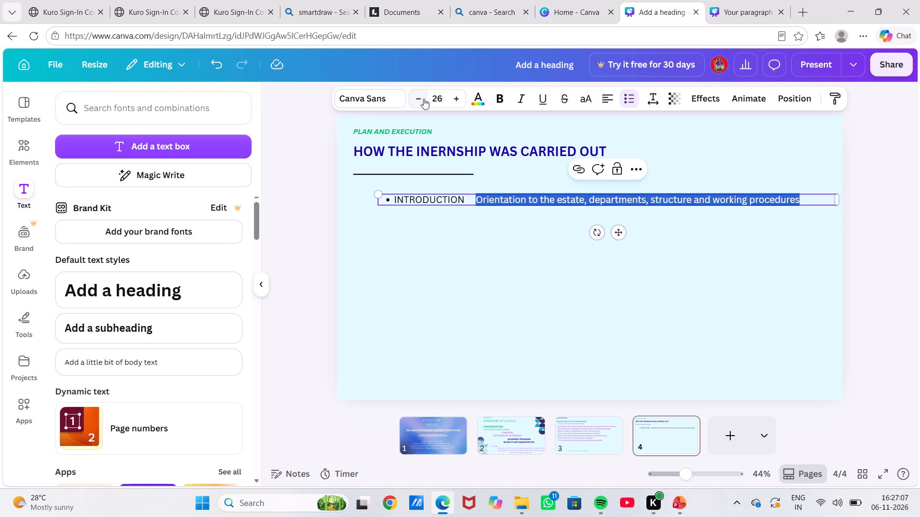
{"action": "left_click", "coordinate": [527, 247]}
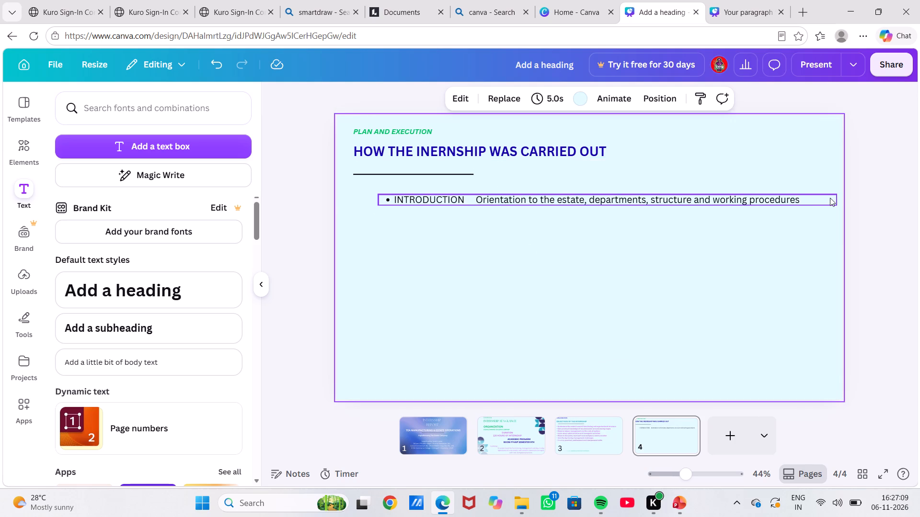
Narrow the INTRODUCTION bullet's text box so its right edge sits just past the word "procedures".
{"action": "left_click", "coordinate": [828, 199]}
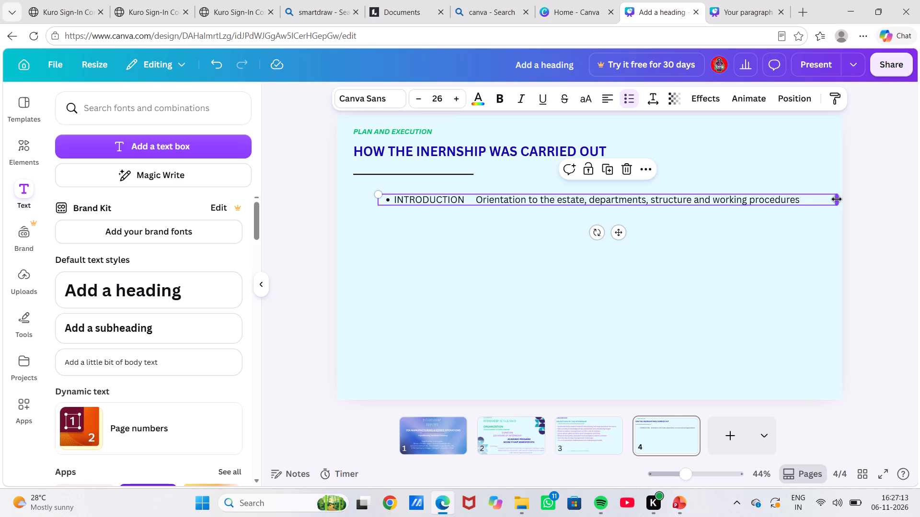
{"action": "left_click_drag", "start_coordinate": [837, 199], "coordinate": [813, 198]}
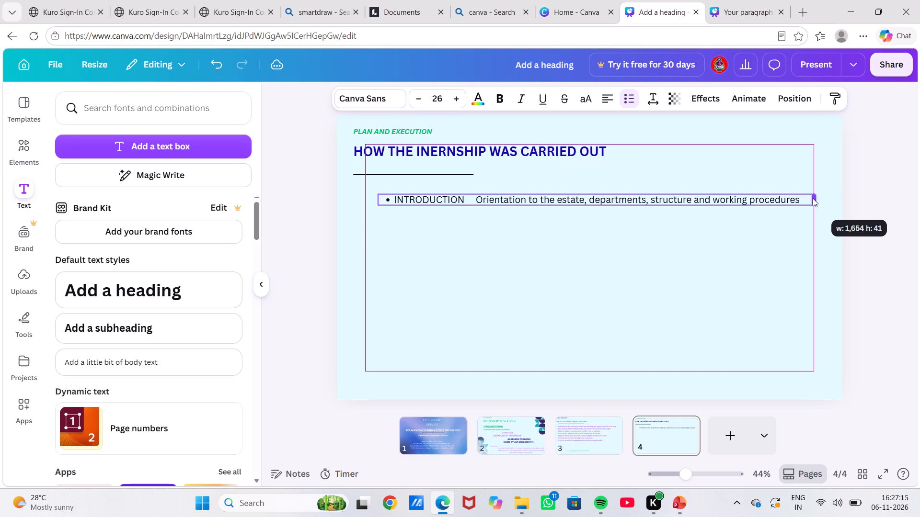
{"action": "left_click_drag", "start_coordinate": [813, 198], "coordinate": [803, 200]}
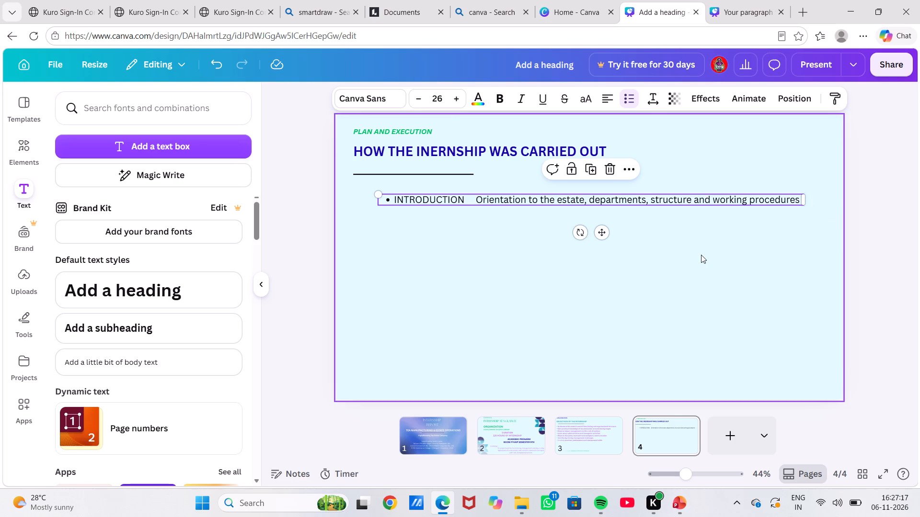
{"action": "left_click", "coordinate": [701, 255]}
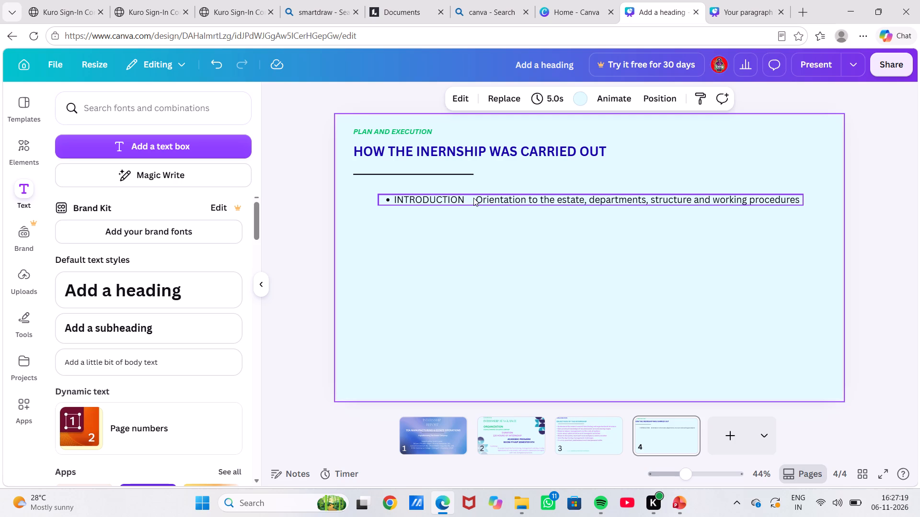
Insert a hyphen between INTRODUCTION and its description, keeping spaces on both sides and the bullet on one line.
{"action": "left_click", "coordinate": [473, 198]}
{"action": "left_click", "coordinate": [487, 198]}
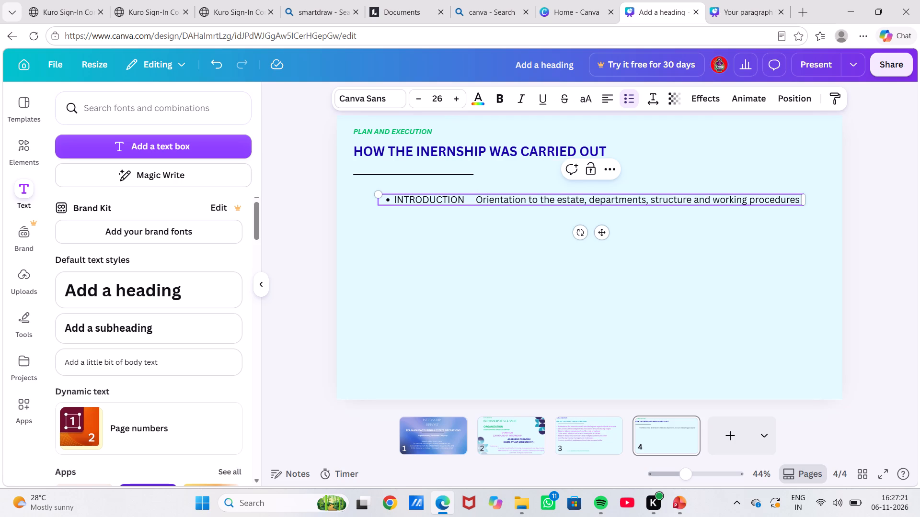
{"action": "left_click", "coordinate": [477, 200]}
{"action": "key", "text": "space"}
{"action": "key", "text": "space"}
{"action": "key", "text": "space"}
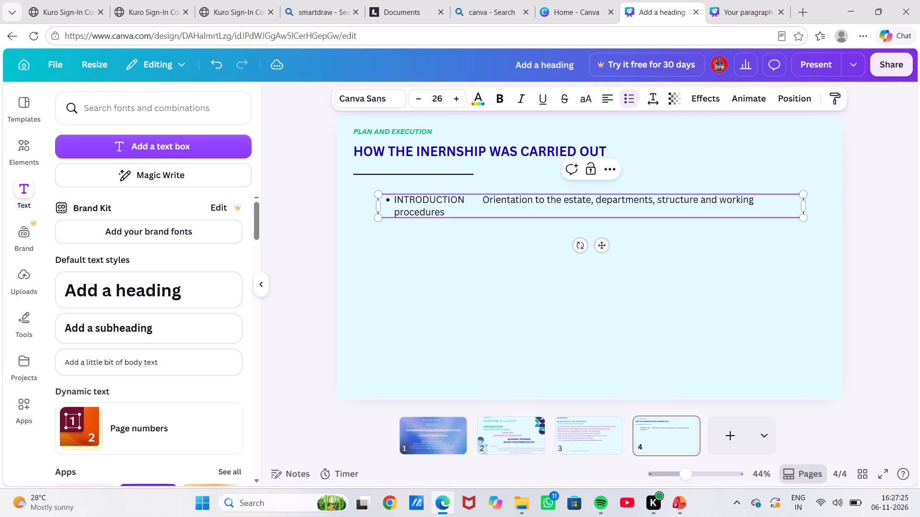
{"action": "key", "text": "BackSpace"}
{"action": "key", "text": "BackSpace"}
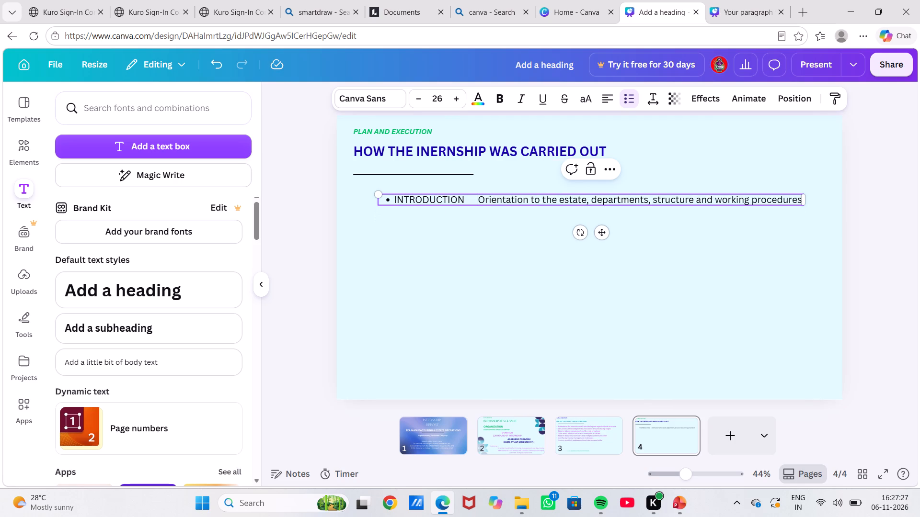
{"action": "left_click", "coordinate": [472, 201]}
{"action": "key", "text": "minus"}
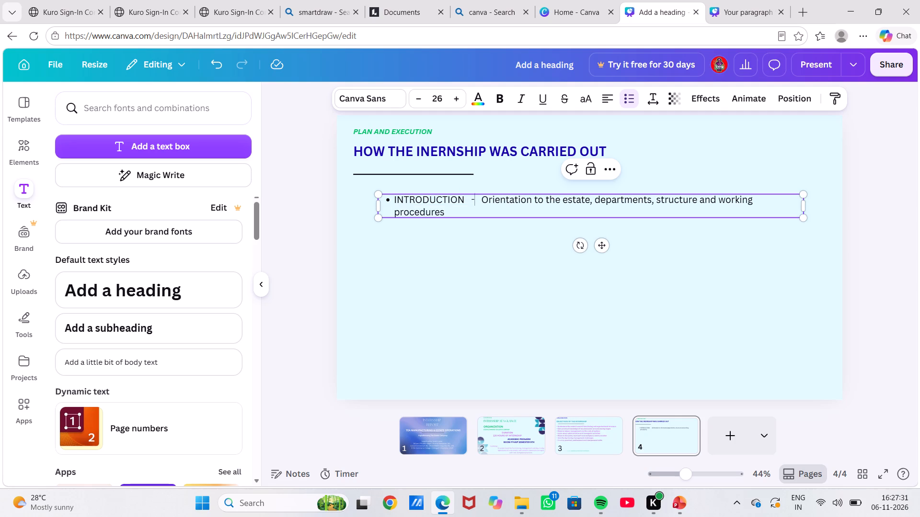
{"action": "key", "text": "BackSpace"}
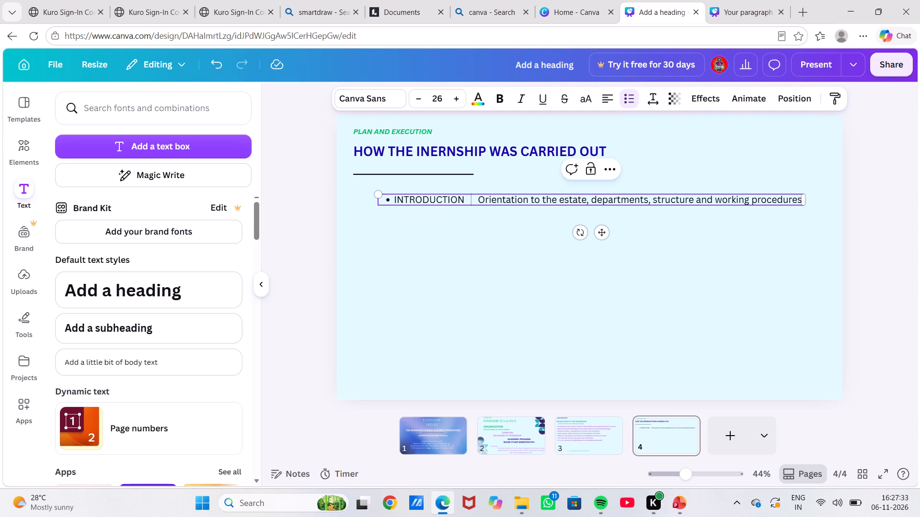
{"action": "key", "text": "BackSpace"}
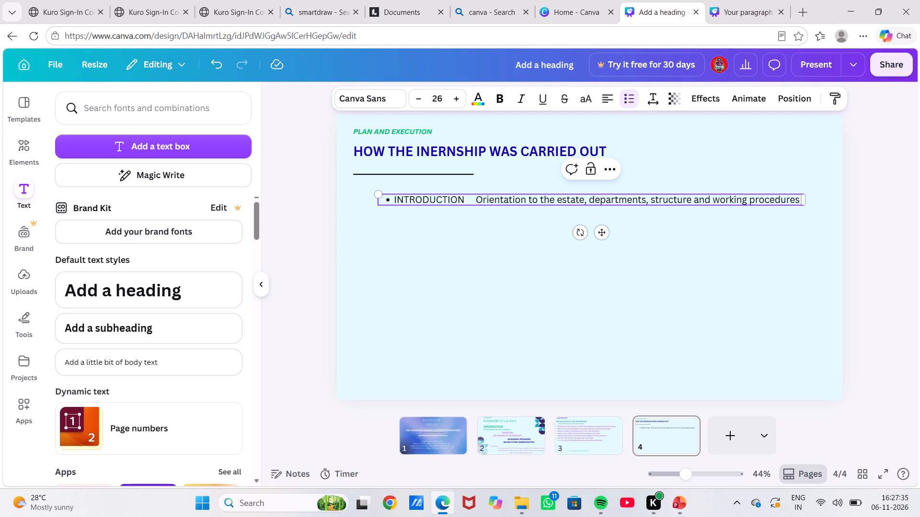
{"action": "key", "text": "minus"}
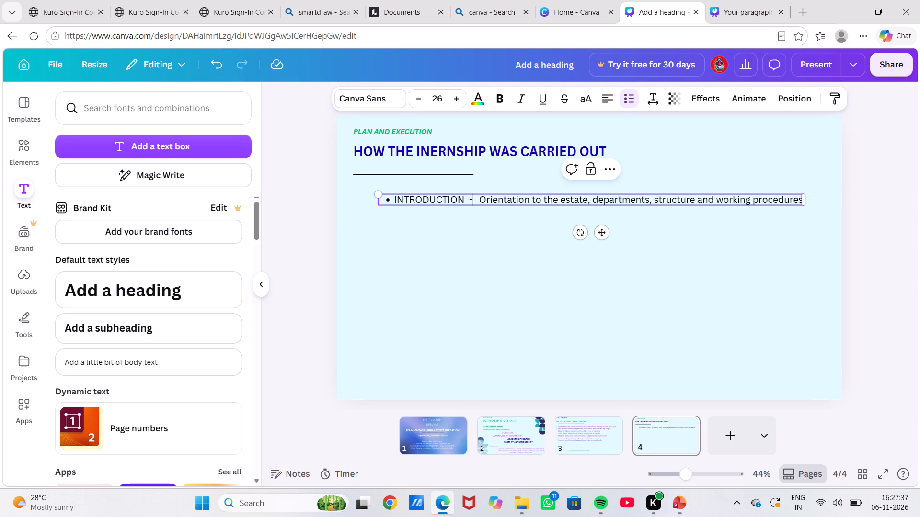
Try bold and italic on the INTRODUCTION description, remove both, and colour the description green instead.
{"action": "left_click_drag", "start_coordinate": [478, 200], "coordinate": [736, 206]}
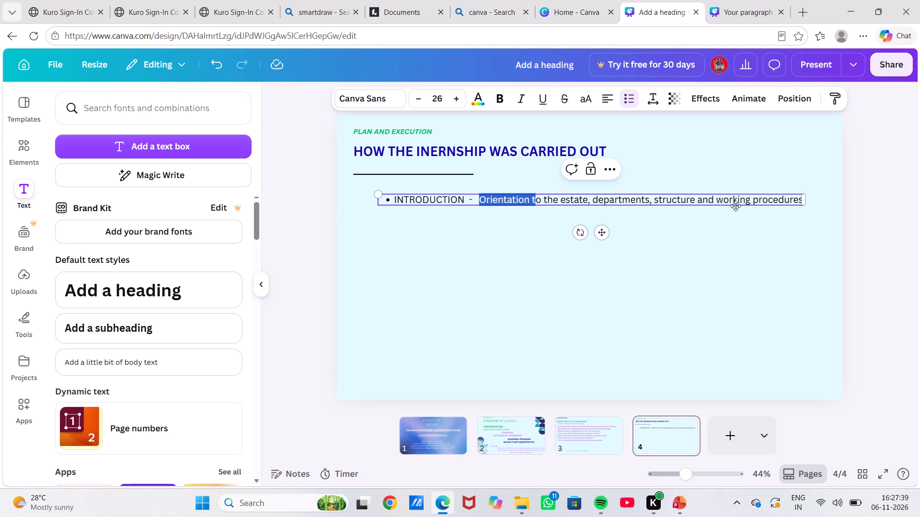
{"action": "left_click_drag", "start_coordinate": [736, 206], "coordinate": [803, 201]}
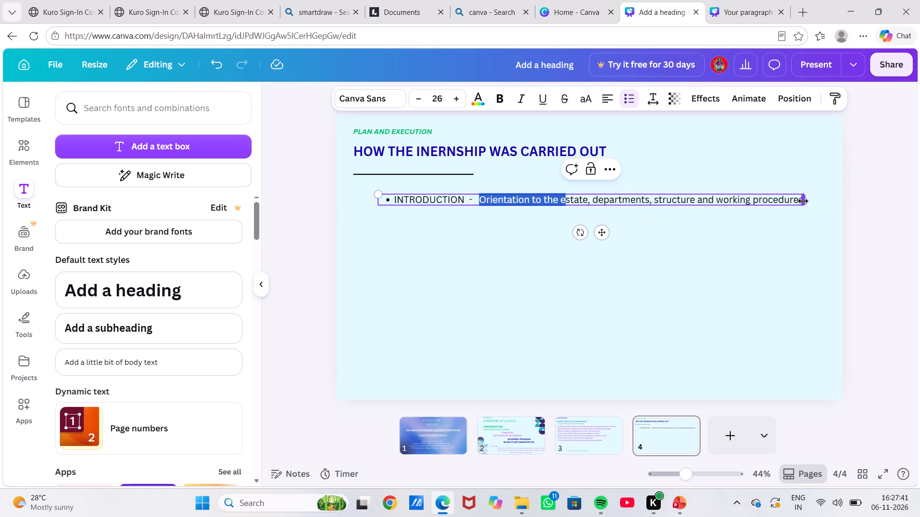
{"action": "left_click_drag", "start_coordinate": [803, 201], "coordinate": [802, 202]}
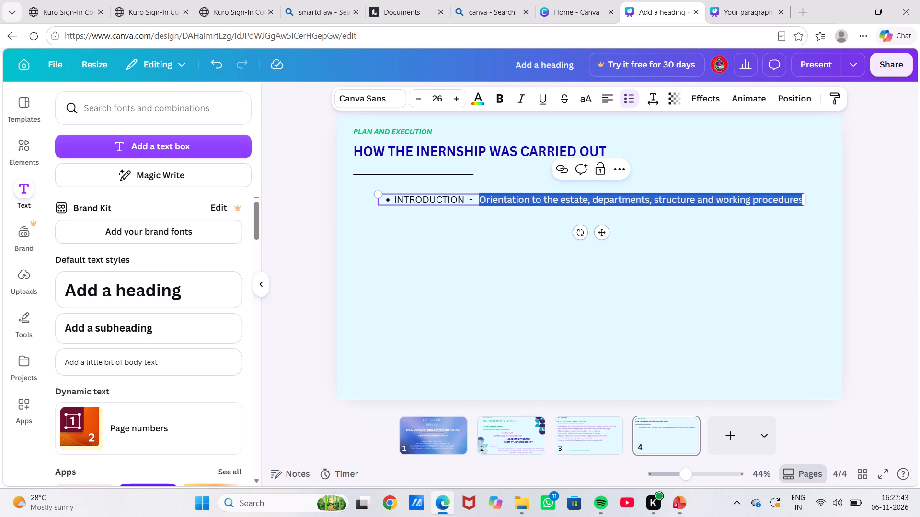
{"action": "left_click", "coordinate": [501, 96]}
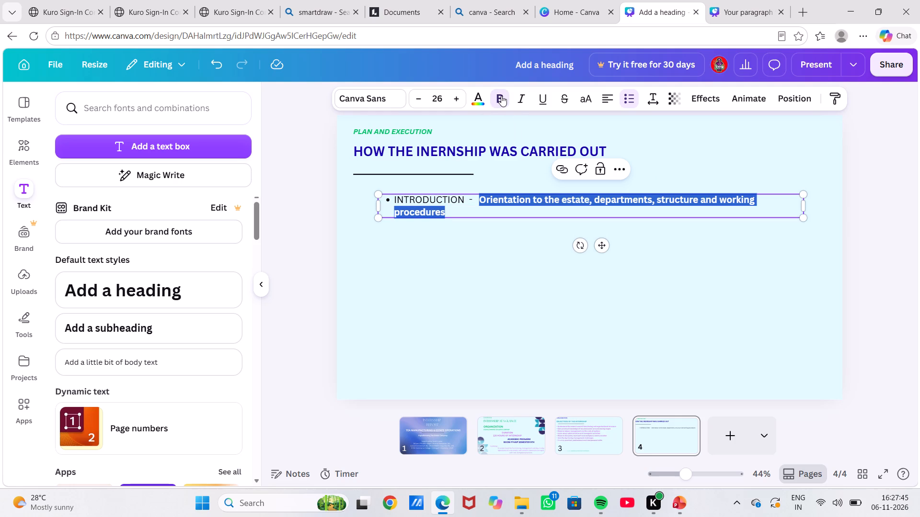
{"action": "left_click", "coordinate": [517, 101]}
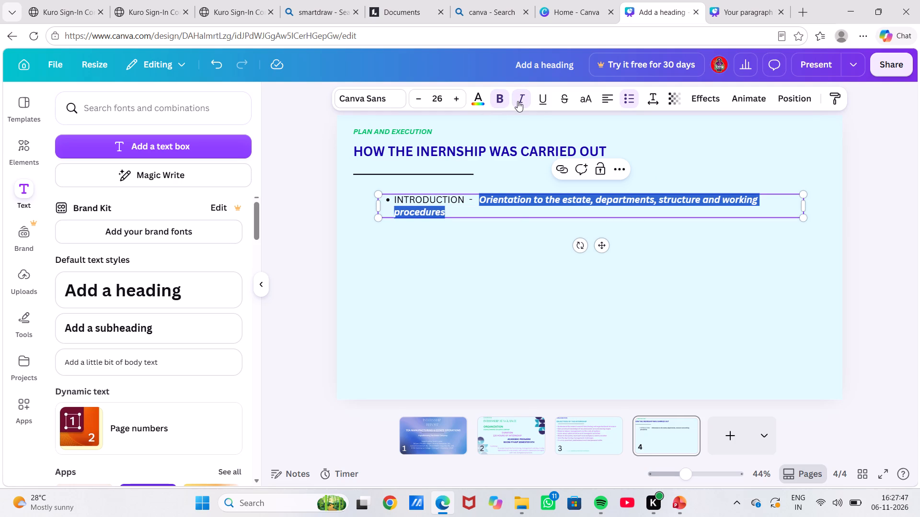
{"action": "left_click", "coordinate": [503, 98]}
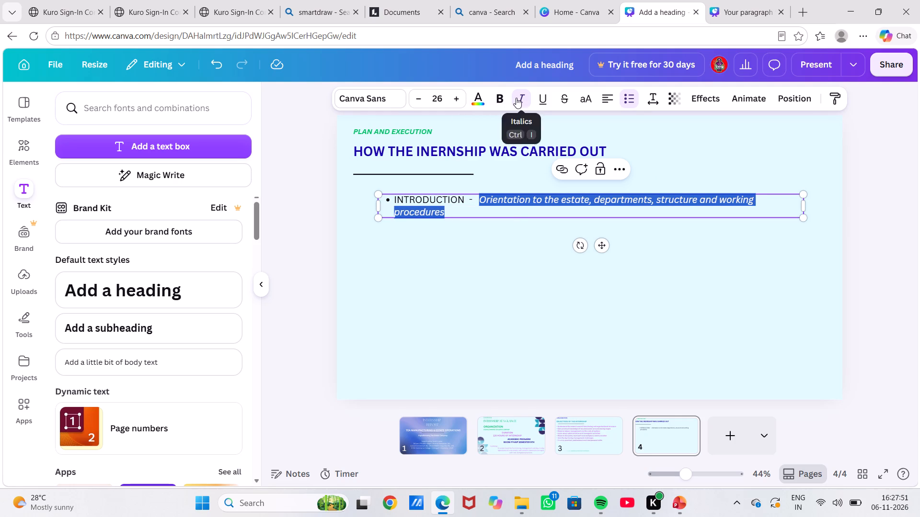
{"action": "left_click", "coordinate": [516, 98]}
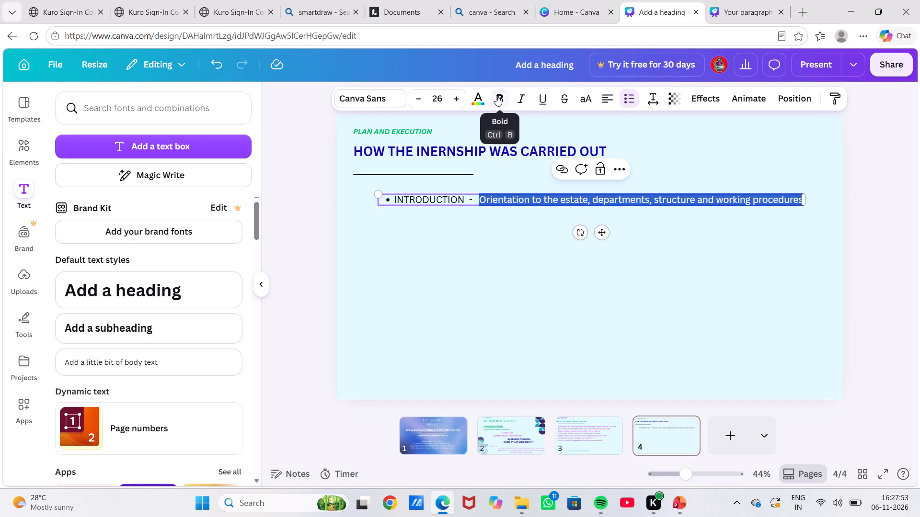
{"action": "left_click", "coordinate": [481, 97]}
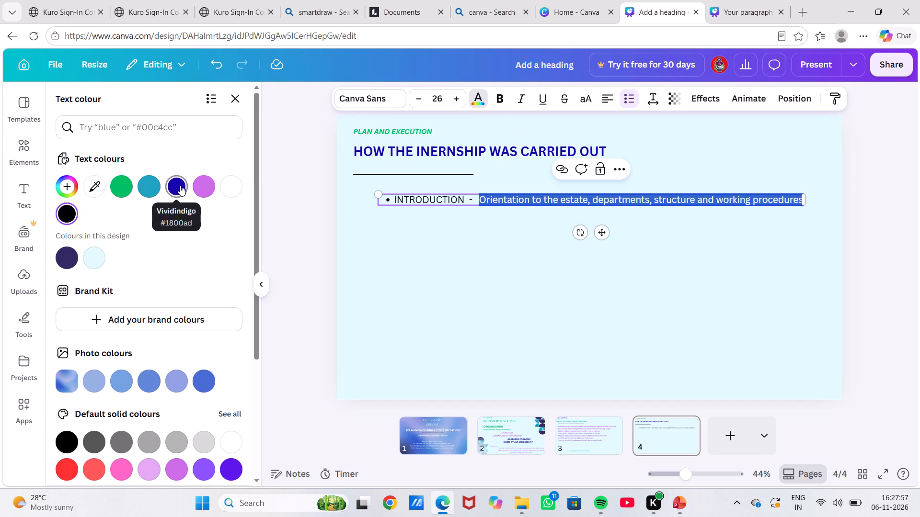
{"action": "left_click", "coordinate": [128, 181]}
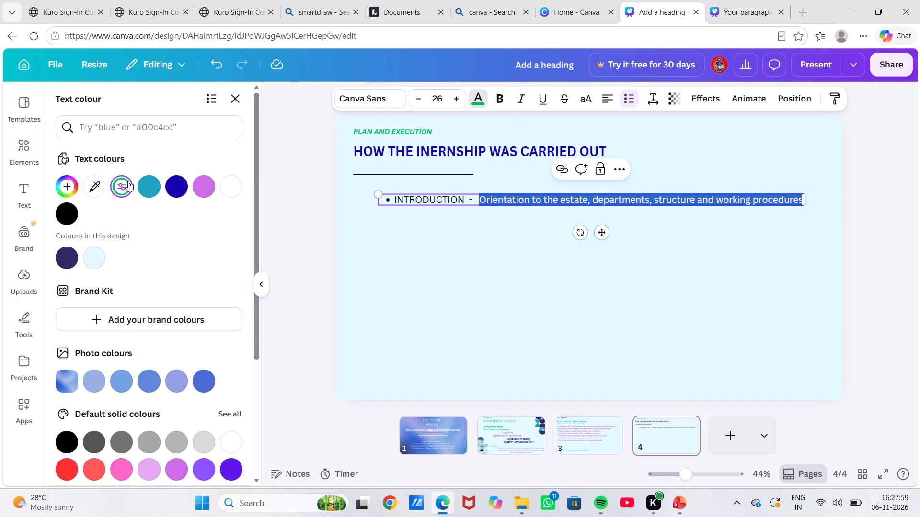
{"action": "left_click", "coordinate": [436, 279]}
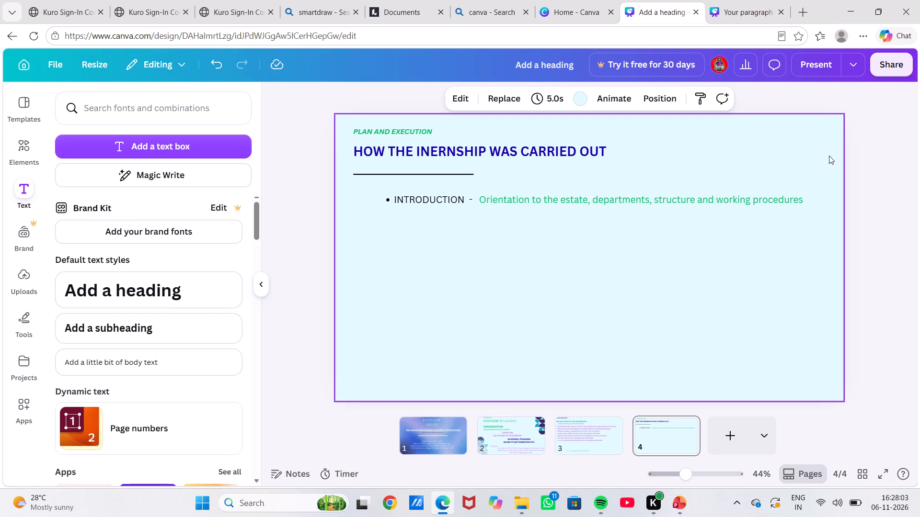
End the INTRODUCTION description with a full stop and extend its text box leftward so the bullet fits on one line.
{"action": "left_click", "coordinate": [800, 197]}
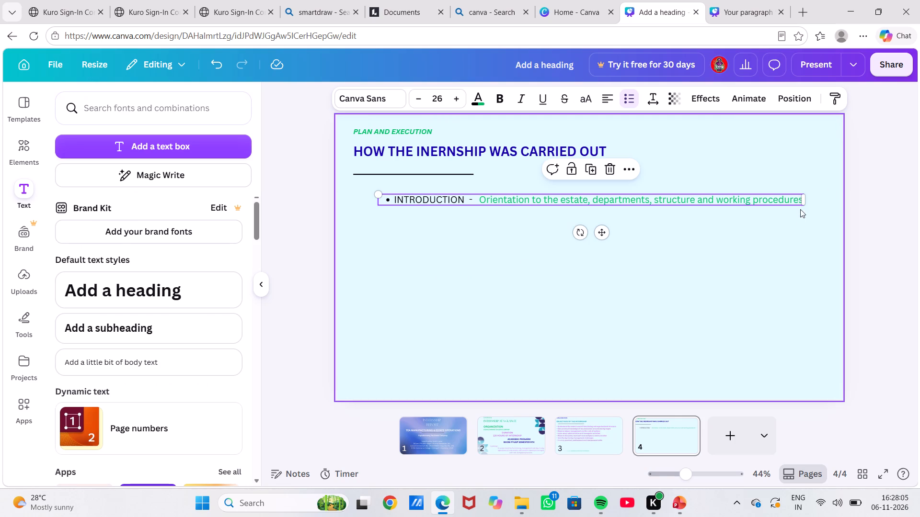
{"action": "left_click", "coordinate": [791, 199]}
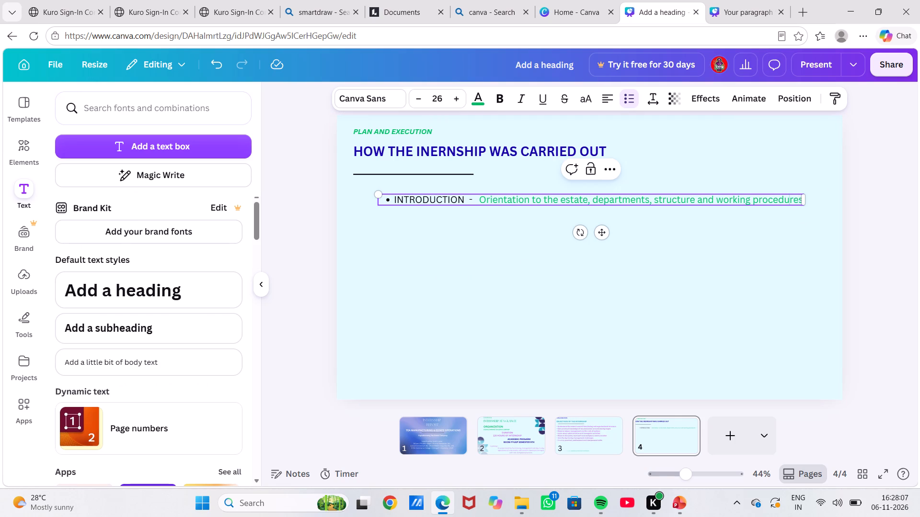
{"action": "key", "text": "Right"}
{"action": "key", "text": "Right"}
{"action": "key", "text": "Right"}
{"action": "key", "text": "period"}
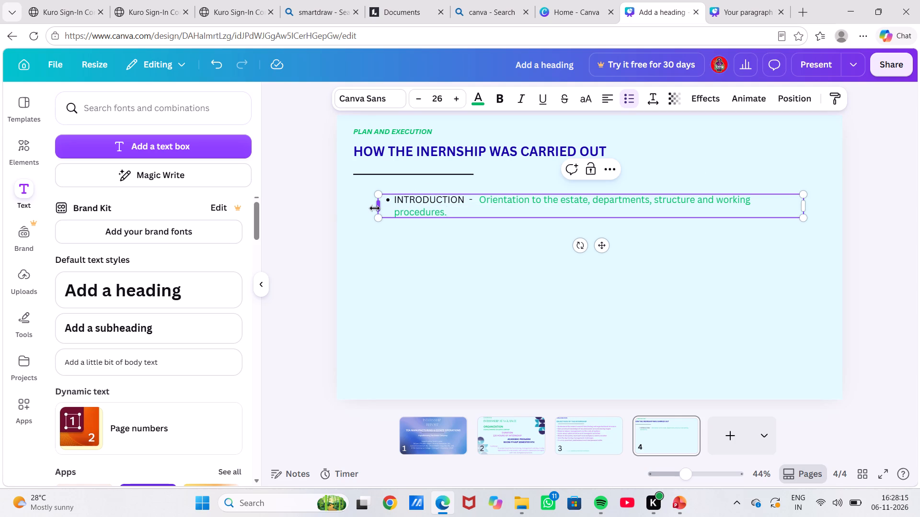
{"action": "left_click_drag", "start_coordinate": [375, 208], "coordinate": [361, 210]}
{"action": "left_click", "coordinate": [527, 262]}
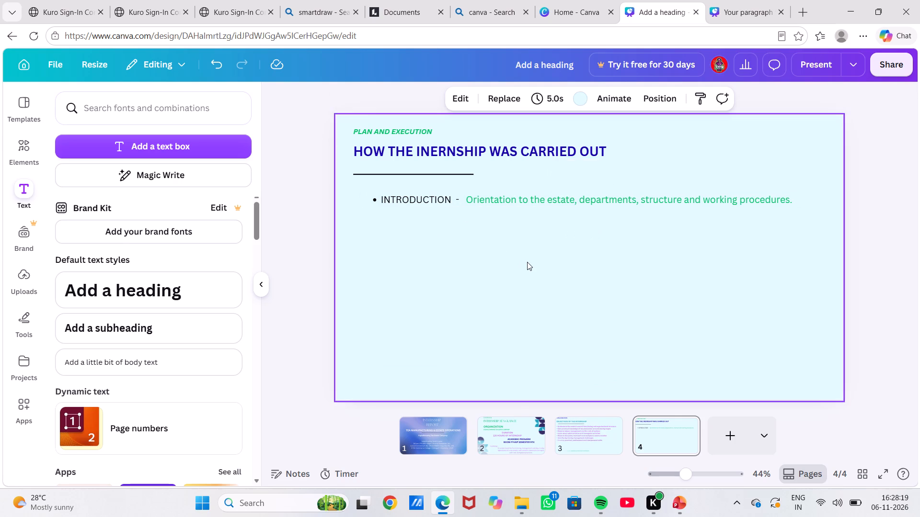
Check slide 4 in the PowerPoint deck, then add a body text box directly below the INTRODUCTION bullet in Canva.
{"action": "left_click", "coordinate": [684, 503]}
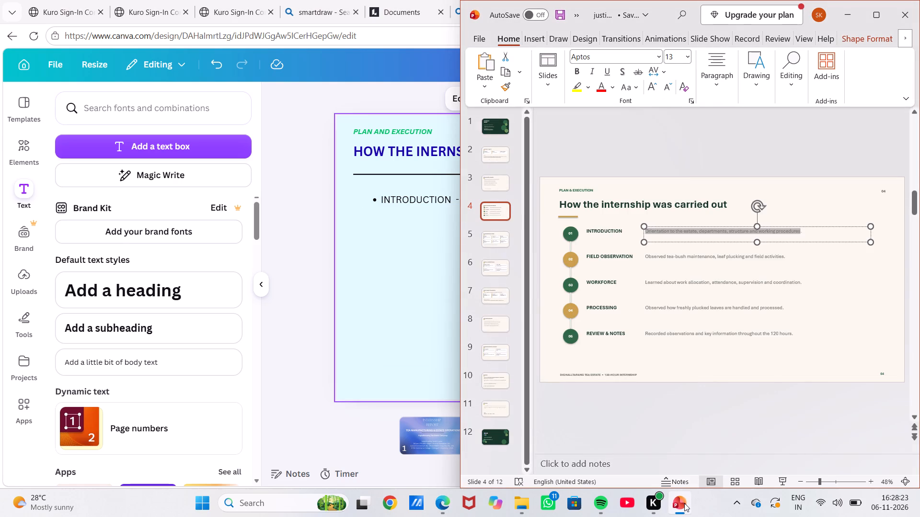
{"action": "left_click", "coordinate": [385, 291]}
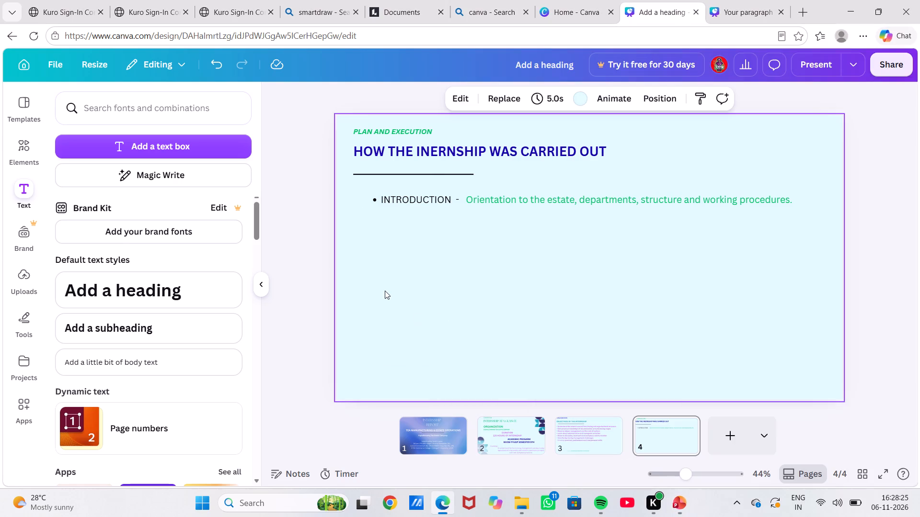
{"action": "left_click", "coordinate": [379, 222]}
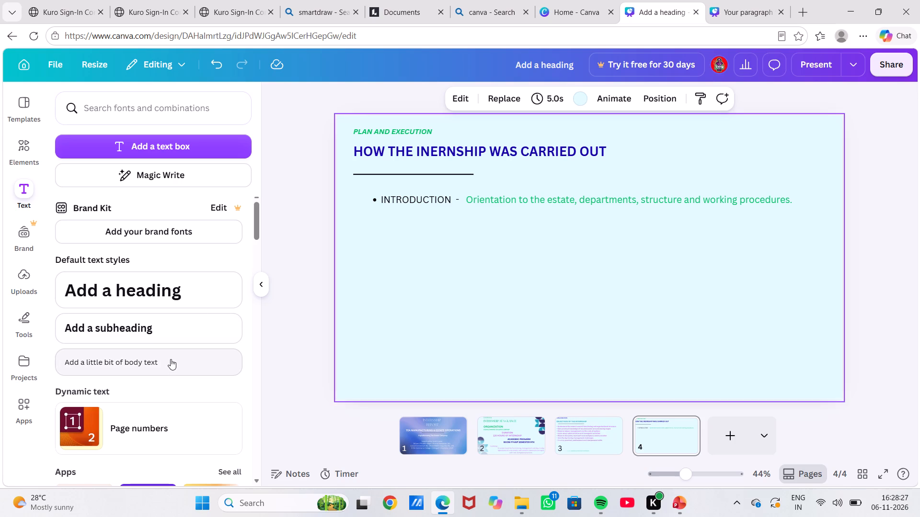
{"action": "left_click", "coordinate": [171, 359]}
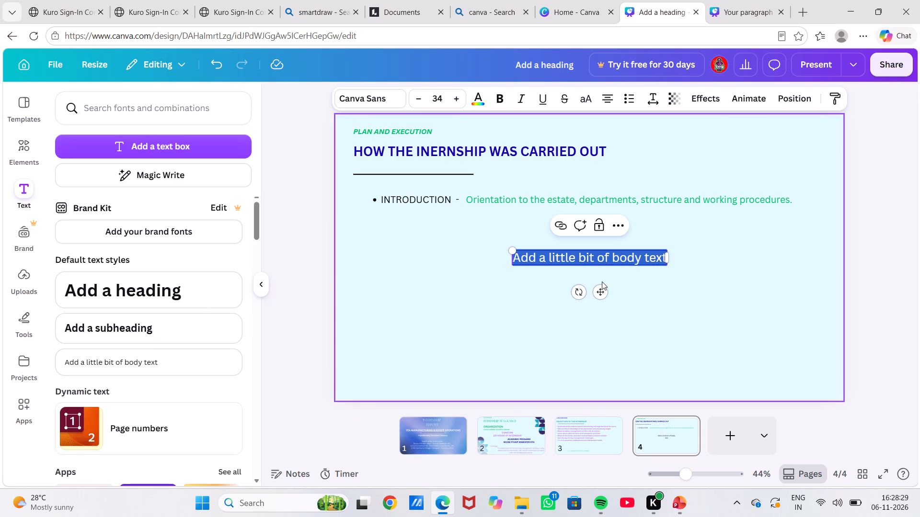
{"action": "left_click_drag", "start_coordinate": [600, 291], "coordinate": [463, 262]}
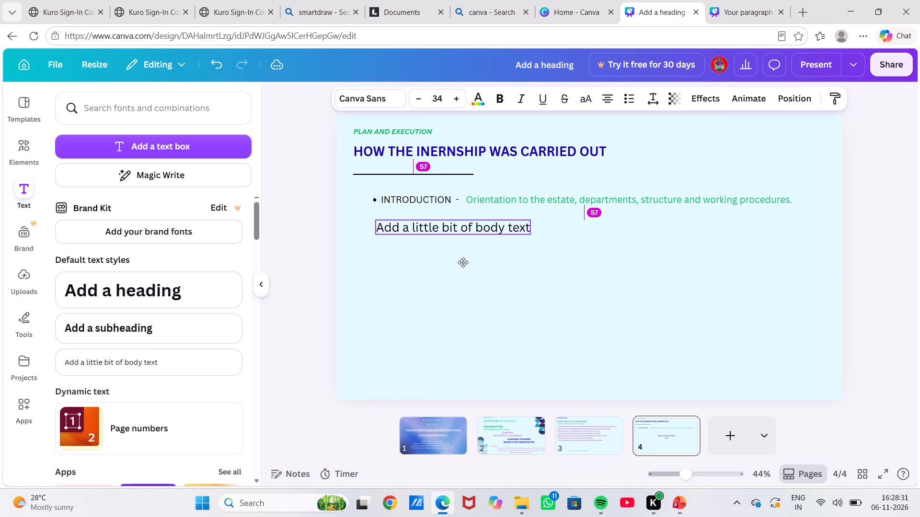
{"action": "left_click_drag", "start_coordinate": [463, 262], "coordinate": [460, 261]}
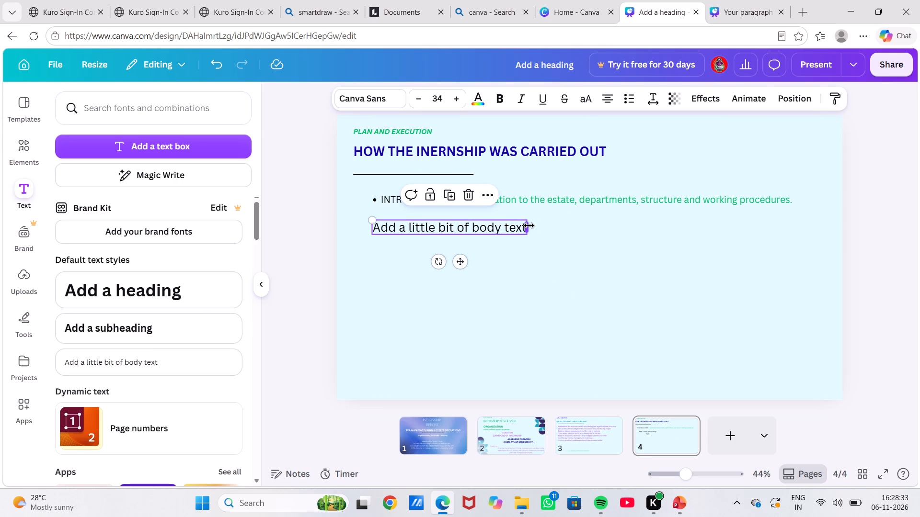
Clear the new text box's placeholder and resize the box to about the width of the INTRODUCTION label and its hyphen.
{"action": "left_click_drag", "start_coordinate": [529, 225], "coordinate": [816, 213]}
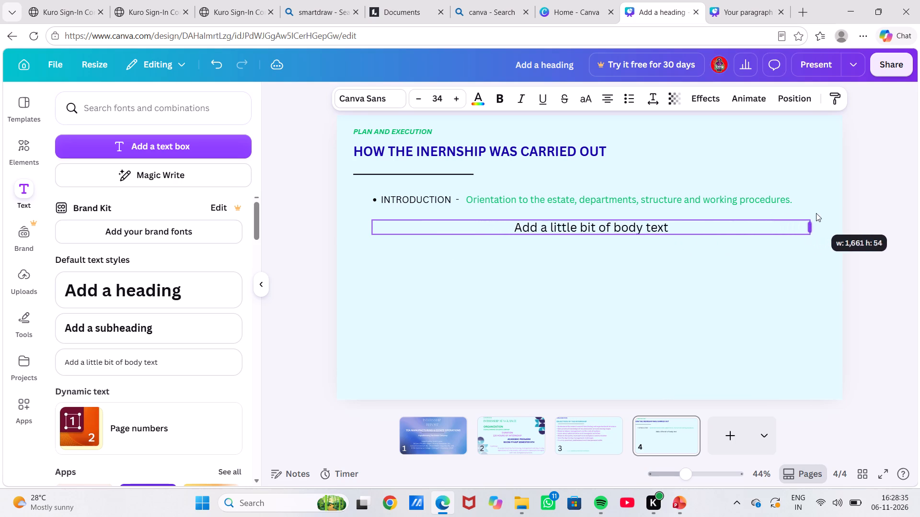
{"action": "left_click_drag", "start_coordinate": [816, 213], "coordinate": [798, 214]}
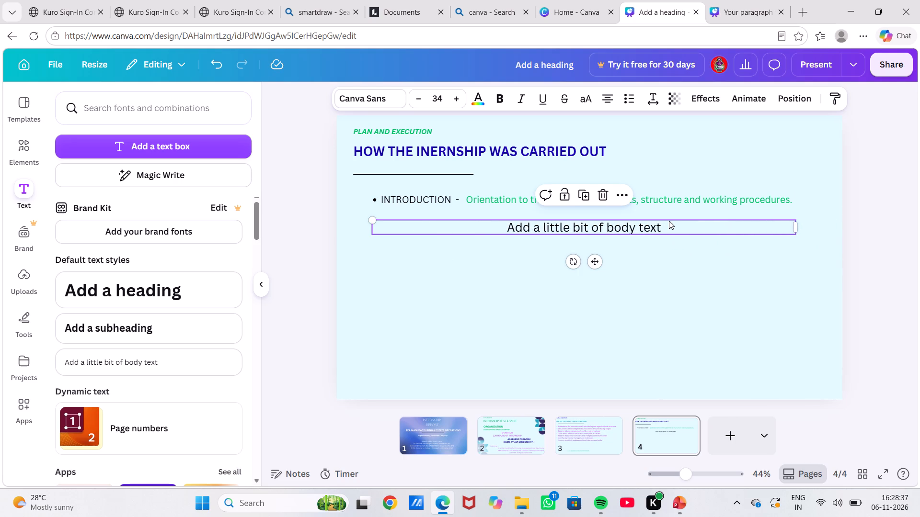
{"action": "left_click", "coordinate": [665, 224]}
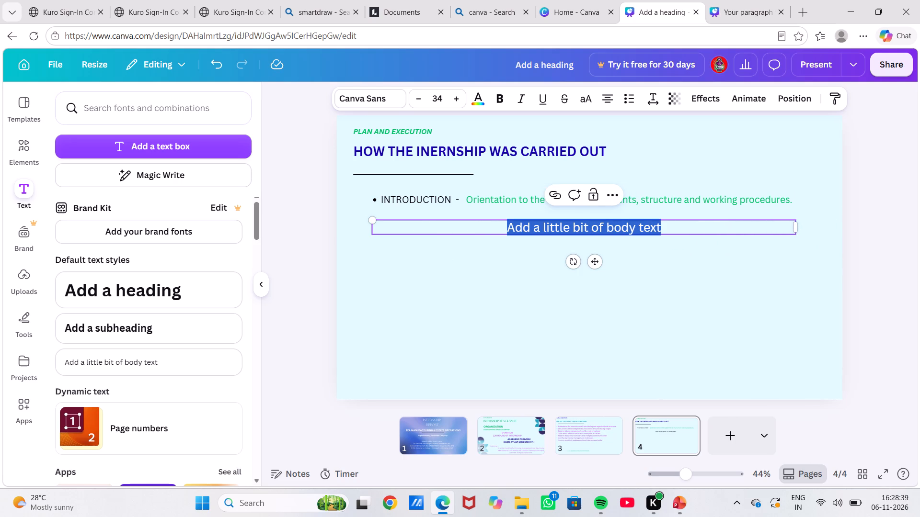
{"action": "key", "text": "BackSpace"}
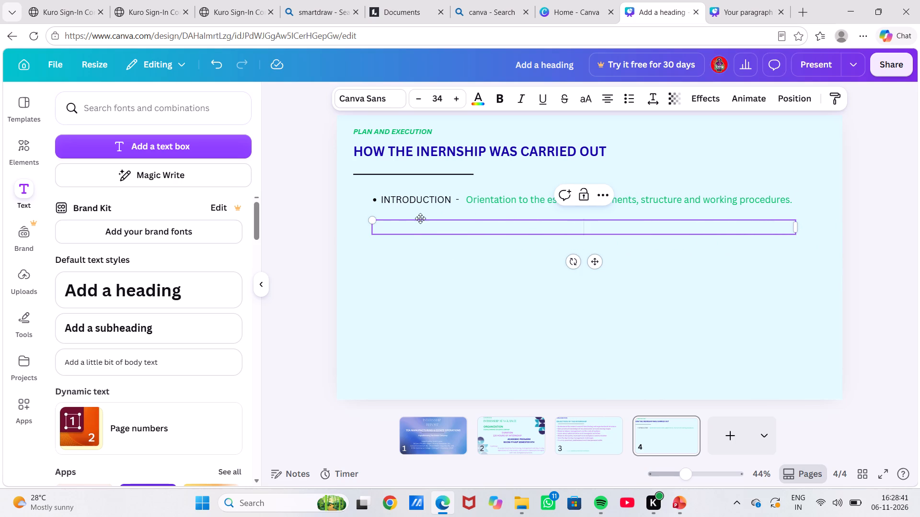
{"action": "left_click", "coordinate": [379, 227]}
{"action": "double_click", "coordinate": [379, 227]}
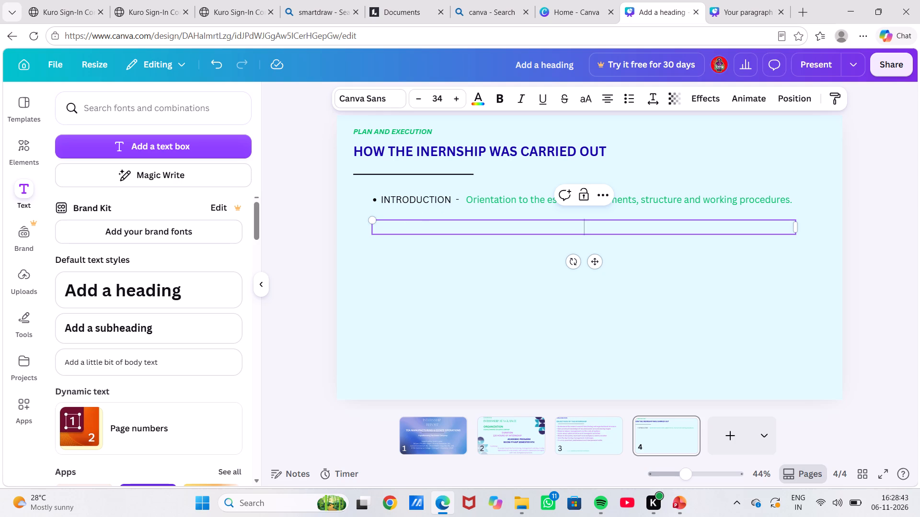
{"action": "left_click", "coordinate": [380, 229]}
{"action": "double_click", "coordinate": [383, 228]}
{"action": "key", "text": "period"}
{"action": "key", "text": "BackSpace"}
{"action": "left_click_drag", "start_coordinate": [800, 227], "coordinate": [610, 220]}
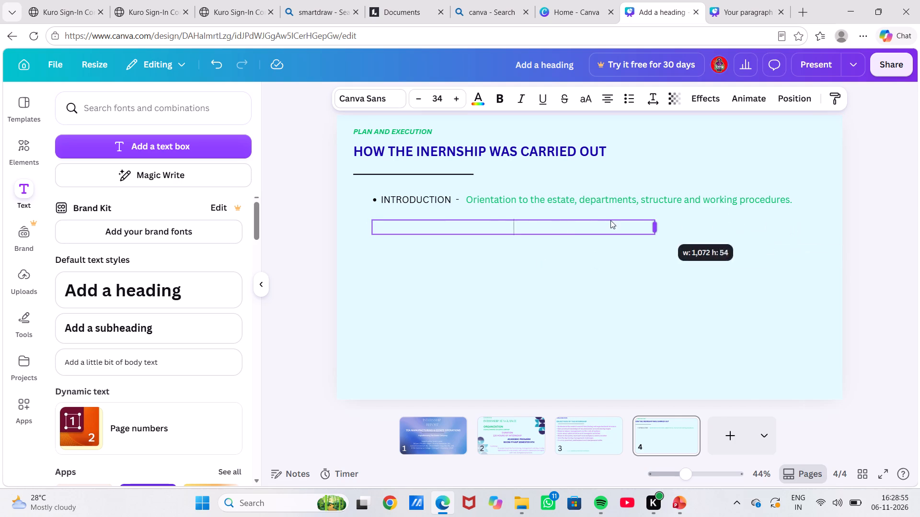
{"action": "left_click_drag", "start_coordinate": [610, 220], "coordinate": [464, 214]}
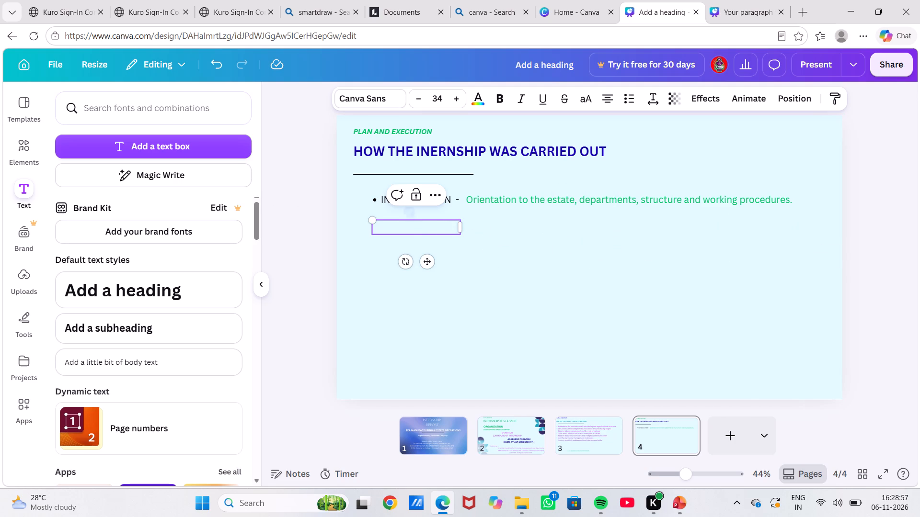
Enter "FIELD OBSERVAION" in the empty text box below INTRODUCTION.
{"action": "left_click", "coordinate": [381, 226]}
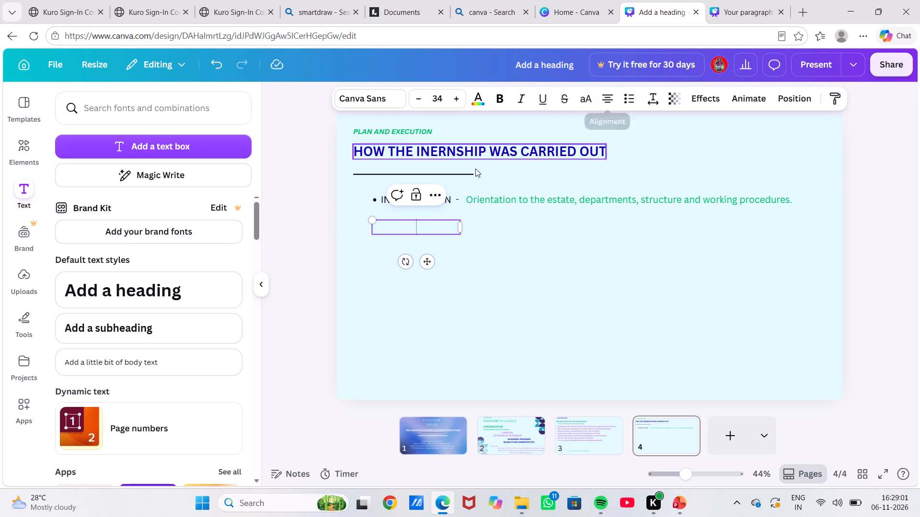
{"action": "type", "text": "FI"}
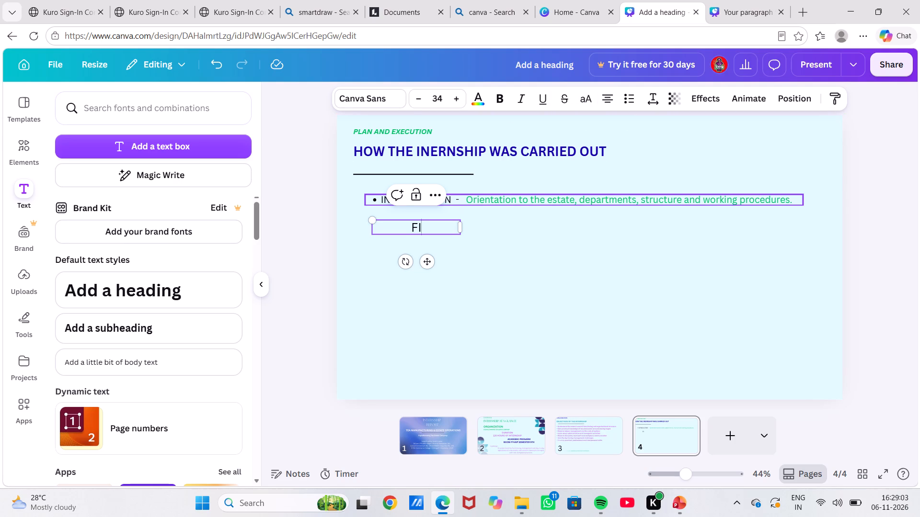
{"action": "type", "text": "ELD"}
{"action": "key", "text": "space"}
{"action": "key", "text": "o"}
{"action": "type", "text": "BSE"}
{"action": "type", "text": "RVAIO"}
{"action": "key", "text": "n"}
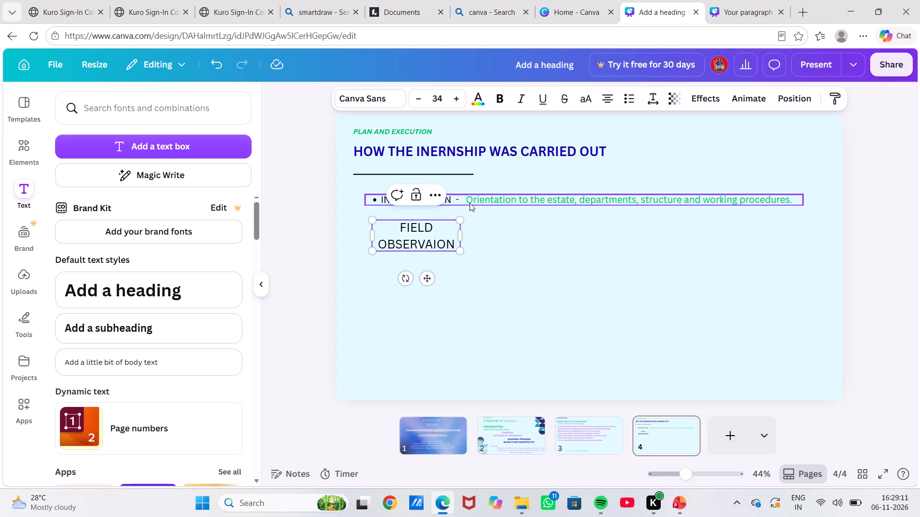
Set the FIELD OBSERVAION text to font size 26, matching the INTRODUCTION bullet.
{"action": "left_click", "coordinate": [421, 107]}
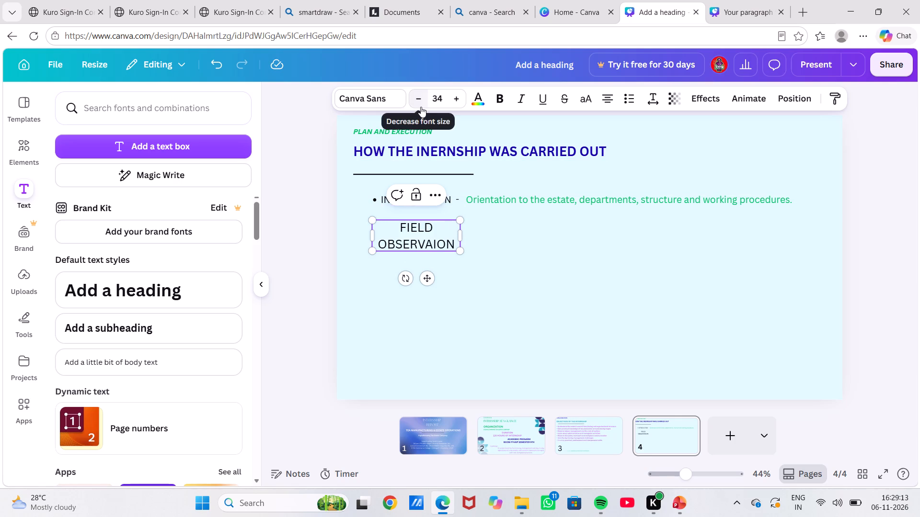
{"action": "left_click", "coordinate": [421, 107]}
{"action": "left_click_drag", "start_coordinate": [421, 107], "coordinate": [455, 201]}
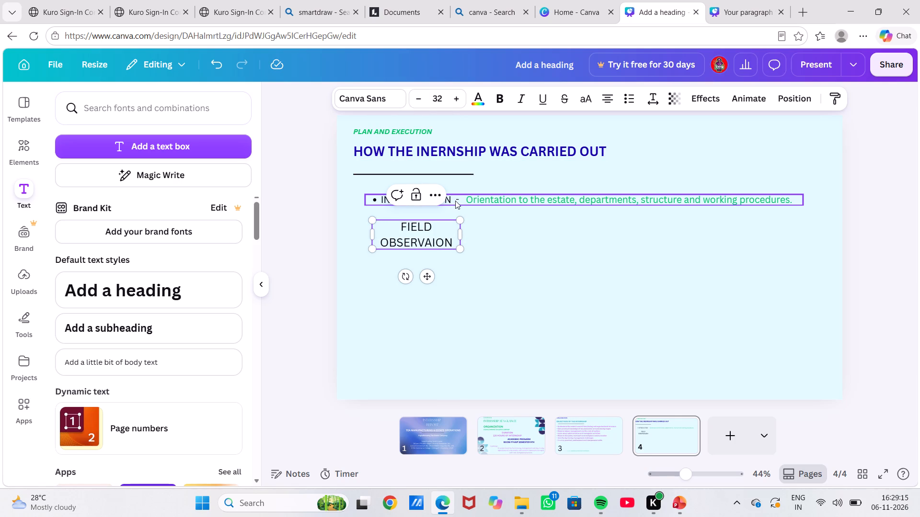
{"action": "left_click", "coordinate": [455, 201]}
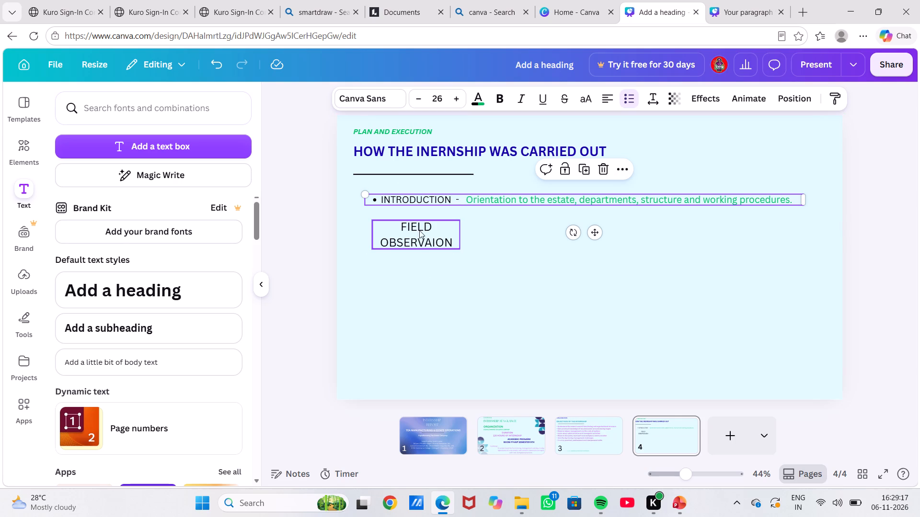
{"action": "left_click", "coordinate": [421, 239]}
{"action": "triple_click", "coordinate": [421, 103]}
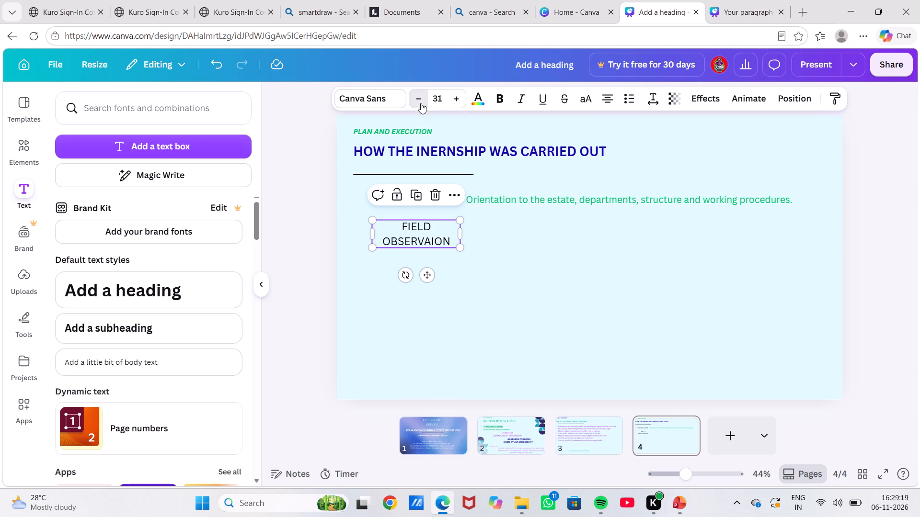
{"action": "triple_click", "coordinate": [421, 103]}
{"action": "double_click", "coordinate": [421, 103]}
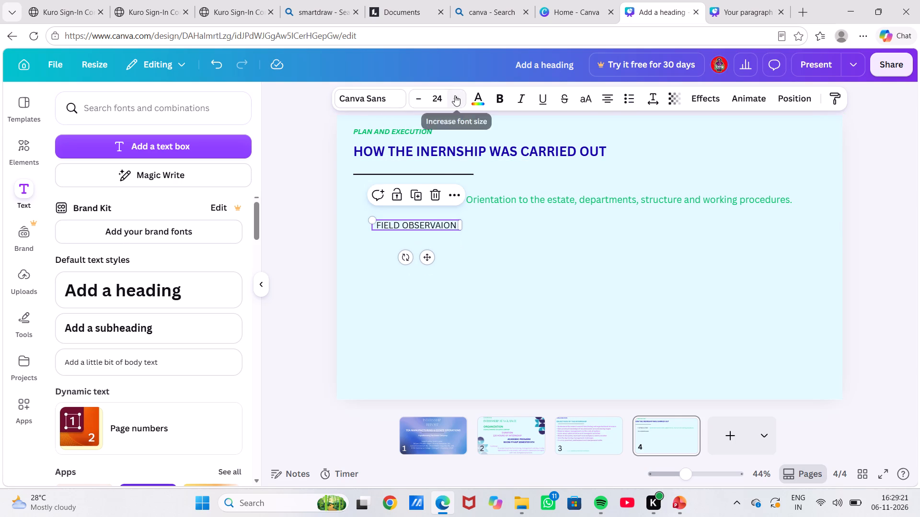
{"action": "left_click", "coordinate": [455, 97]}
{"action": "left_click", "coordinate": [455, 97]}
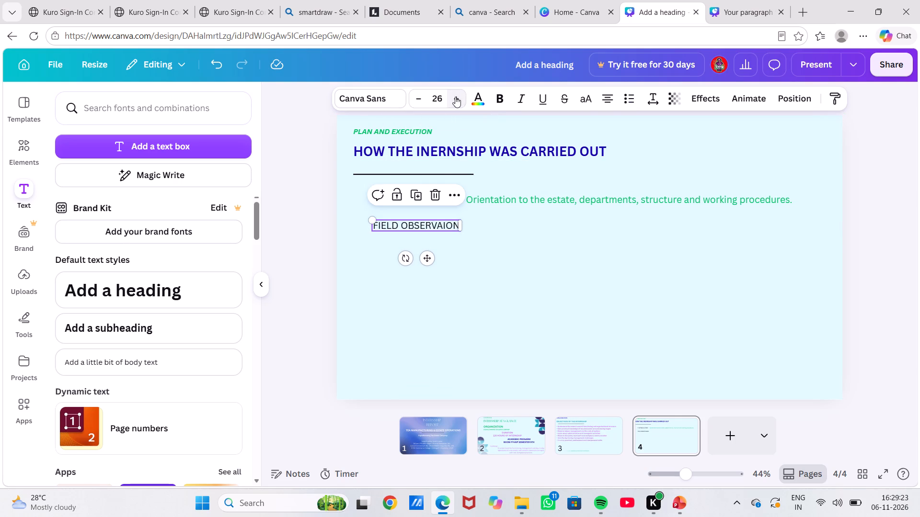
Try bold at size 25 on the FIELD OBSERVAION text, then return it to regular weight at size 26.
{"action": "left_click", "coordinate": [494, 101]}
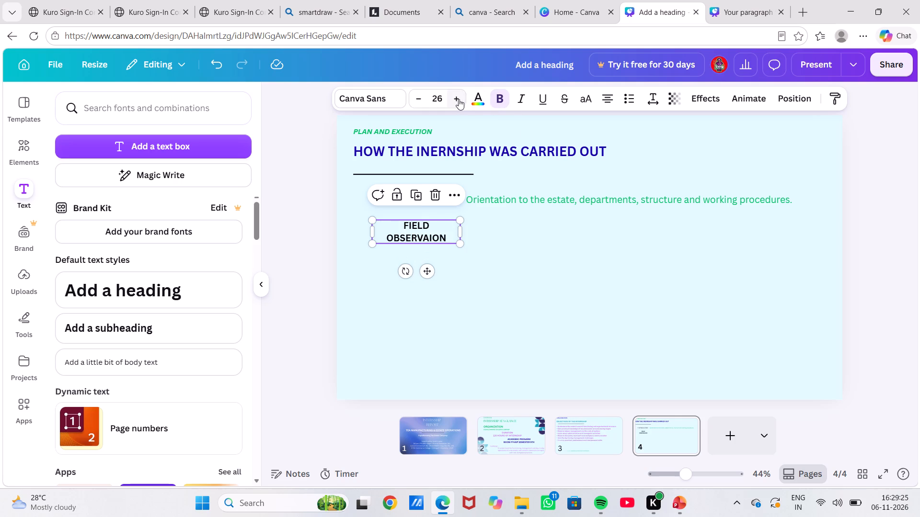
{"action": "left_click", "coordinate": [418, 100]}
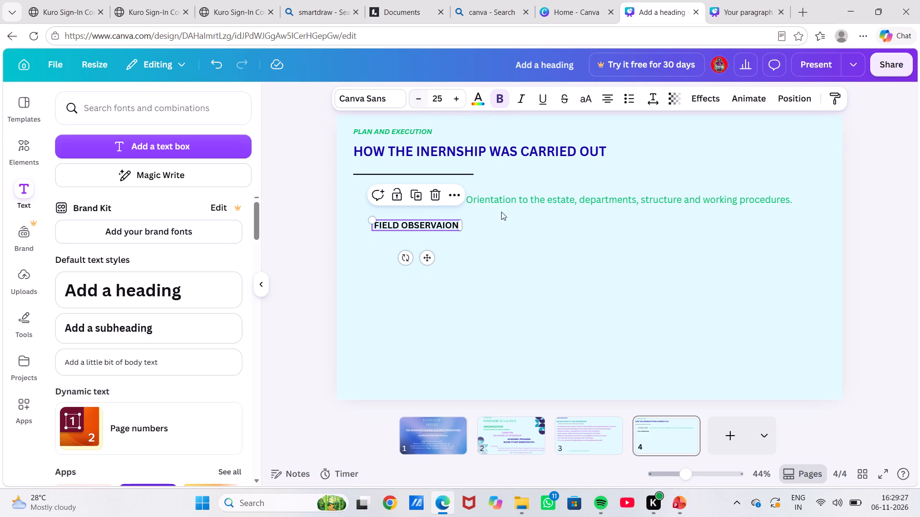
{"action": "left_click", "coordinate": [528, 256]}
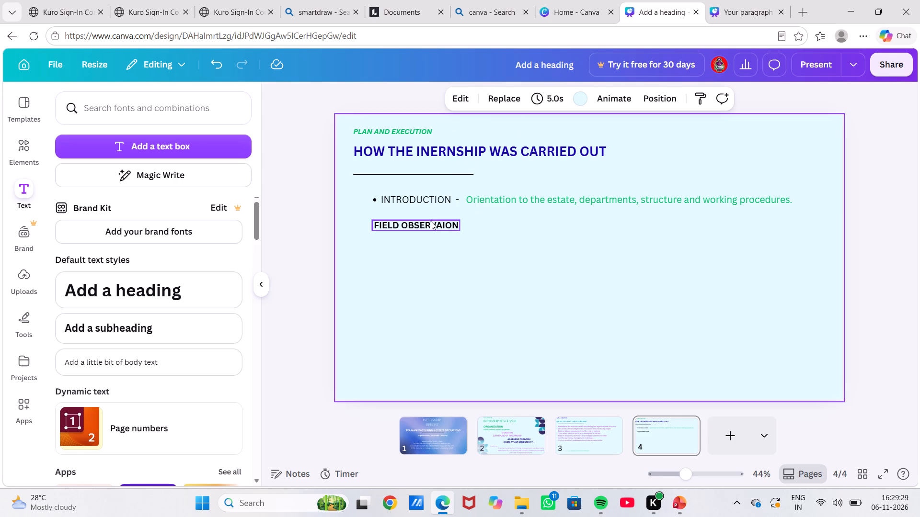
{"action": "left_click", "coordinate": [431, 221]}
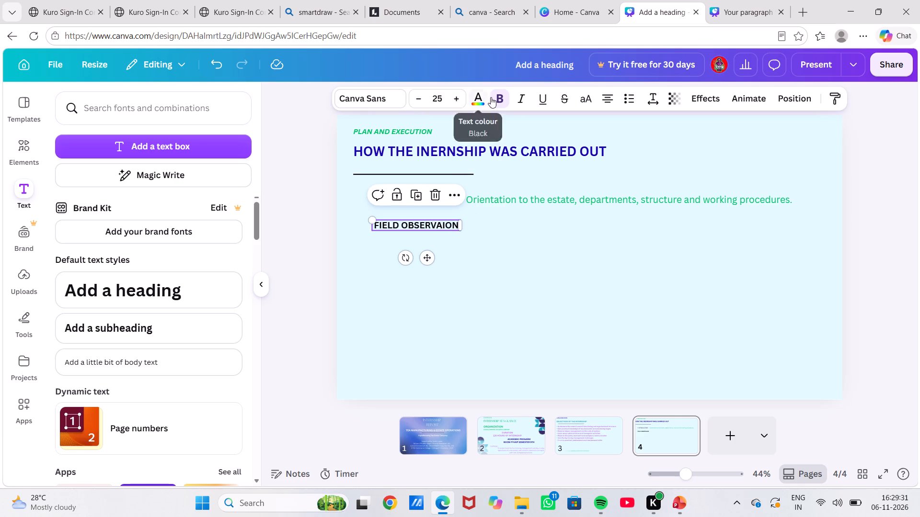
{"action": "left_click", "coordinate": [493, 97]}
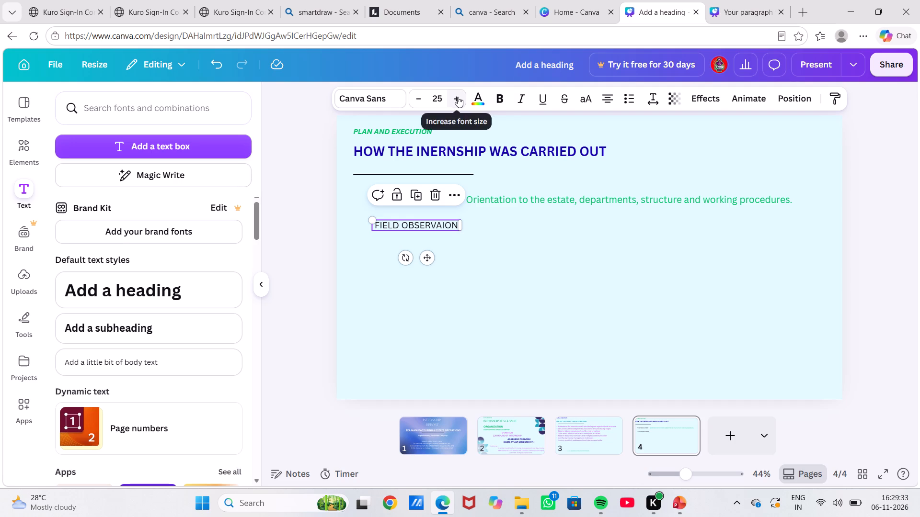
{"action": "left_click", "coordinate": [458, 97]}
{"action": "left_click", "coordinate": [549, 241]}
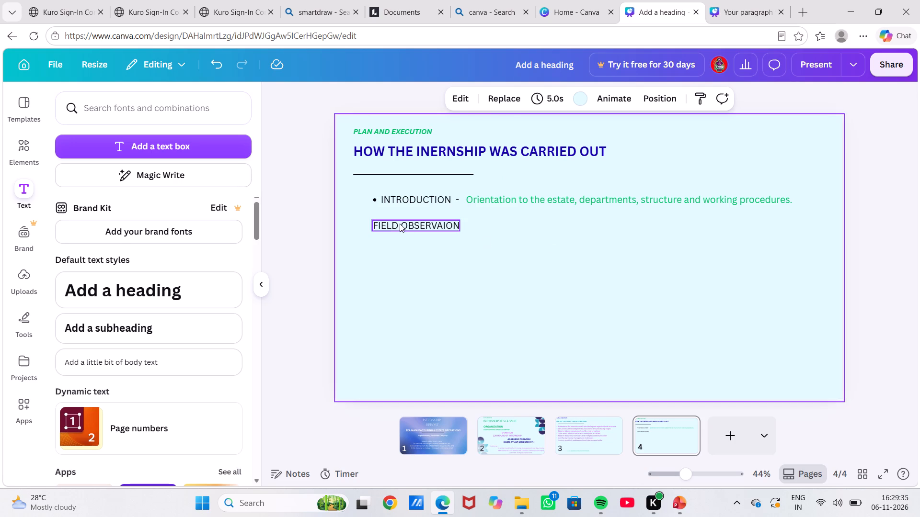
Format the FIELD OBSERVAION text as a bulleted list item.
{"action": "left_click", "coordinate": [400, 224]}
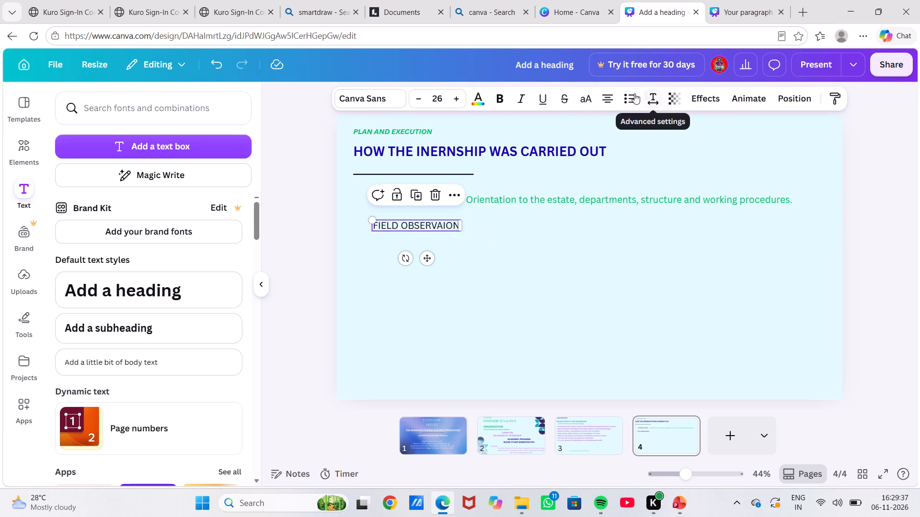
{"action": "left_click", "coordinate": [632, 93]}
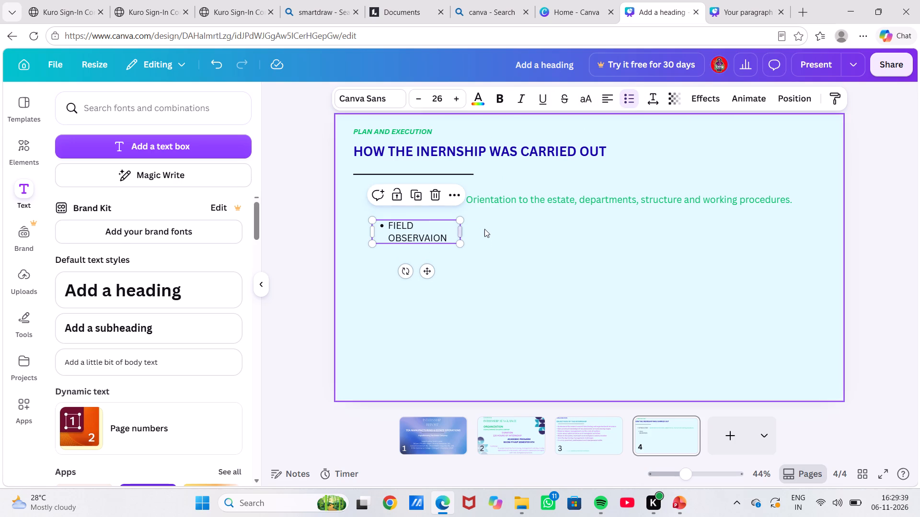
{"action": "left_click", "coordinate": [486, 230]}
{"action": "left_click", "coordinate": [417, 228]}
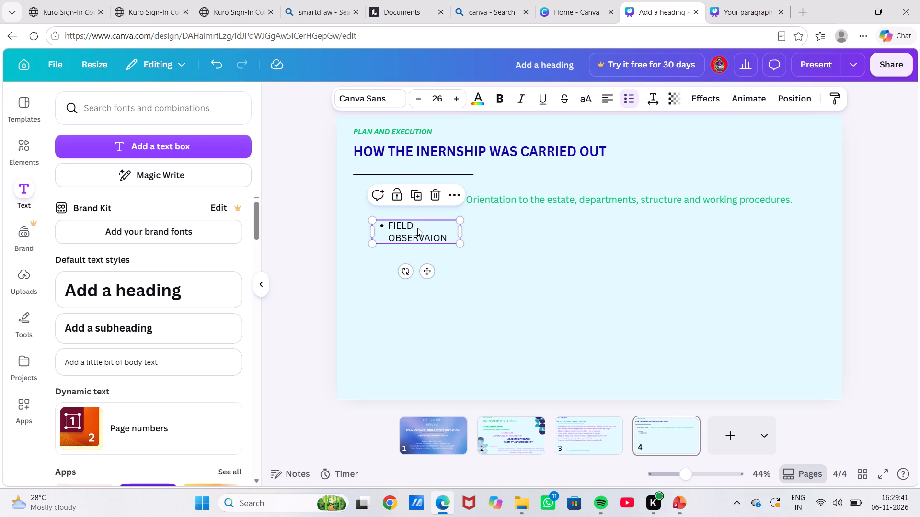
Widen the FIELD OBSERVAION text box to fit a full-width line and align its bullet with the INTRODUCTION bullet.
{"action": "left_click_drag", "start_coordinate": [461, 233], "coordinate": [478, 229]}
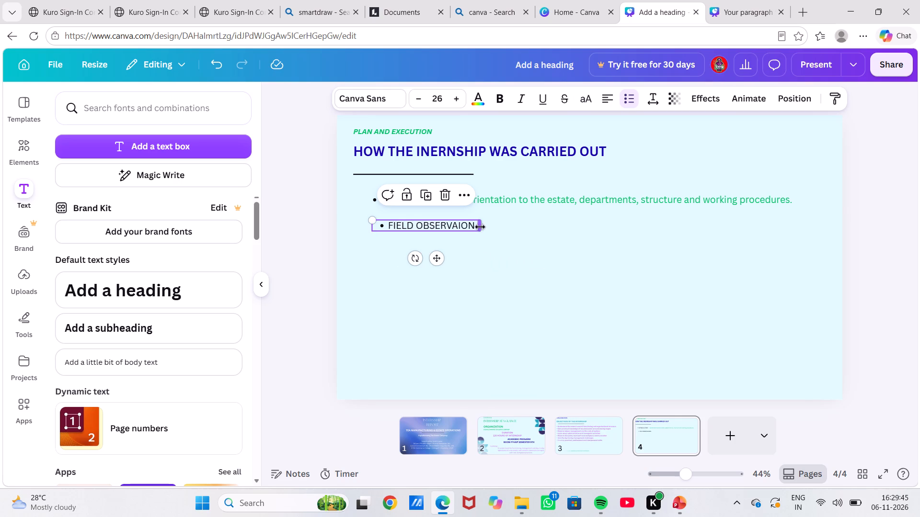
{"action": "left_click_drag", "start_coordinate": [480, 226], "coordinate": [519, 224]}
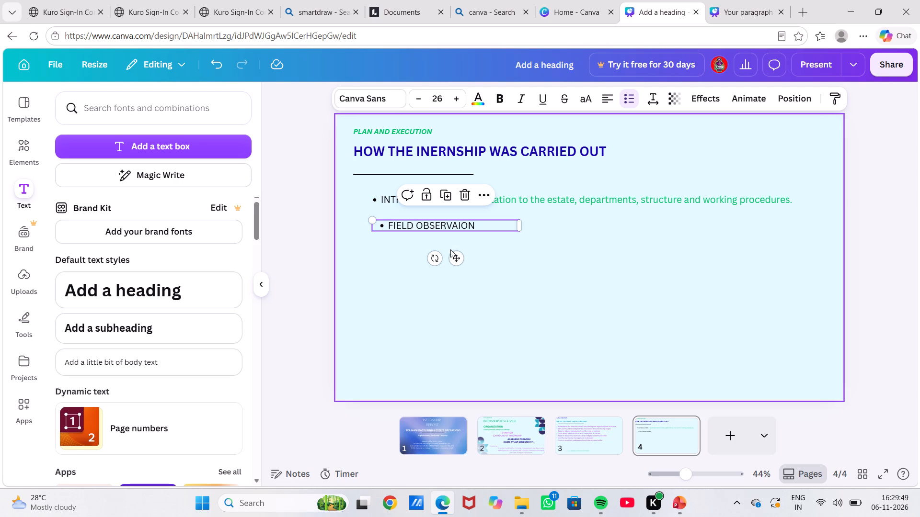
{"action": "left_click_drag", "start_coordinate": [455, 256], "coordinate": [446, 256]}
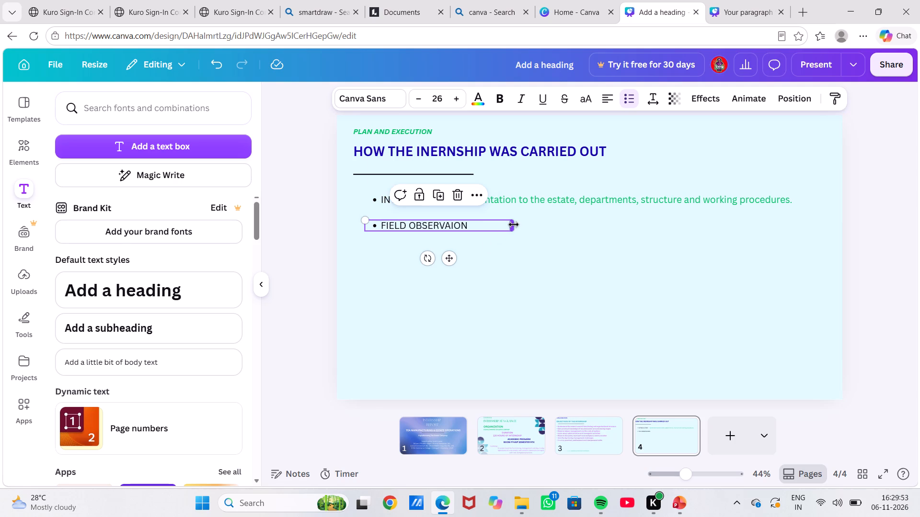
{"action": "left_click_drag", "start_coordinate": [514, 225], "coordinate": [777, 221]}
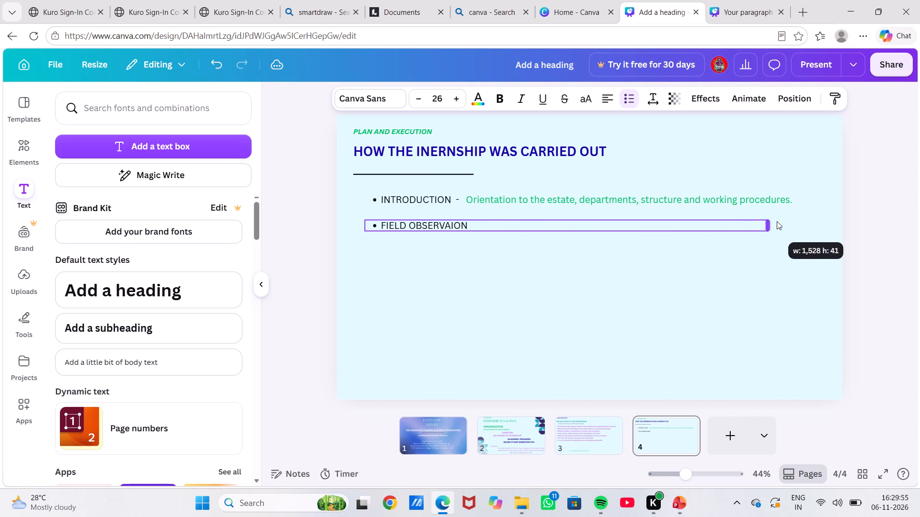
{"action": "left_click_drag", "start_coordinate": [777, 221], "coordinate": [799, 221]}
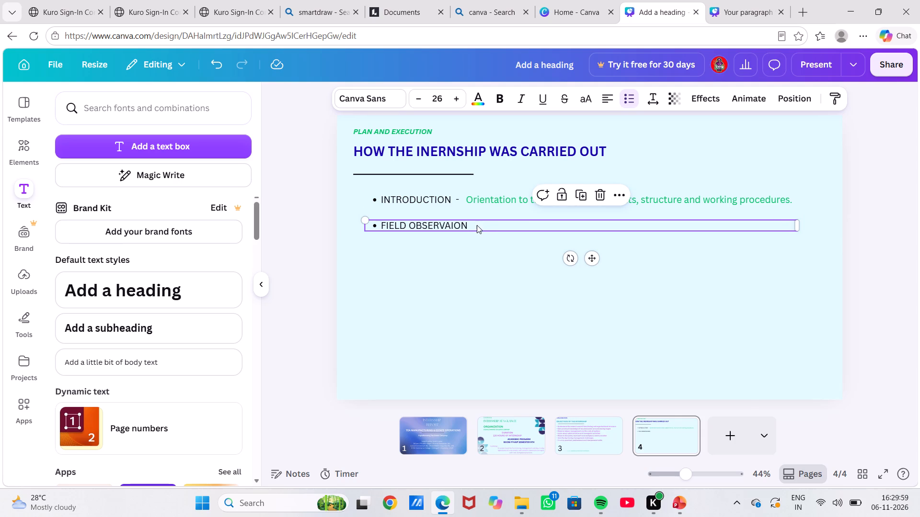
Add a space and a dash after FIELD OBSERVAION.
{"action": "left_click", "coordinate": [476, 225]}
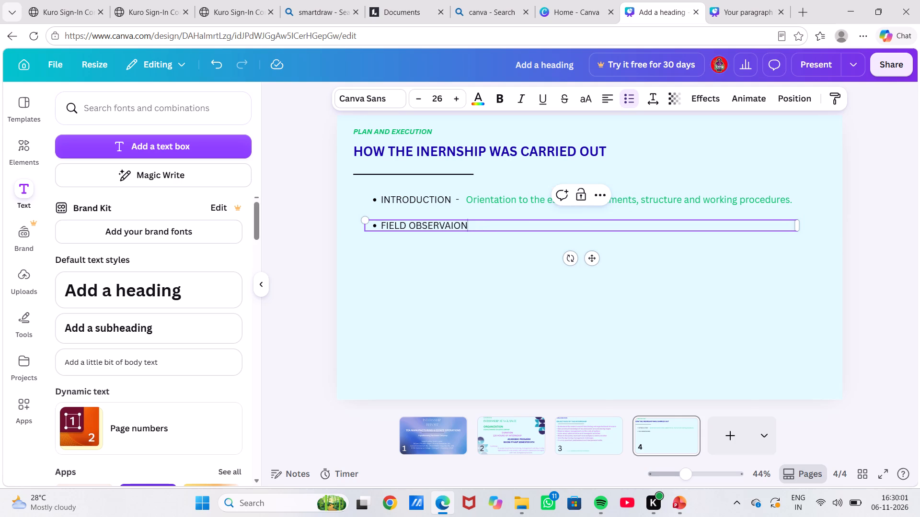
{"action": "key", "text": "space"}
{"action": "type", "text": "-"}
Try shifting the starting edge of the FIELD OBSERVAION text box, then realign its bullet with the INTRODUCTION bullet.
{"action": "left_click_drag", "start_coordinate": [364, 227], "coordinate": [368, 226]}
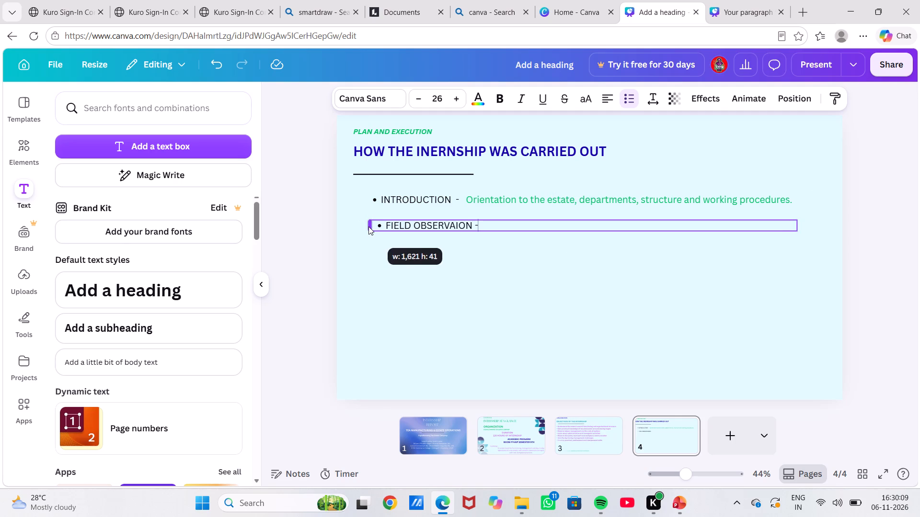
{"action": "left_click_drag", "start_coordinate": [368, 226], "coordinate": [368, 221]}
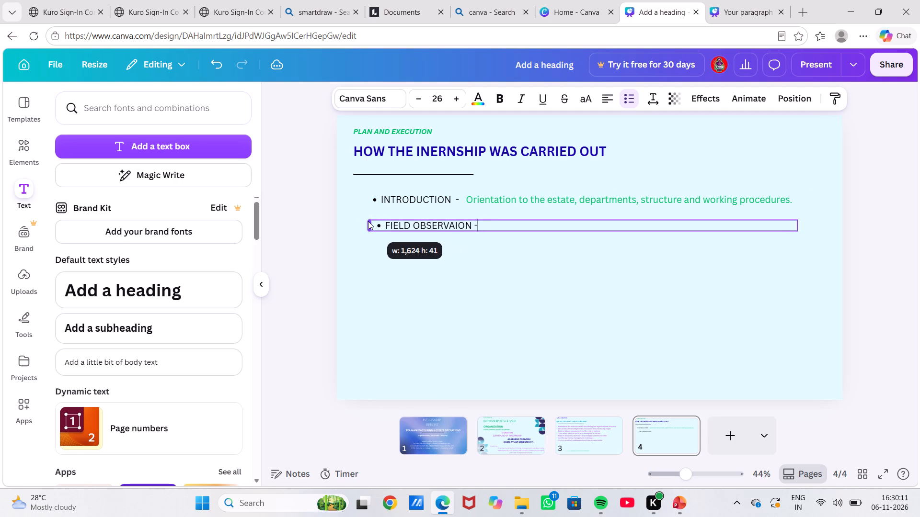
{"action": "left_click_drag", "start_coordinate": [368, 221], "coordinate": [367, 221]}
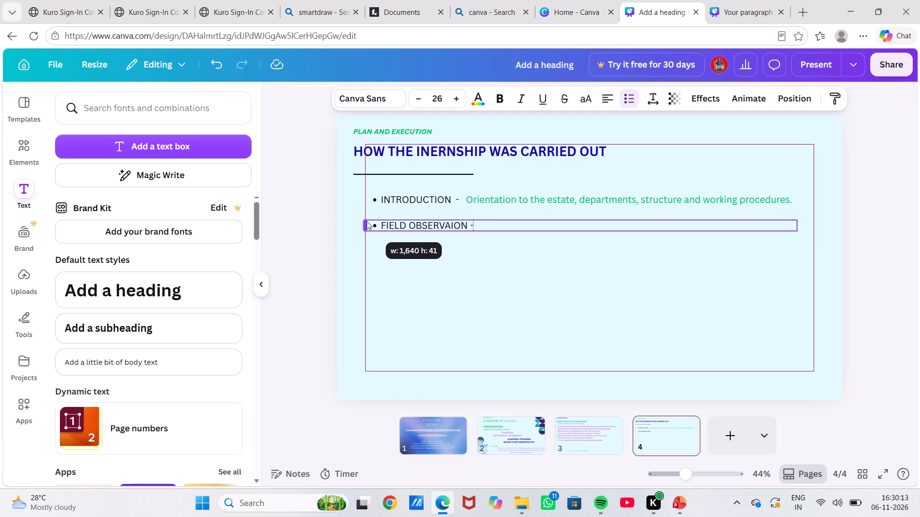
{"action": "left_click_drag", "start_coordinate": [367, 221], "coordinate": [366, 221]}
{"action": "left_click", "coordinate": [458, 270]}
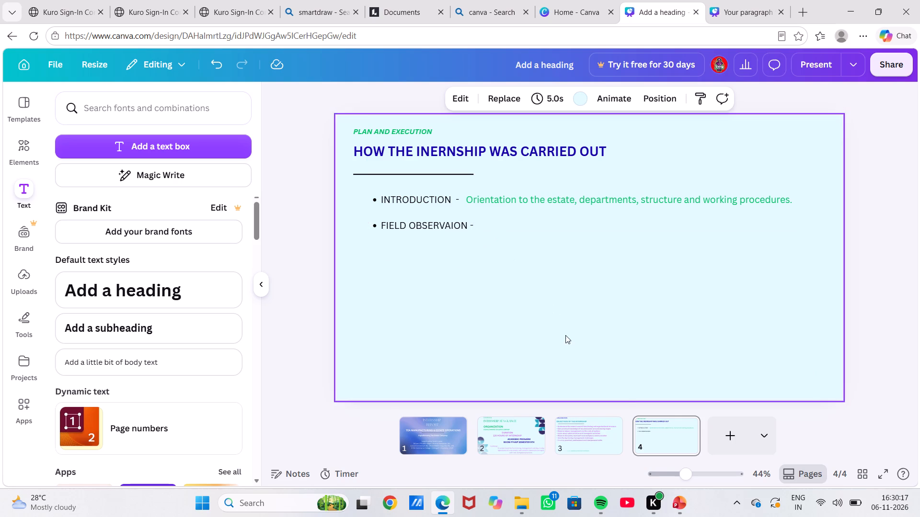
Copy the FIELD OBSERVATION description from slide 4 in PowerPoint and paste it after the FIELD OBSERVAION dash in Canva.
{"action": "left_click", "coordinate": [678, 502]}
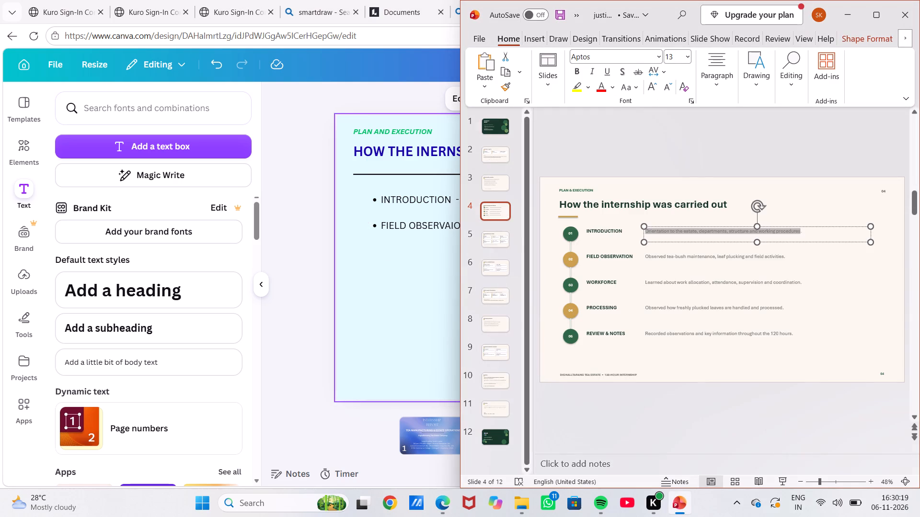
{"action": "left_click", "coordinate": [667, 258]}
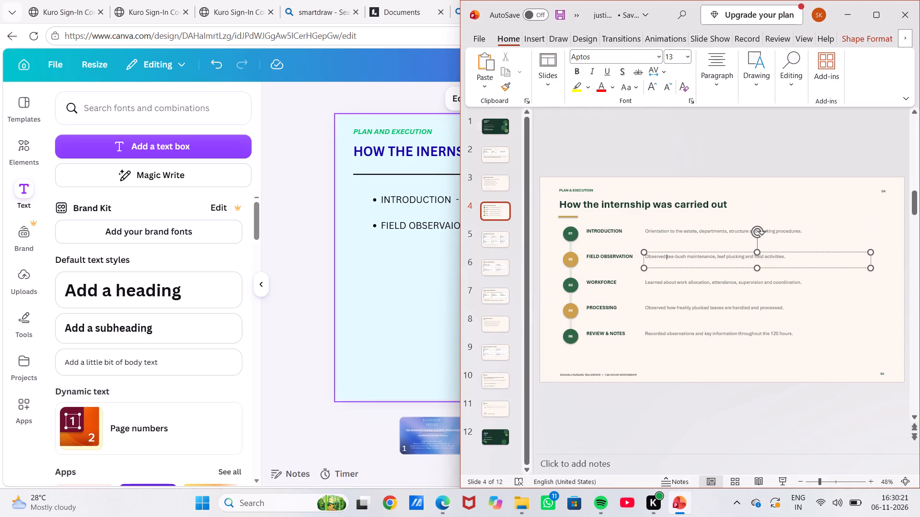
{"action": "left_click_drag", "start_coordinate": [784, 258], "coordinate": [647, 258]}
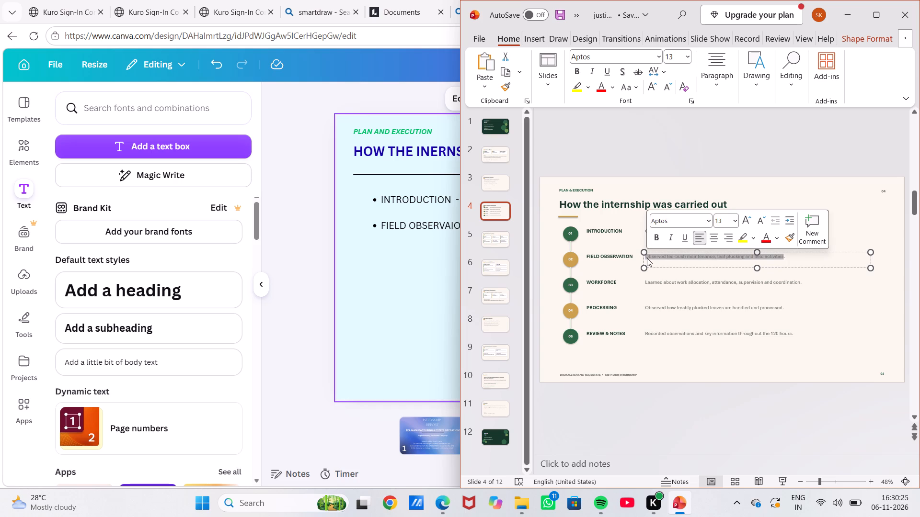
{"action": "key", "text": "ctrl+c"}
{"action": "left_click", "coordinate": [436, 274]}
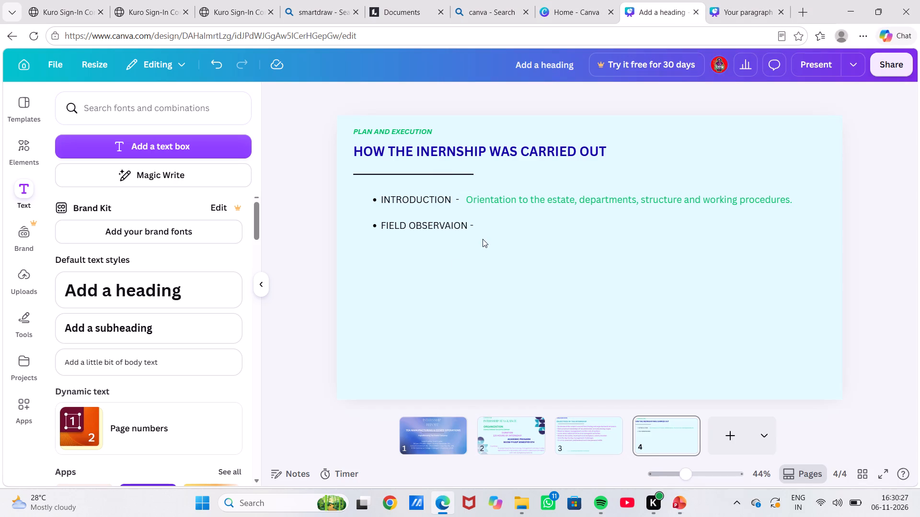
{"action": "left_click", "coordinate": [491, 232]}
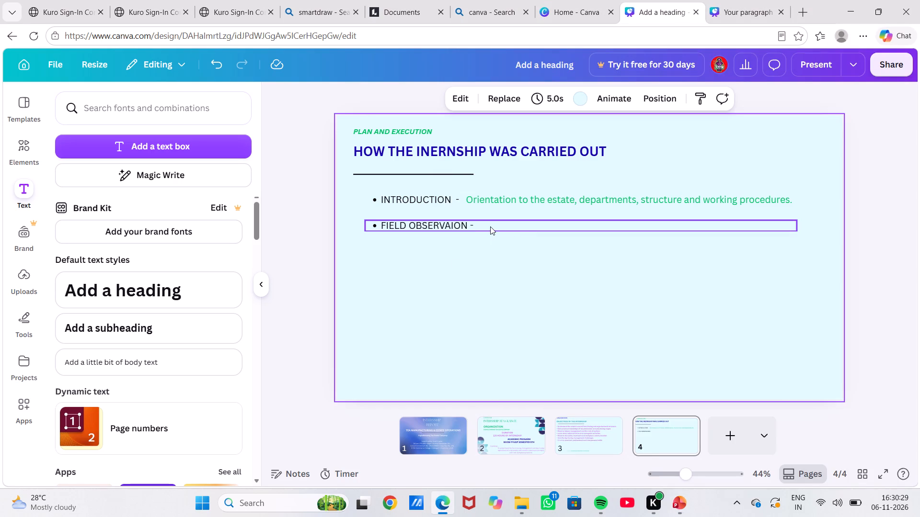
{"action": "left_click", "coordinate": [490, 226]}
{"action": "left_click", "coordinate": [480, 222]}
{"action": "double_click", "coordinate": [480, 222]}
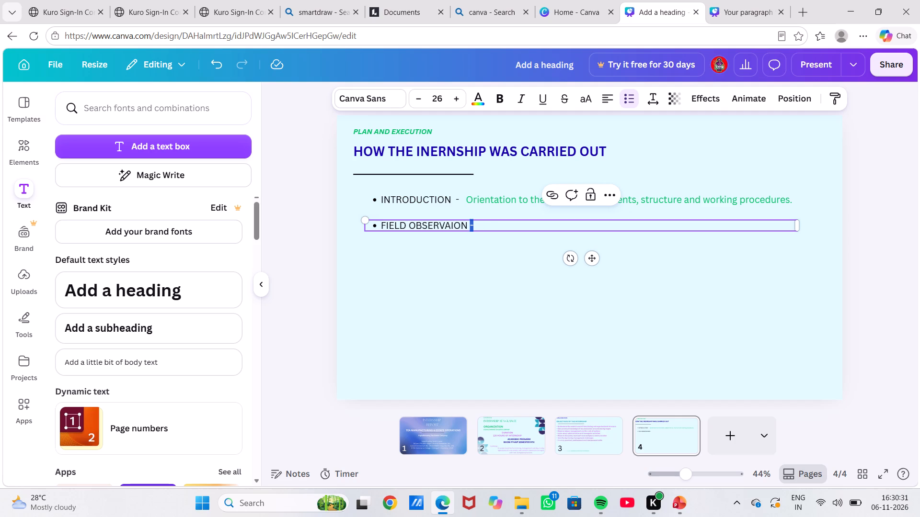
{"action": "left_click", "coordinate": [480, 222]}
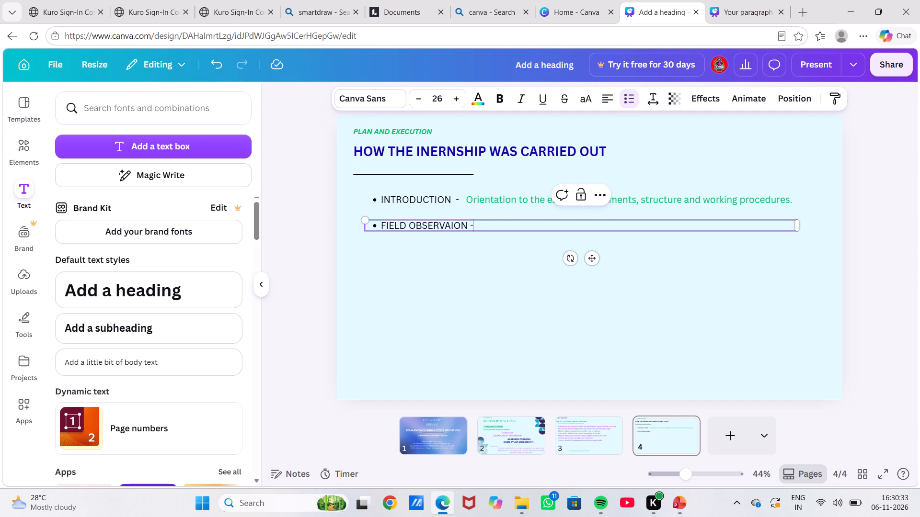
{"action": "key", "text": "ctrl+v"}
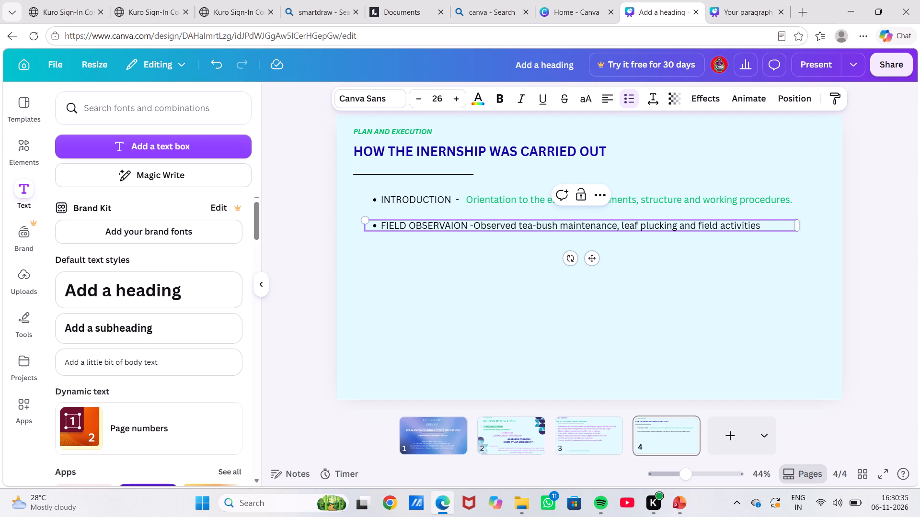
Insert extra spaces before the FIELD OBSERVAION and INTRODUCTION descriptions so that their starts roughly line up.
{"action": "left_click", "coordinate": [473, 224]}
{"action": "key", "text": "space"}
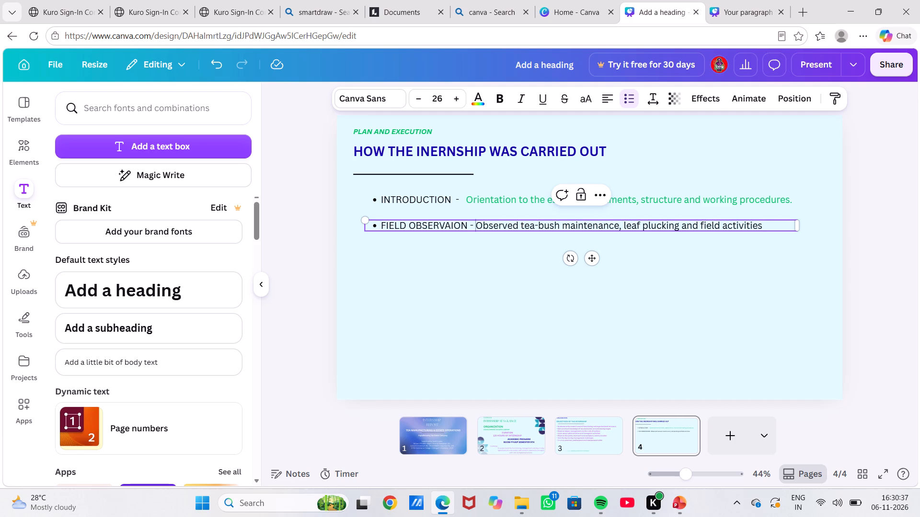
{"action": "key", "text": "space"}
{"action": "key", "text": "space"}
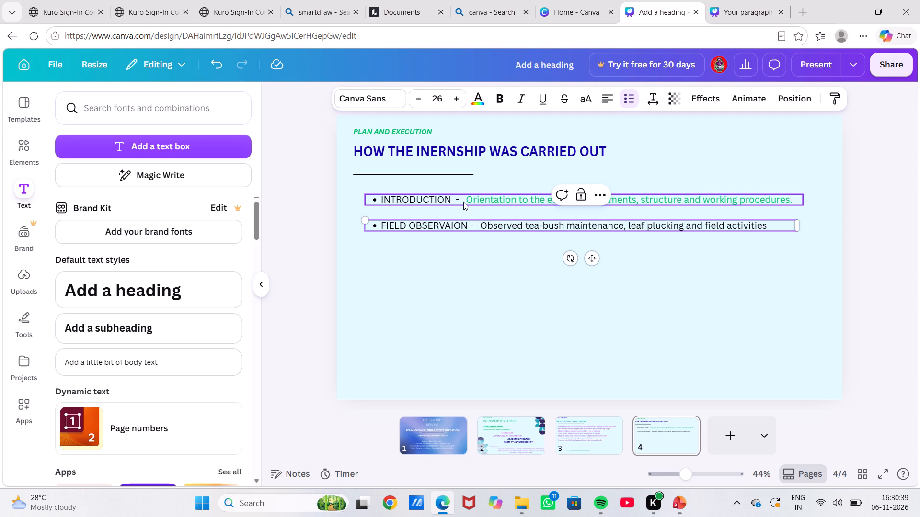
{"action": "left_click", "coordinate": [463, 202]}
{"action": "left_click", "coordinate": [465, 198]}
{"action": "key", "text": "space"}
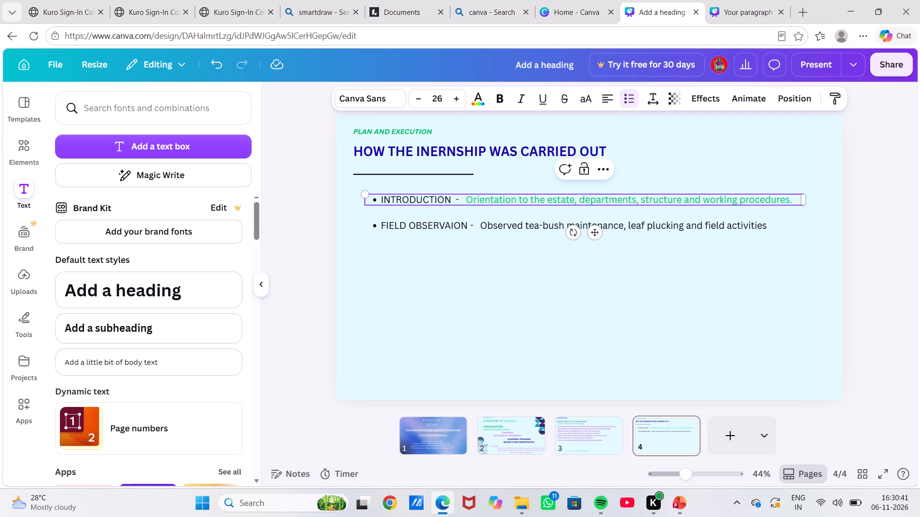
{"action": "key", "text": "space"}
{"action": "key", "text": "space"}
{"action": "key", "text": "space"}
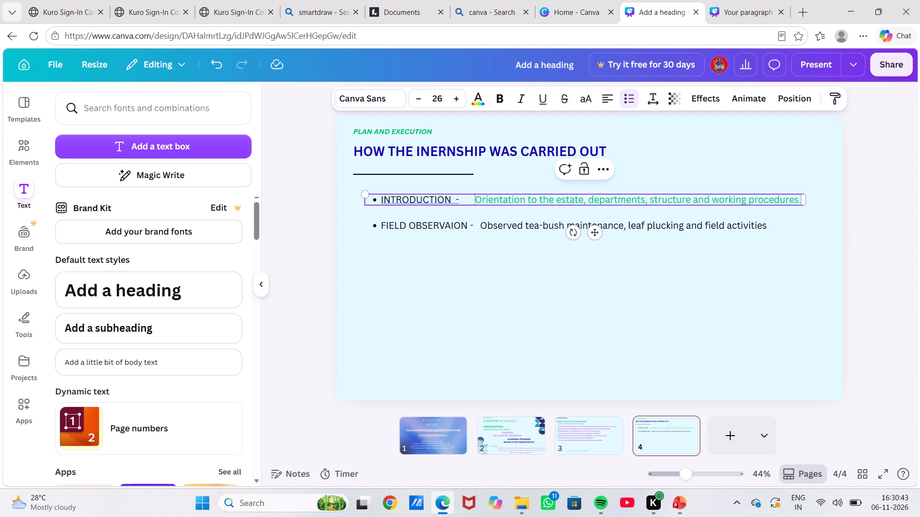
{"action": "key", "text": "space"}
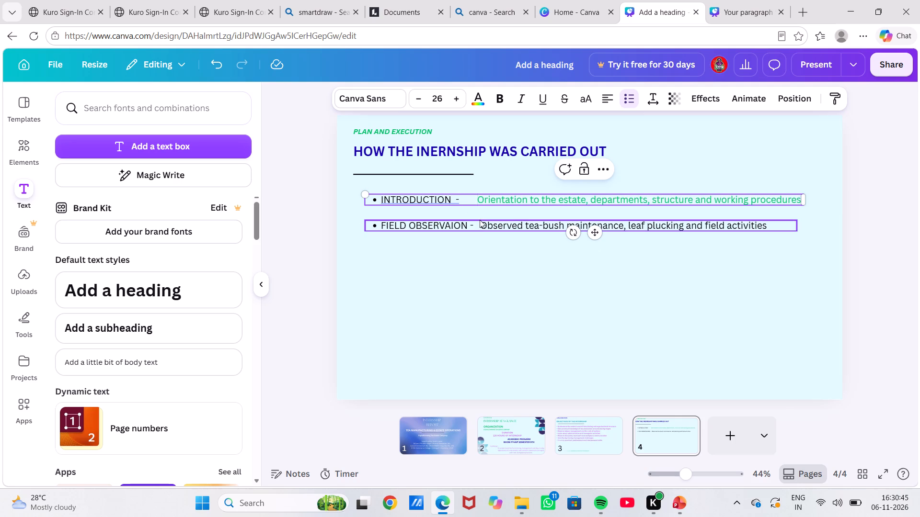
Colour the "Observed tea-bush maintenance, leaf plucking and field activities" text green, matching the INTRODUCTION description.
{"action": "left_click", "coordinate": [480, 224]}
{"action": "left_click", "coordinate": [479, 222]}
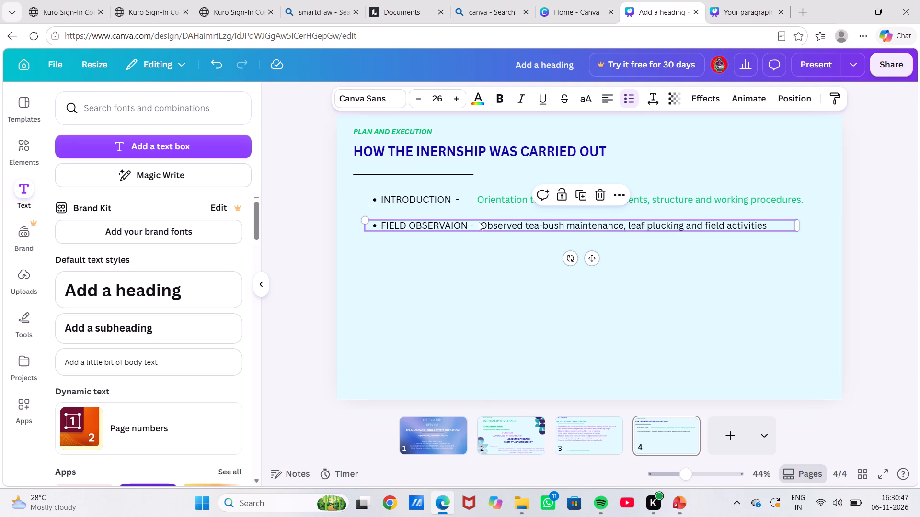
{"action": "left_click_drag", "start_coordinate": [479, 225], "coordinate": [636, 227]}
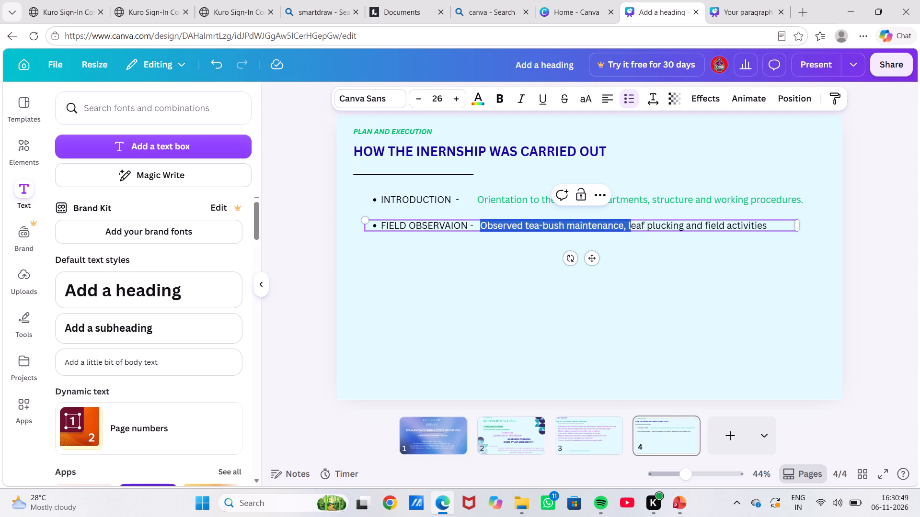
{"action": "left_click_drag", "start_coordinate": [636, 227], "coordinate": [817, 228]}
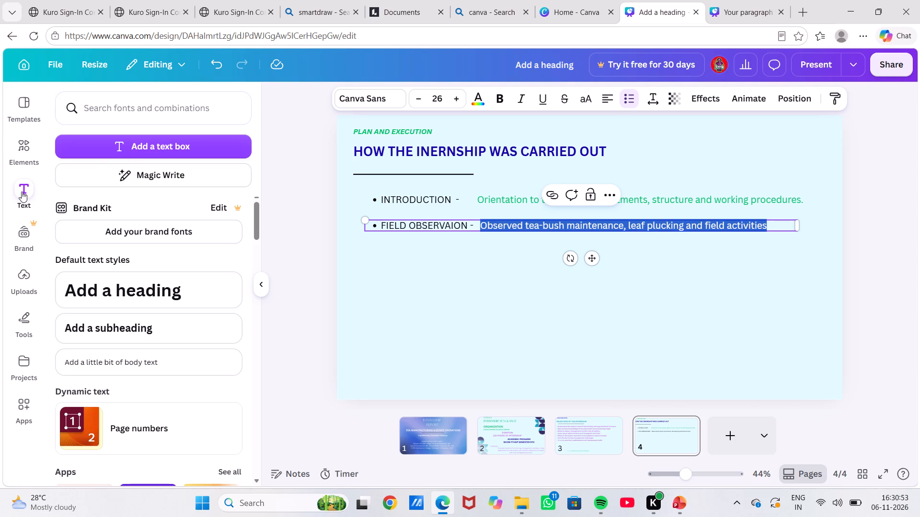
{"action": "left_click", "coordinate": [472, 99]}
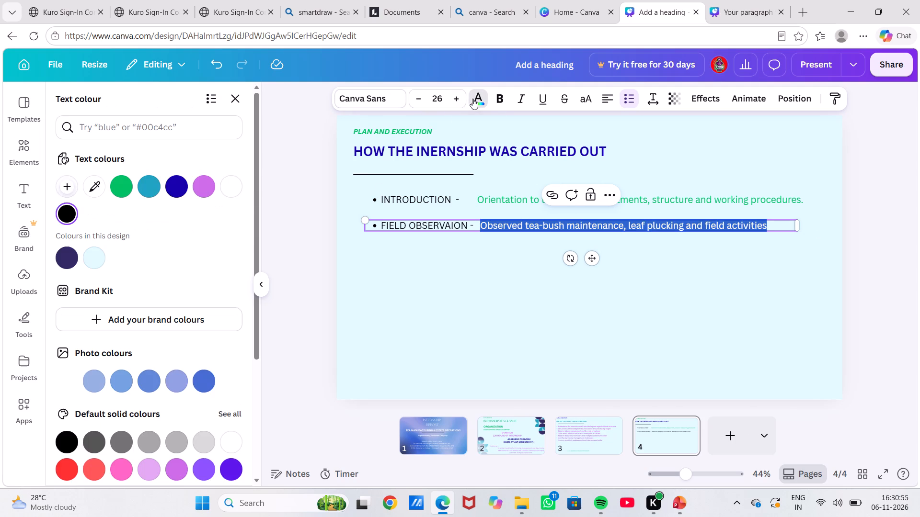
{"action": "left_click", "coordinate": [125, 186]}
{"action": "left_click", "coordinate": [498, 290]}
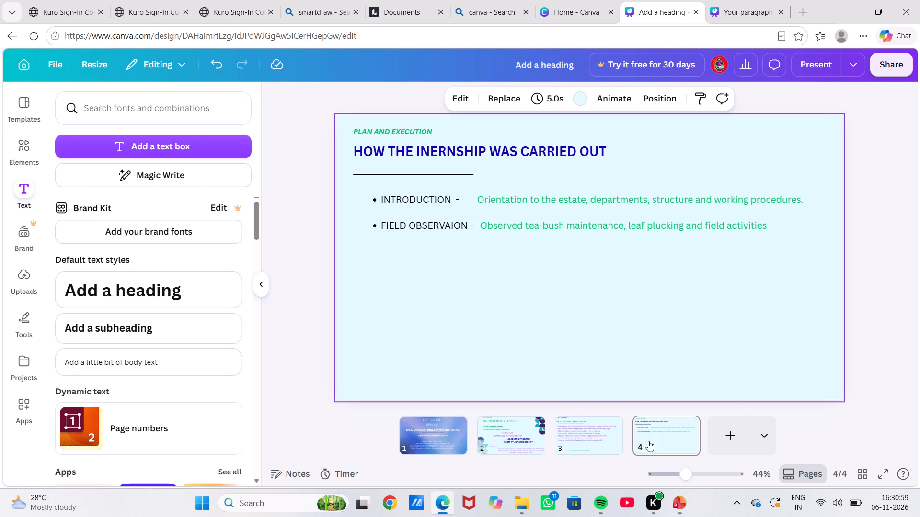
Check the third phase name in PowerPoint, then add a body text box in Canva reading "WORK FORCE" below FIELD OBSERVAION.
{"action": "left_click", "coordinate": [680, 496]}
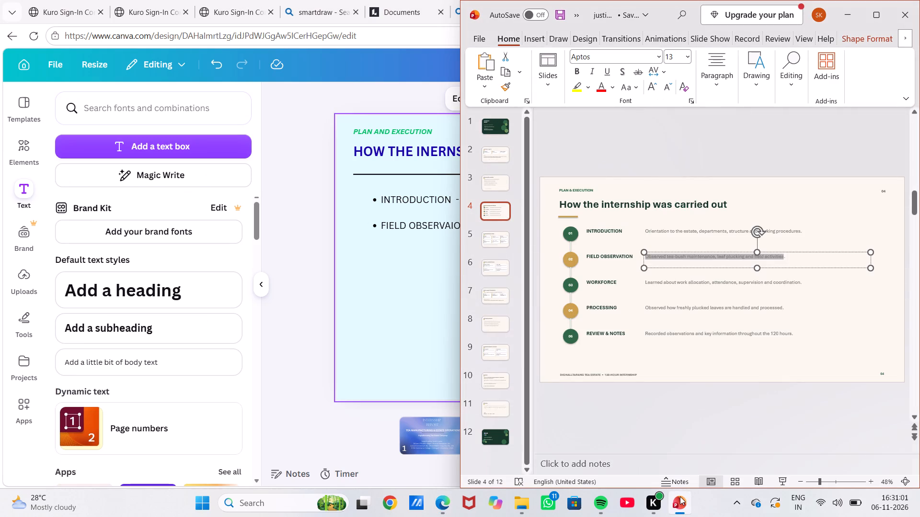
{"action": "left_click", "coordinate": [407, 277]}
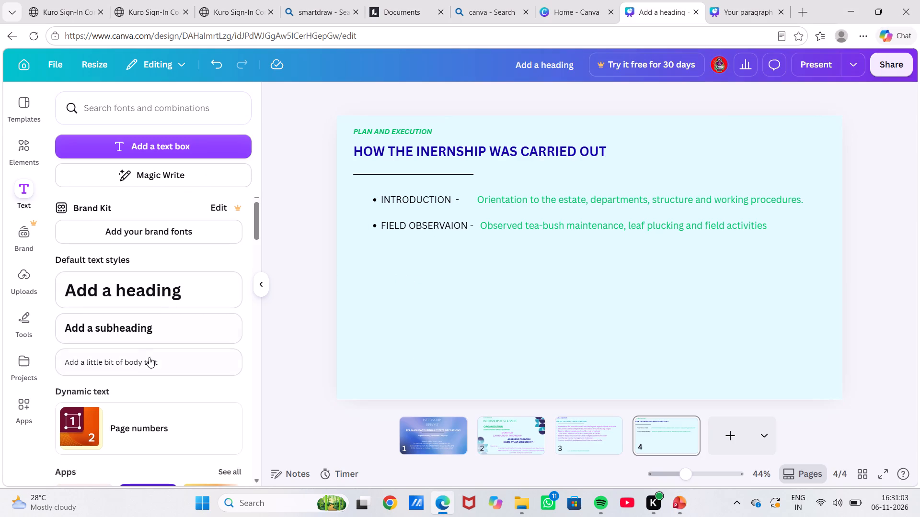
{"action": "left_click", "coordinate": [150, 358]}
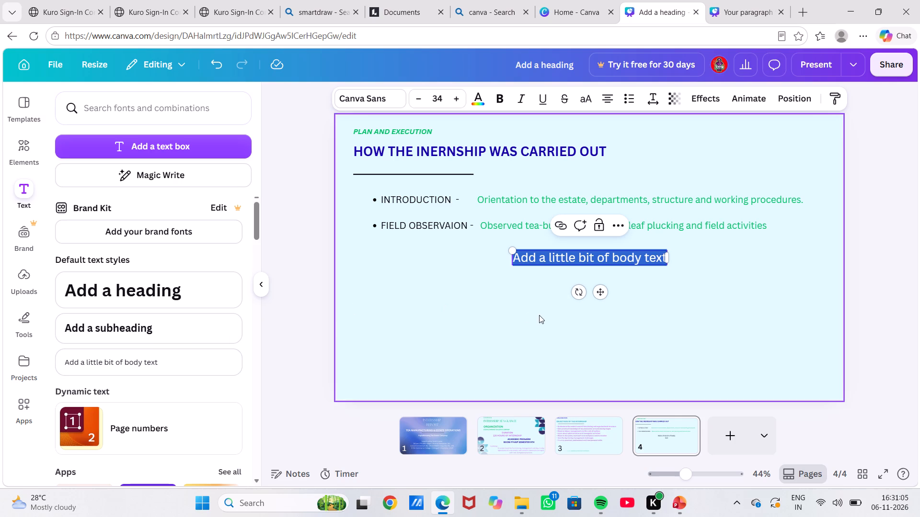
{"action": "key", "text": "BackSpace"}
{"action": "type", "text": "WORK"}
{"action": "key", "text": "space"}
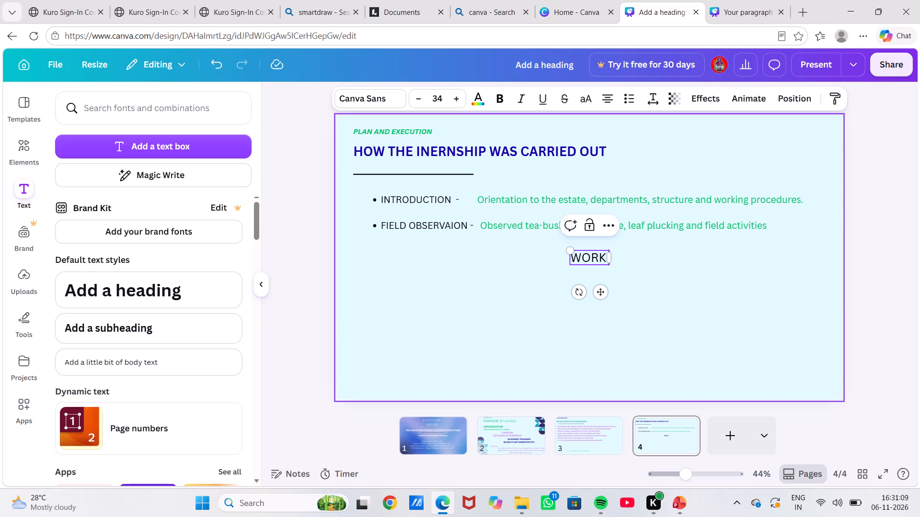
{"action": "type", "text": "FORCE"}
{"action": "key", "text": "space"}
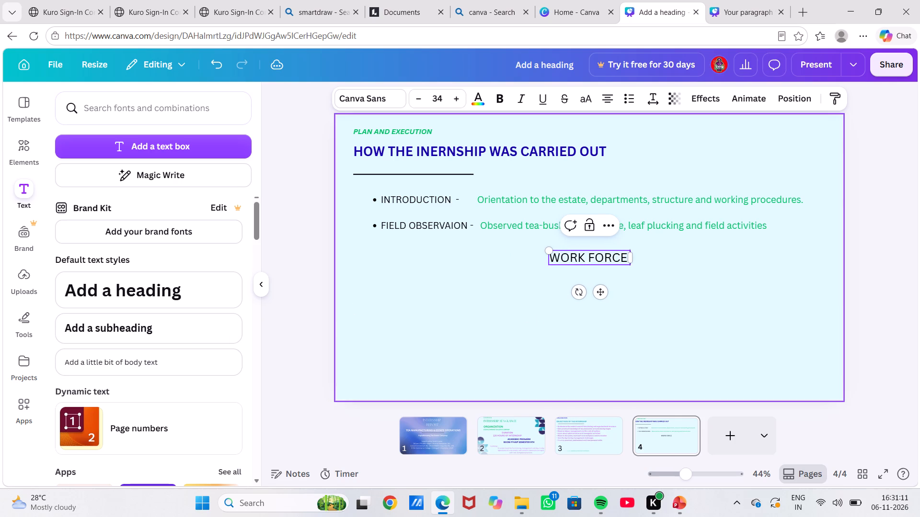
Format the WORK FORCE text as a bulleted list item.
{"action": "left_click", "coordinate": [629, 101]}
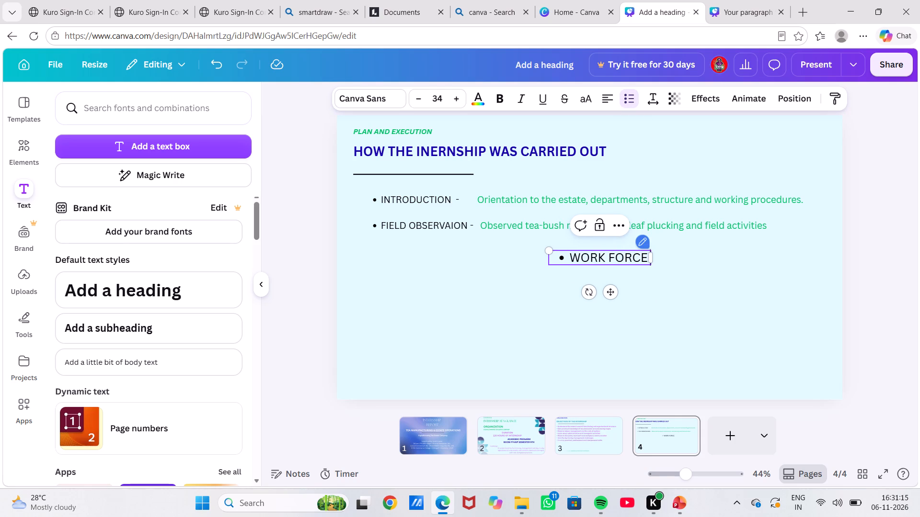
Move the WORK FORCE bullet directly below FIELD OBSERVAION, aligned with the start of the bullets above.
{"action": "left_click_drag", "start_coordinate": [609, 291], "coordinate": [472, 270]}
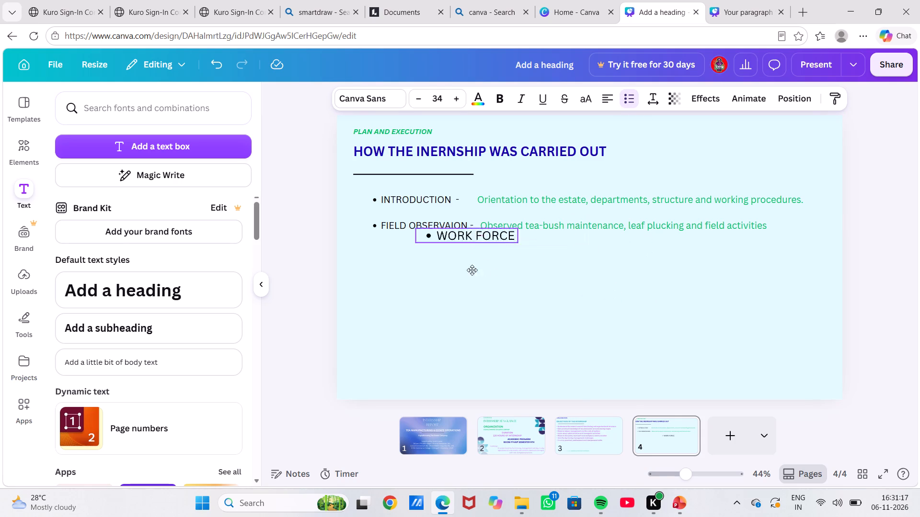
{"action": "left_click_drag", "start_coordinate": [472, 270], "coordinate": [426, 282]}
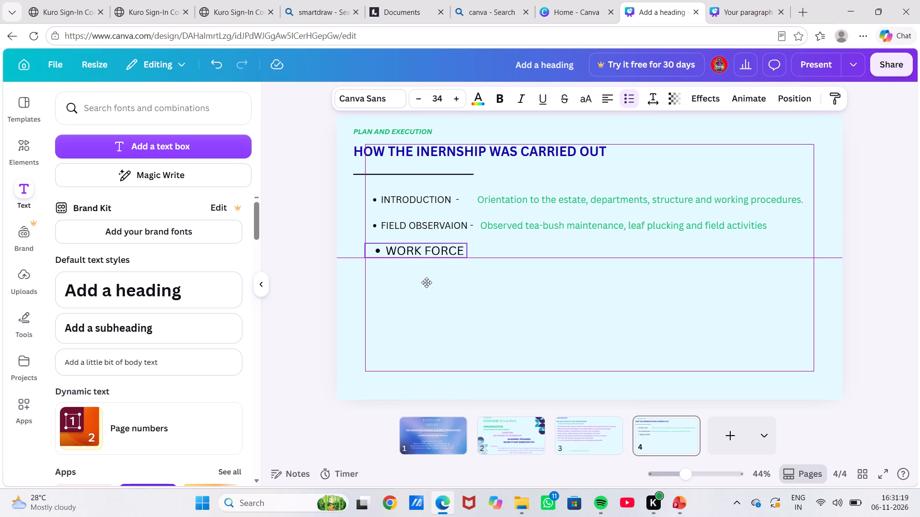
{"action": "left_click_drag", "start_coordinate": [426, 282], "coordinate": [427, 282]}
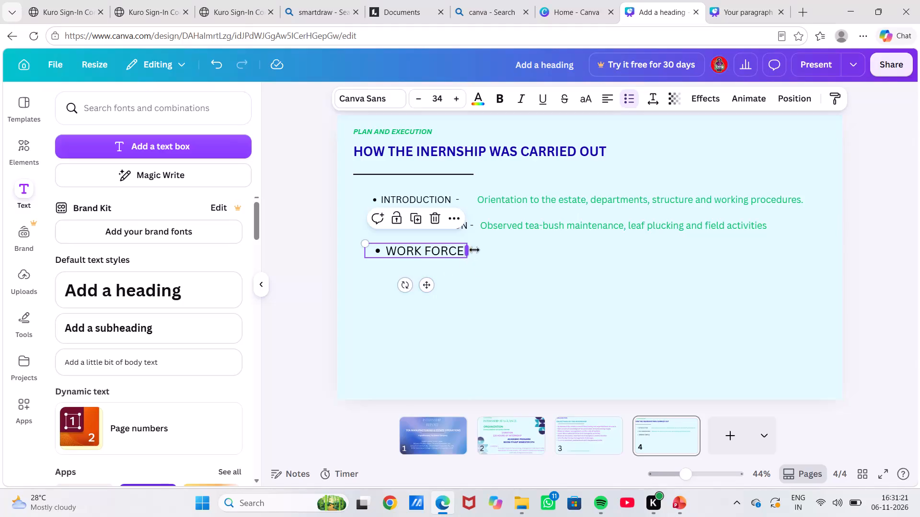
{"action": "left_click", "coordinate": [487, 285]}
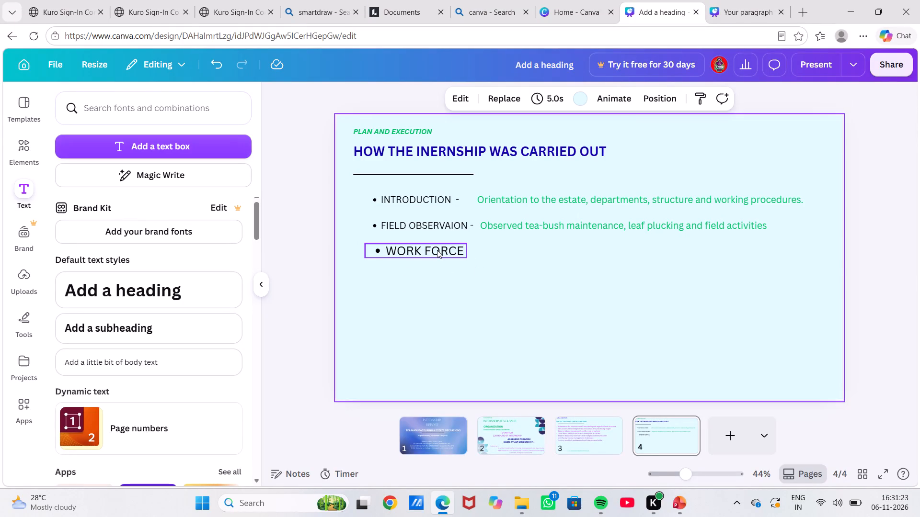
Reduce the WORK FORCE text to font size 25.
{"action": "left_click", "coordinate": [437, 250]}
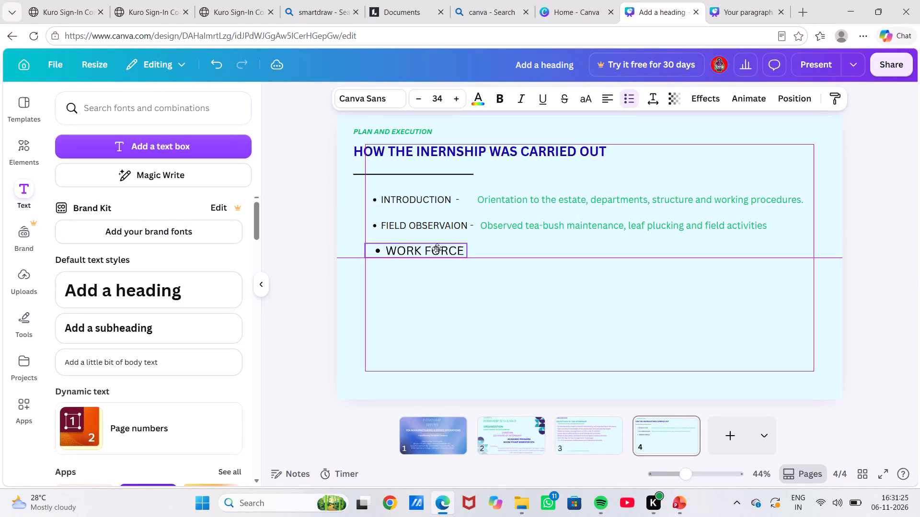
{"action": "triple_click", "coordinate": [423, 101]}
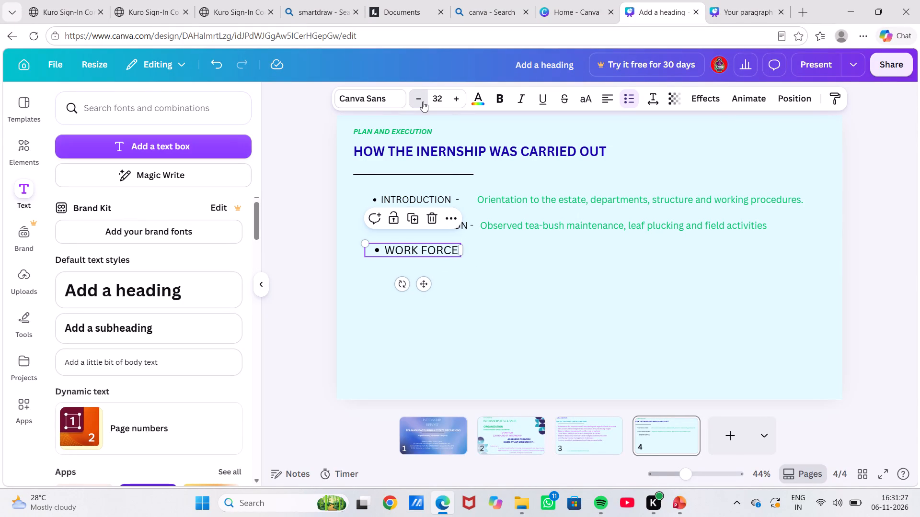
{"action": "triple_click", "coordinate": [423, 101]}
{"action": "triple_click", "coordinate": [423, 101]}
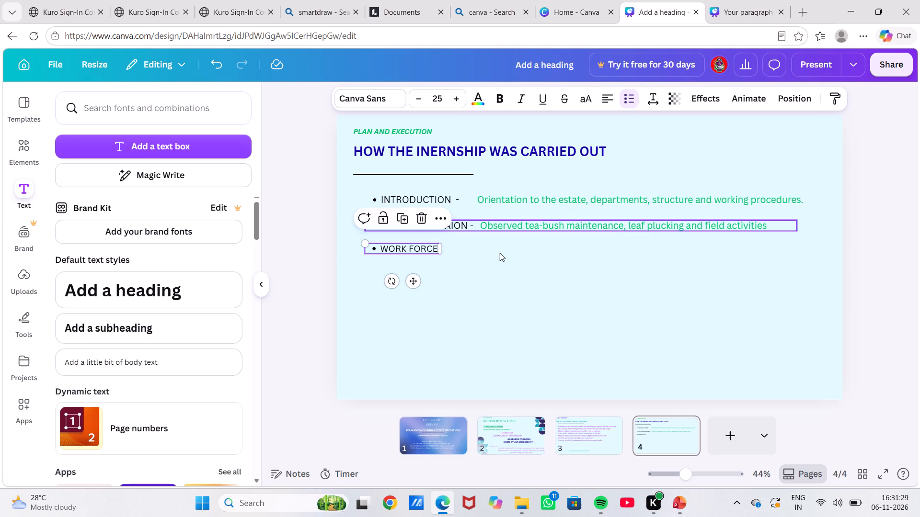
{"action": "left_click", "coordinate": [500, 253]}
Widen the WORK FORCE text box to about 1,684, roughly matching the width of the bullet lines above.
{"action": "left_click", "coordinate": [436, 248]}
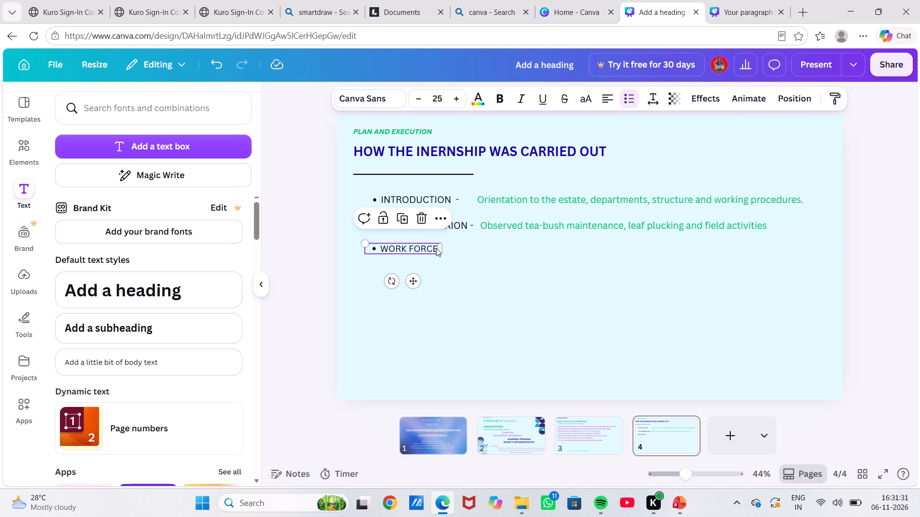
{"action": "left_click", "coordinate": [439, 248]}
{"action": "left_click_drag", "start_coordinate": [441, 247], "coordinate": [765, 247]}
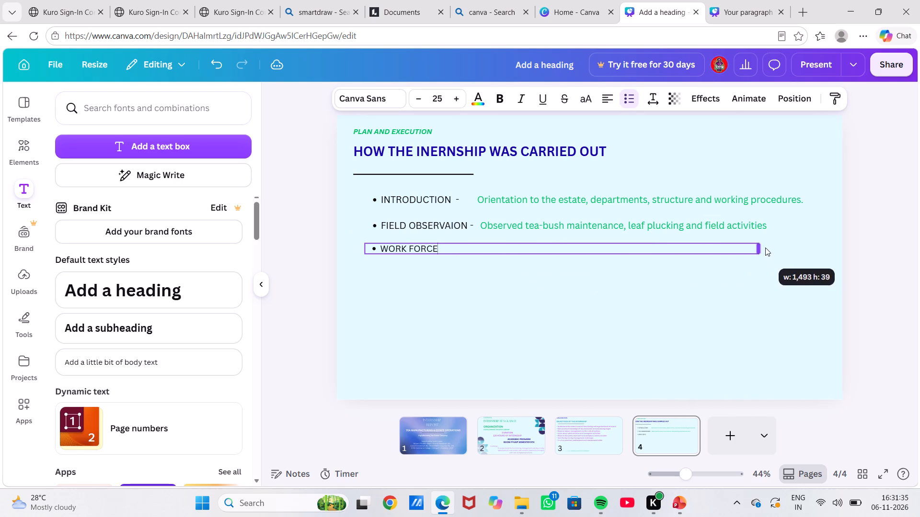
{"action": "left_click_drag", "start_coordinate": [765, 247], "coordinate": [810, 244]}
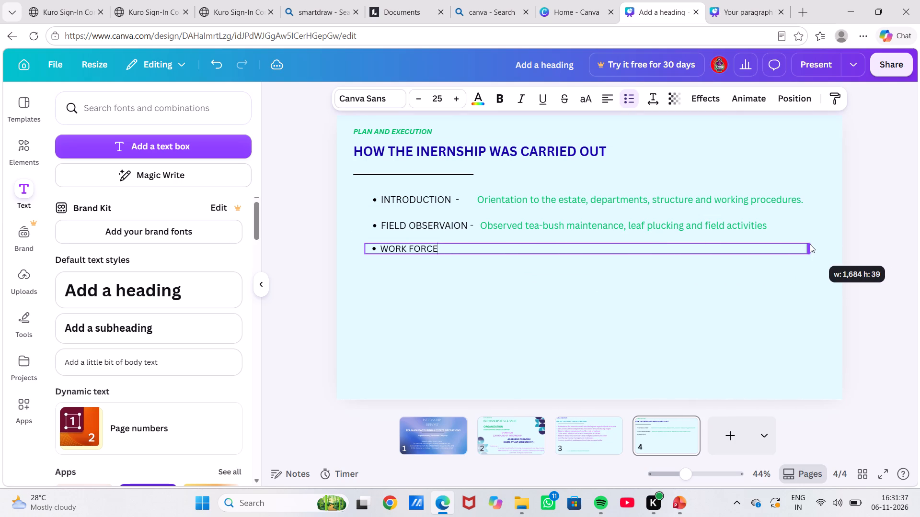
{"action": "left_click_drag", "start_coordinate": [810, 244], "coordinate": [809, 243]}
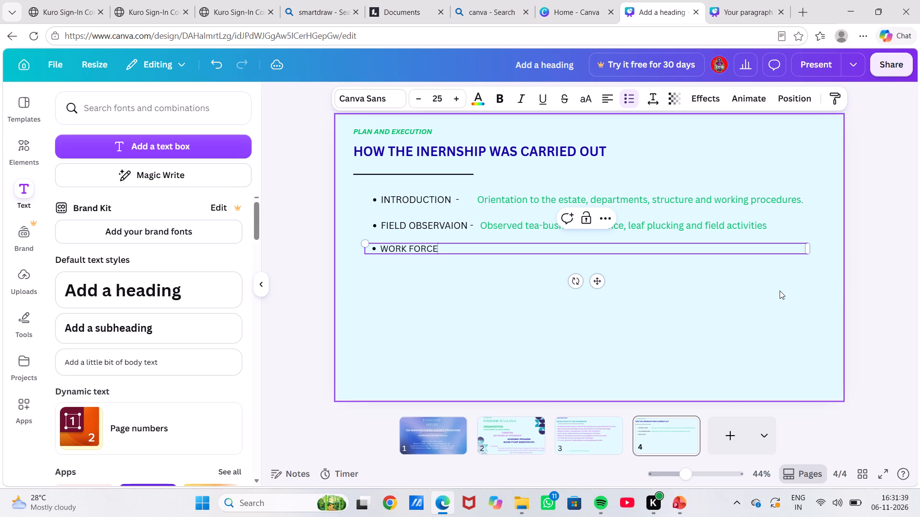
{"action": "left_click", "coordinate": [780, 291]}
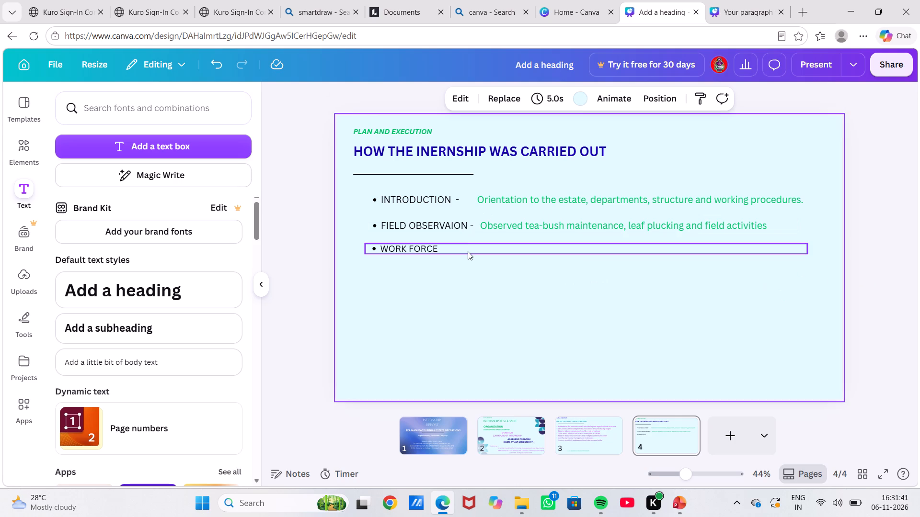
Add a run of spaces and a dash after WORK FORCE, placing the dash near the FIELD OBSERVAION dash.
{"action": "left_click", "coordinate": [460, 245]}
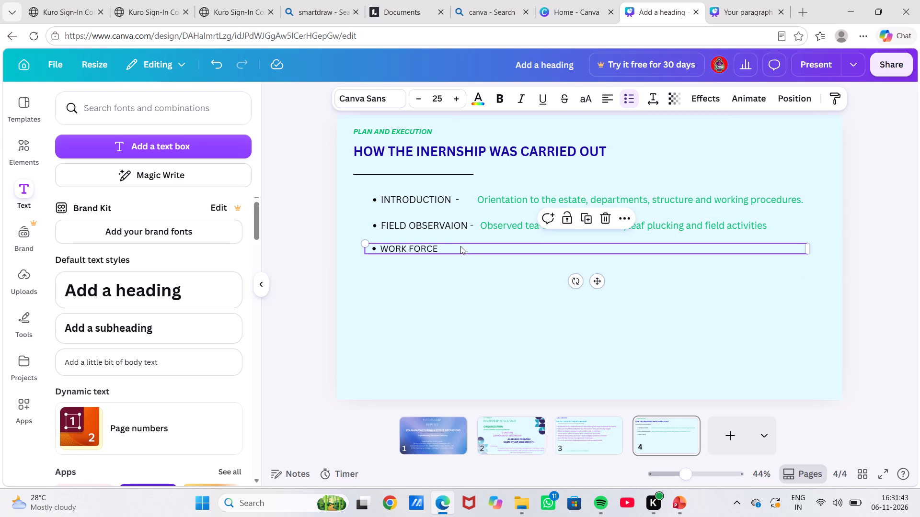
{"action": "double_click", "coordinate": [460, 246]}
{"action": "key", "text": "space"}
{"action": "key", "text": "space"}
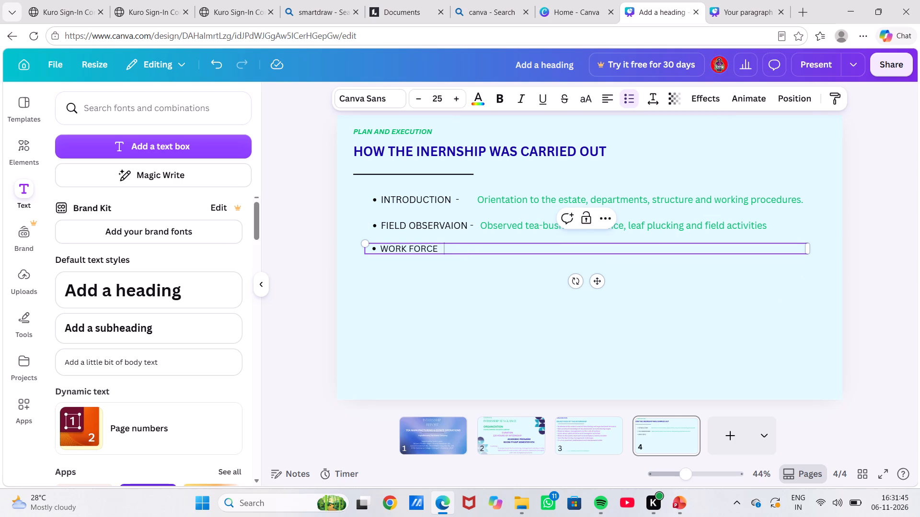
{"action": "key", "text": "space"}
{"action": "key", "text": "space"}
{"action": "key", "text": "space"}
{"action": "key", "text": "space"}
{"action": "key", "text": "space"}
{"action": "key", "text": "space"}
{"action": "key", "text": "space"}
{"action": "key", "text": "space"}
{"action": "key", "text": "space"}
{"action": "key", "text": "minus"}
Move the INTRODUCTION line's dash to just before its description, roughly in line with the FIELD OBSERVAION dash.
{"action": "left_click", "coordinate": [451, 199]}
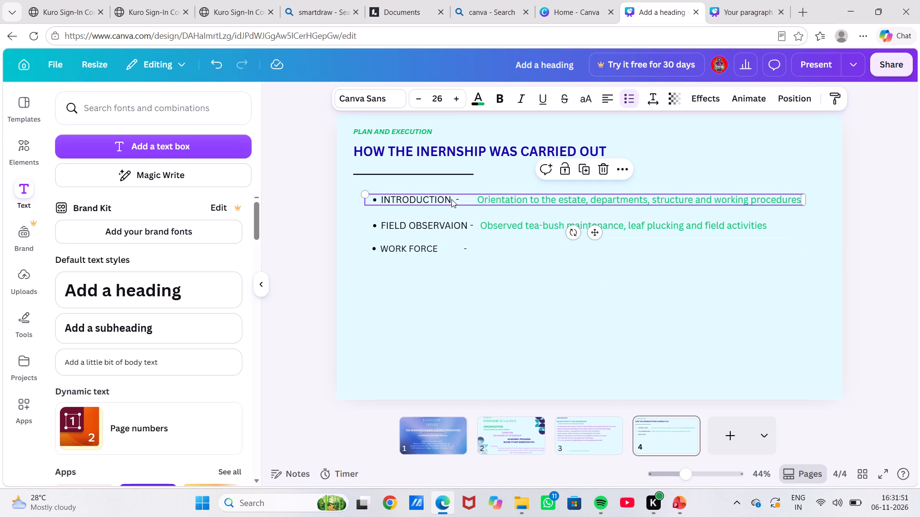
{"action": "left_click", "coordinate": [471, 198]}
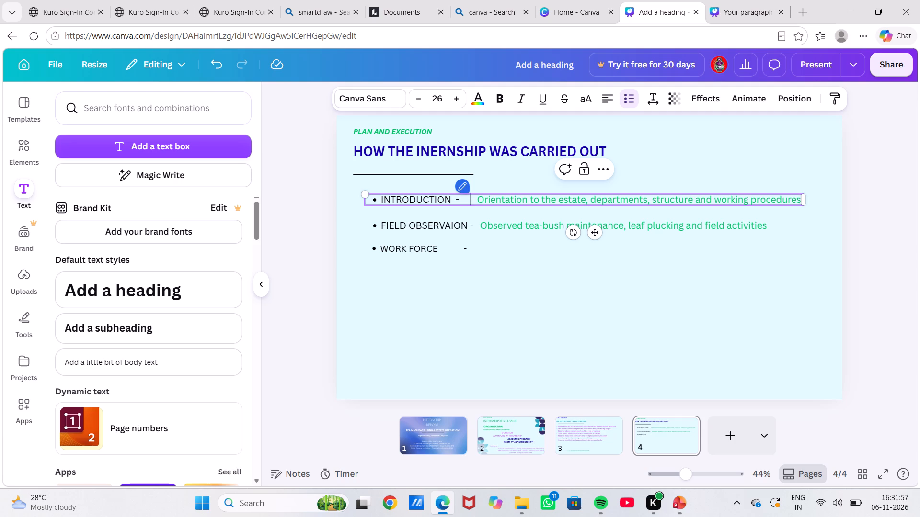
{"action": "left_click", "coordinate": [460, 199]}
{"action": "key", "text": "BackSpace"}
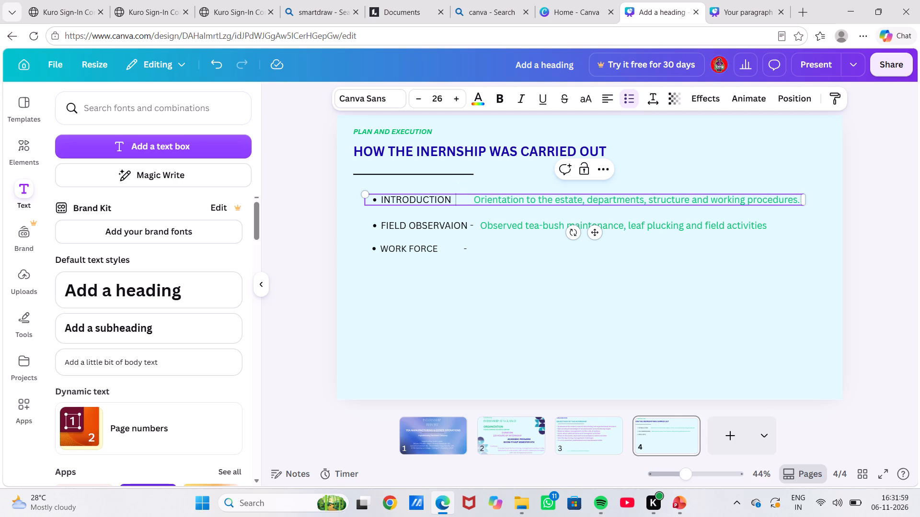
{"action": "left_click", "coordinate": [463, 202]}
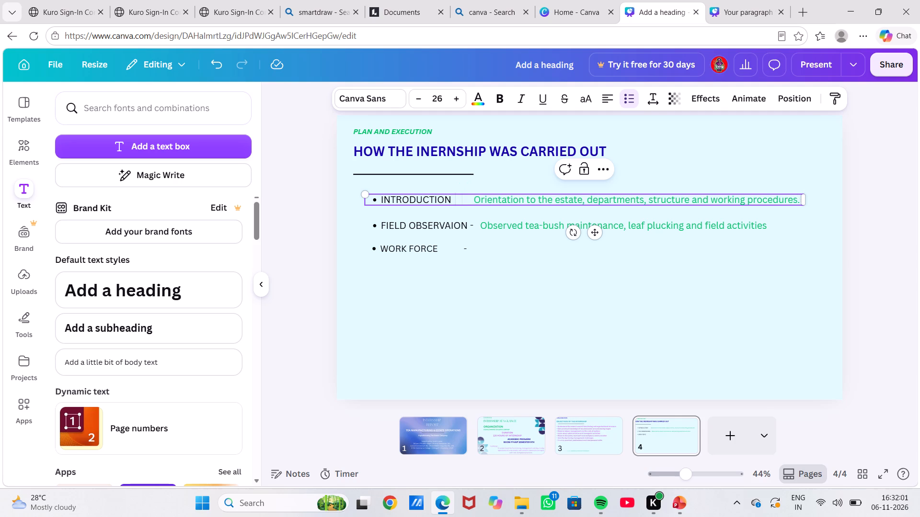
{"action": "left_click", "coordinate": [468, 199]}
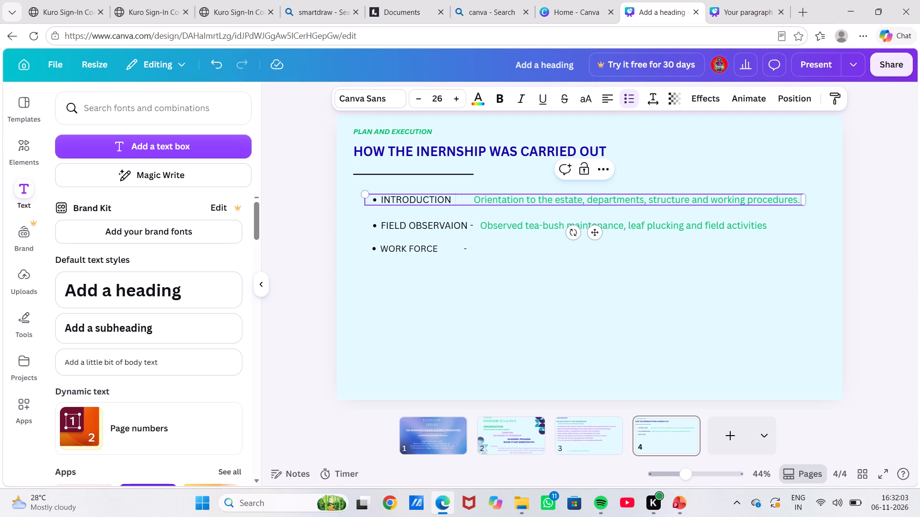
{"action": "left_click", "coordinate": [469, 199]}
{"action": "key", "text": "minus"}
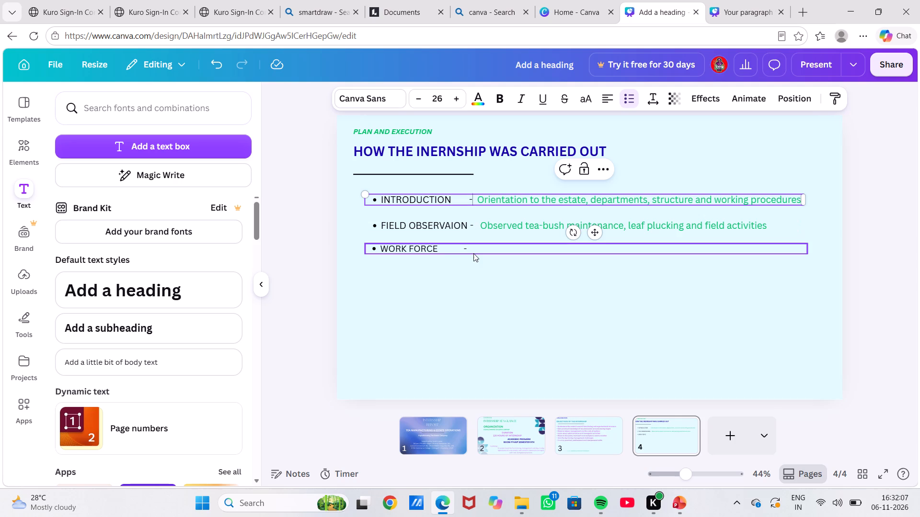
Insert three more spaces before the WORK FORCE dash so that it lines up with the dashes above.
{"action": "left_click", "coordinate": [460, 248]}
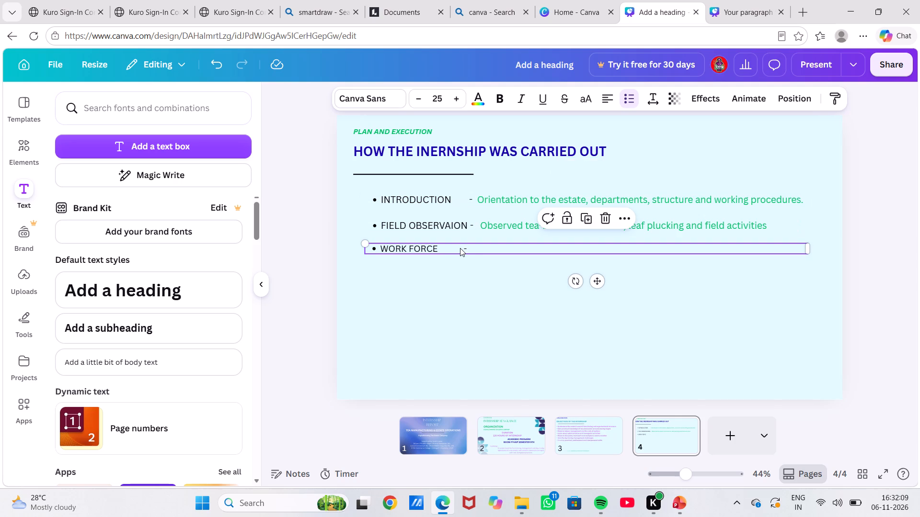
{"action": "left_click", "coordinate": [469, 250]}
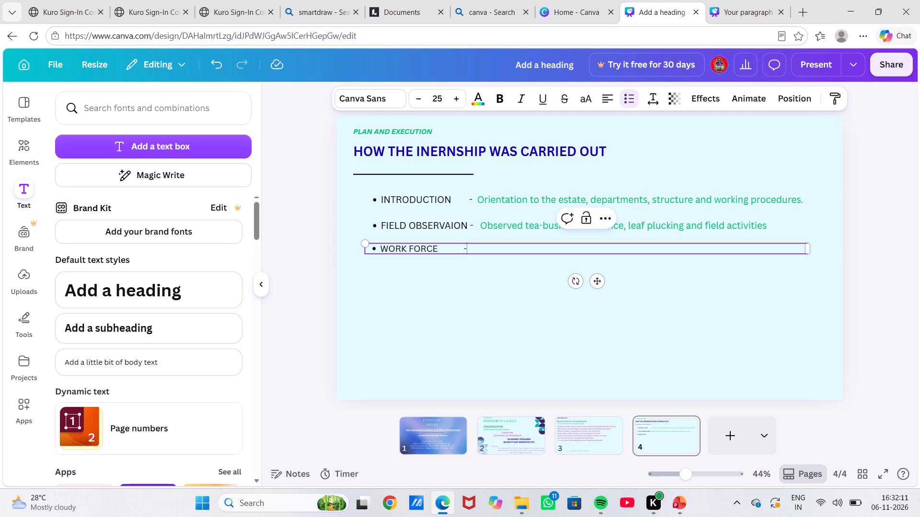
{"action": "key", "text": "Left"}
{"action": "key", "text": "space"}
{"action": "key", "text": "space"}
{"action": "key", "text": "space"}
Switch to PowerPoint and copy the WORKFORCE description, "Learned about work allocation, attendance, supervision and coordination.", from slide 4.
{"action": "left_click", "coordinate": [679, 502]}
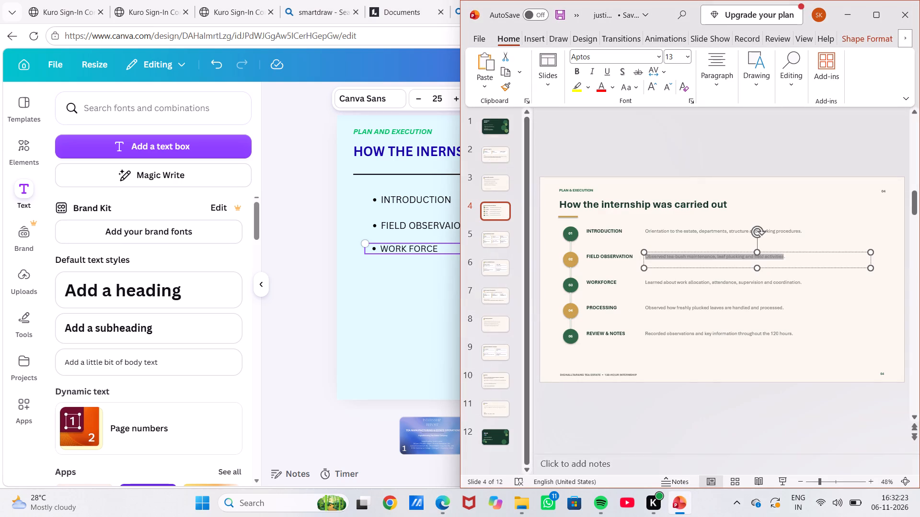
{"action": "left_click", "coordinate": [661, 284]}
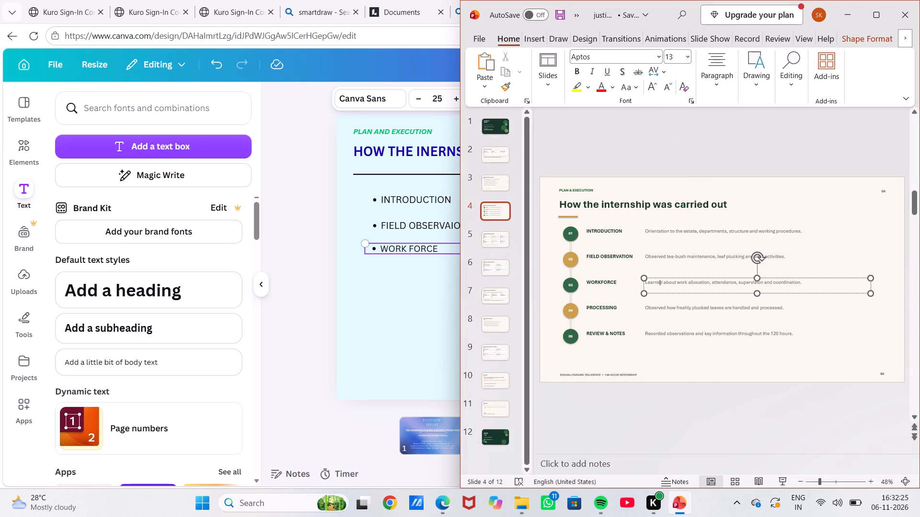
{"action": "left_click", "coordinate": [799, 282]}
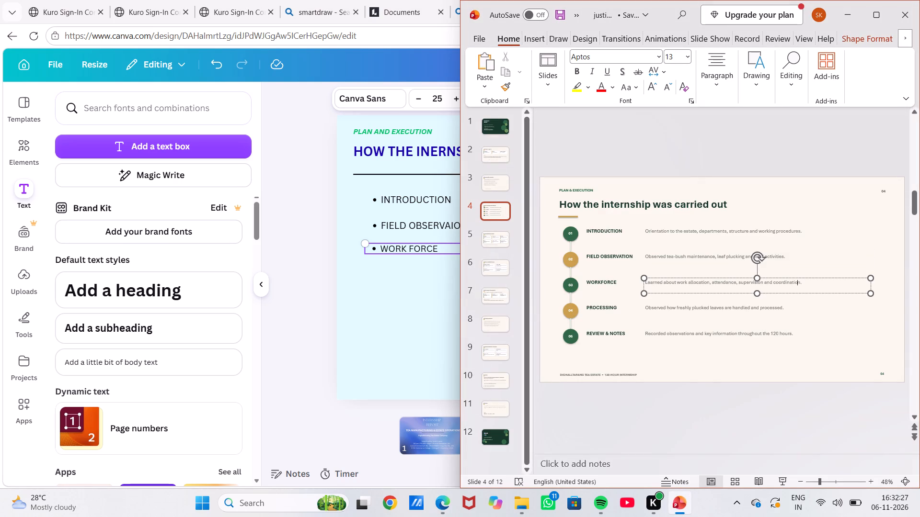
{"action": "left_click", "coordinate": [803, 282]}
{"action": "left_click", "coordinate": [803, 281]}
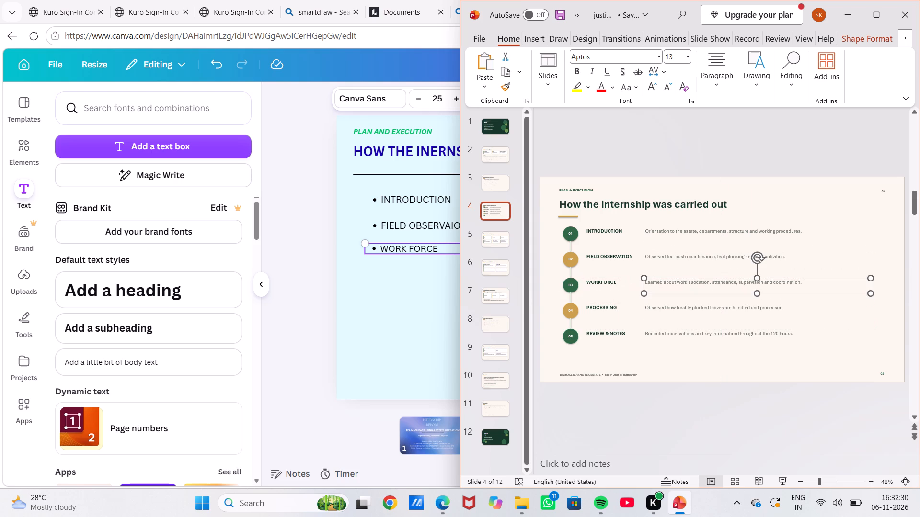
{"action": "left_click", "coordinate": [804, 282]}
{"action": "left_click_drag", "start_coordinate": [801, 283], "coordinate": [781, 284]}
{"action": "left_click_drag", "start_coordinate": [781, 284], "coordinate": [642, 285]}
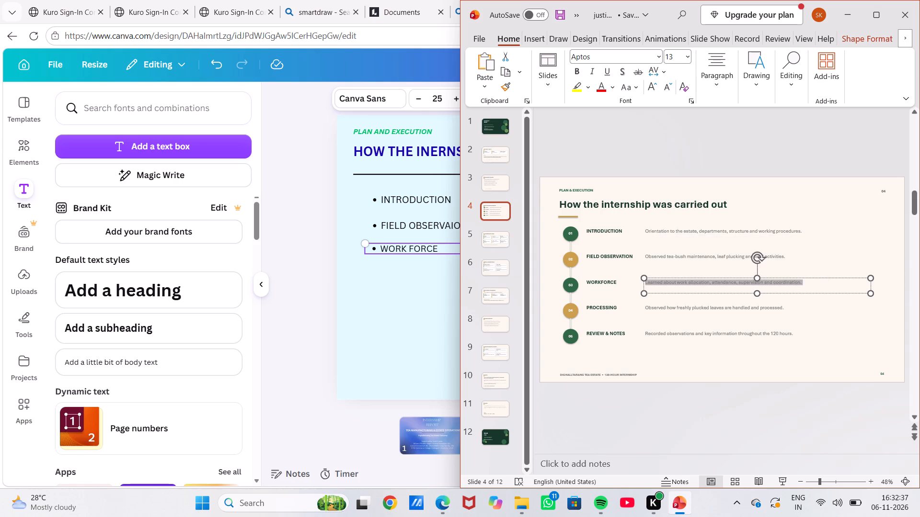
{"action": "key", "text": "ctrl+c"}
Paste the copied description after the WORK FORCE dash on Canva page 4 and remove the extra empty bullet.
{"action": "left_click", "coordinate": [438, 261]}
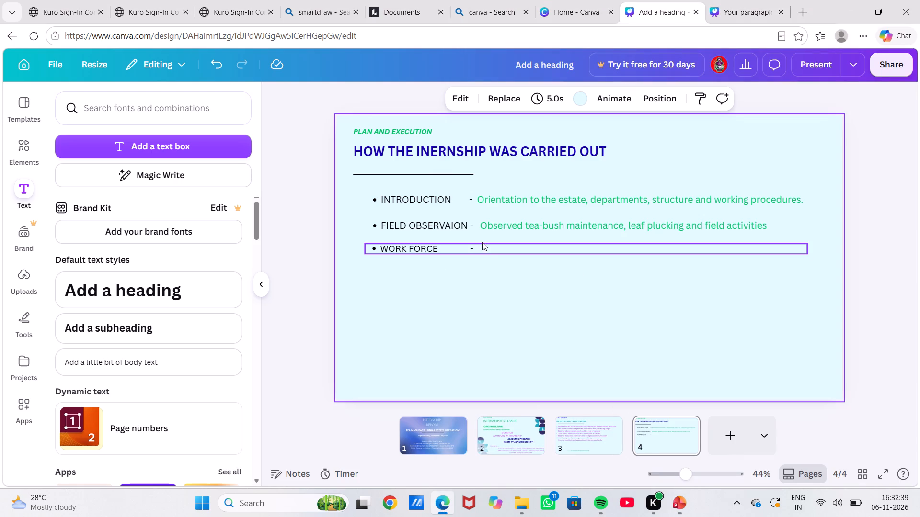
{"action": "left_click", "coordinate": [488, 248]}
{"action": "left_click", "coordinate": [492, 247]}
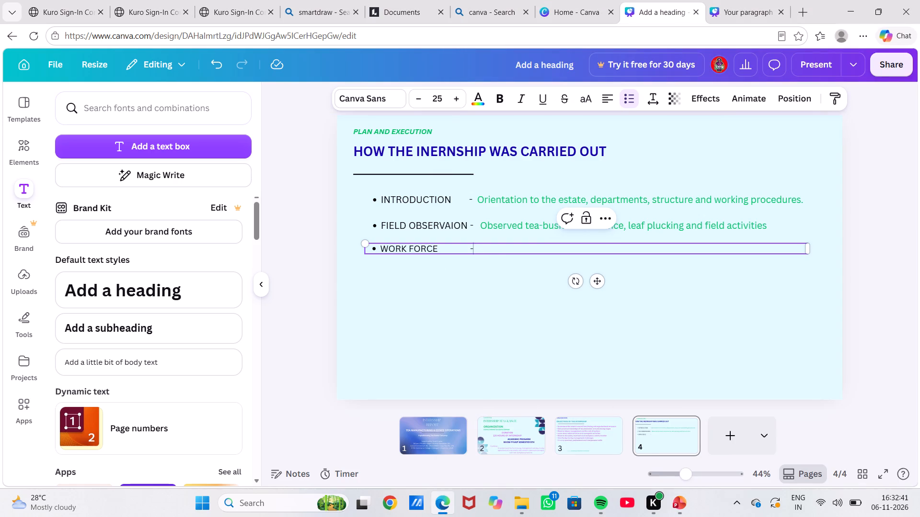
{"action": "key", "text": "ctrl+v"}
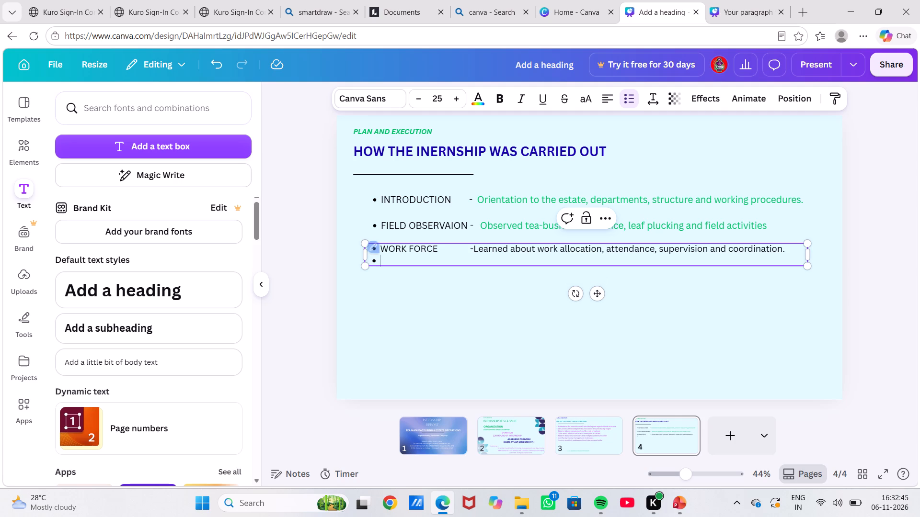
{"action": "key", "text": "BackSpace"}
{"action": "key", "text": "BackSpace"}
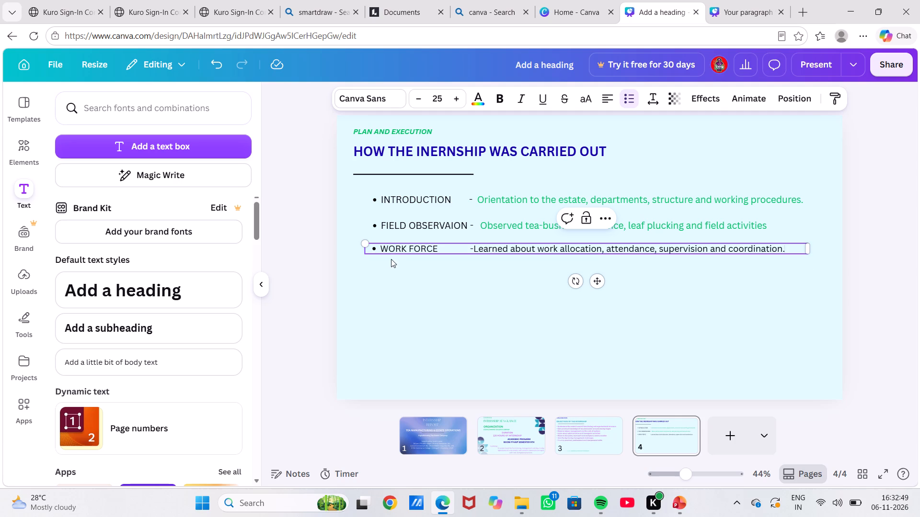
Set the font size of the whole WORK FORCE line, including its description, to 26.
{"action": "left_click", "coordinate": [376, 246]}
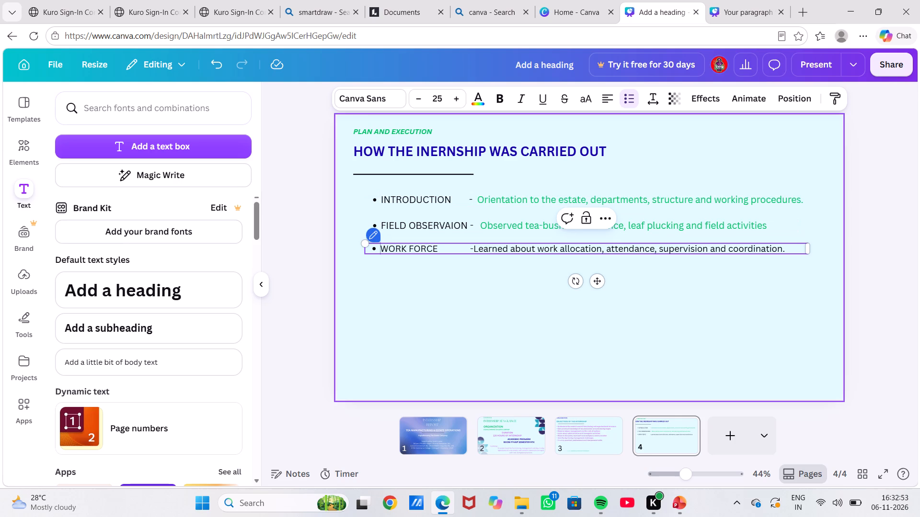
{"action": "left_click_drag", "start_coordinate": [379, 252], "coordinate": [637, 256]}
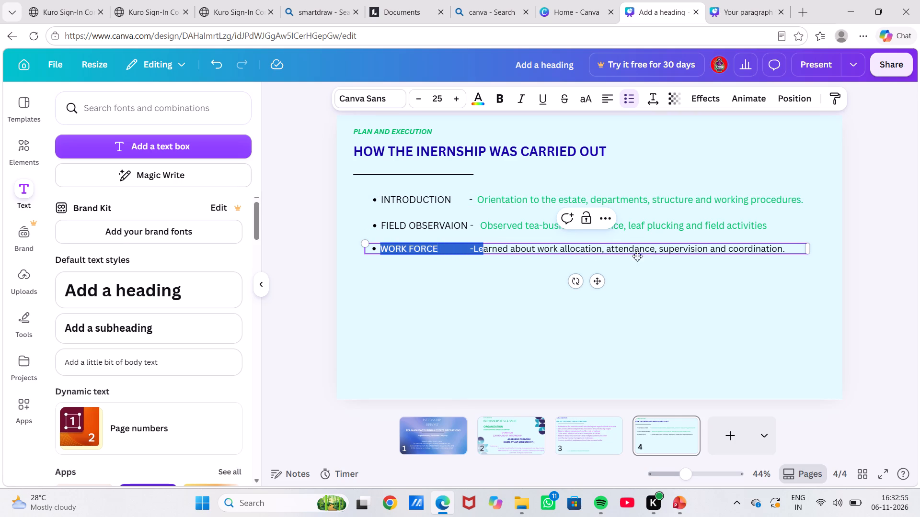
{"action": "left_click_drag", "start_coordinate": [637, 256], "coordinate": [846, 258]}
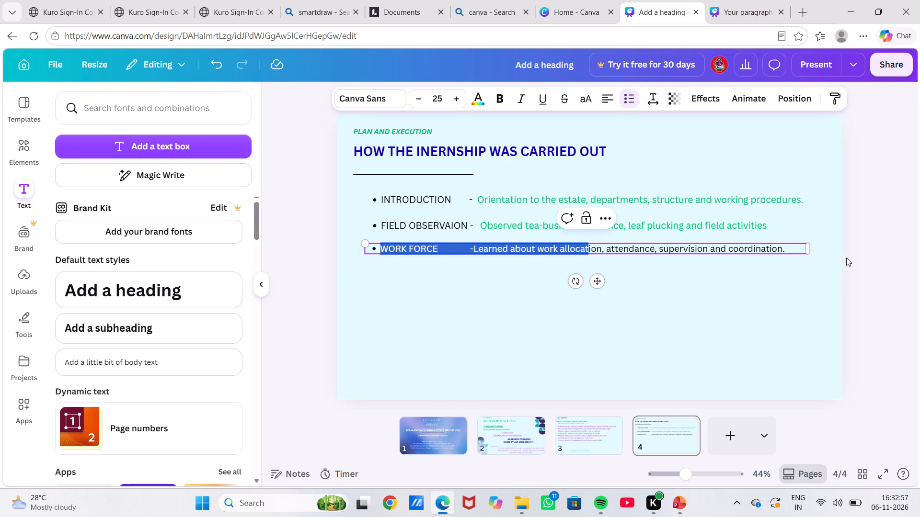
{"action": "left_click_drag", "start_coordinate": [846, 258], "coordinate": [827, 260]}
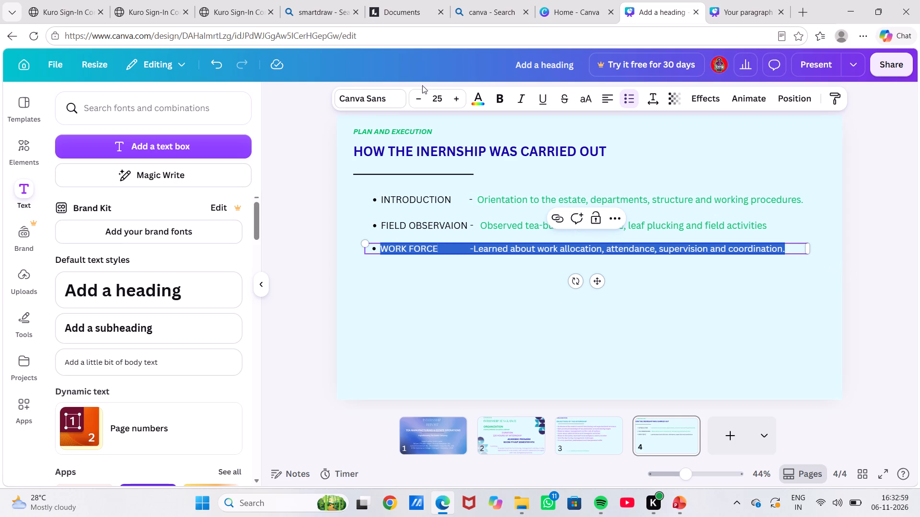
{"action": "left_click", "coordinate": [453, 95]}
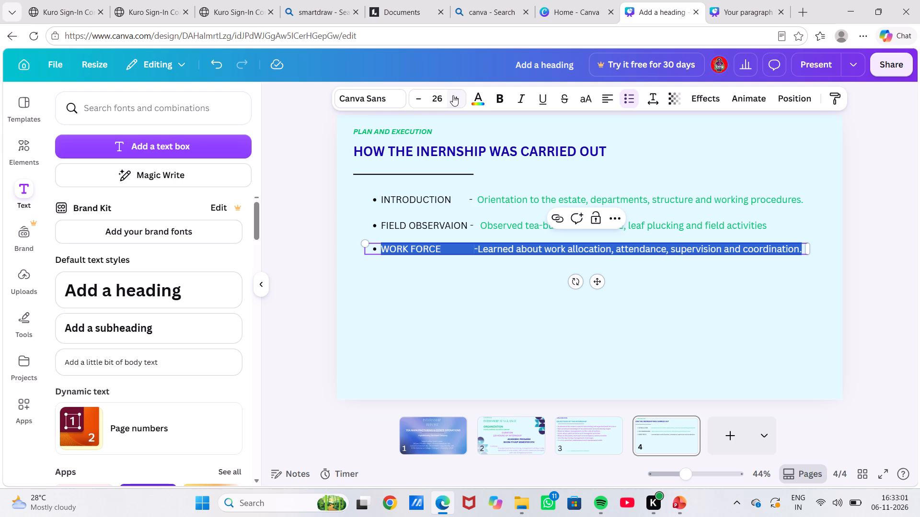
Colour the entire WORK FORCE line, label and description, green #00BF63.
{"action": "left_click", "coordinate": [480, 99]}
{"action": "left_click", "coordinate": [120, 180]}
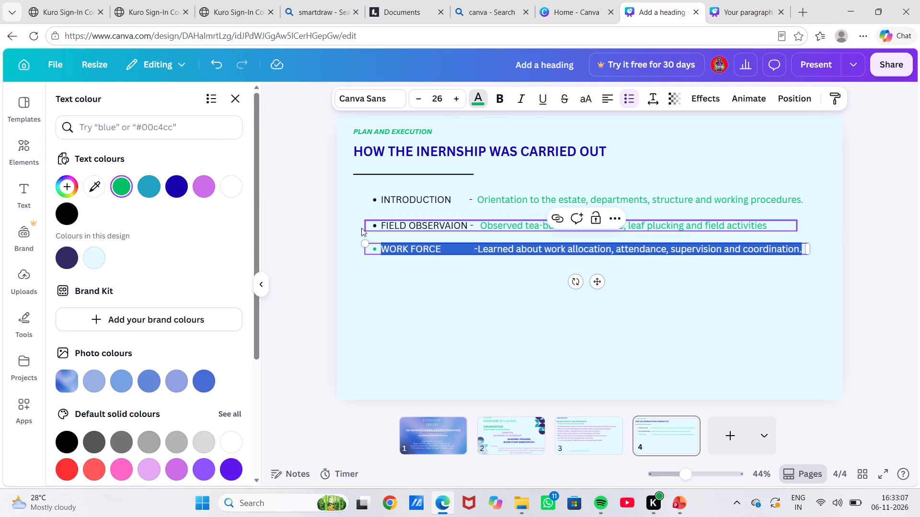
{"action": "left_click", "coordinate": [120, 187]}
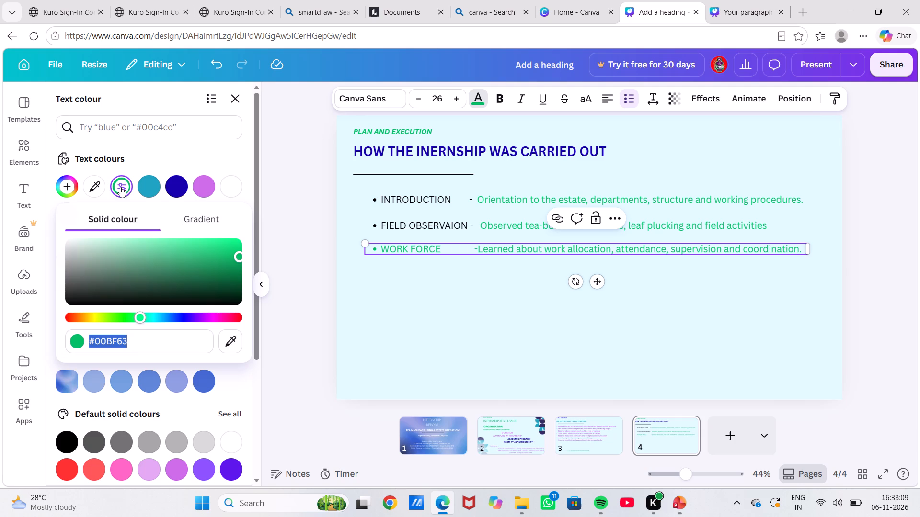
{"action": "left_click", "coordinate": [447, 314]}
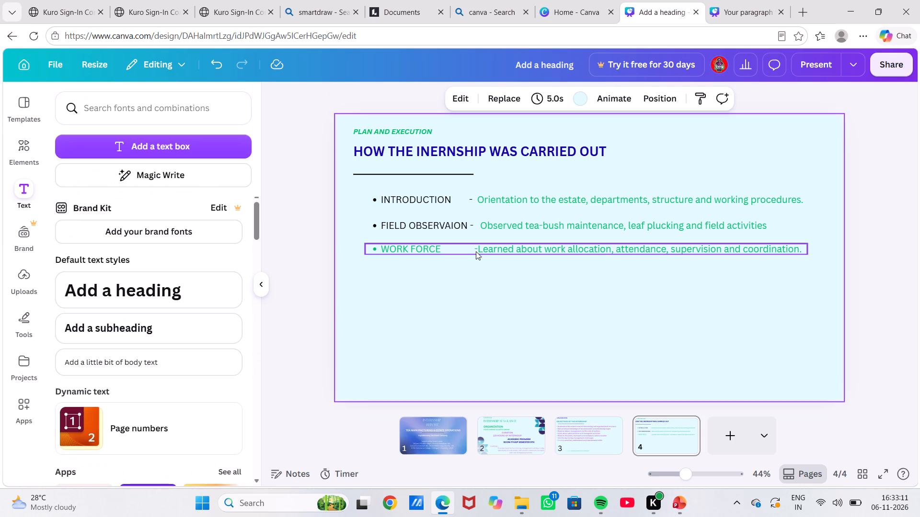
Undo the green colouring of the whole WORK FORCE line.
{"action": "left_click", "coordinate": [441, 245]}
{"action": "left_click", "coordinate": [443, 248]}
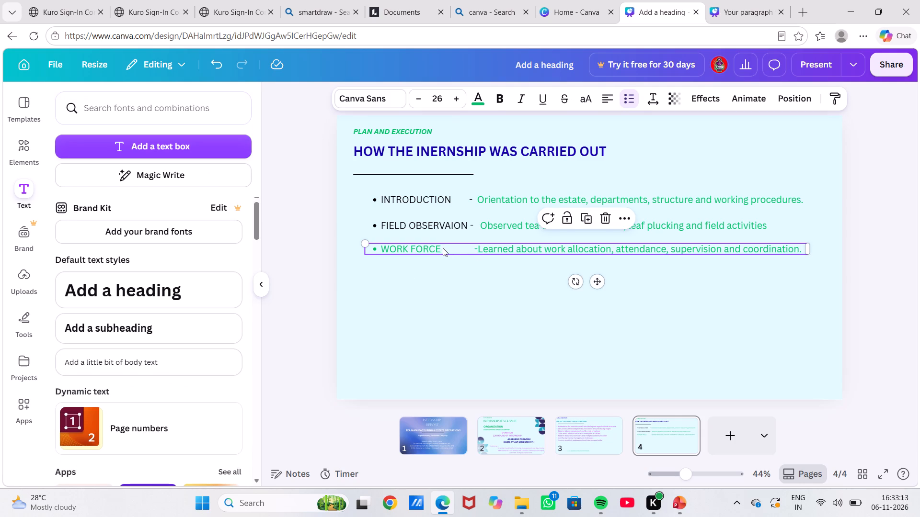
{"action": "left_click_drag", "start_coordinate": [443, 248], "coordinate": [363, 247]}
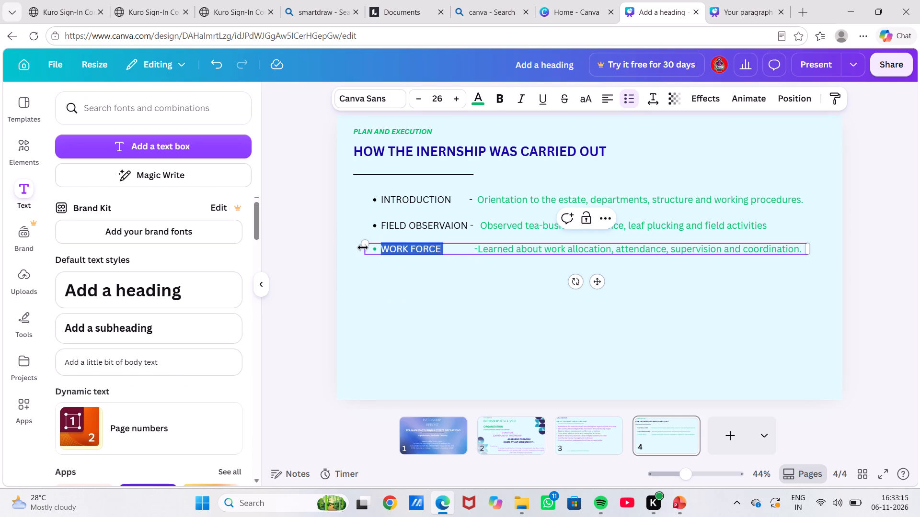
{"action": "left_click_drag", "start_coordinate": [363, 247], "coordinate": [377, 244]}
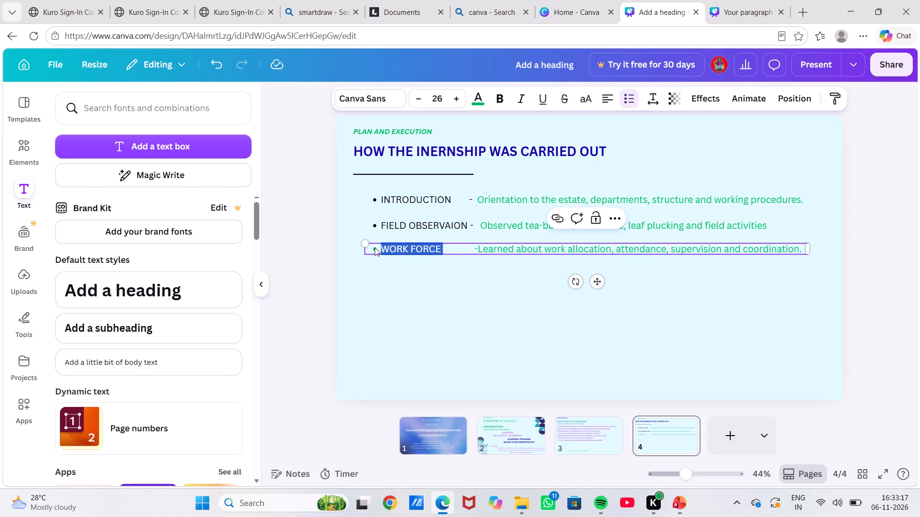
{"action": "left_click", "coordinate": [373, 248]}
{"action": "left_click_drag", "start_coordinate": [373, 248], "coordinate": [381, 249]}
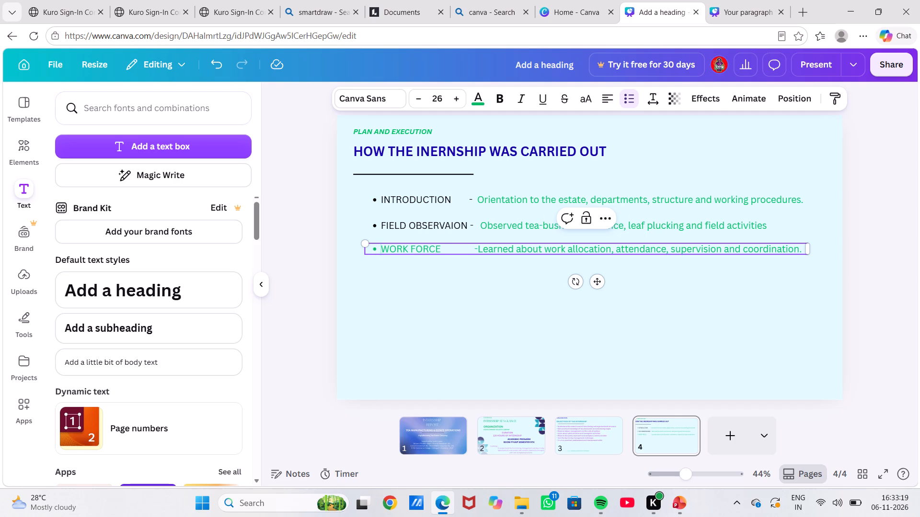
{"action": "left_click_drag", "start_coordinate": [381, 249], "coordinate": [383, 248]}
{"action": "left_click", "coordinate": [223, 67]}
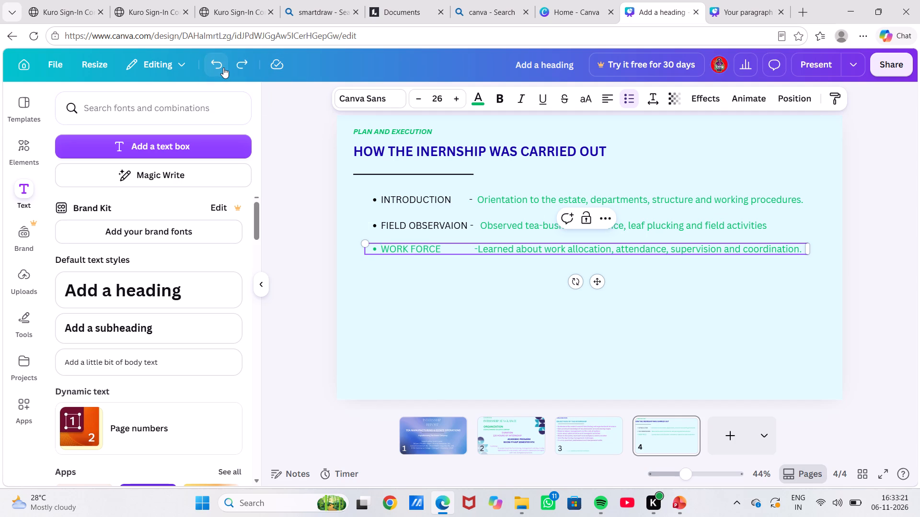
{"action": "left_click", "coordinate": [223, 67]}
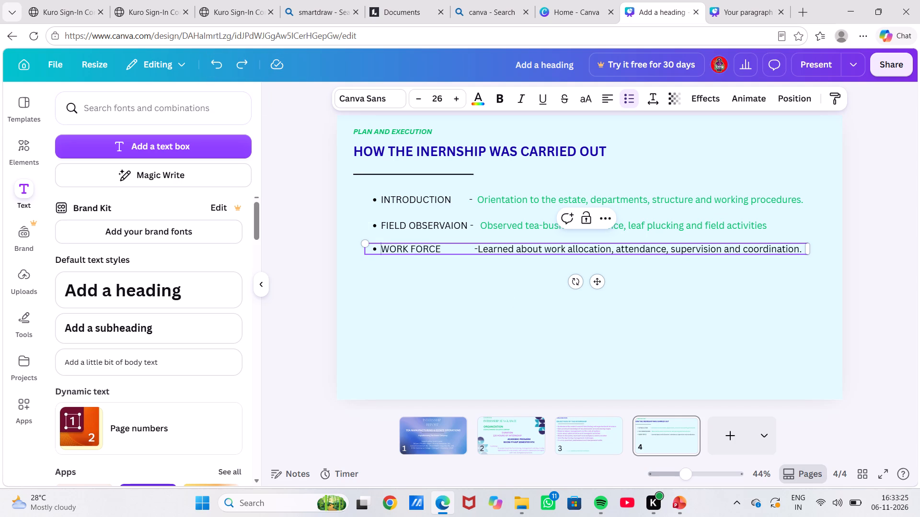
Colour only the description after the WORK FORCE dash green, matching the descriptions in the lines above.
{"action": "left_click_drag", "start_coordinate": [477, 248], "coordinate": [658, 254]}
{"action": "left_click_drag", "start_coordinate": [658, 254], "coordinate": [808, 252]}
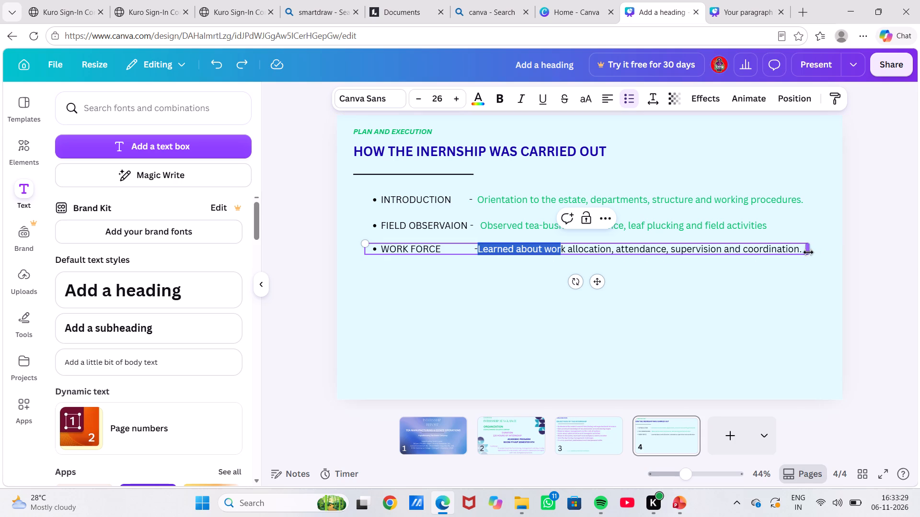
{"action": "left_click_drag", "start_coordinate": [808, 252], "coordinate": [804, 250]}
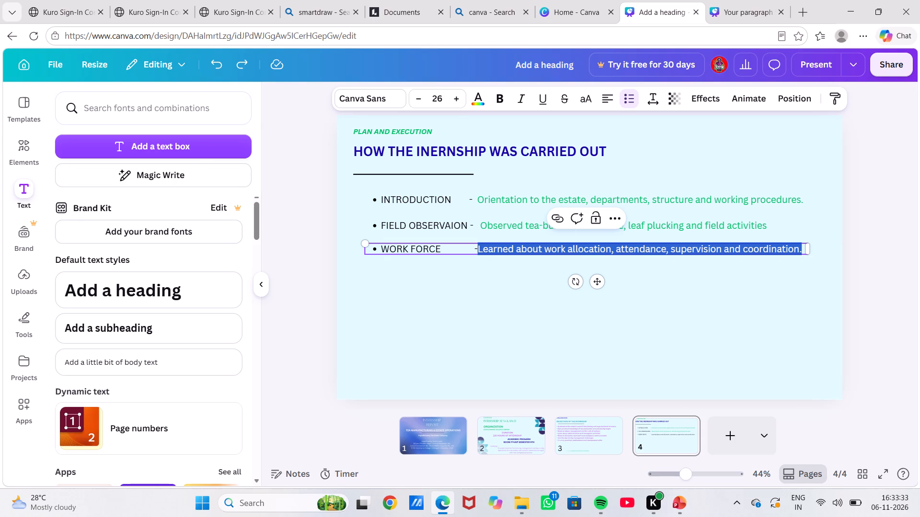
{"action": "left_click", "coordinate": [477, 104]}
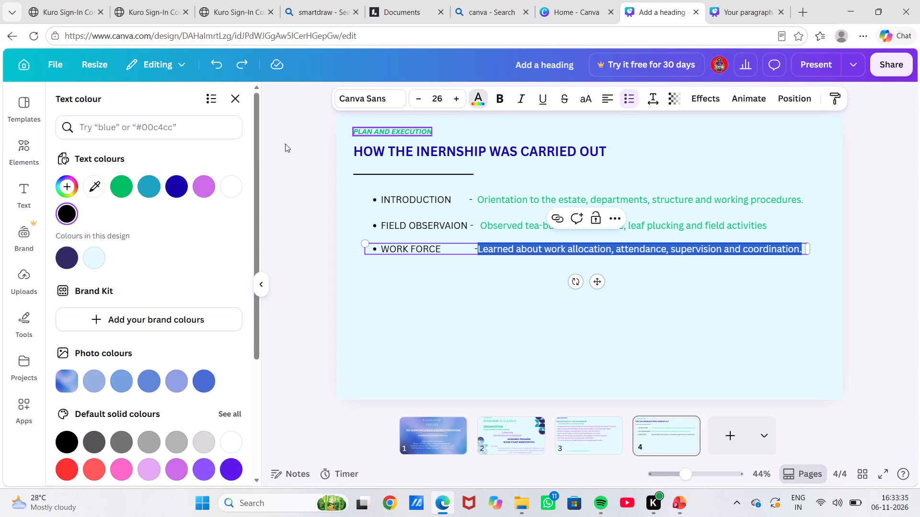
{"action": "left_click", "coordinate": [120, 188]}
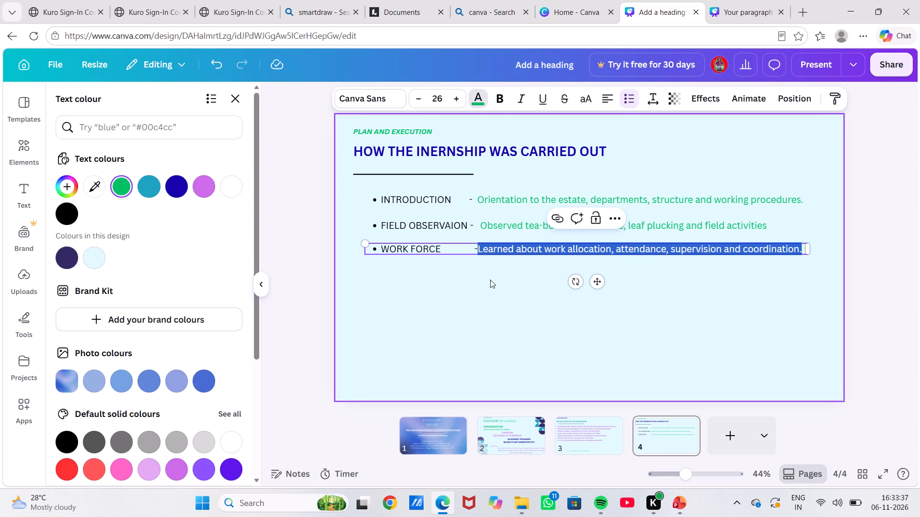
{"action": "left_click", "coordinate": [490, 280]}
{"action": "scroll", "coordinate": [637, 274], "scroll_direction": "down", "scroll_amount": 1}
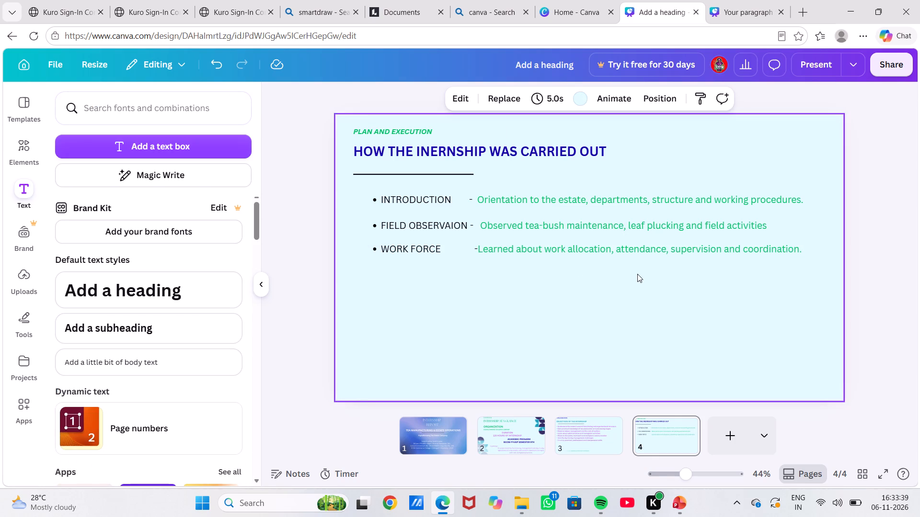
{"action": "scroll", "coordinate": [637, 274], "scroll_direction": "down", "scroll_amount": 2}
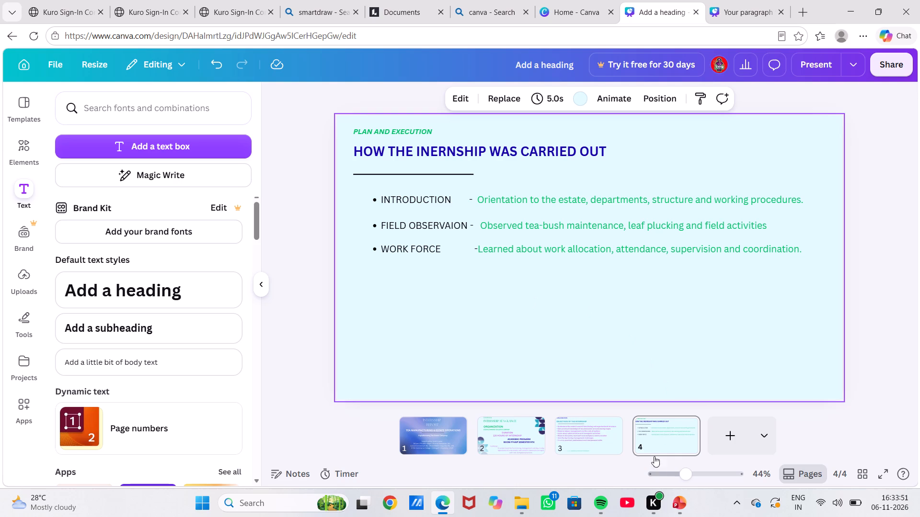
Add a body text box reading PROCESSING below the WORK FORCE line on page 4, following the PowerPoint slide's fourth phase.
{"action": "left_click", "coordinate": [683, 503]}
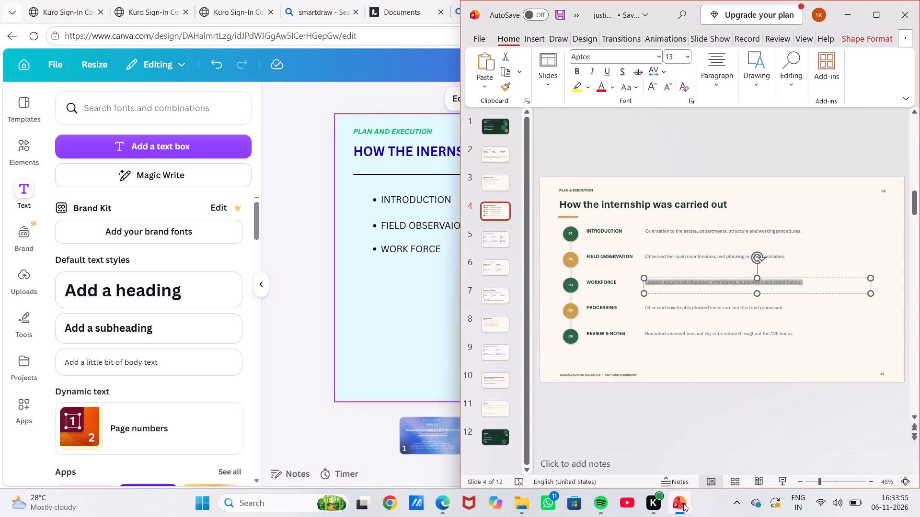
{"action": "left_click", "coordinate": [432, 324]}
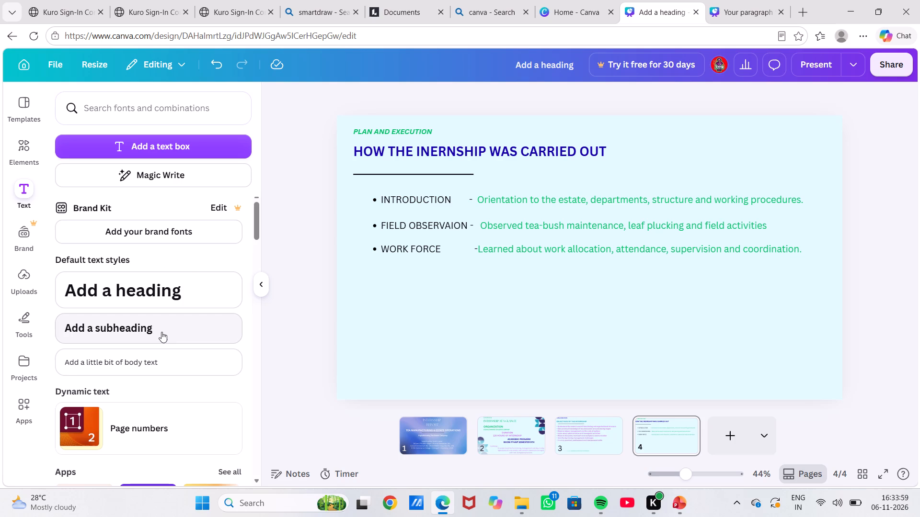
{"action": "left_click", "coordinate": [160, 351]}
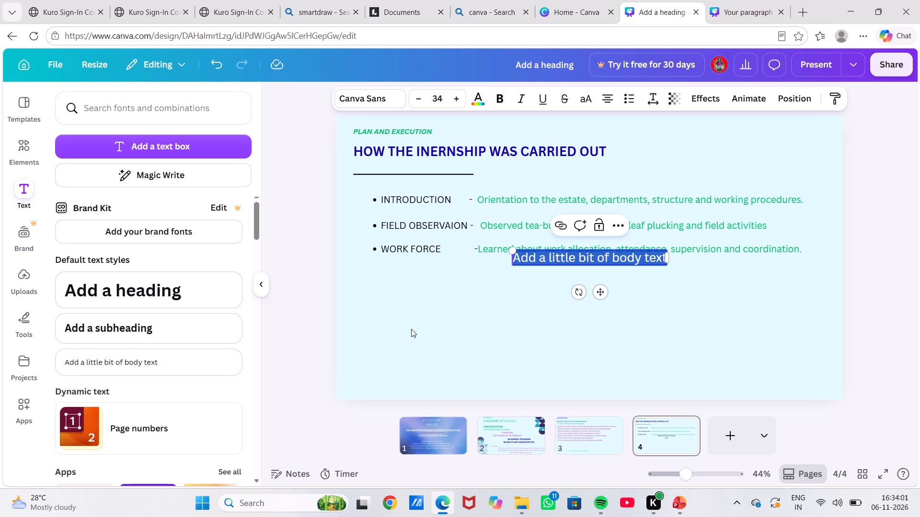
{"action": "left_click_drag", "start_coordinate": [597, 295], "coordinate": [475, 312]}
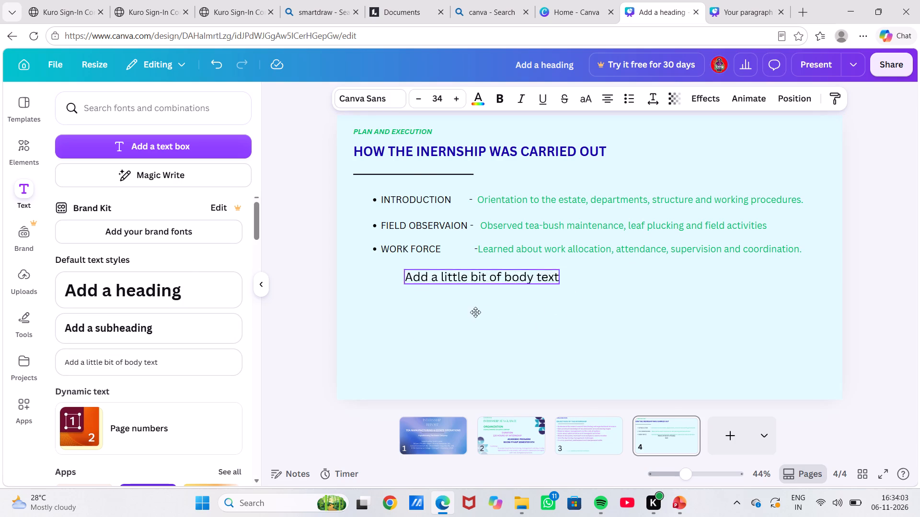
{"action": "left_click_drag", "start_coordinate": [475, 312], "coordinate": [457, 314]}
{"action": "left_click", "coordinate": [521, 275]}
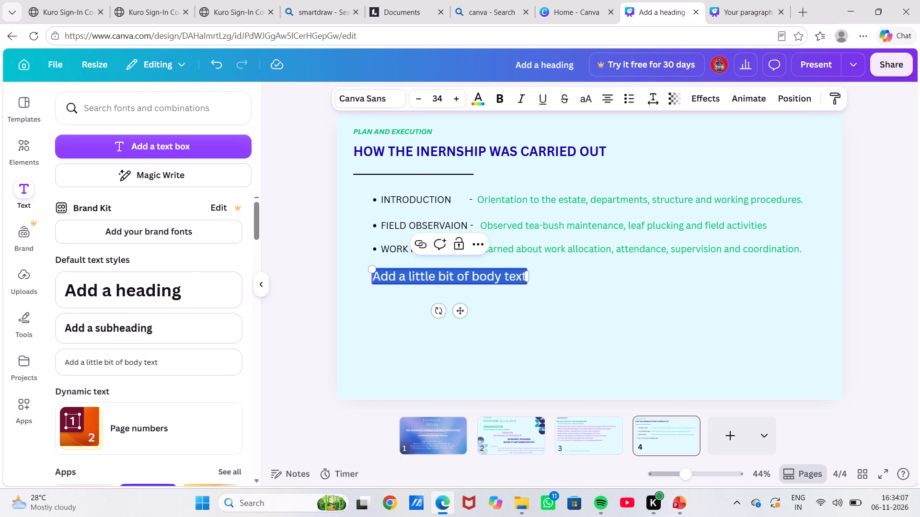
{"action": "key", "text": "BackSpace"}
{"action": "type", "text": "PROCESSING"}
{"action": "key", "text": "space"}
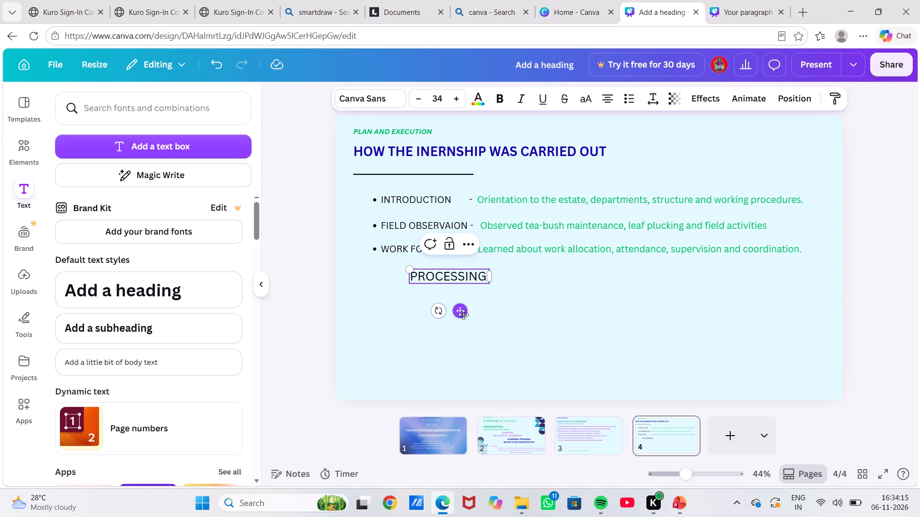
{"action": "left_click_drag", "start_coordinate": [463, 315], "coordinate": [426, 309]}
Make PROCESSING a bulleted item at font size 26 and line its bullet up with the ones above.
{"action": "left_click", "coordinate": [620, 96]}
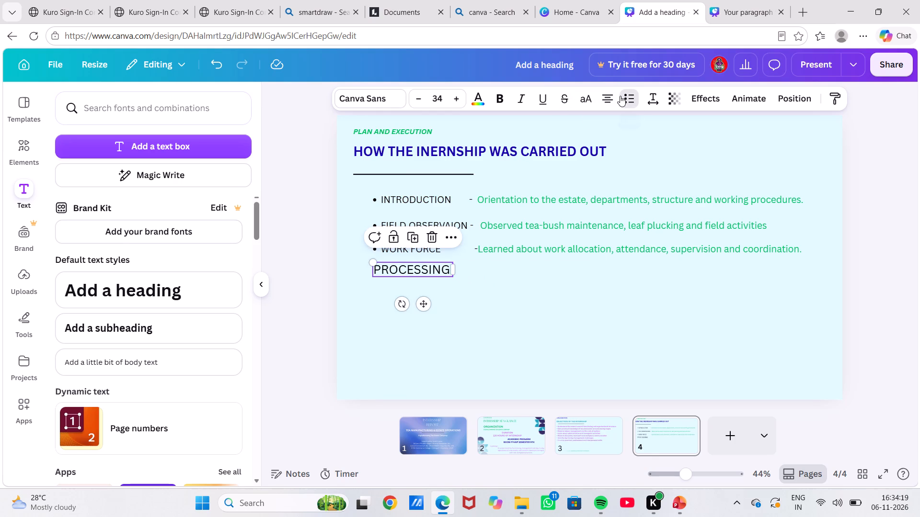
{"action": "left_click", "coordinate": [437, 300]}
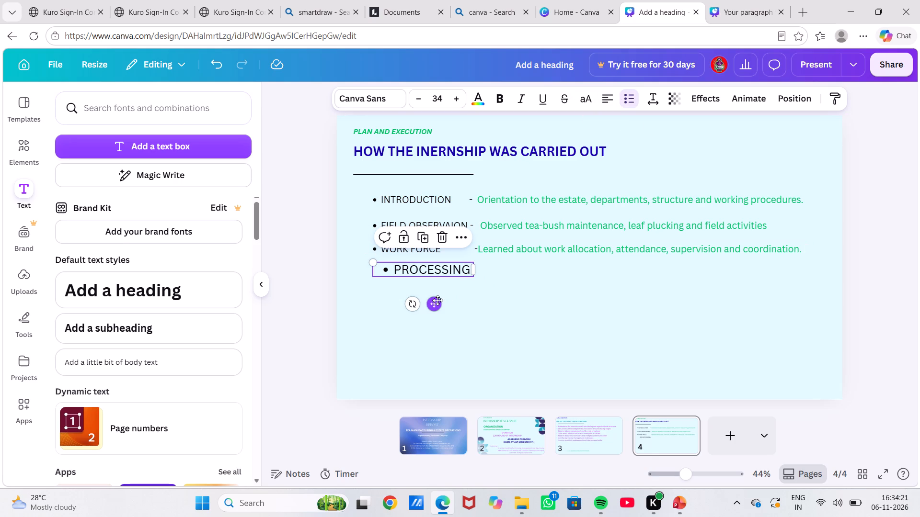
{"action": "triple_click", "coordinate": [424, 100]}
{"action": "triple_click", "coordinate": [424, 100]}
{"action": "double_click", "coordinate": [424, 100]}
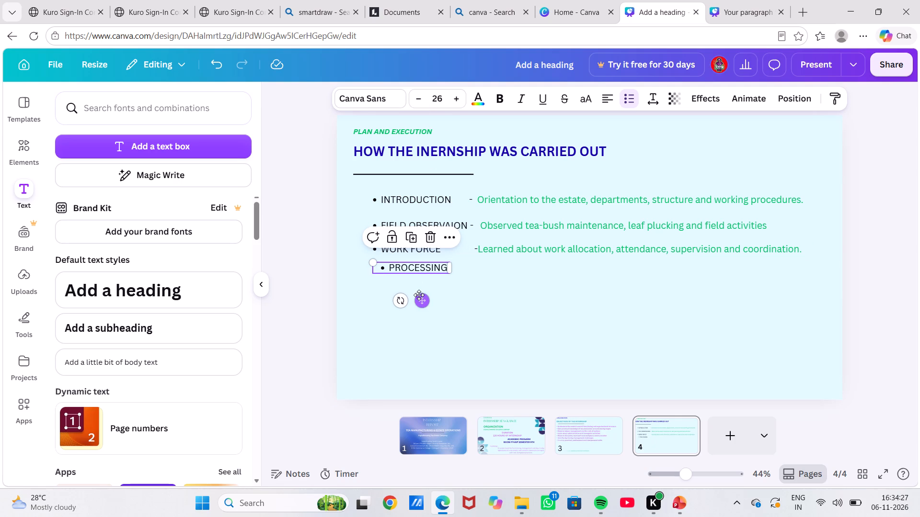
{"action": "left_click_drag", "start_coordinate": [419, 295], "coordinate": [413, 294]}
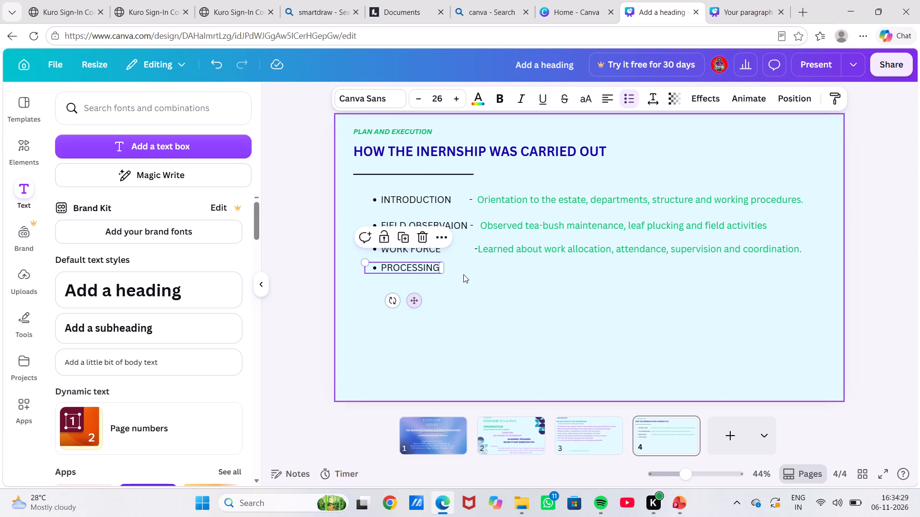
Widen the PROCESSING text box to about the width of the lines above so it can hold a description.
{"action": "left_click_drag", "start_coordinate": [446, 268], "coordinate": [674, 272]}
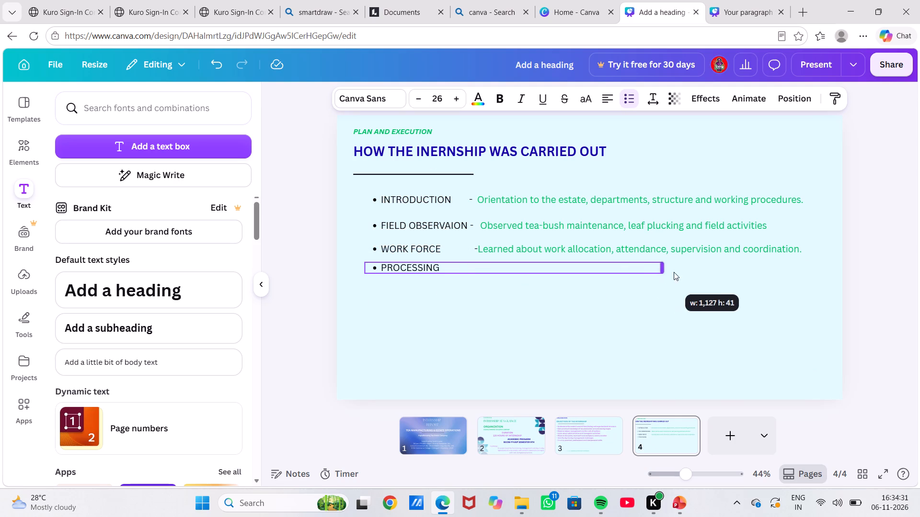
{"action": "left_click_drag", "start_coordinate": [674, 272], "coordinate": [809, 270]}
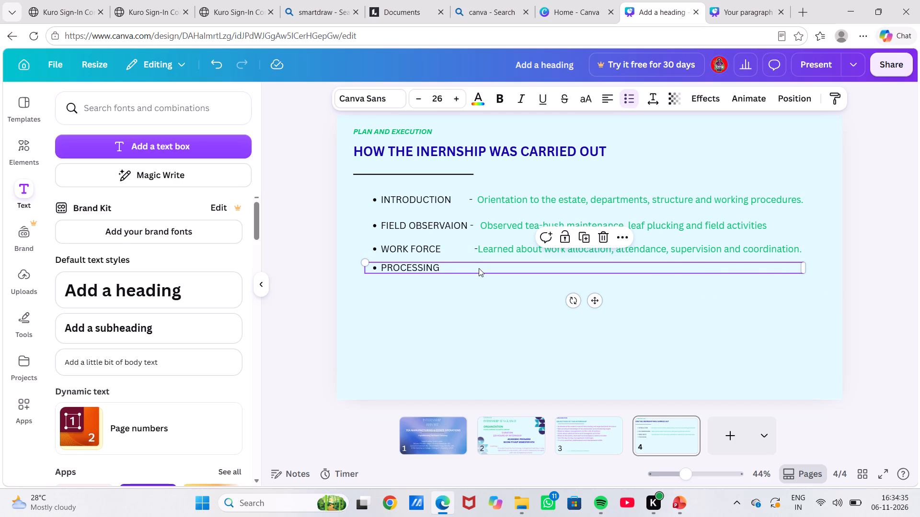
Add a dash after PROCESSING, spaced out to line up with the WORK FORCE dash.
{"action": "left_click", "coordinate": [479, 268]}
{"action": "left_click", "coordinate": [478, 267]}
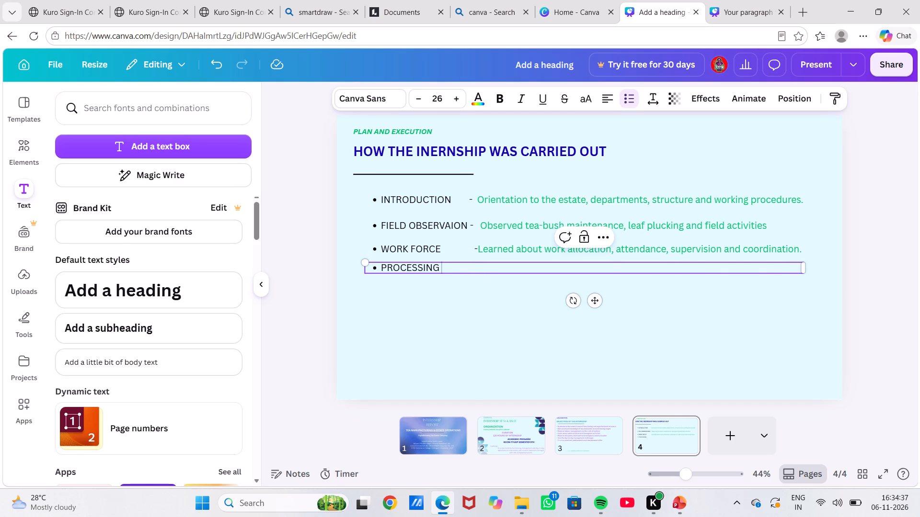
{"action": "double_click", "coordinate": [478, 267]}
{"action": "key", "text": "space"}
{"action": "key", "text": "space"}
{"action": "key", "text": "space"}
{"action": "key", "text": "space"}
{"action": "key", "text": "space"}
{"action": "key", "text": "space"}
{"action": "key", "text": "space"}
{"action": "key", "text": "space"}
{"action": "key", "text": "space"}
{"action": "key", "text": "space"}
{"action": "key", "text": "space"}
{"action": "key", "text": "space"}
{"action": "key", "text": "space"}
{"action": "key", "text": "space"}
{"action": "key", "text": "space"}
{"action": "key", "text": "space"}
{"action": "key", "text": "BackSpace"}
{"action": "key", "text": "minus"}
Copy the Processing description from PowerPoint slide 4 and paste it after the PROCESSING dash in Canva.
{"action": "left_click", "coordinate": [676, 497]}
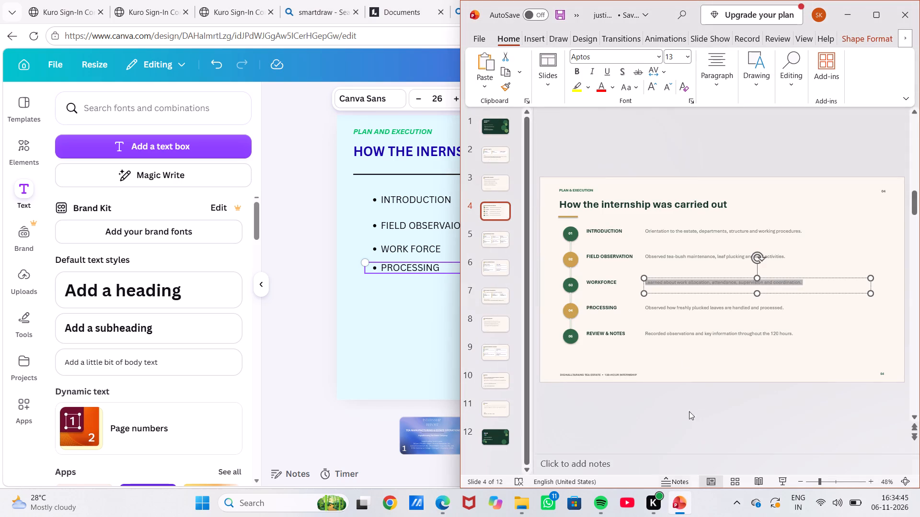
{"action": "left_click", "coordinate": [656, 309]}
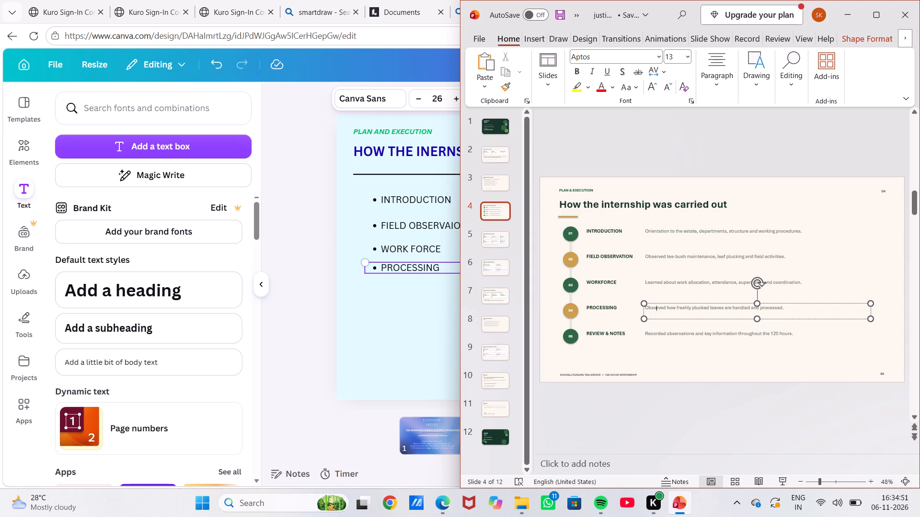
{"action": "left_click_drag", "start_coordinate": [782, 307], "coordinate": [643, 305]}
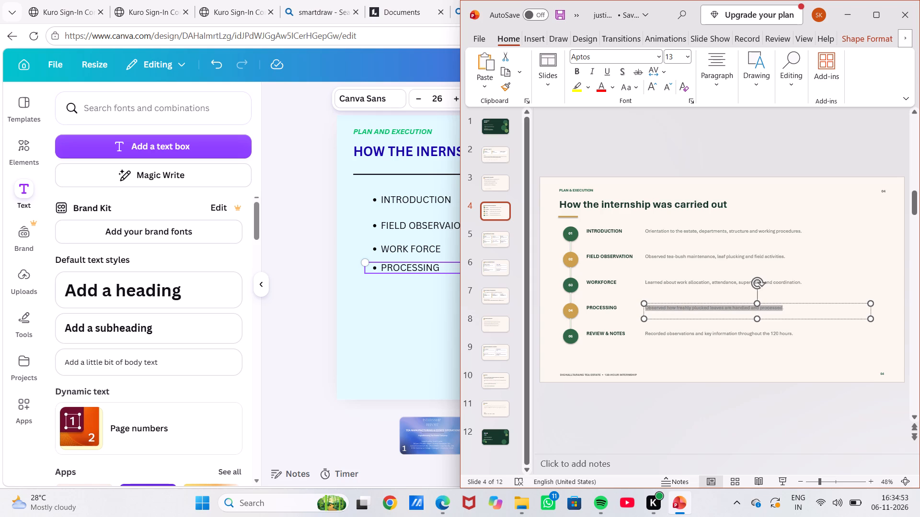
{"action": "left_click_drag", "start_coordinate": [643, 305], "coordinate": [643, 305]}
{"action": "key", "text": "ctrl+c"}
{"action": "left_click", "coordinate": [440, 283]}
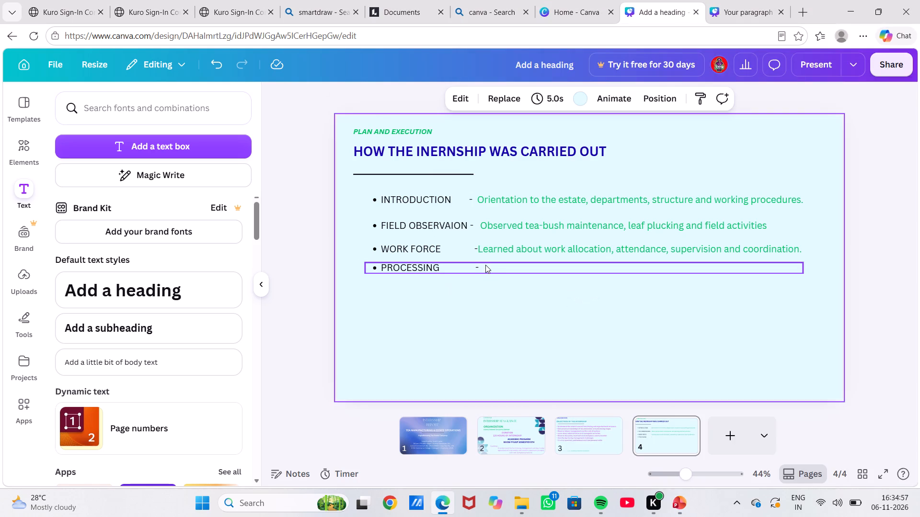
{"action": "left_click", "coordinate": [485, 265]}
{"action": "triple_click", "coordinate": [485, 265]}
{"action": "left_click", "coordinate": [485, 265]}
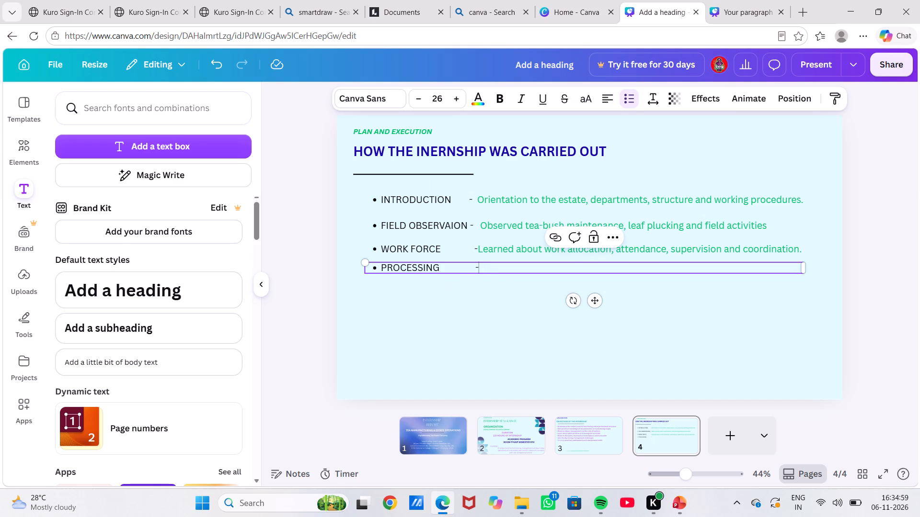
{"action": "key", "text": "ctrl+v"}
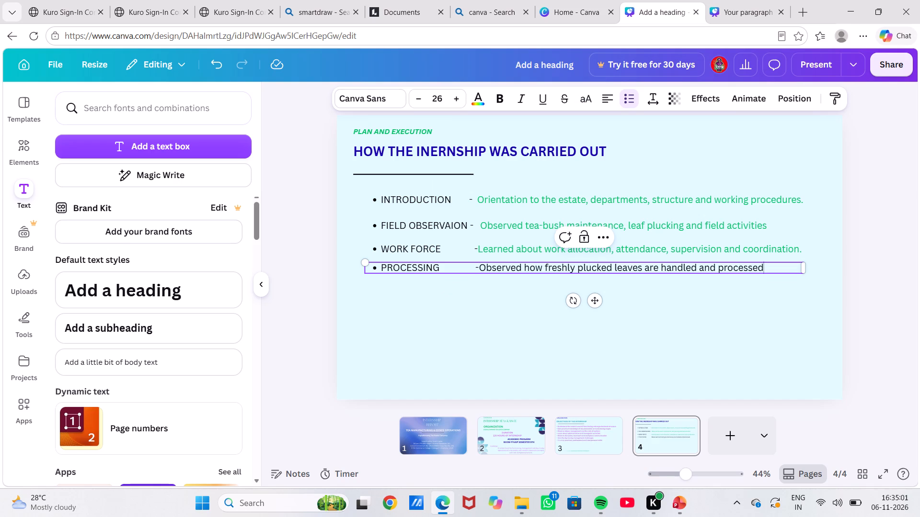
Colour only the description after the PROCESSING dash green #00BF63.
{"action": "left_click_drag", "start_coordinate": [480, 267], "coordinate": [812, 269]}
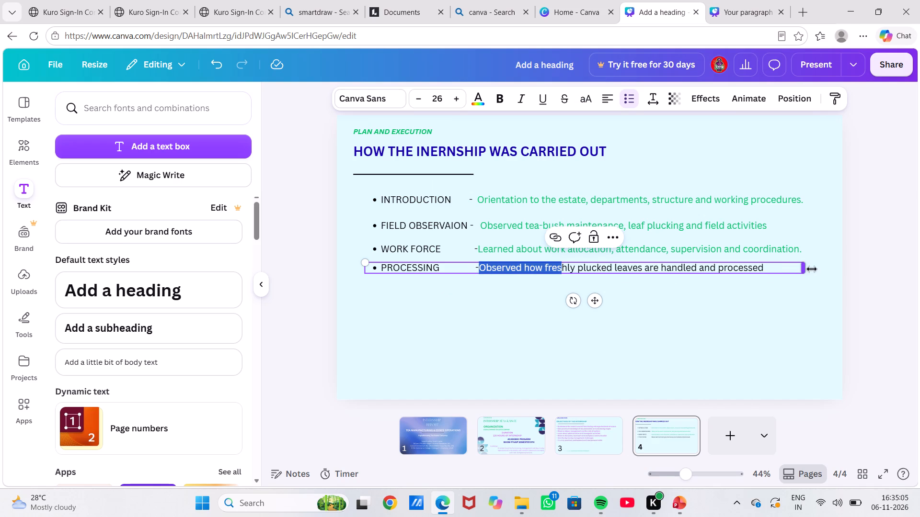
{"action": "left_click", "coordinate": [768, 269]}
{"action": "left_click_drag", "start_coordinate": [768, 269], "coordinate": [698, 268]}
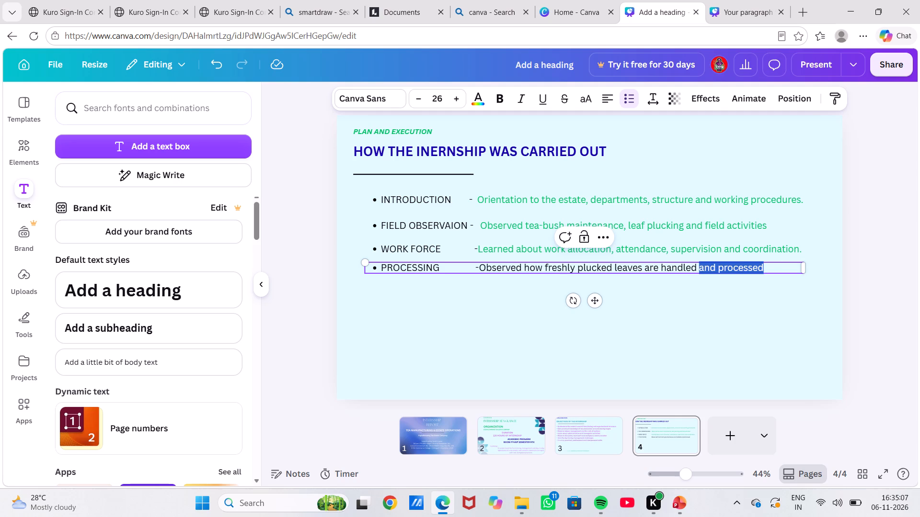
{"action": "left_click_drag", "start_coordinate": [698, 268], "coordinate": [482, 266]}
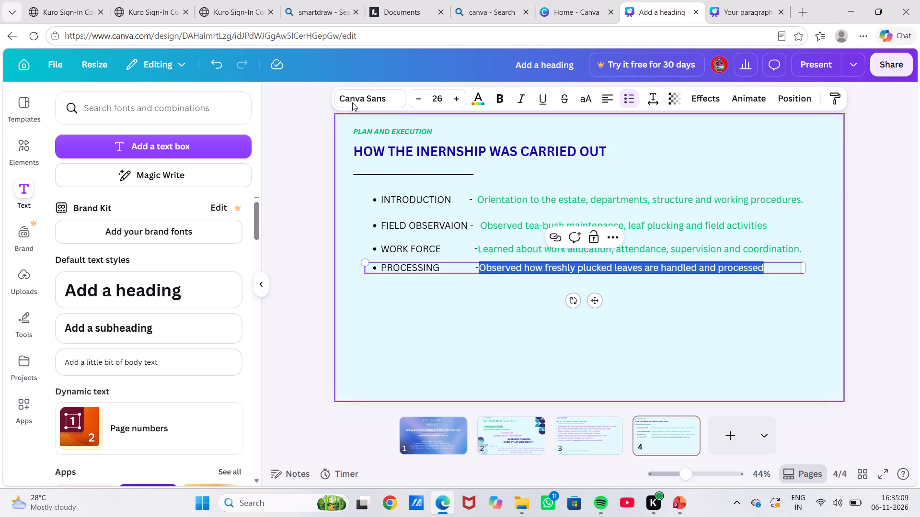
{"action": "left_click", "coordinate": [473, 97]}
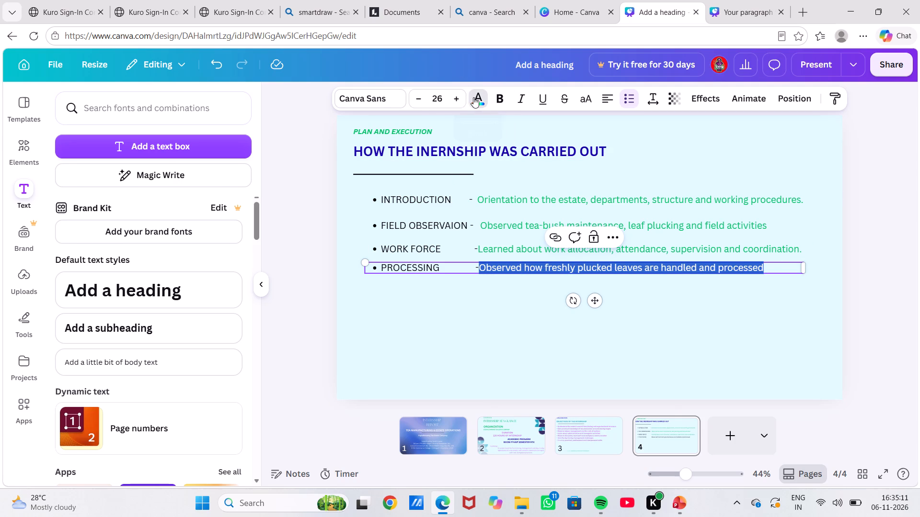
{"action": "left_click", "coordinate": [122, 186]}
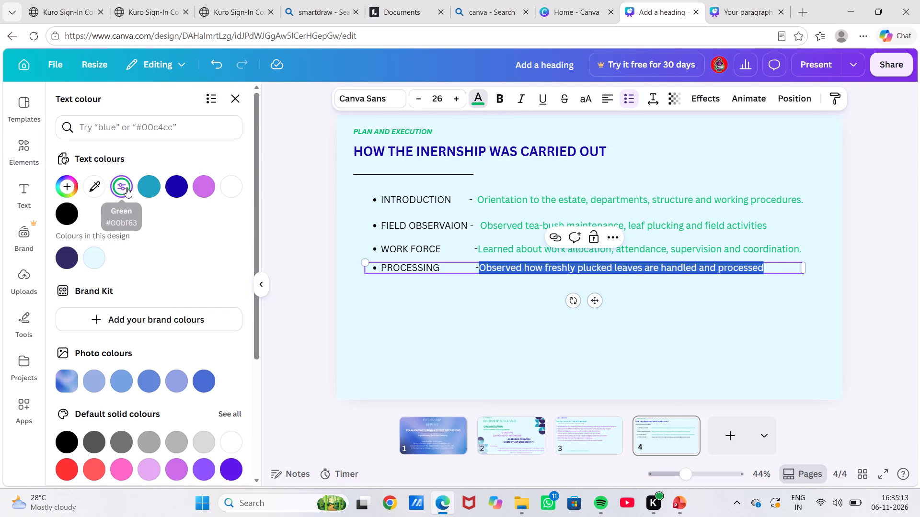
{"action": "left_click", "coordinate": [425, 310]}
Move the FIELD OBSERVAION line up slightly so it sits evenly between INTRODUCTION and WORK FORCE, with gaps of 52.
{"action": "scroll", "coordinate": [540, 303], "scroll_direction": "down", "scroll_amount": 1}
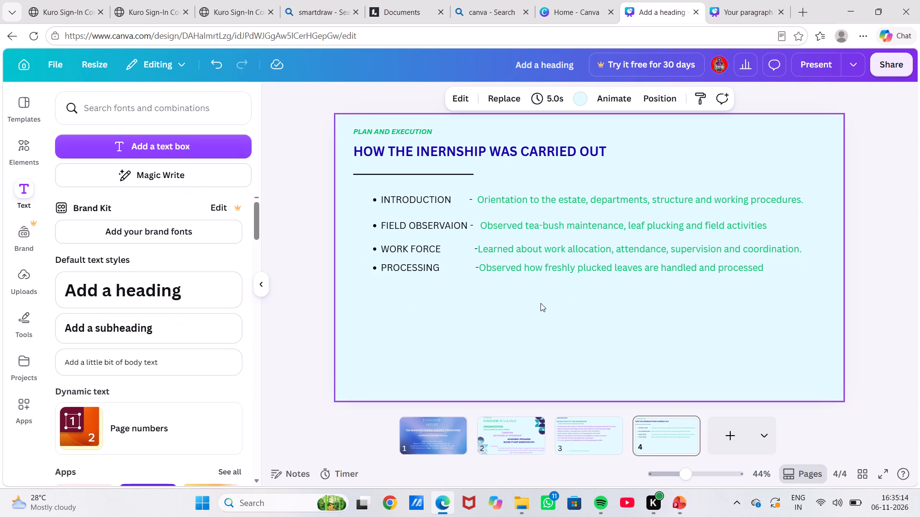
{"action": "scroll", "coordinate": [540, 303], "scroll_direction": "down", "scroll_amount": 2}
{"action": "left_click", "coordinate": [461, 223]}
{"action": "left_click", "coordinate": [461, 223]}
{"action": "left_click_drag", "start_coordinate": [461, 223], "coordinate": [461, 218]}
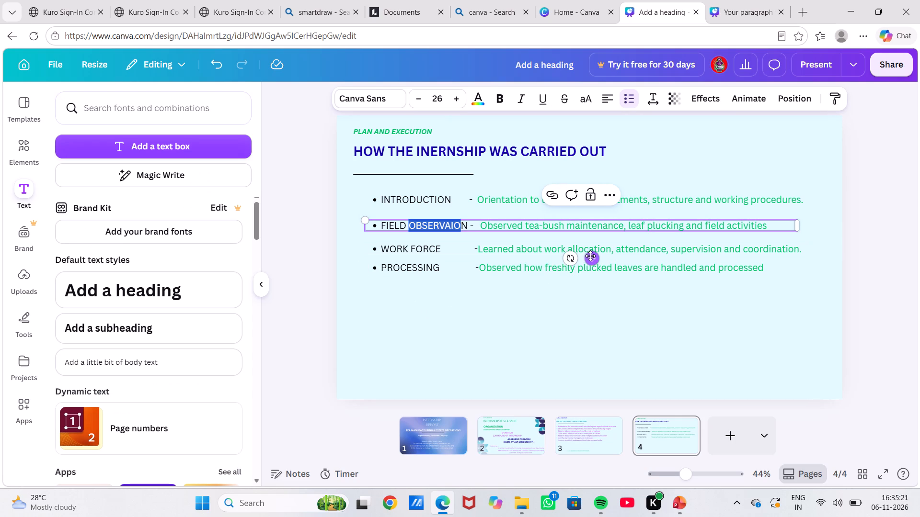
{"action": "left_click", "coordinate": [591, 256]}
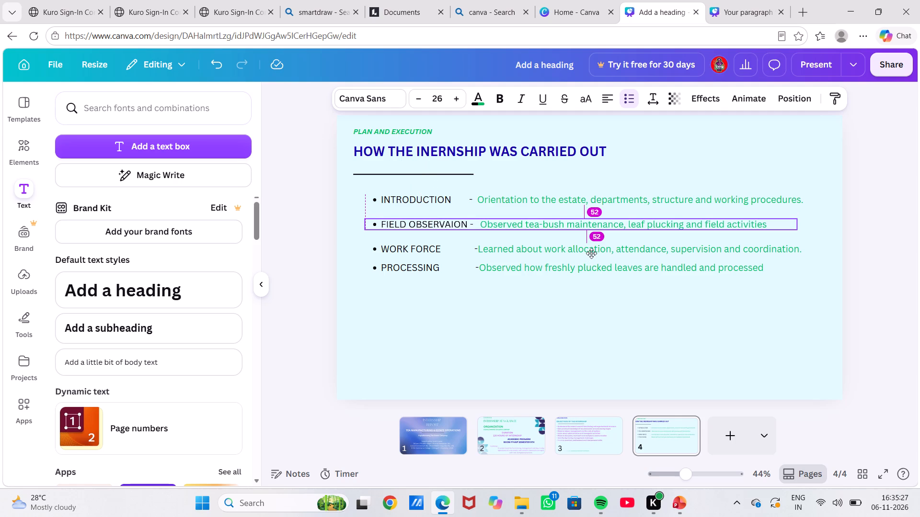
{"action": "left_click", "coordinate": [596, 259]}
Nudge the WORK FORCE line up slightly on page 4 to even out its gap below FIELD OBSERVAION at 52.
{"action": "left_click", "coordinate": [606, 266]}
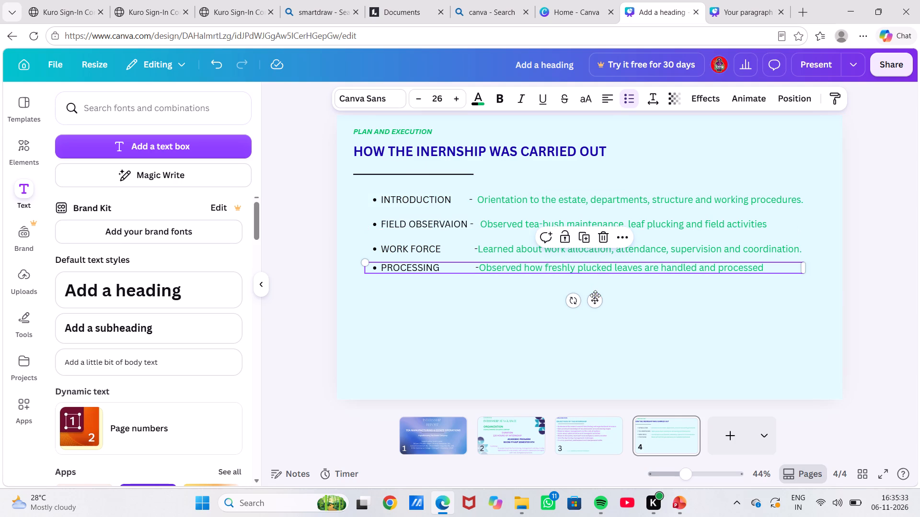
{"action": "left_click", "coordinate": [595, 296]}
{"action": "left_click", "coordinate": [535, 248]}
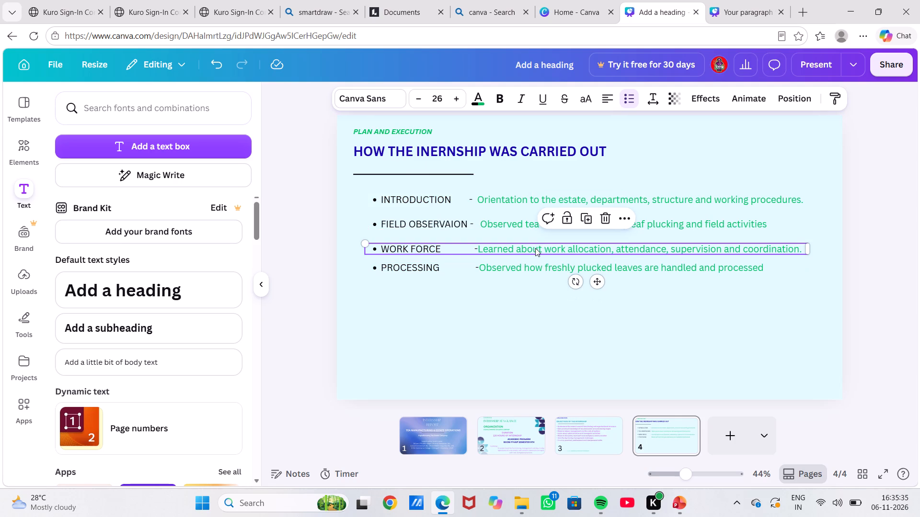
{"action": "left_click", "coordinate": [597, 280]}
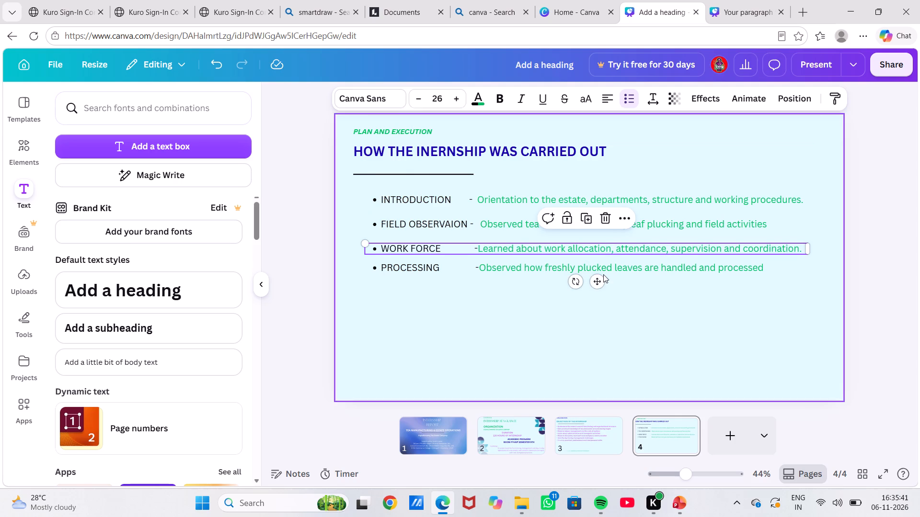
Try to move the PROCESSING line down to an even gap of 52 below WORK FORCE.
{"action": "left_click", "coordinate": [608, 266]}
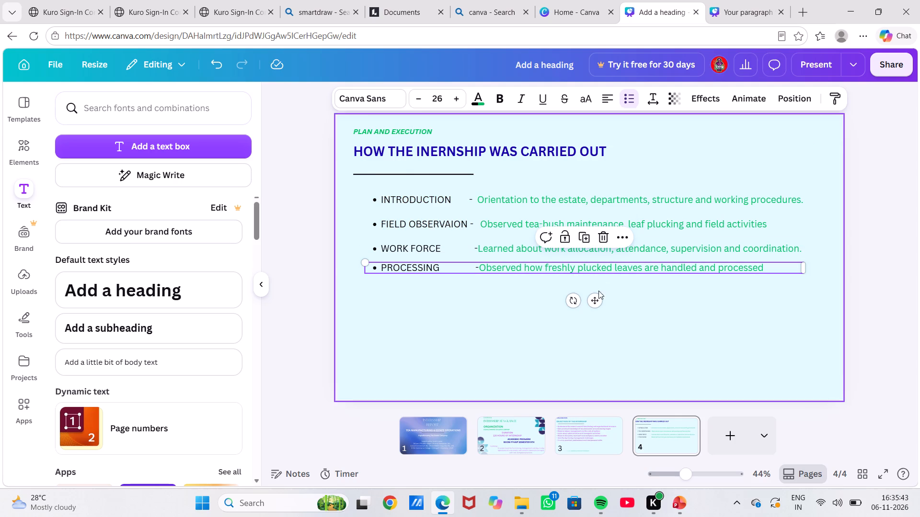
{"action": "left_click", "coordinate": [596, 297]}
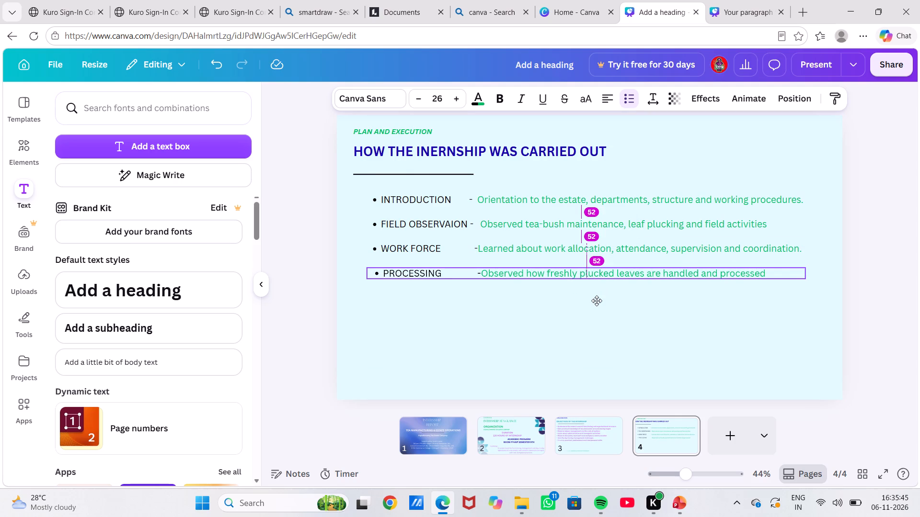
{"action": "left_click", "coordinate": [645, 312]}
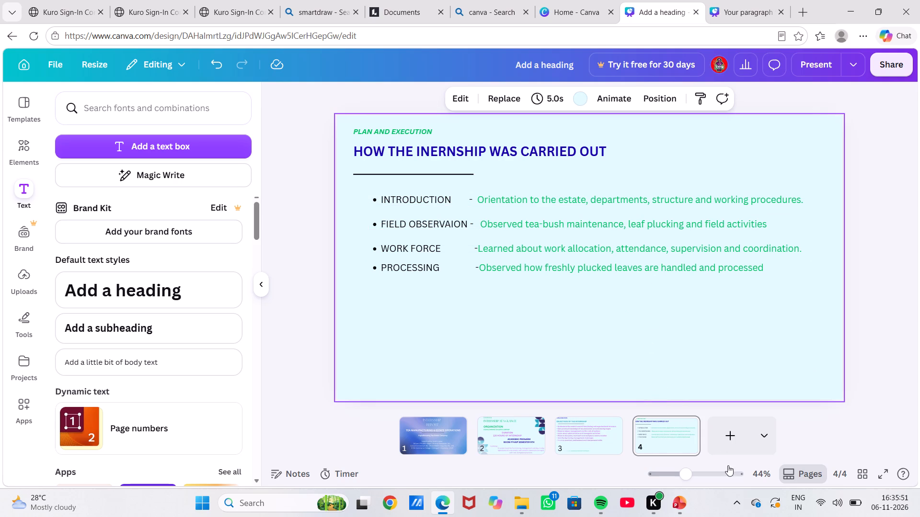
Check slide 4 in PowerPoint, then in Canva add an empty bulleted body text box below PROCESSING at font size 26.
{"action": "left_click", "coordinate": [685, 504]}
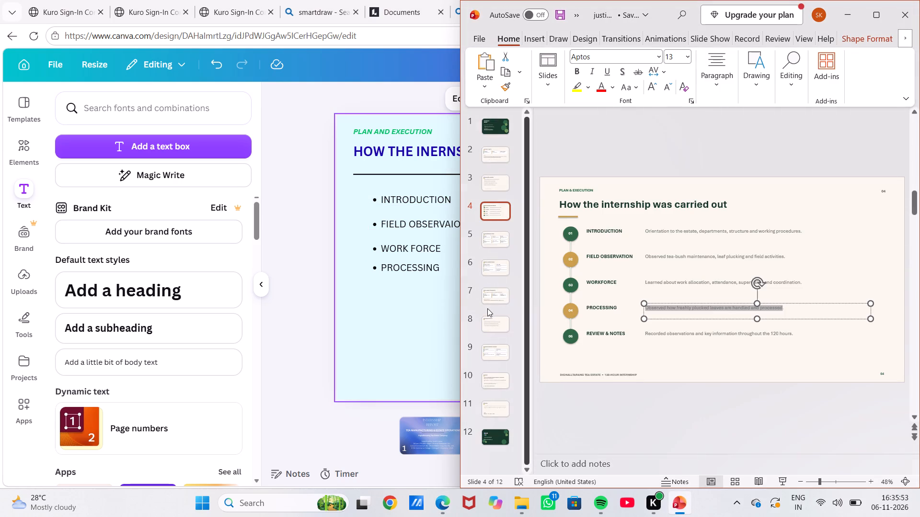
{"action": "left_click", "coordinate": [442, 307]}
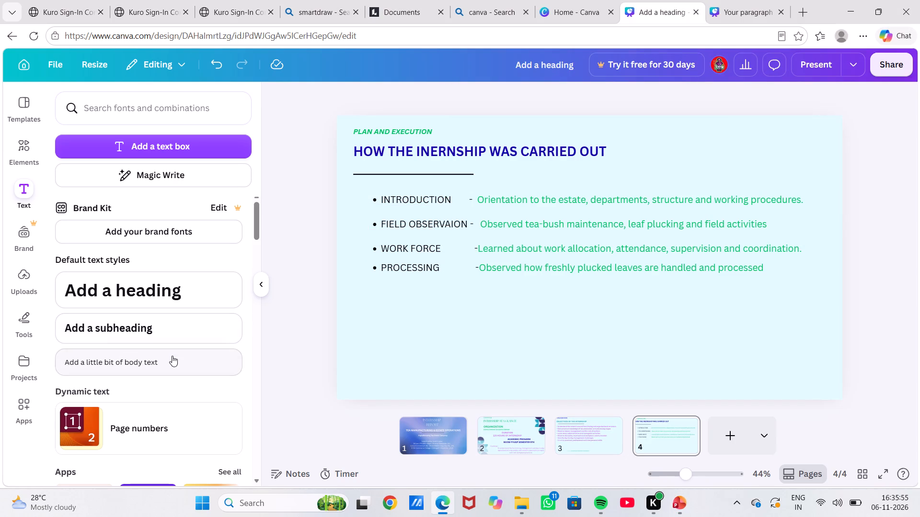
{"action": "left_click", "coordinate": [172, 356]}
{"action": "left_click_drag", "start_coordinate": [598, 292], "coordinate": [463, 327]}
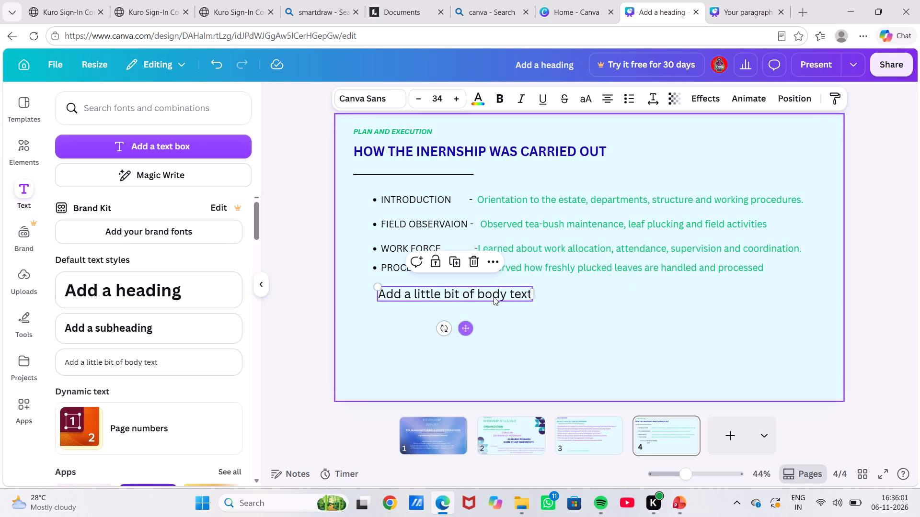
{"action": "left_click", "coordinate": [526, 294]}
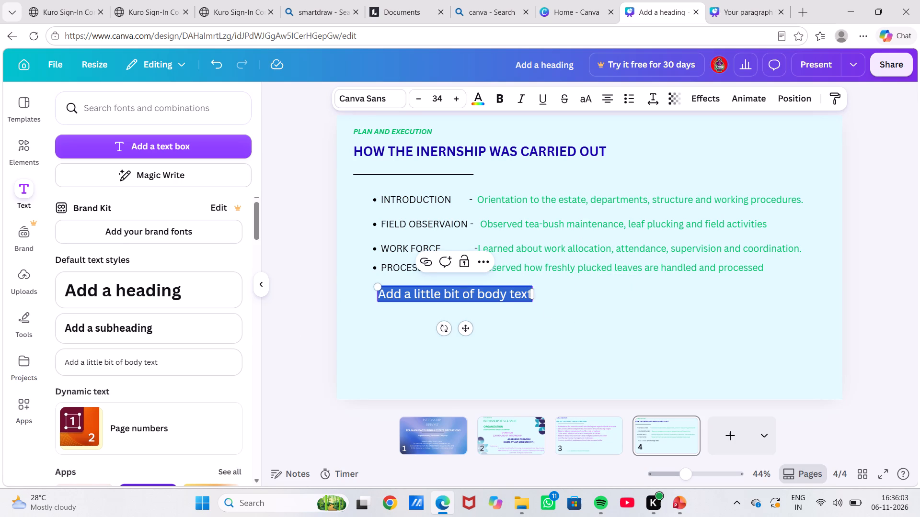
{"action": "key", "text": "BackSpace"}
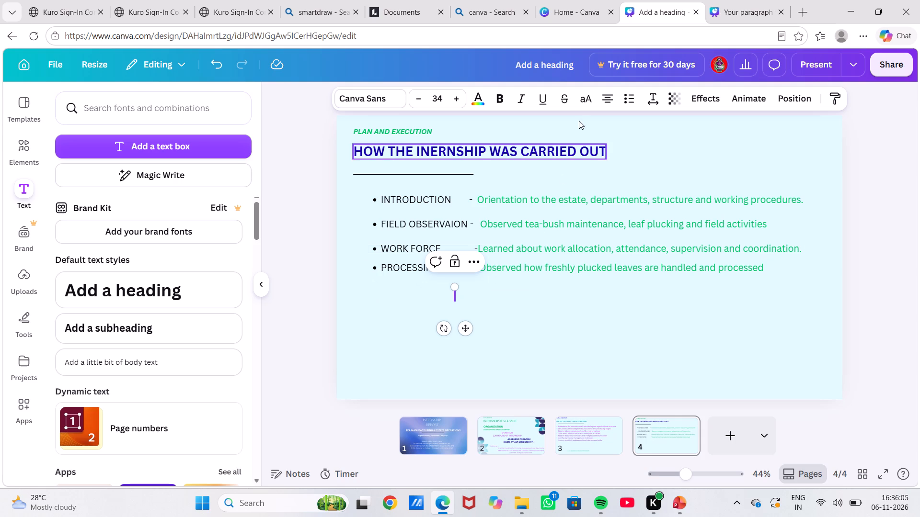
{"action": "left_click", "coordinate": [635, 92]}
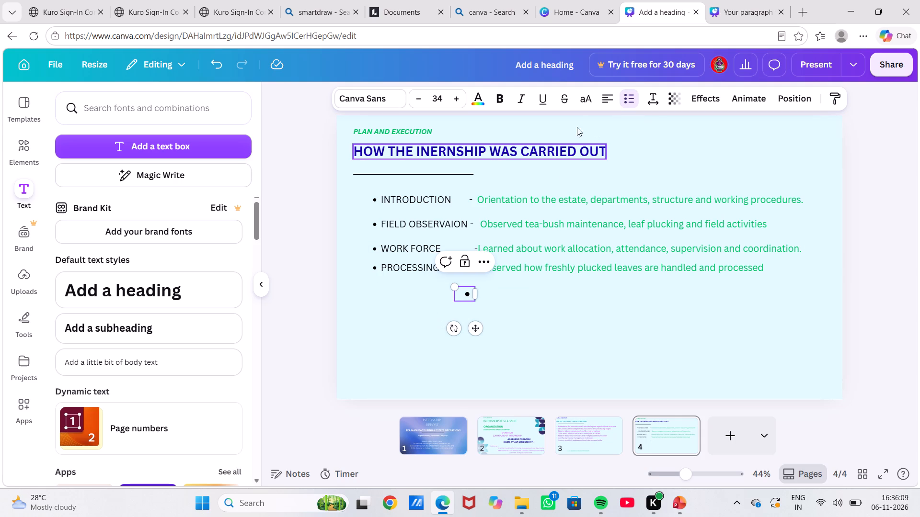
{"action": "triple_click", "coordinate": [421, 96]}
{"action": "double_click", "coordinate": [421, 96]}
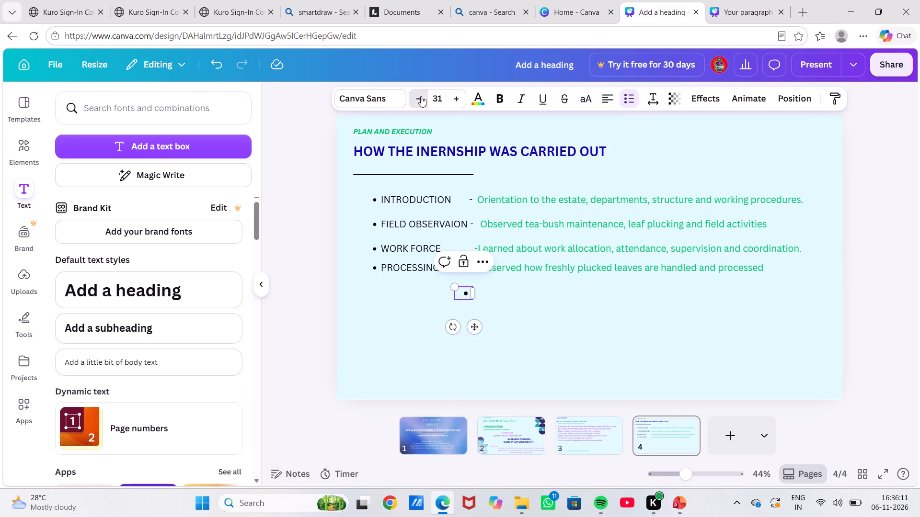
{"action": "left_click", "coordinate": [421, 96]}
{"action": "left_click", "coordinate": [421, 96]}
{"action": "left_click", "coordinate": [421, 96]}
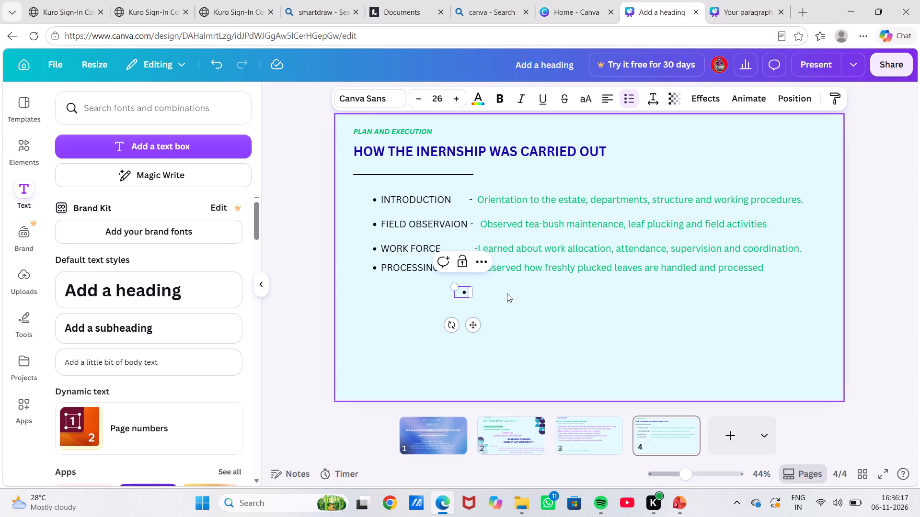
Enter REVIEW &NOTES as the text of the new bullet.
{"action": "key", "text": "r"}
{"action": "key", "text": "e"}
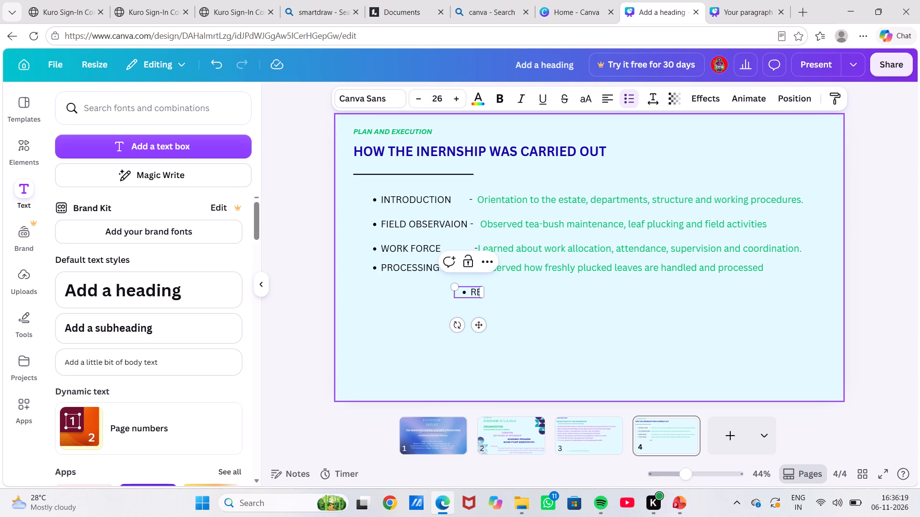
{"action": "type", "text": "VIEW AN"}
{"action": "key", "text": "BackSpace"}
{"action": "key", "text": "BackSpace"}
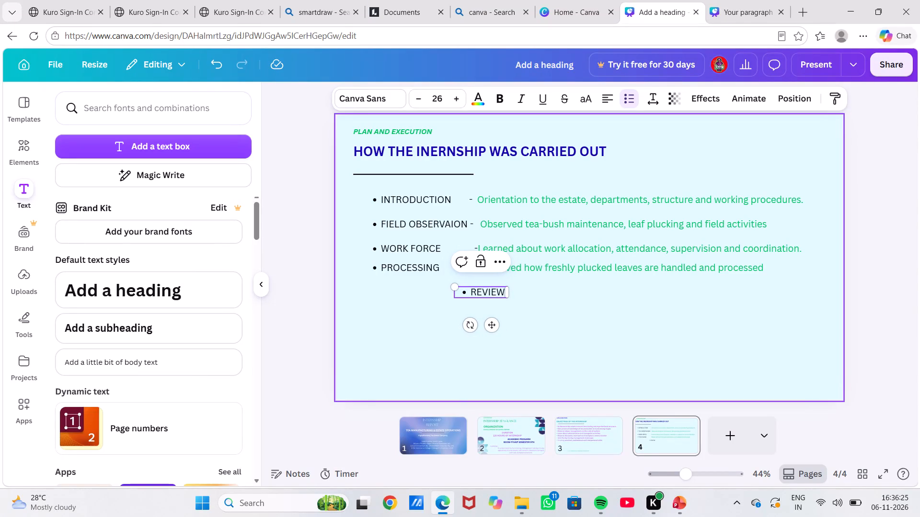
{"action": "type", "text": "&A"}
{"action": "key", "text": "BackSpace"}
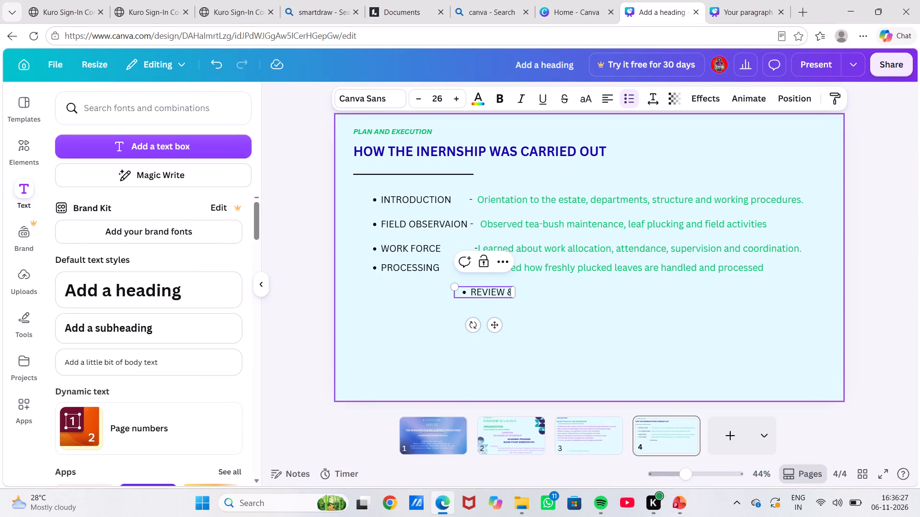
{"action": "type", "text": "NOTES"}
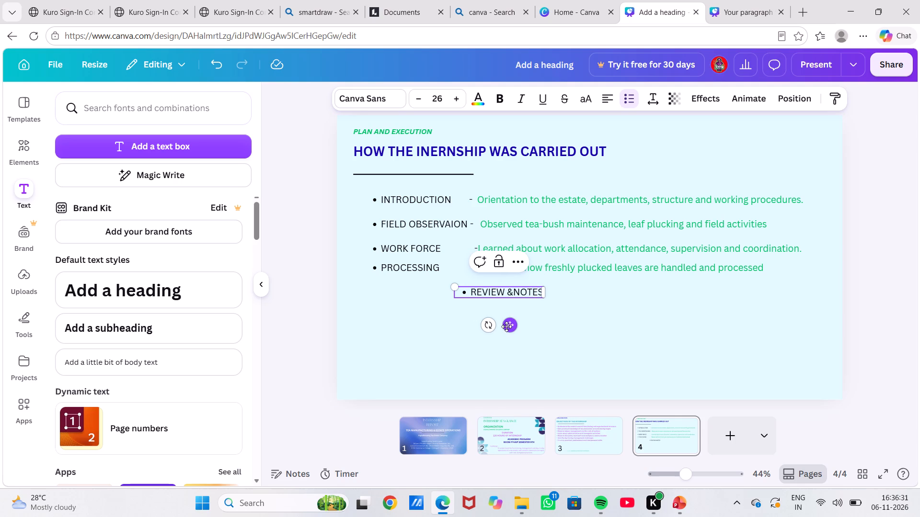
Align the REVIEW &NOTES bullet with the bullets above, 52 below PROCESSING, and widen its box to match the WORK FORCE line.
{"action": "left_click_drag", "start_coordinate": [506, 326], "coordinate": [425, 326]}
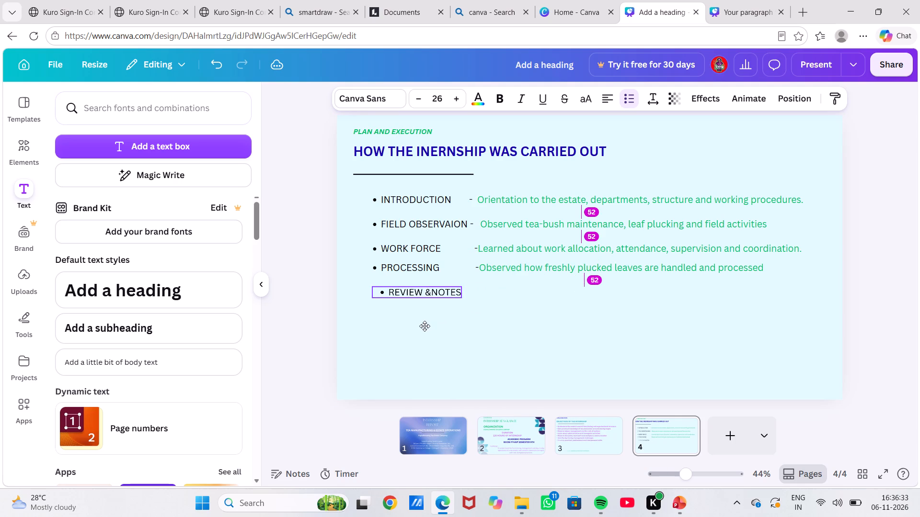
{"action": "left_click_drag", "start_coordinate": [425, 326], "coordinate": [418, 327]}
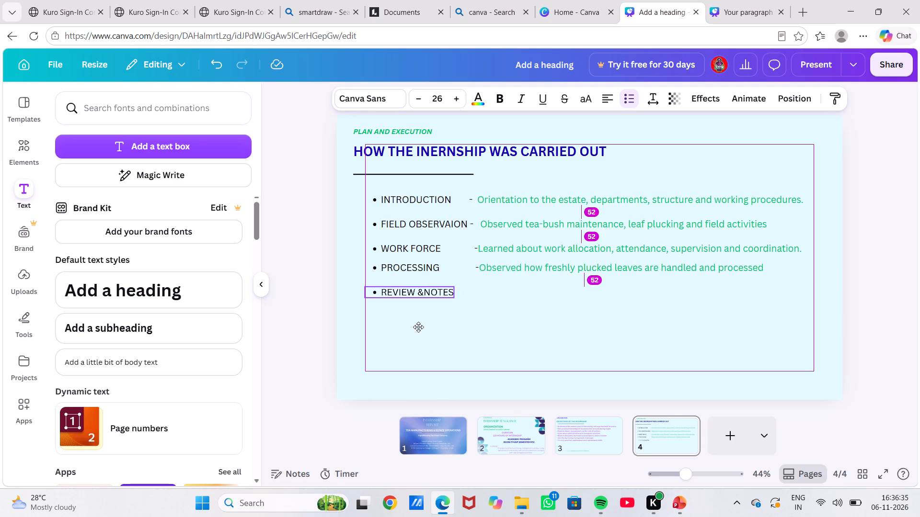
{"action": "left_click_drag", "start_coordinate": [418, 327], "coordinate": [418, 327]}
{"action": "left_click_drag", "start_coordinate": [457, 294], "coordinate": [466, 294]}
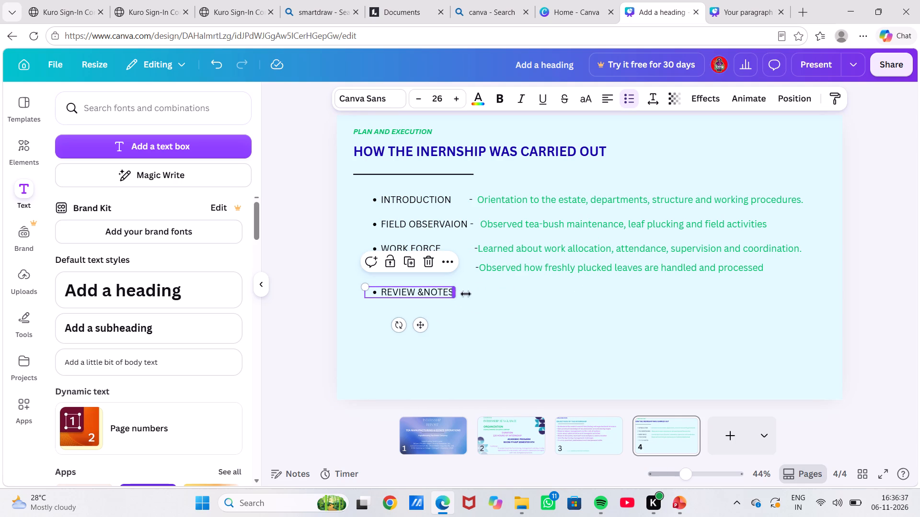
{"action": "left_click_drag", "start_coordinate": [466, 294], "coordinate": [831, 282]}
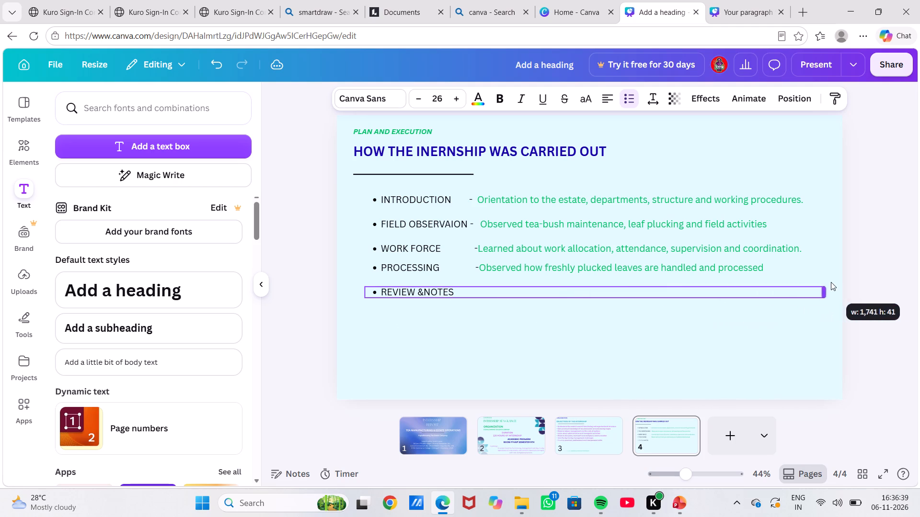
{"action": "left_click_drag", "start_coordinate": [831, 282], "coordinate": [811, 282]}
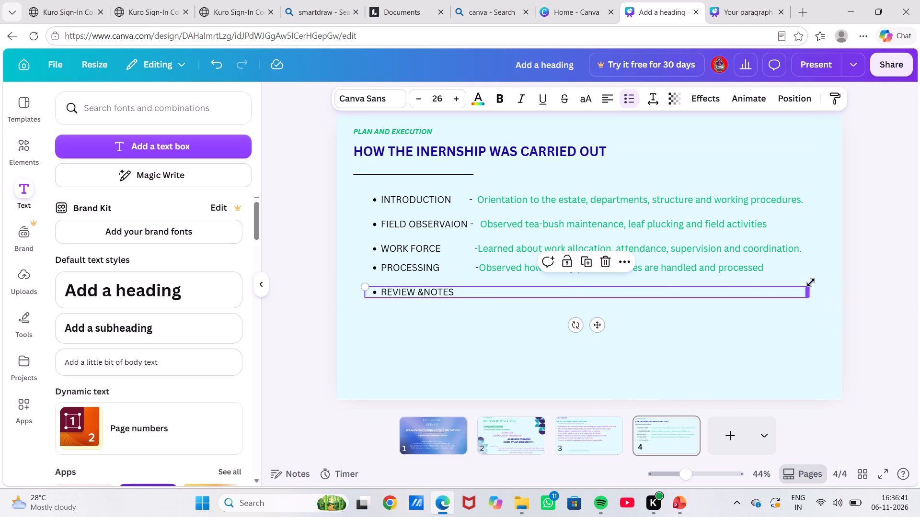
Add a dash after REVIEW &NOTES, spaced out to line up with the PROCESSING dash.
{"action": "left_click", "coordinate": [476, 292]}
{"action": "key", "text": "space"}
{"action": "key", "text": "space"}
{"action": "key", "text": "space"}
{"action": "key", "text": "space"}
{"action": "key", "text": "space"}
{"action": "key", "text": "space"}
{"action": "key", "text": "space"}
{"action": "key", "text": "space"}
{"action": "key", "text": "space"}
{"action": "key", "text": "space"}
{"action": "key", "text": "space"}
{"action": "key", "text": "space"}
{"action": "key", "text": "space"}
{"action": "key", "text": "space"}
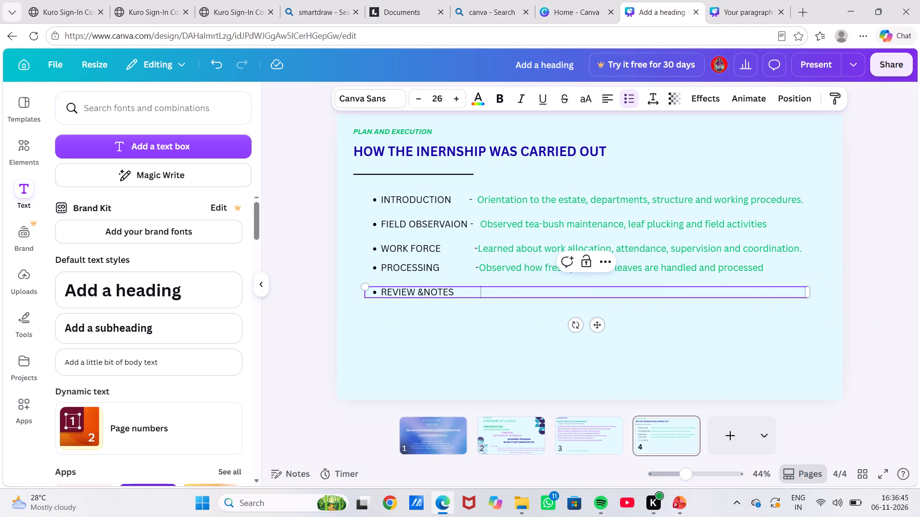
{"action": "key", "text": "BackSpace"}
{"action": "key", "text": "BackSpace"}
{"action": "key", "text": "BackSpace"}
{"action": "key", "text": "BackSpace"}
{"action": "key", "text": "minus"}
Copy the Review & Notes description from PowerPoint slide 4 and paste it after the REVIEW &NOTES dash in Canva.
{"action": "left_click", "coordinate": [679, 502]}
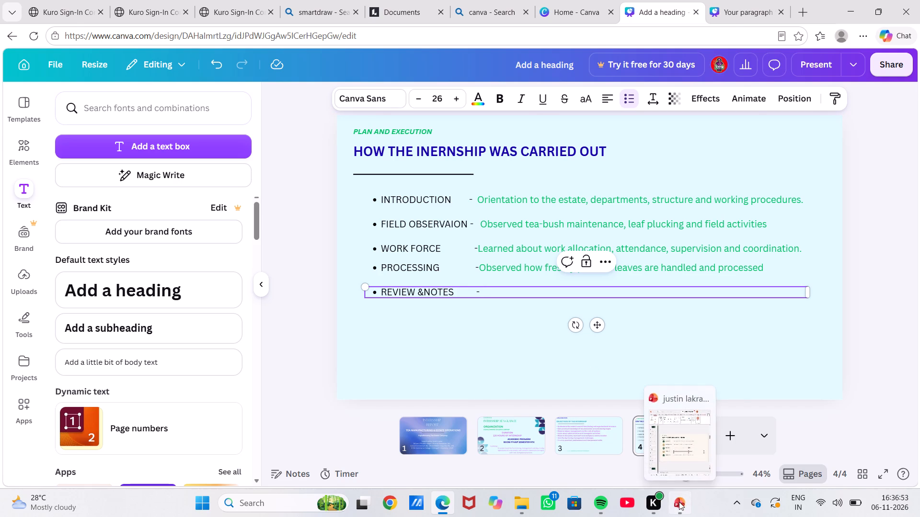
{"action": "left_click", "coordinate": [779, 341]}
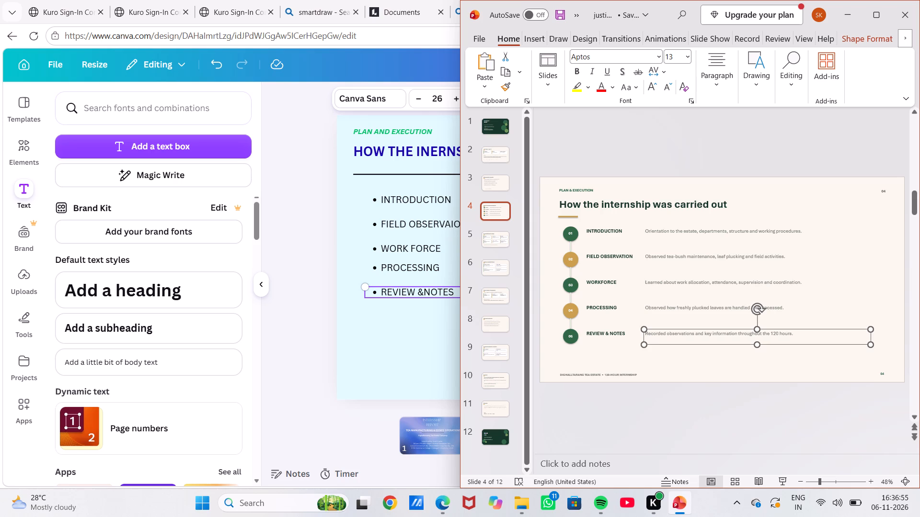
{"action": "left_click_drag", "start_coordinate": [792, 333], "coordinate": [631, 328]}
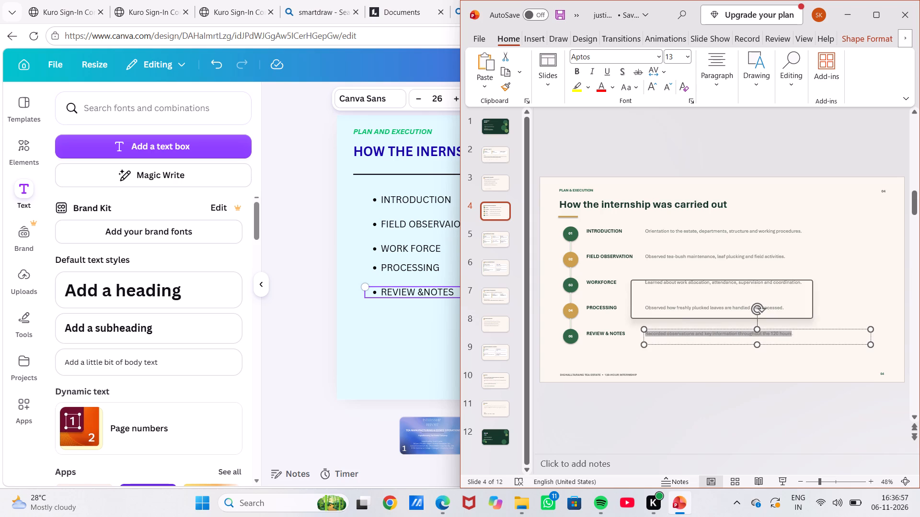
{"action": "key", "text": "ctrl+c"}
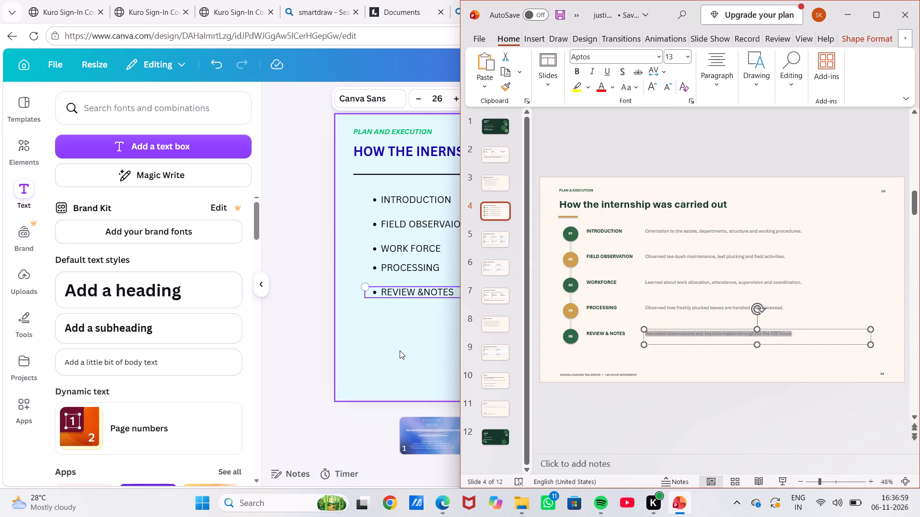
{"action": "left_click", "coordinate": [400, 350]}
{"action": "left_click", "coordinate": [502, 288]}
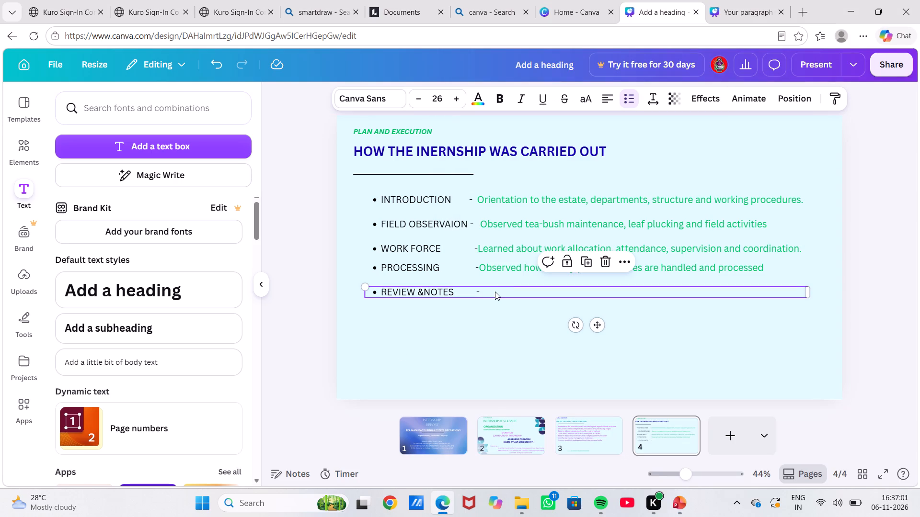
{"action": "left_click", "coordinate": [495, 292]}
{"action": "double_click", "coordinate": [495, 292]}
{"action": "left_click", "coordinate": [495, 292]}
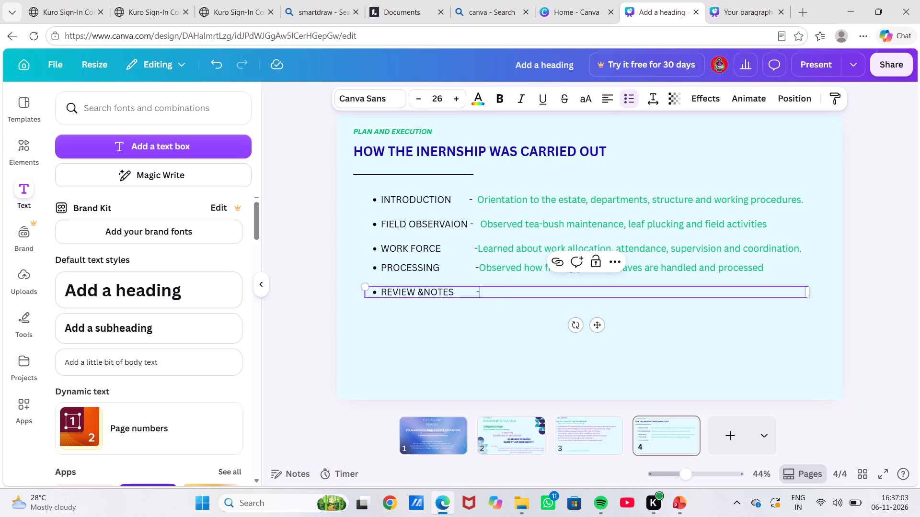
{"action": "key", "text": "ctrl+v"}
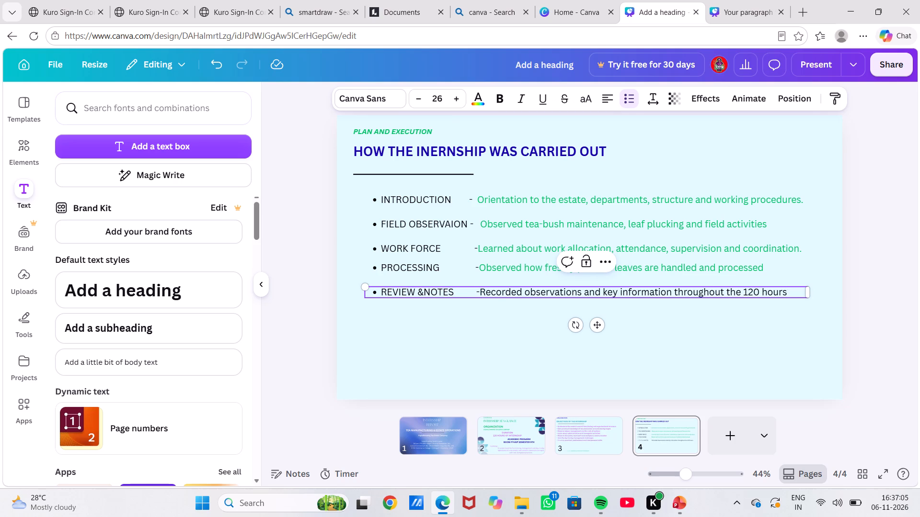
Colour the REVIEW &NOTES description after the dash in the same green as the other phase descriptions.
{"action": "left_click_drag", "start_coordinate": [480, 291], "coordinate": [689, 292]}
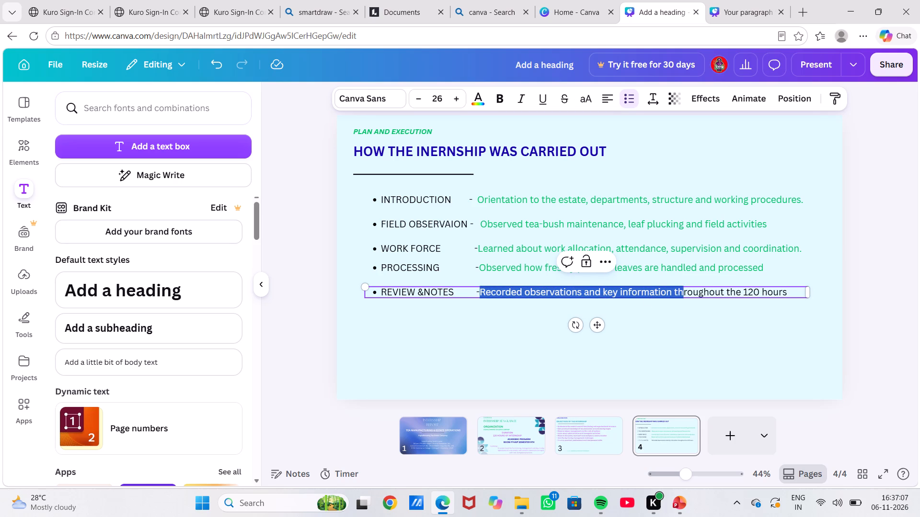
{"action": "left_click_drag", "start_coordinate": [689, 292], "coordinate": [816, 296]}
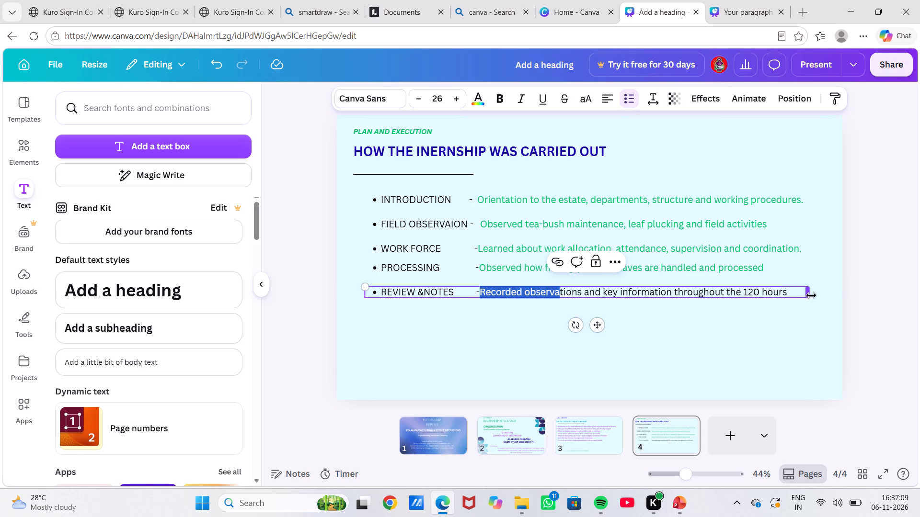
{"action": "left_click", "coordinate": [793, 296]}
{"action": "left_click_drag", "start_coordinate": [793, 296], "coordinate": [591, 293]}
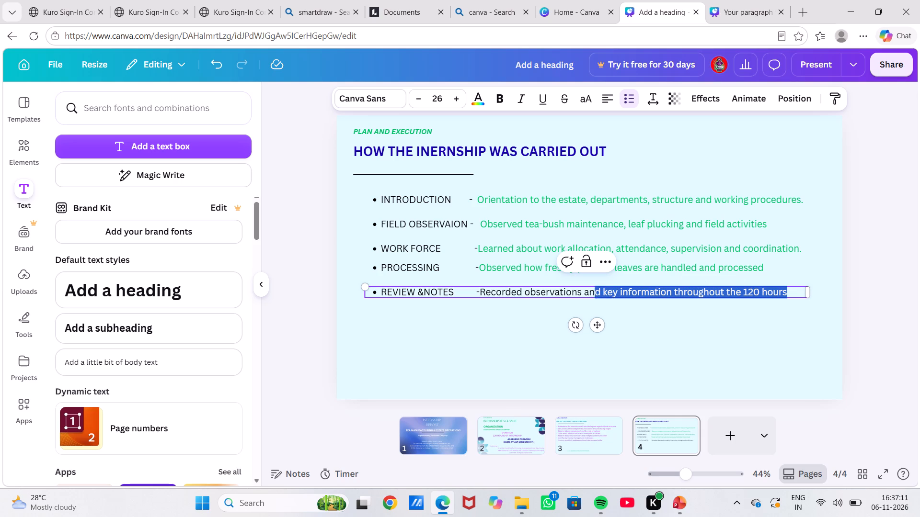
{"action": "left_click_drag", "start_coordinate": [591, 293], "coordinate": [493, 298]}
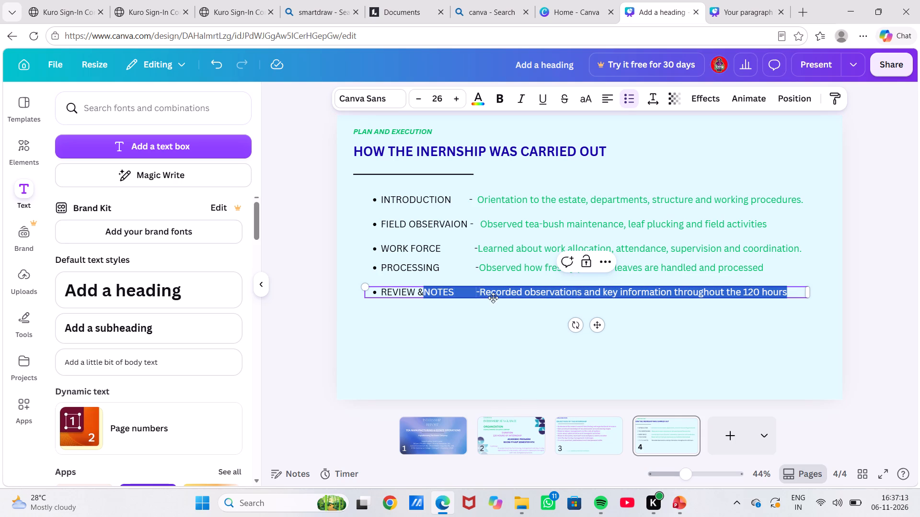
{"action": "left_click_drag", "start_coordinate": [493, 298], "coordinate": [481, 291]}
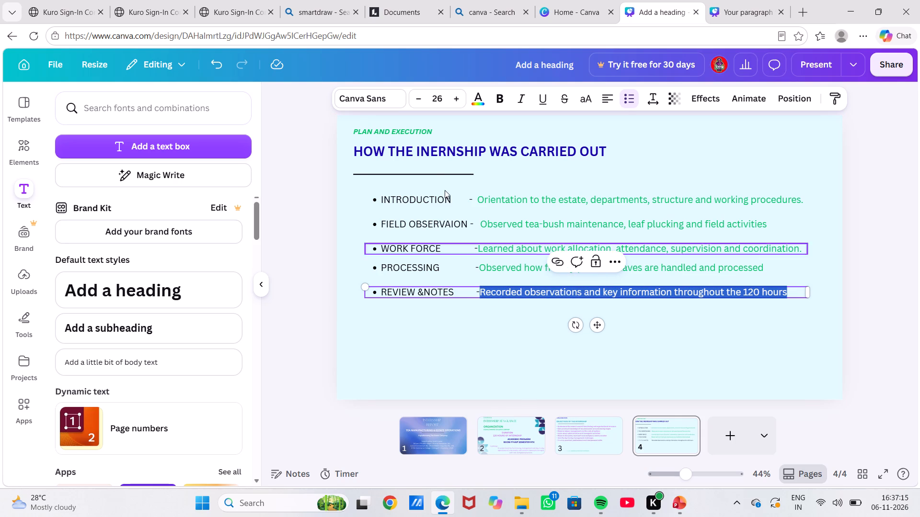
{"action": "left_click", "coordinate": [479, 99]}
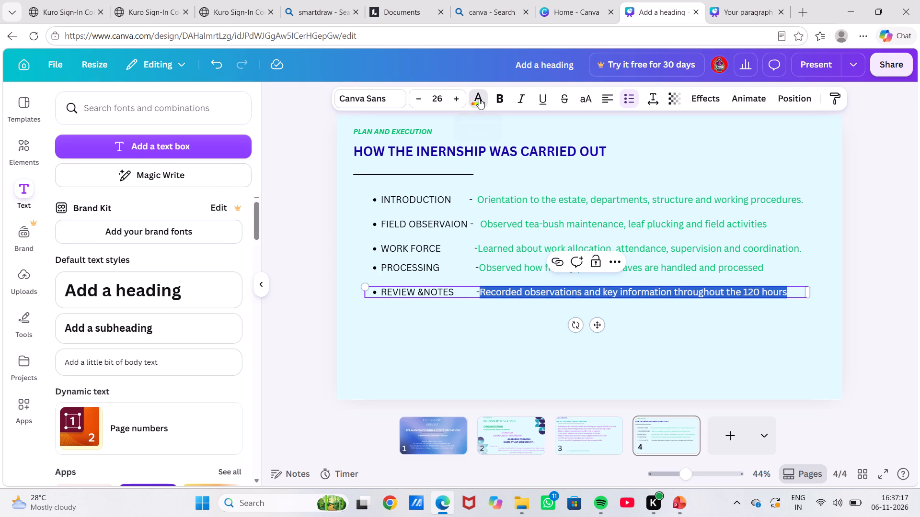
{"action": "left_click", "coordinate": [124, 183]}
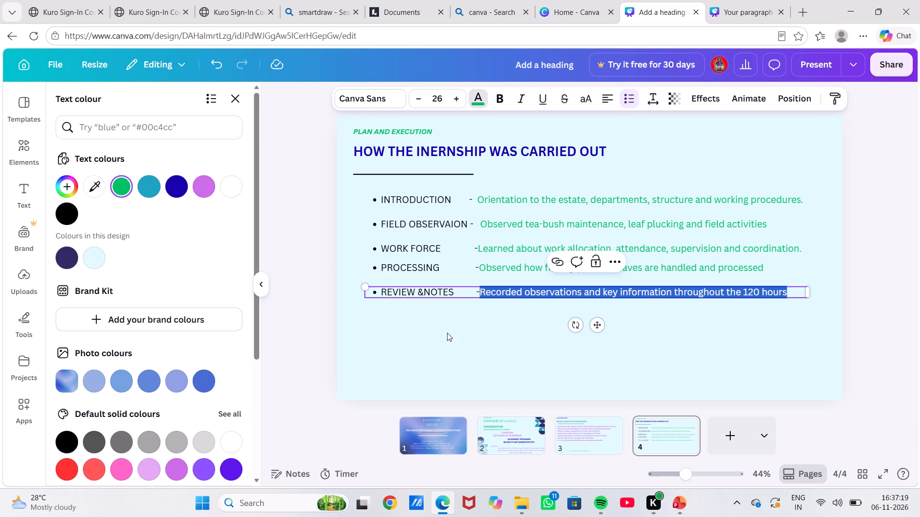
{"action": "left_click", "coordinate": [455, 337]}
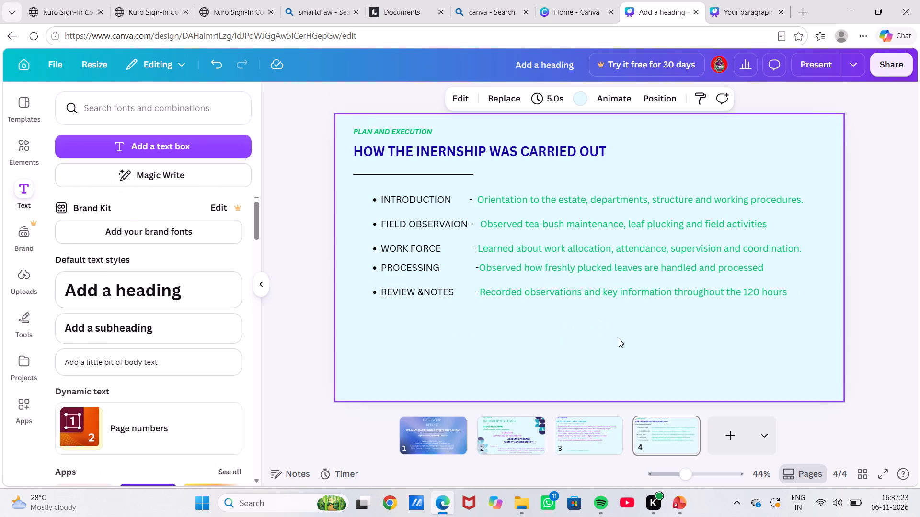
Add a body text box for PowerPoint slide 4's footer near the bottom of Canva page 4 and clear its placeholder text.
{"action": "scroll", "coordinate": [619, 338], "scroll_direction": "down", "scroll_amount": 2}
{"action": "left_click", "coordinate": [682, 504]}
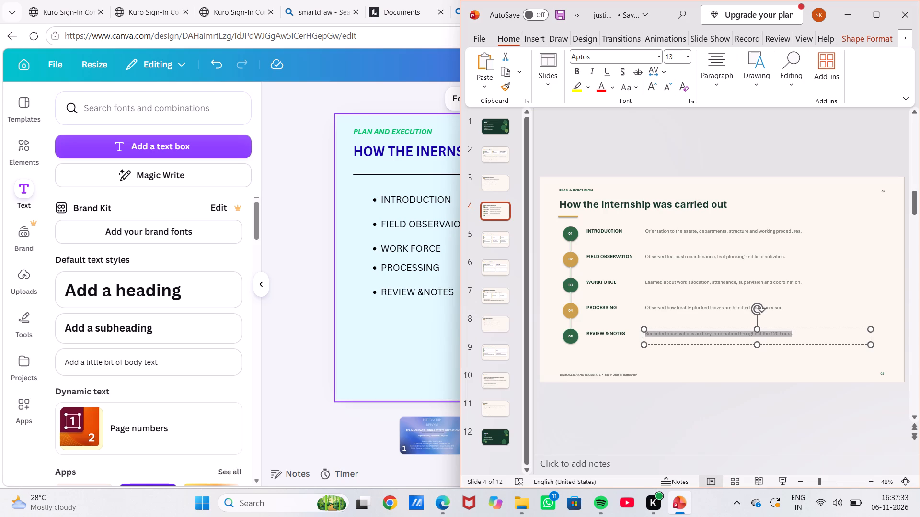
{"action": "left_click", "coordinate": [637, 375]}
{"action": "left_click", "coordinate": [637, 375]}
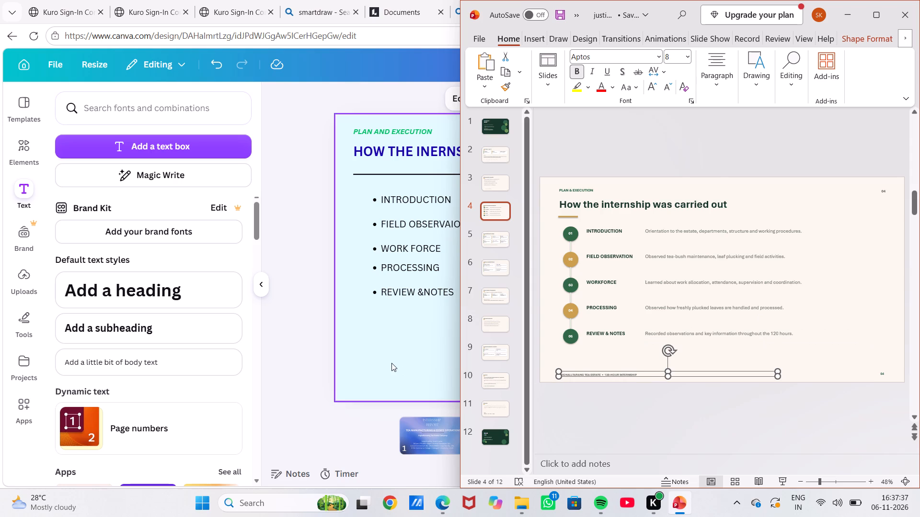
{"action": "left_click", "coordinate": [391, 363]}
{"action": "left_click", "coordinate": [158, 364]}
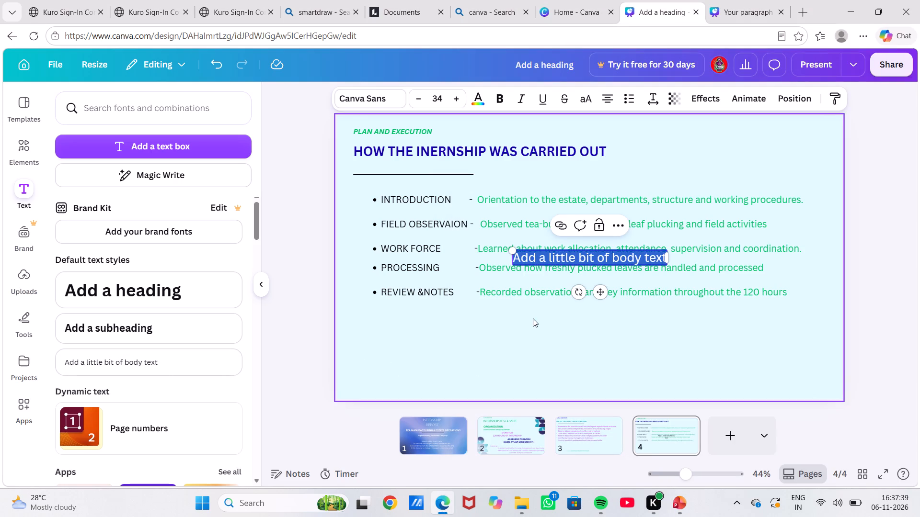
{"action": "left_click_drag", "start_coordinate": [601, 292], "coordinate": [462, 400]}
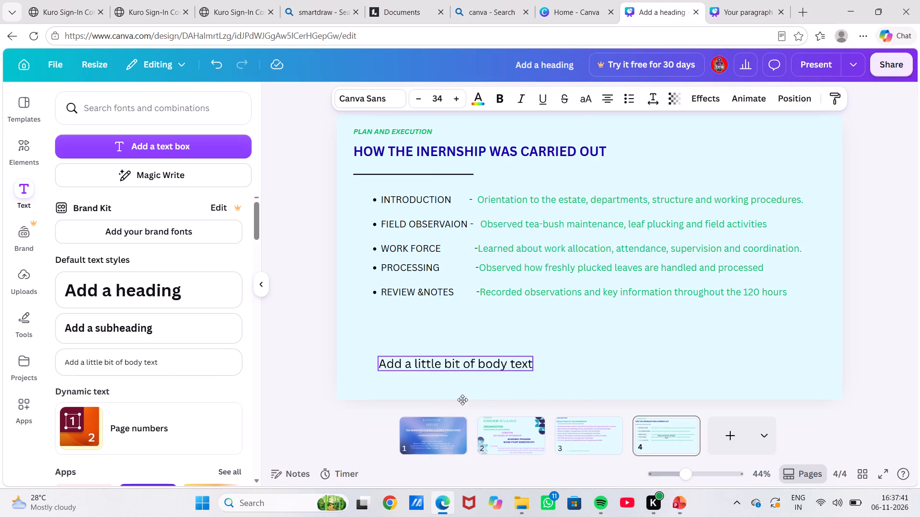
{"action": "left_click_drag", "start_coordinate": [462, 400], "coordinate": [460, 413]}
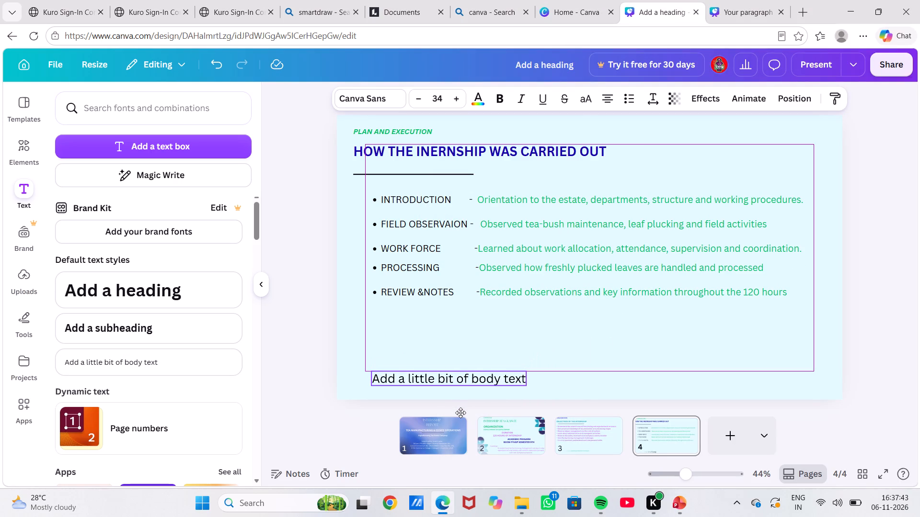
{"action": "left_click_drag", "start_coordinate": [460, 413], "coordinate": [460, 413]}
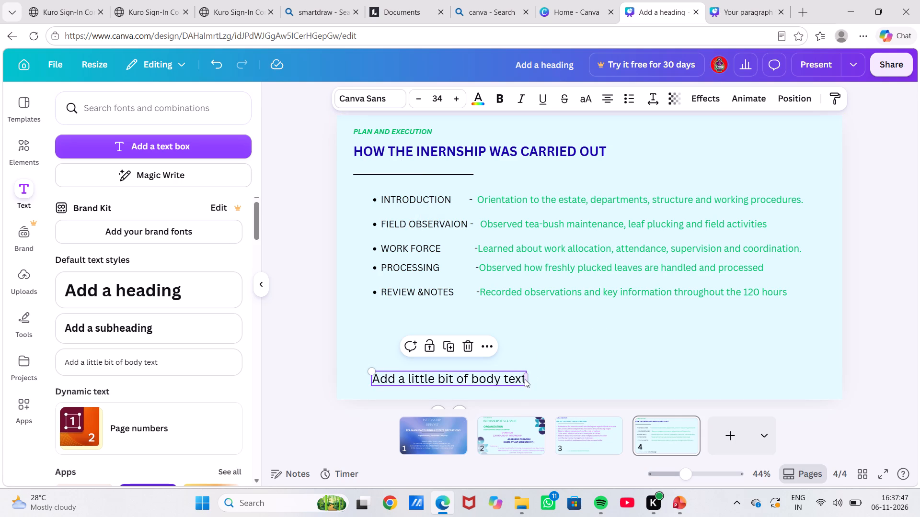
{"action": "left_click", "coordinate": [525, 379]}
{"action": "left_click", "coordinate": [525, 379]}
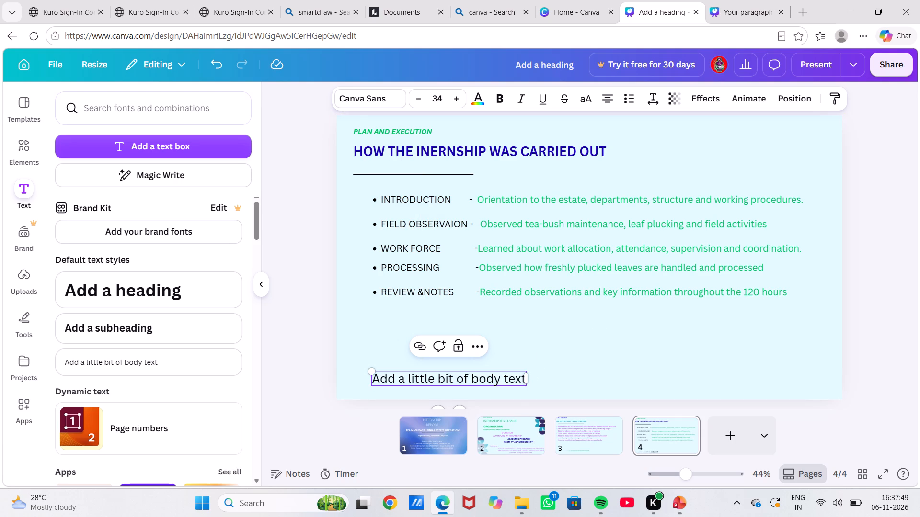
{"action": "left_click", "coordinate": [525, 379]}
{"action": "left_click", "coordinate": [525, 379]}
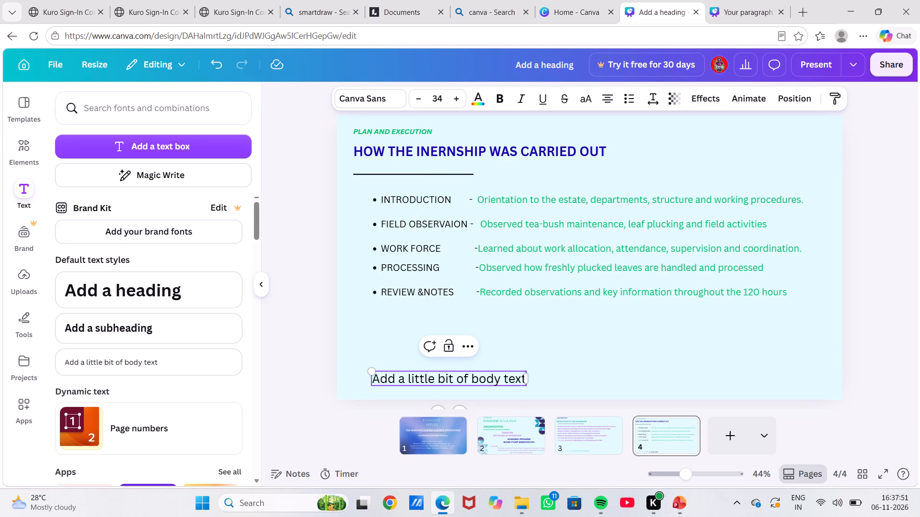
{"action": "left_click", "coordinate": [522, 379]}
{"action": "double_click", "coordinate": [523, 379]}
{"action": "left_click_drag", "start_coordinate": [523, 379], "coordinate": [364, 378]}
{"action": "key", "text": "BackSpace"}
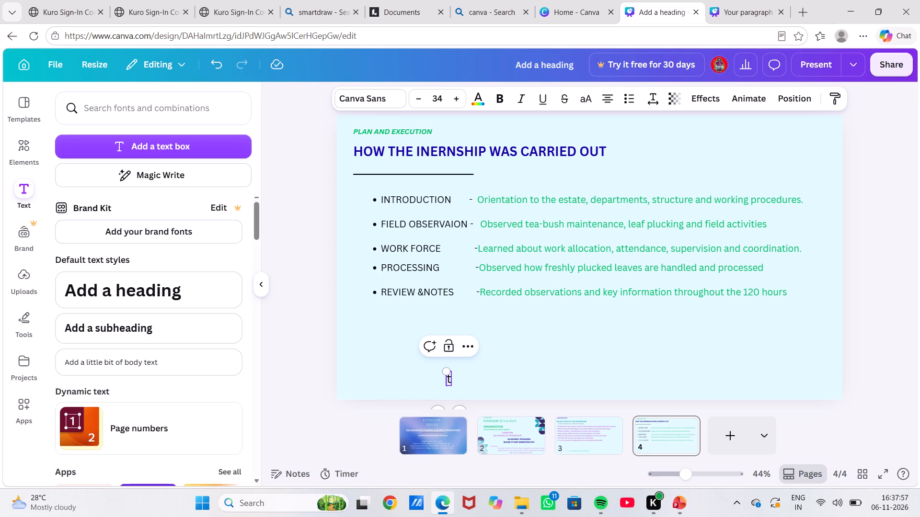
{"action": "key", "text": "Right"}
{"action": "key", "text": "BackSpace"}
Copy the whole footer line at the bottom of slide 4 in PowerPoint.
{"action": "left_click", "coordinate": [681, 503]}
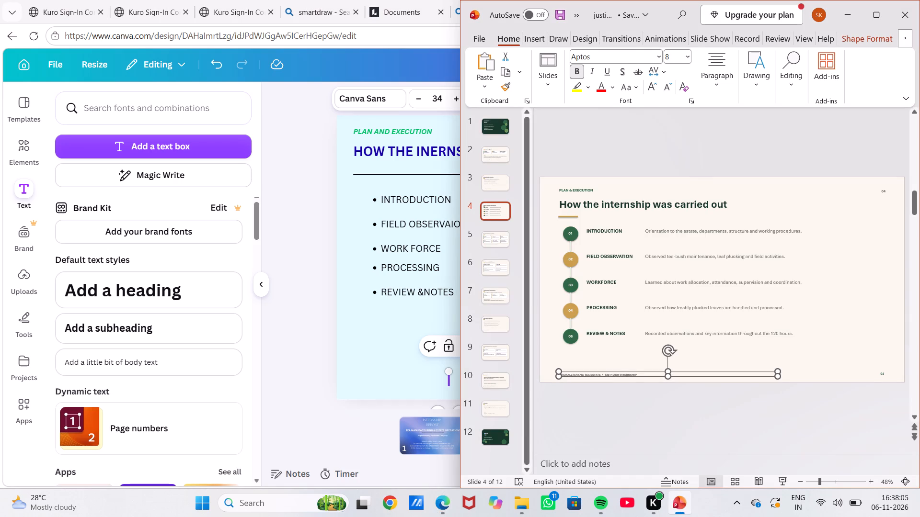
{"action": "left_click_drag", "start_coordinate": [635, 374], "coordinate": [560, 373]}
{"action": "left_click_drag", "start_coordinate": [560, 373], "coordinate": [560, 373]}
{"action": "key", "text": "ctrl+c"}
Add a new text box near the bottom of Canva page 4 and replace its placeholder with the copied footer, DIGHALLTARANG TEA ESTATE •120-HOUR INTERNSHIP.
{"action": "left_click", "coordinate": [401, 369]}
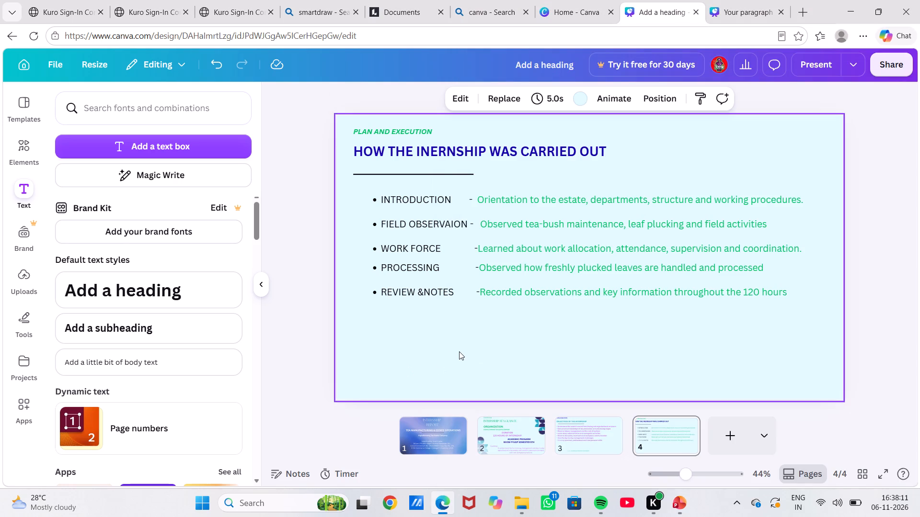
{"action": "left_click", "coordinate": [459, 351]}
{"action": "left_click", "coordinate": [175, 135]}
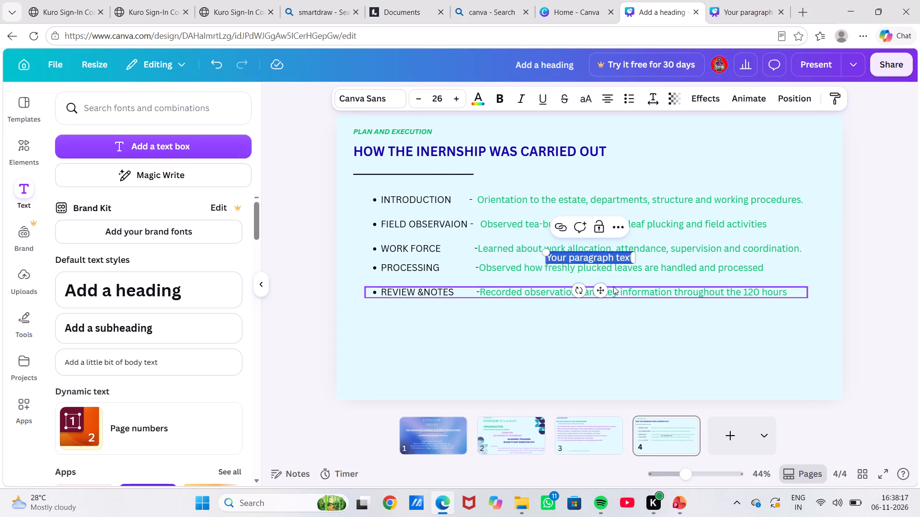
{"action": "left_click_drag", "start_coordinate": [602, 289], "coordinate": [445, 393]}
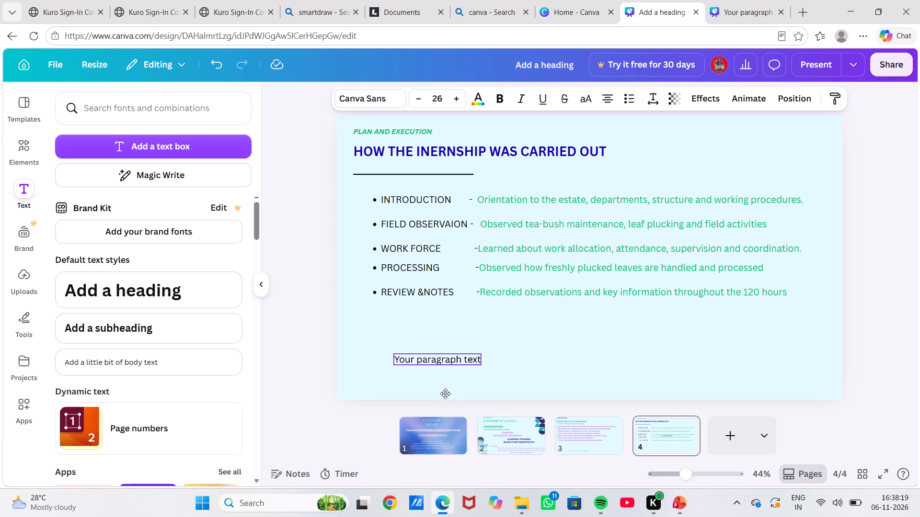
{"action": "left_click_drag", "start_coordinate": [445, 393], "coordinate": [438, 397]}
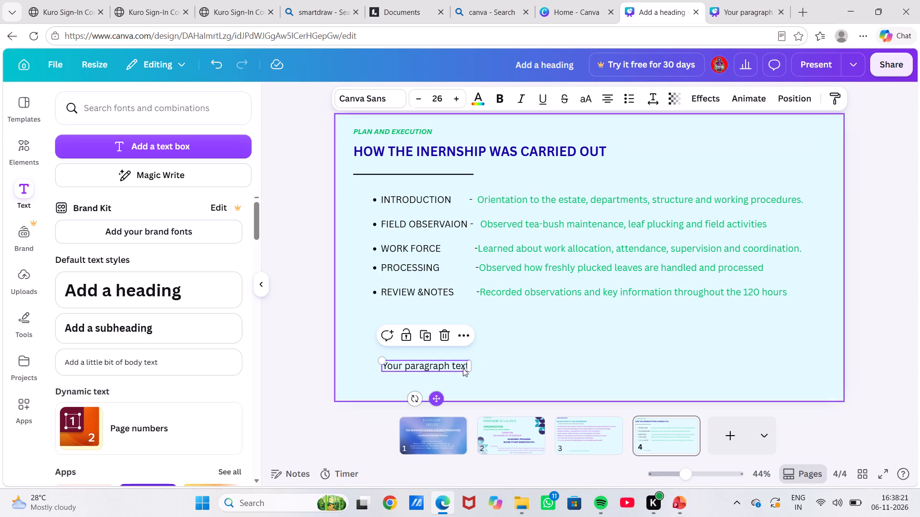
{"action": "left_click", "coordinate": [463, 366]}
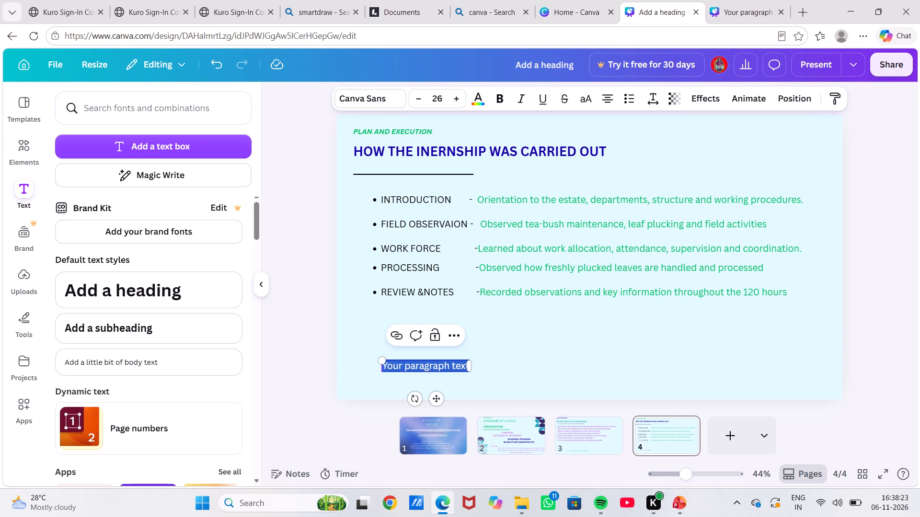
{"action": "key", "text": "BackSpace"}
{"action": "key", "text": "ctrl+v"}
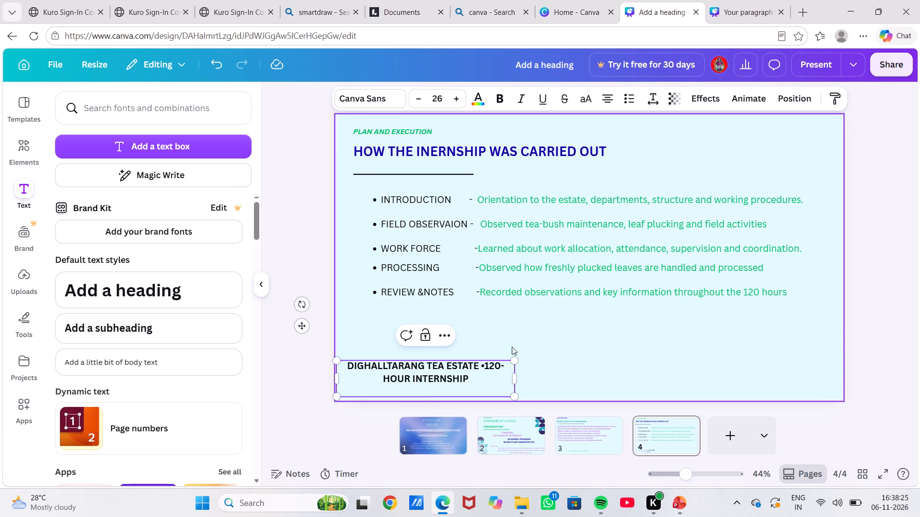
Scale the footer text down to about size 18.4 and widen its box so the footer fits on one line.
{"action": "left_click_drag", "start_coordinate": [513, 397], "coordinate": [514, 382]}
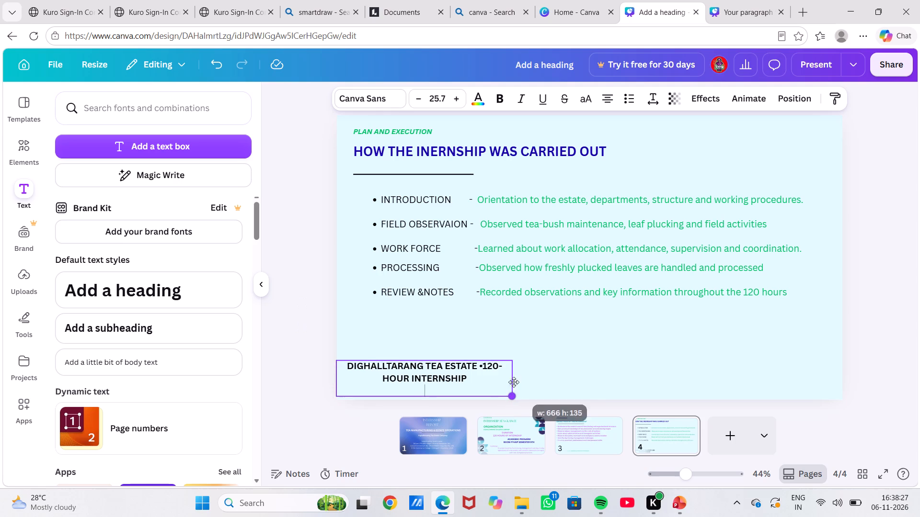
{"action": "left_click_drag", "start_coordinate": [514, 382], "coordinate": [419, 345]}
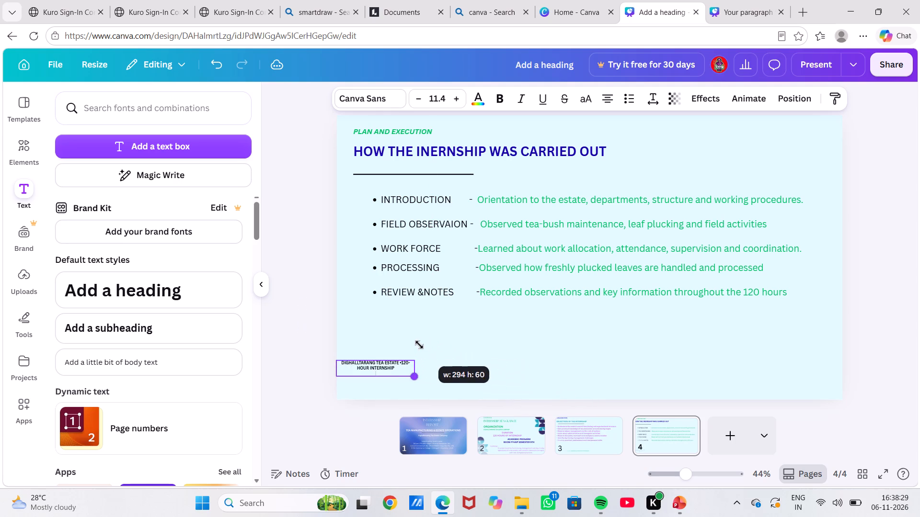
{"action": "left_click_drag", "start_coordinate": [419, 345], "coordinate": [468, 354]}
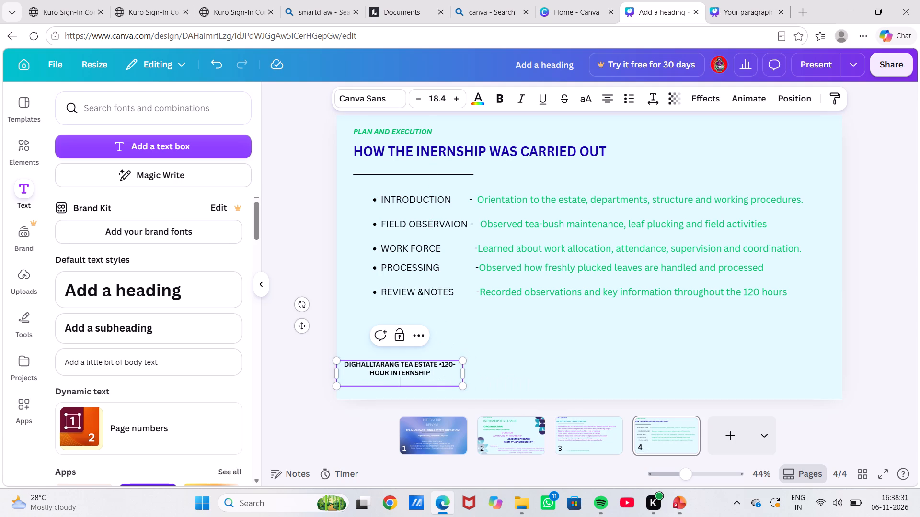
{"action": "left_click_drag", "start_coordinate": [463, 374], "coordinate": [527, 365]}
{"action": "left_click", "coordinate": [434, 368]}
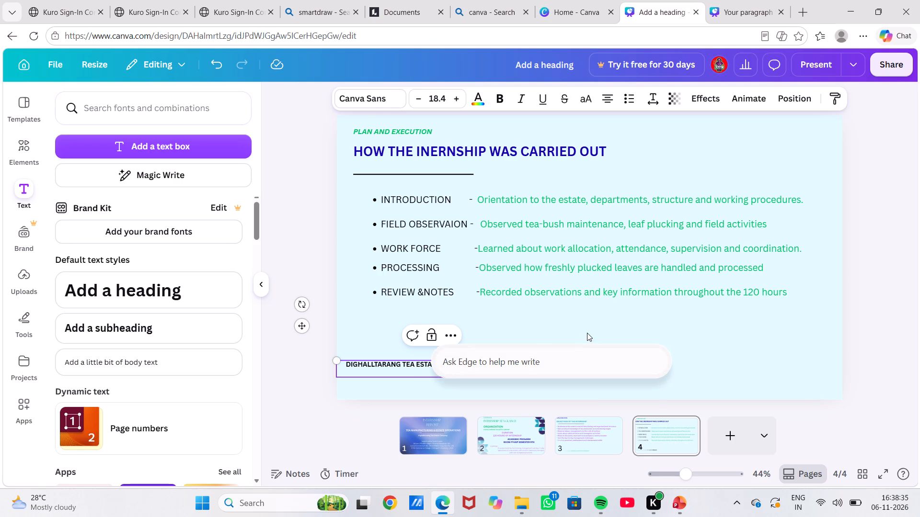
{"action": "left_click", "coordinate": [587, 331]}
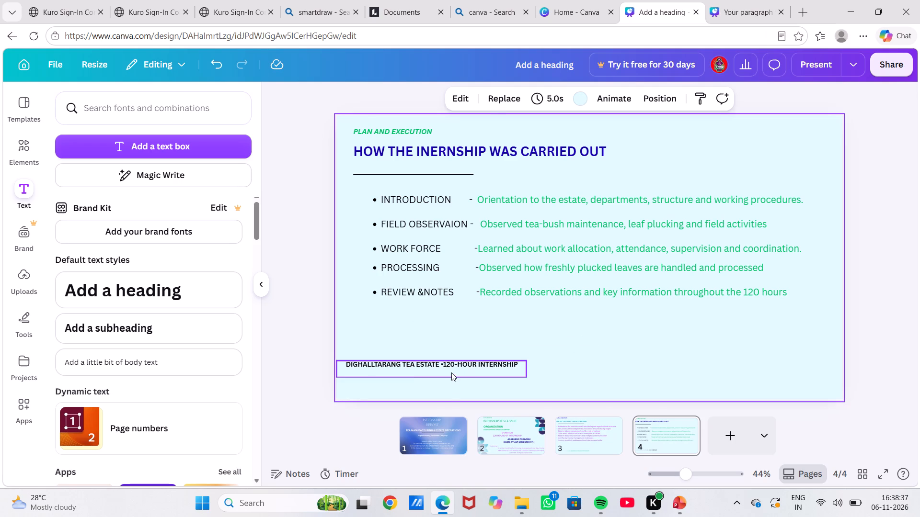
Move the footer text box slightly inward and down so its left edge lines up with the page heading.
{"action": "left_click_drag", "start_coordinate": [451, 372], "coordinate": [465, 379]}
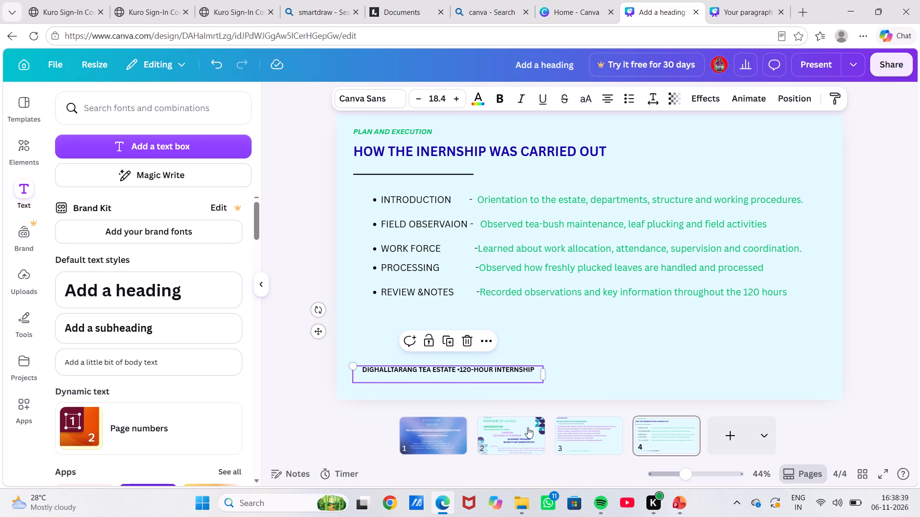
After checking pages 2 and 3 for reference, make page 4's footer line italic and set its font size to 19.4.
{"action": "left_click", "coordinate": [563, 437]}
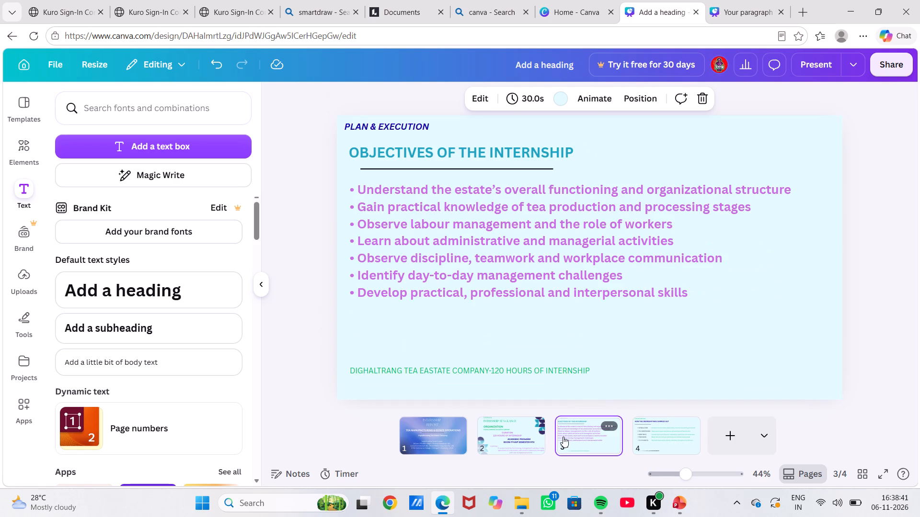
{"action": "left_click", "coordinate": [488, 367]}
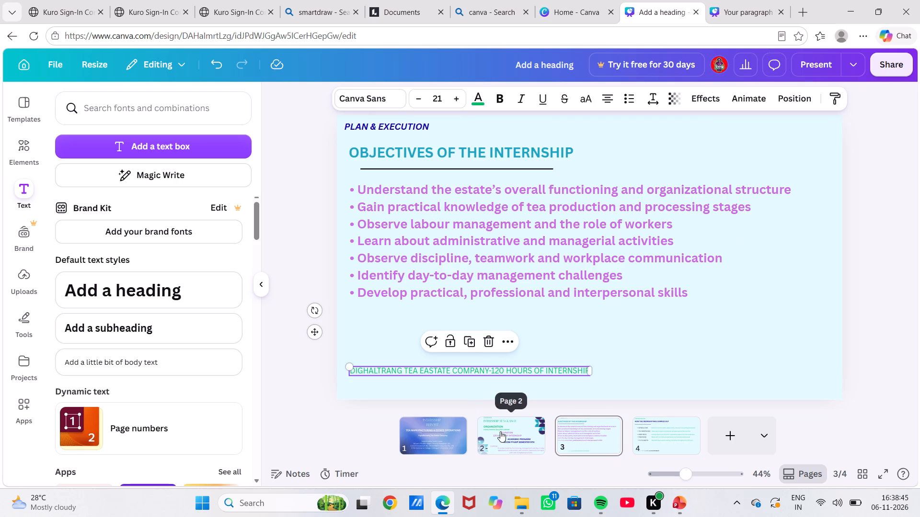
{"action": "left_click", "coordinate": [501, 444]}
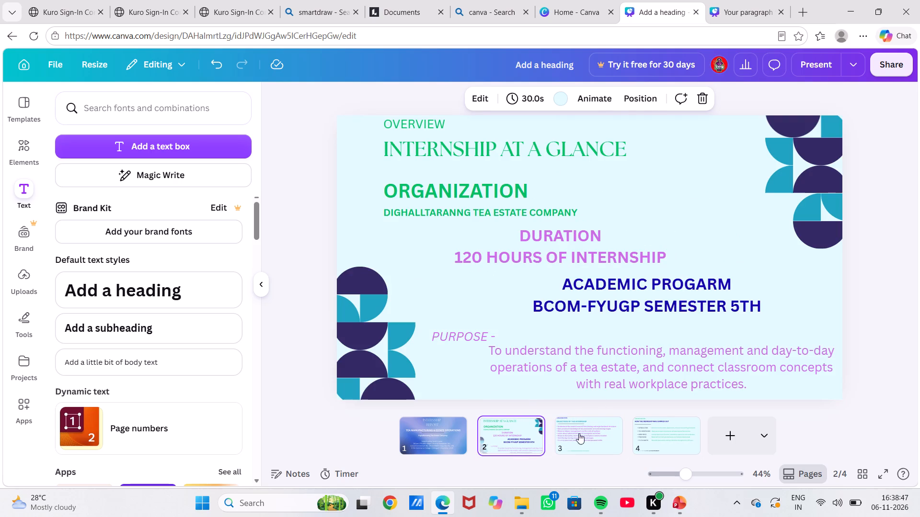
{"action": "left_click", "coordinate": [600, 435]}
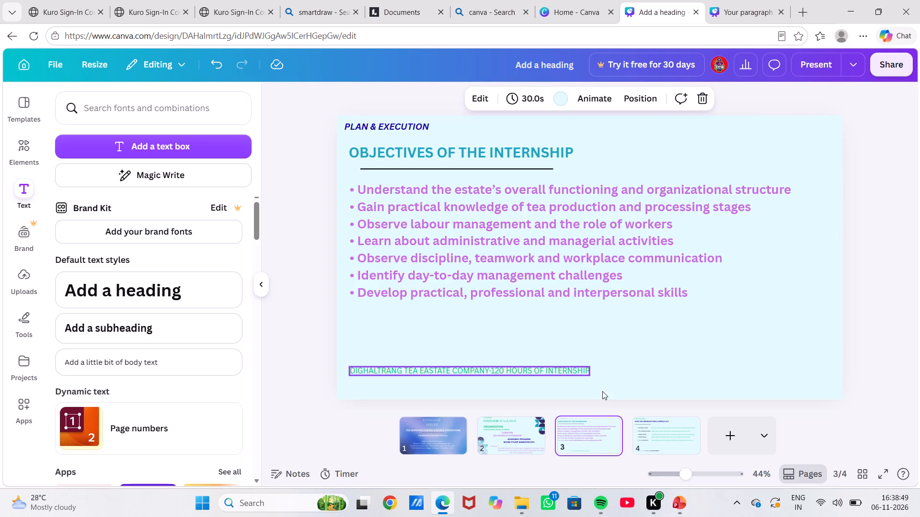
{"action": "left_click", "coordinate": [645, 434]}
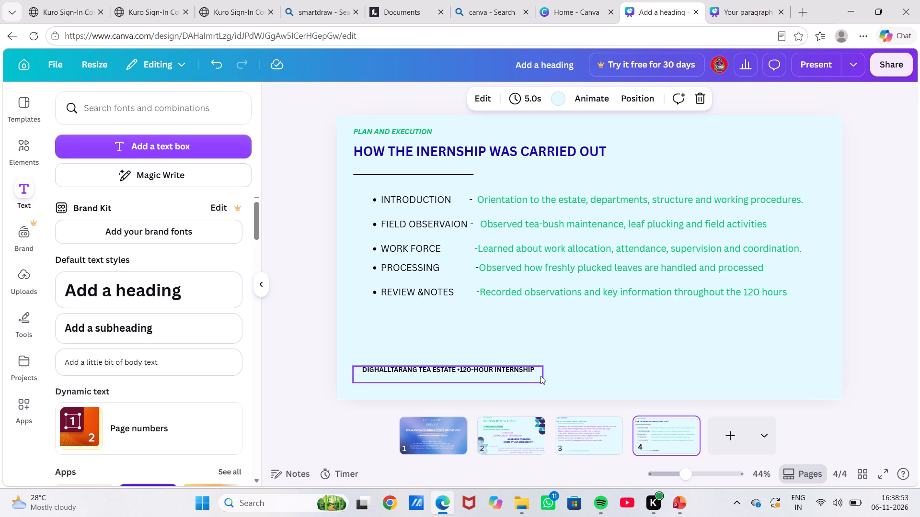
{"action": "left_click", "coordinate": [517, 369]}
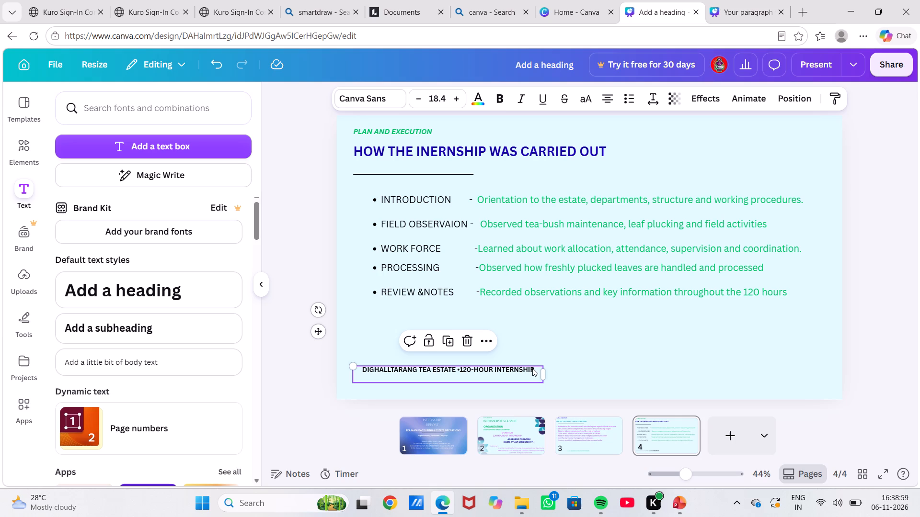
{"action": "left_click", "coordinate": [532, 368]}
{"action": "left_click_drag", "start_coordinate": [534, 368], "coordinate": [365, 365]}
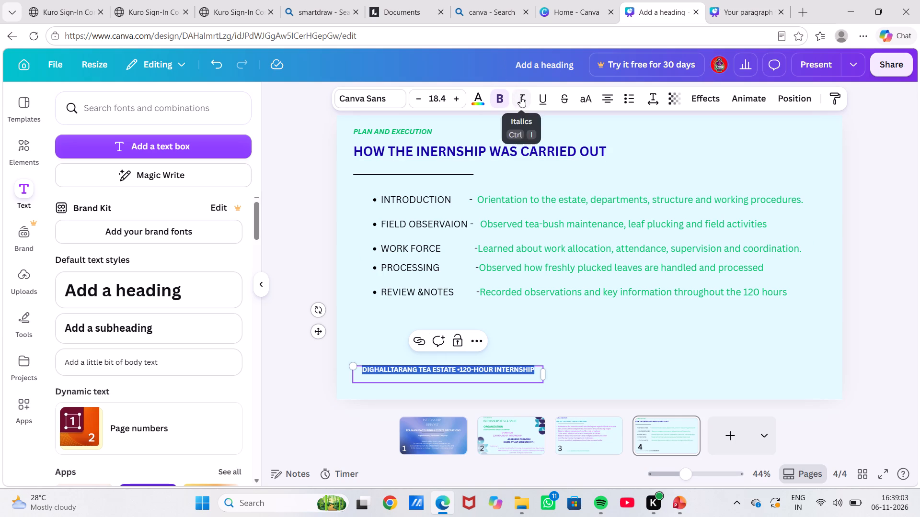
{"action": "left_click", "coordinate": [520, 97]}
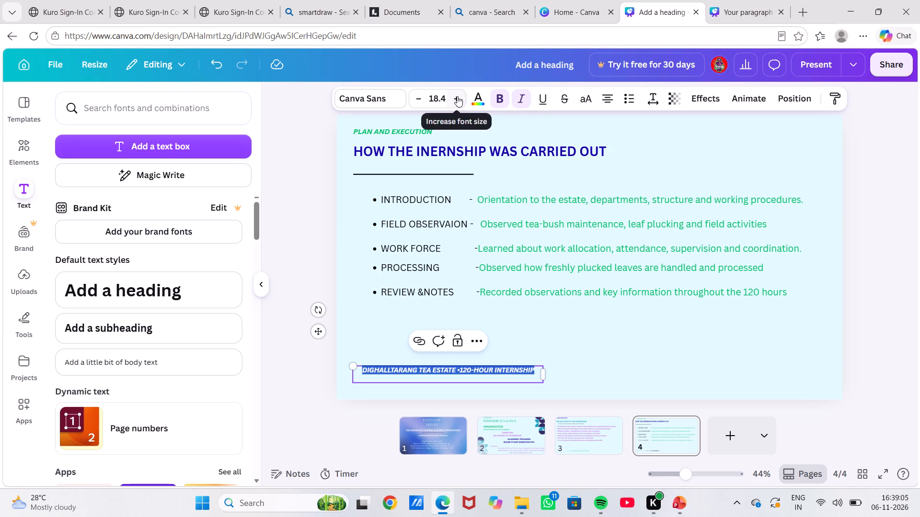
{"action": "left_click", "coordinate": [457, 96]}
{"action": "left_click", "coordinate": [457, 96]}
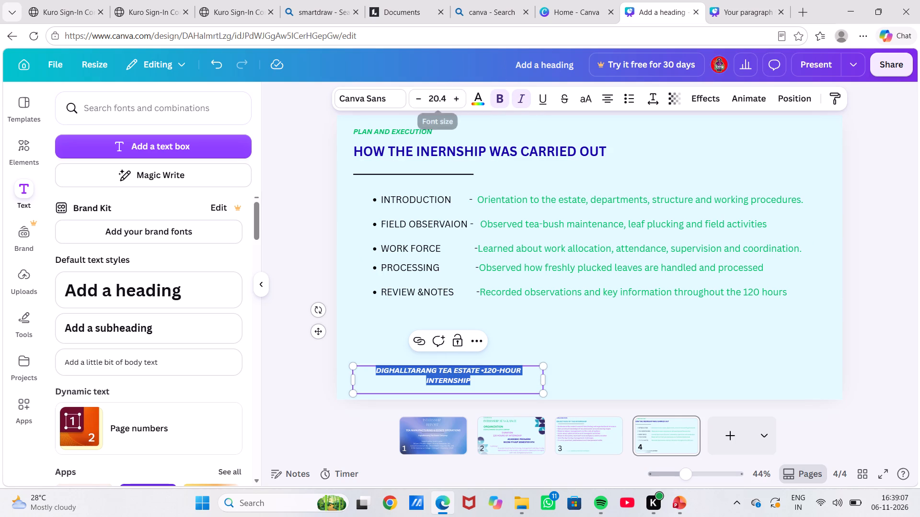
{"action": "left_click", "coordinate": [421, 101]}
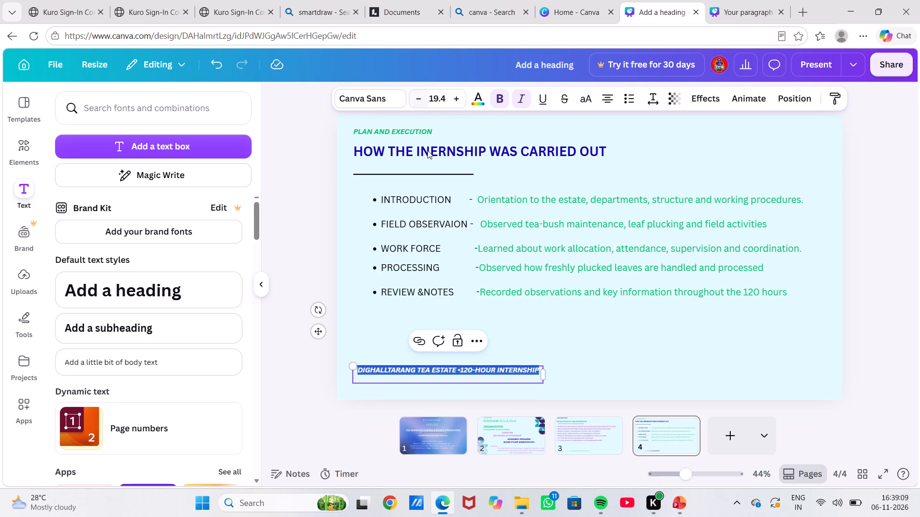
{"action": "left_click", "coordinate": [387, 335]}
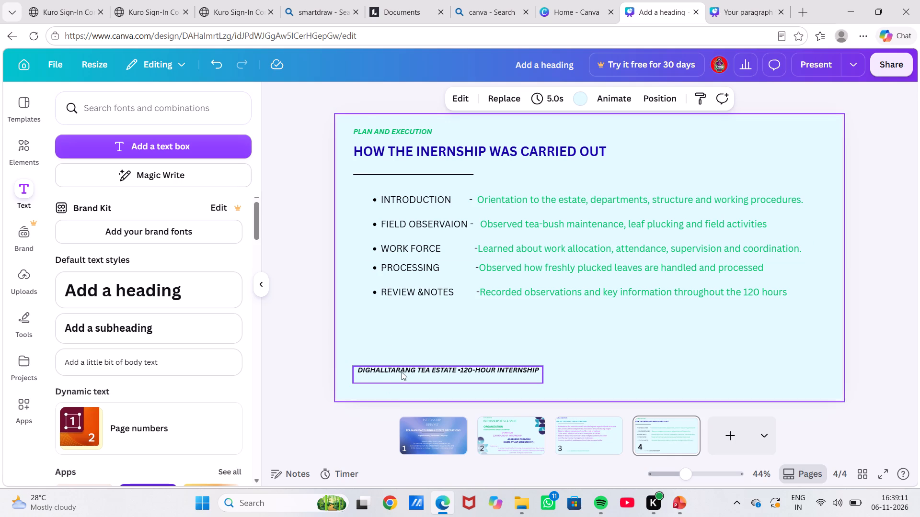
Recolour the whole footer line on page 4 to the green used in the design.
{"action": "left_click", "coordinate": [402, 372]}
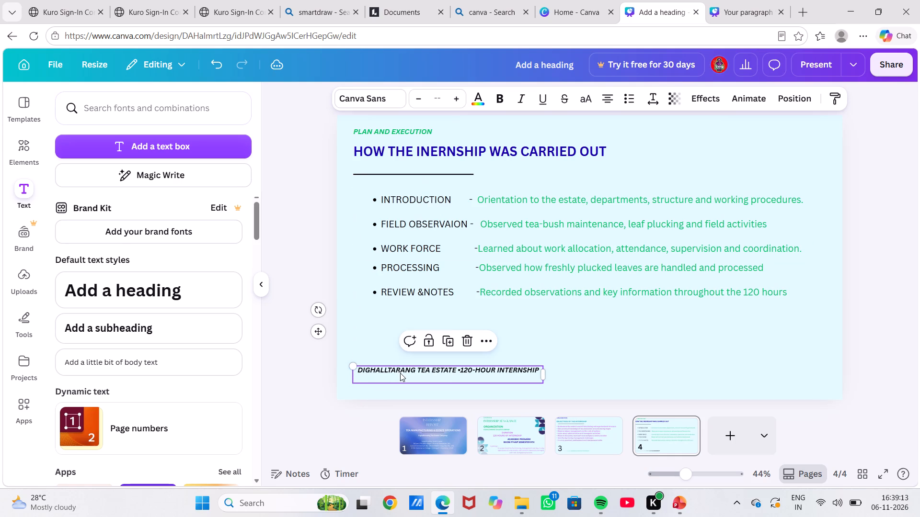
{"action": "left_click", "coordinate": [378, 320]}
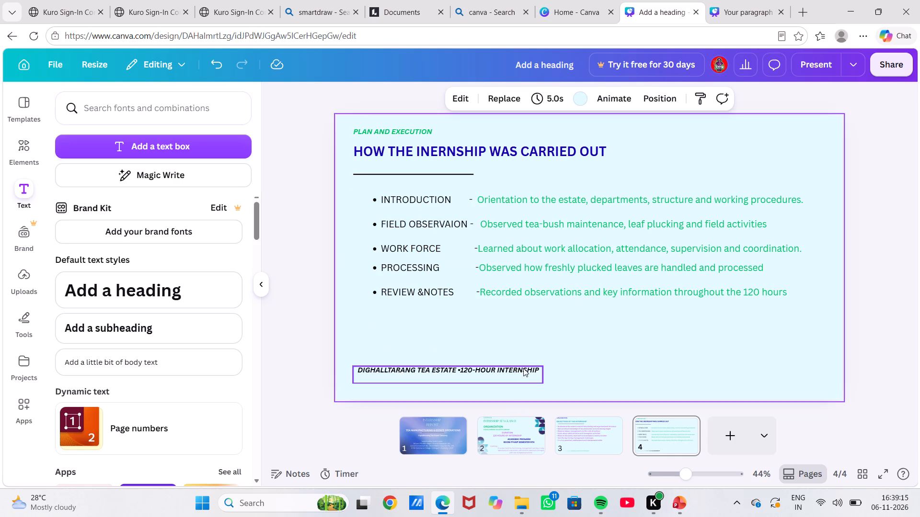
{"action": "left_click", "coordinate": [536, 369]}
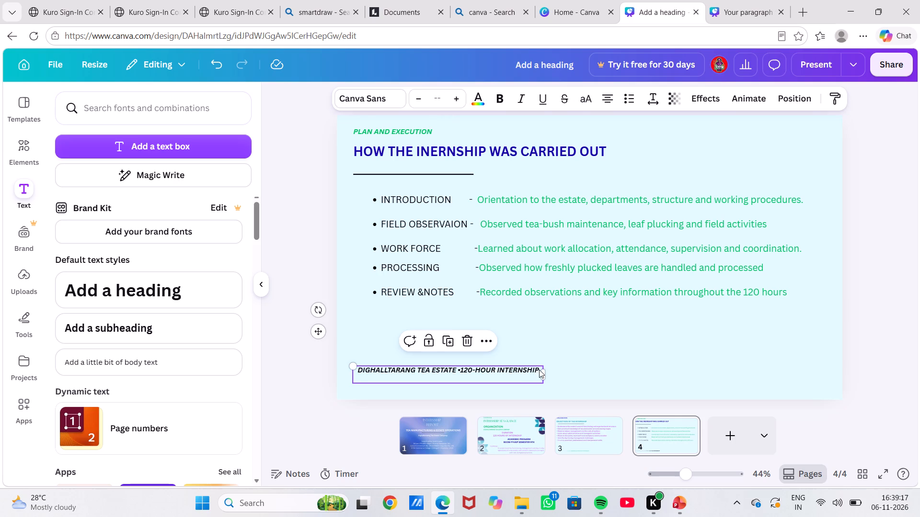
{"action": "left_click", "coordinate": [538, 370]}
{"action": "left_click_drag", "start_coordinate": [538, 370], "coordinate": [360, 369]}
{"action": "left_click", "coordinate": [482, 99]}
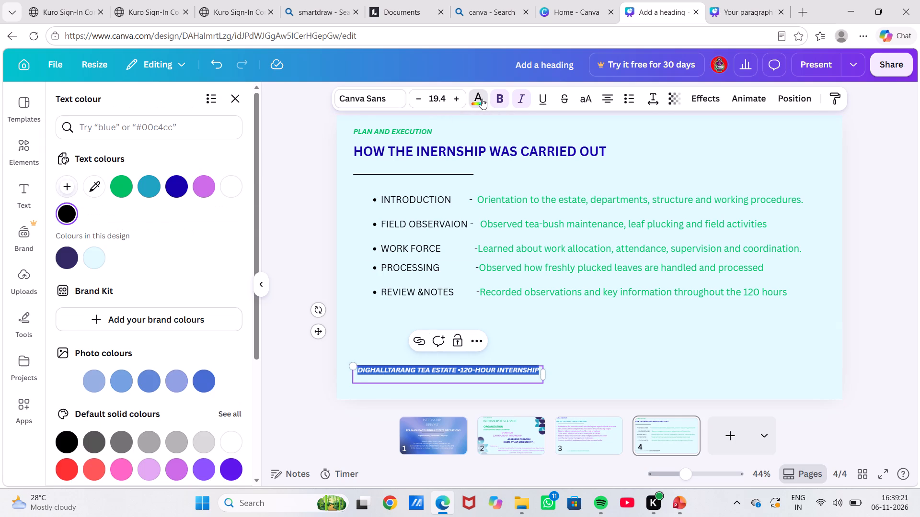
{"action": "left_click", "coordinate": [123, 190]}
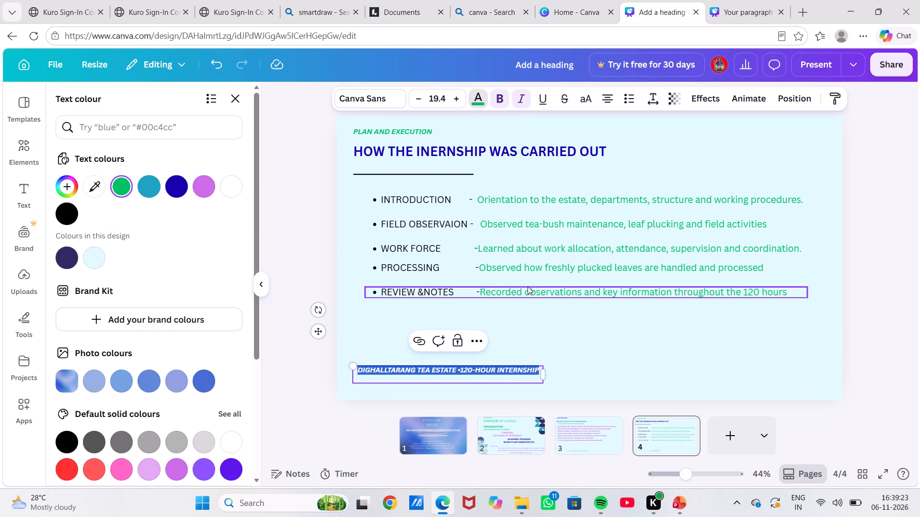
{"action": "left_click", "coordinate": [583, 355]}
Recolour the INTERNSHIP AT A GLANCE heading on page 2 to the custom olive-yellow #BBBF00.
{"action": "scroll", "coordinate": [649, 344], "scroll_direction": "down", "scroll_amount": 1}
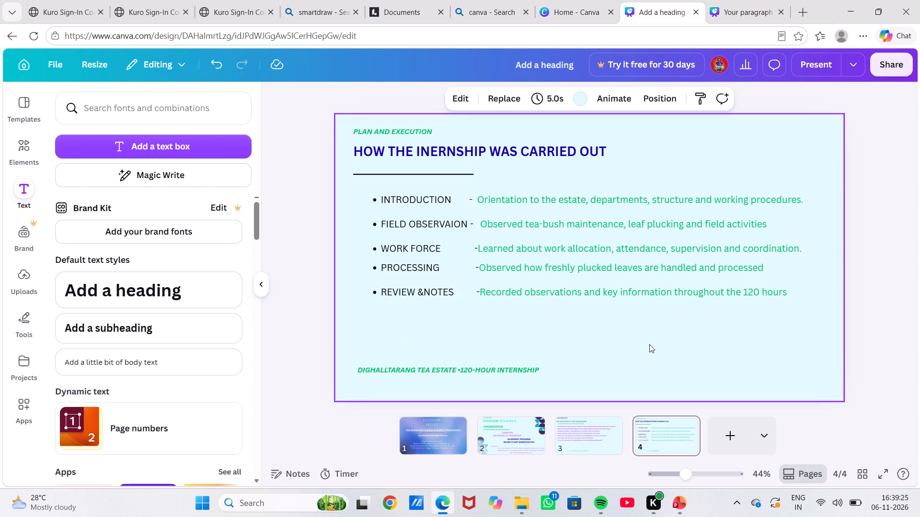
{"action": "scroll", "coordinate": [649, 344], "scroll_direction": "down", "scroll_amount": 2}
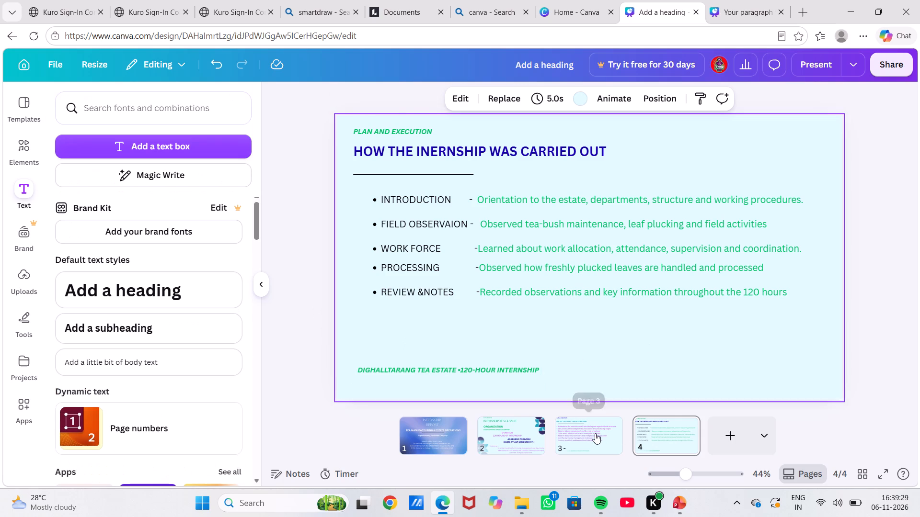
{"action": "left_click", "coordinate": [595, 433]}
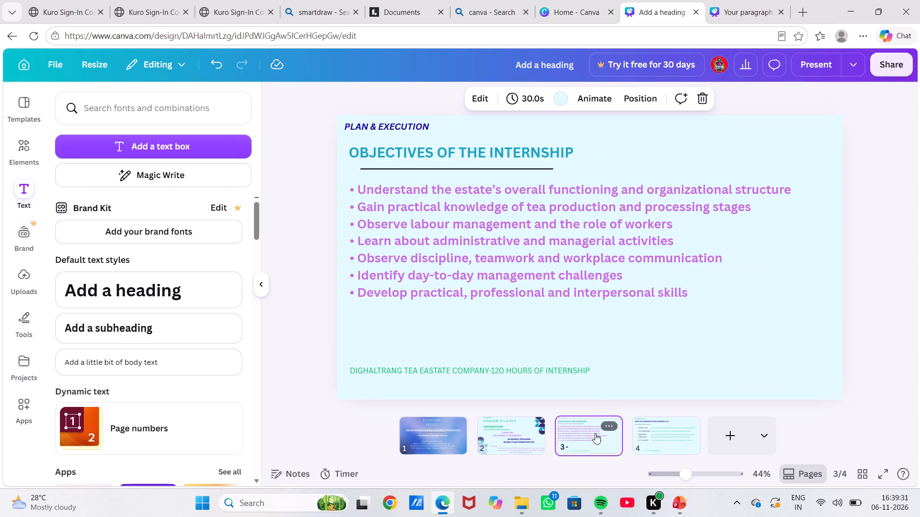
{"action": "left_click", "coordinate": [518, 438]}
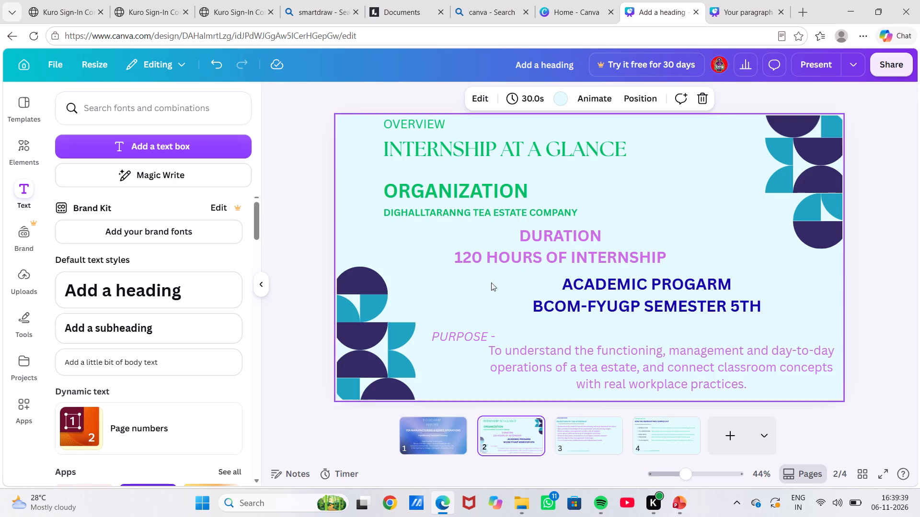
{"action": "left_click", "coordinate": [417, 145]}
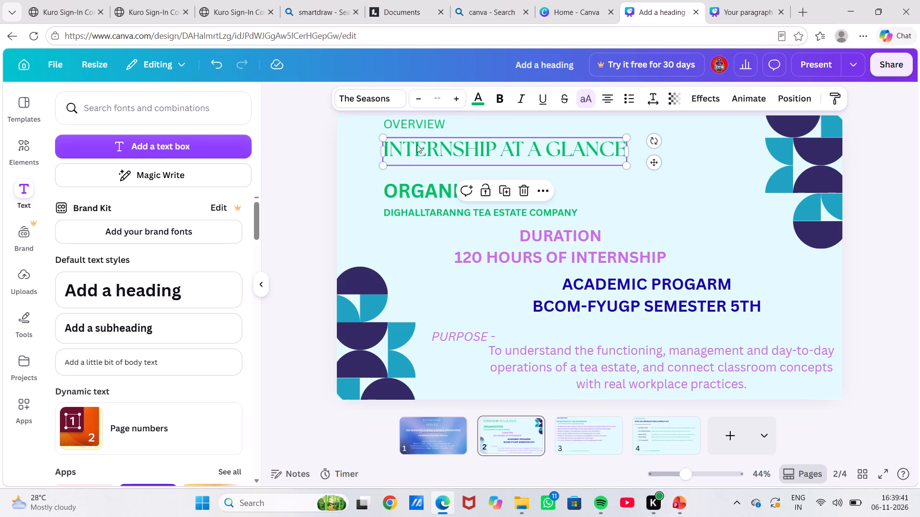
{"action": "left_click", "coordinate": [623, 147]}
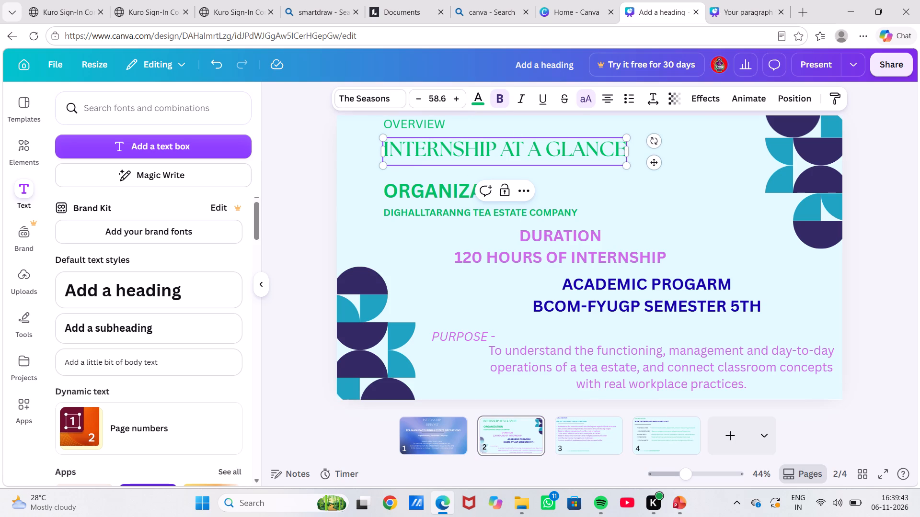
{"action": "left_click_drag", "start_coordinate": [623, 147], "coordinate": [382, 144]}
{"action": "left_click", "coordinate": [477, 91]}
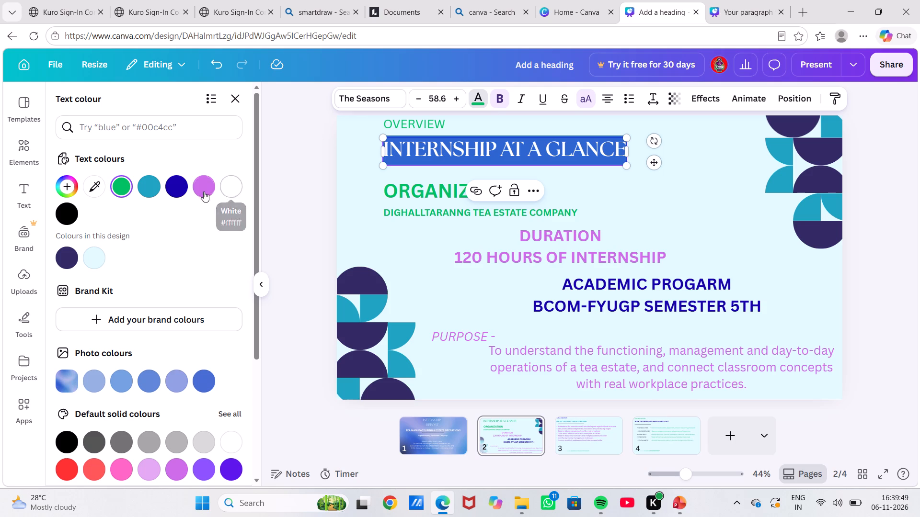
{"action": "left_click", "coordinate": [74, 192]}
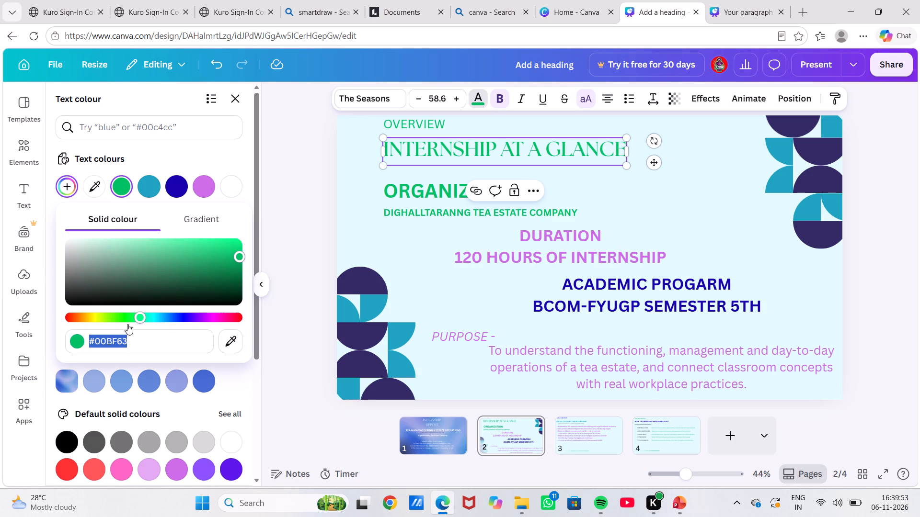
{"action": "left_click", "coordinate": [96, 319]}
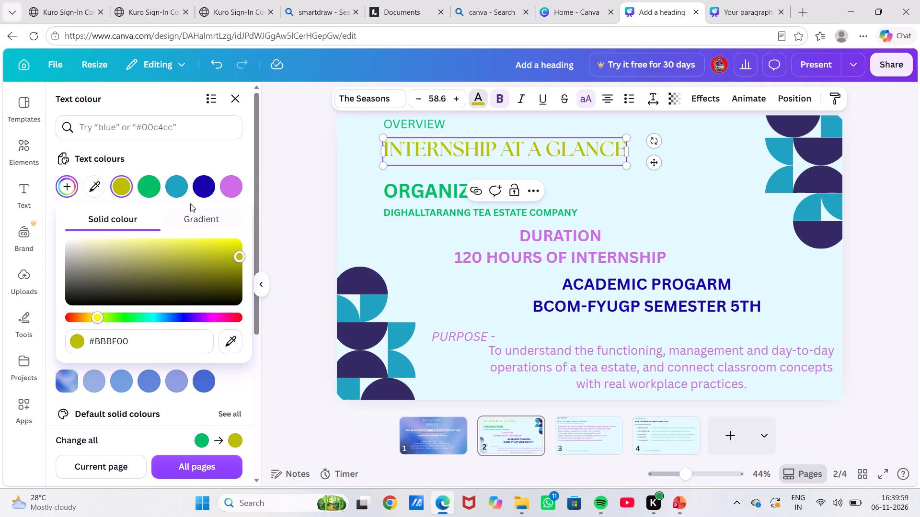
{"action": "scroll", "coordinate": [198, 221], "scroll_direction": "down", "scroll_amount": 1}
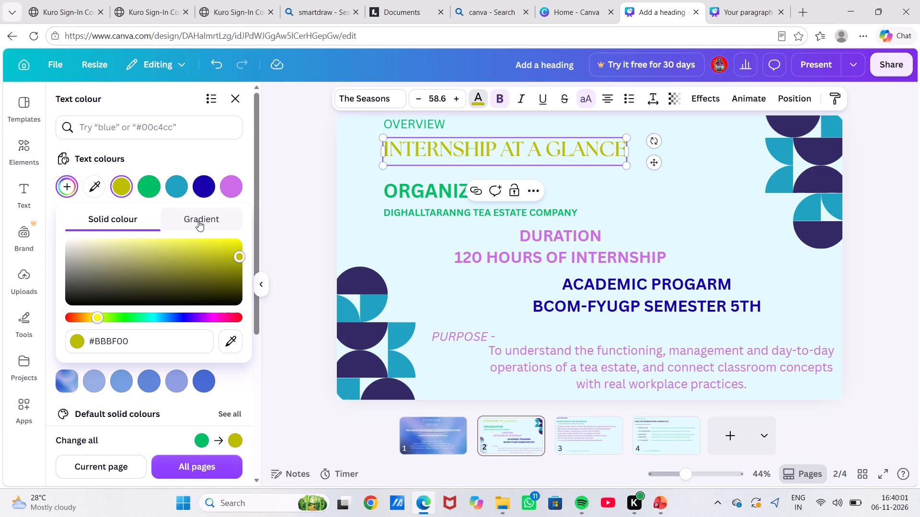
{"action": "scroll", "coordinate": [198, 221], "scroll_direction": "down", "scroll_amount": 1}
{"action": "left_click", "coordinate": [361, 176]}
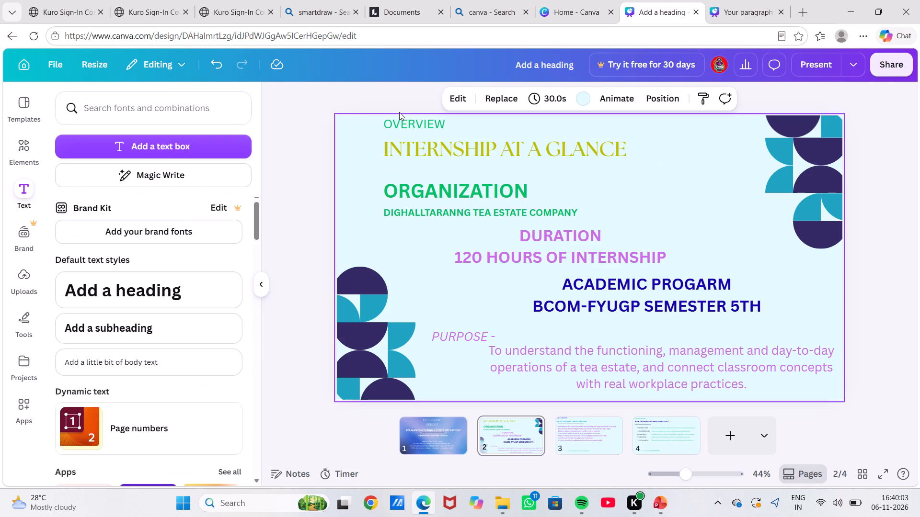
Move page 2's OVERVIEW label slightly down, make it bold italic and reduce its font size to 28.
{"action": "left_click", "coordinate": [390, 122]}
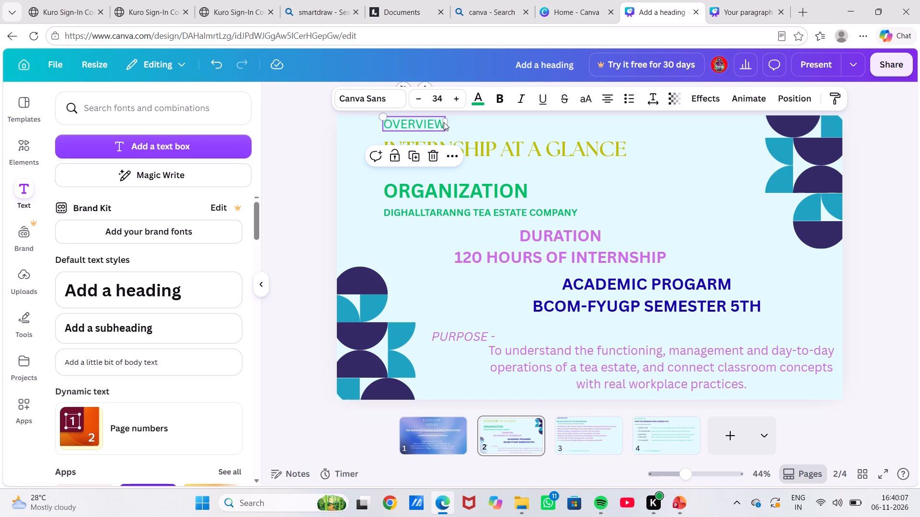
{"action": "left_click", "coordinate": [444, 122]}
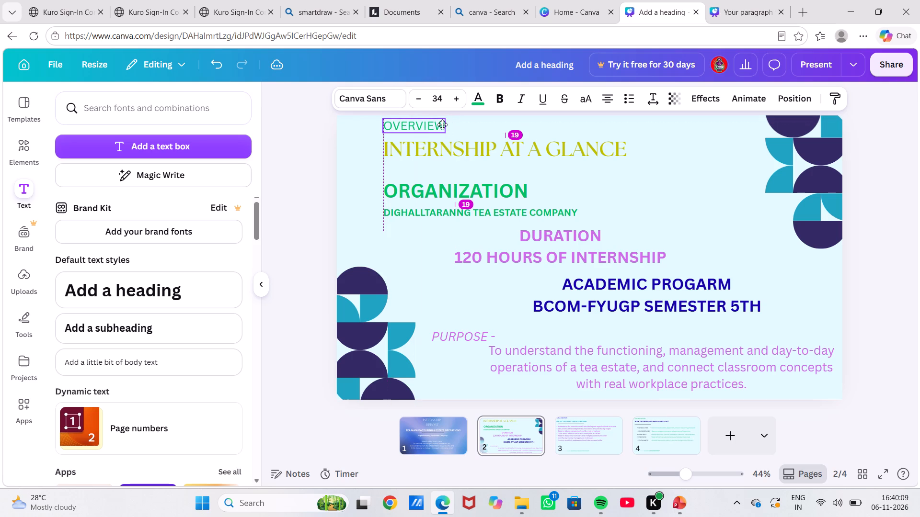
{"action": "left_click", "coordinate": [438, 124]}
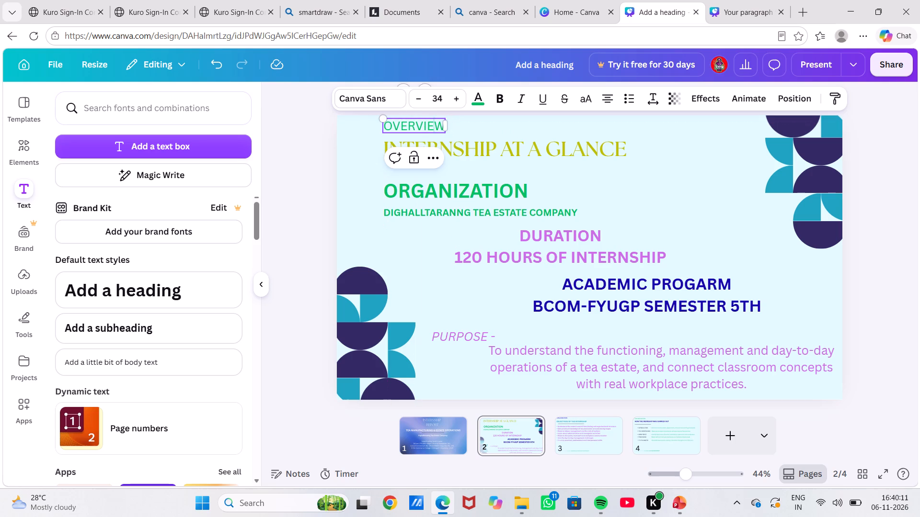
{"action": "left_click", "coordinate": [442, 124]}
{"action": "left_click_drag", "start_coordinate": [442, 124], "coordinate": [394, 124]}
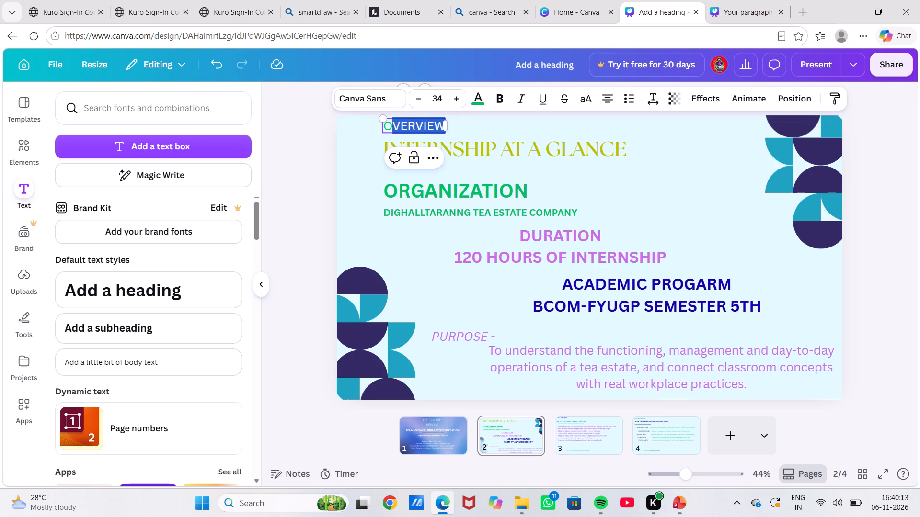
{"action": "left_click_drag", "start_coordinate": [394, 124], "coordinate": [384, 127]}
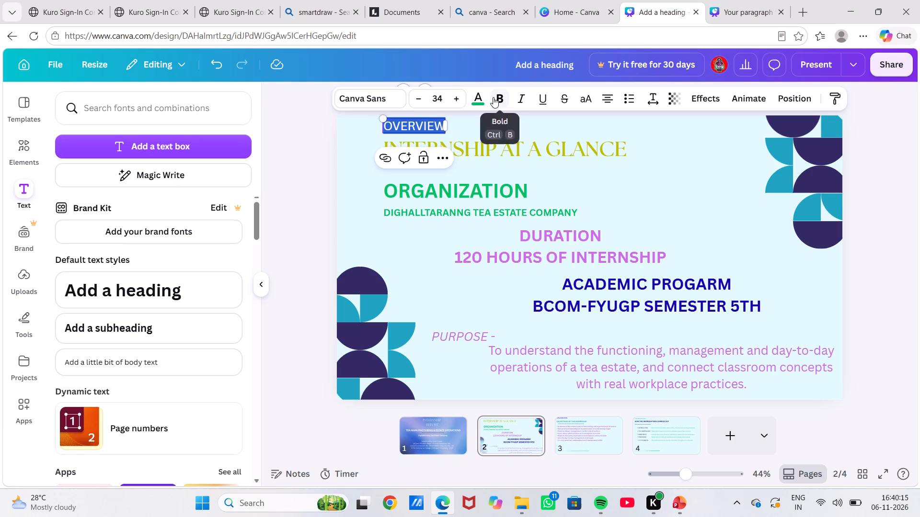
{"action": "left_click", "coordinate": [493, 97]}
{"action": "left_click", "coordinate": [516, 96]}
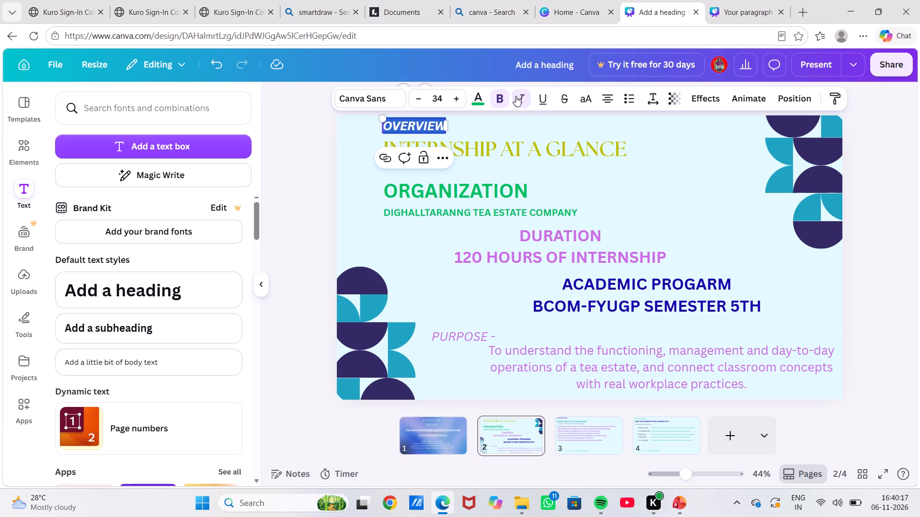
{"action": "triple_click", "coordinate": [418, 99]}
{"action": "triple_click", "coordinate": [418, 99]}
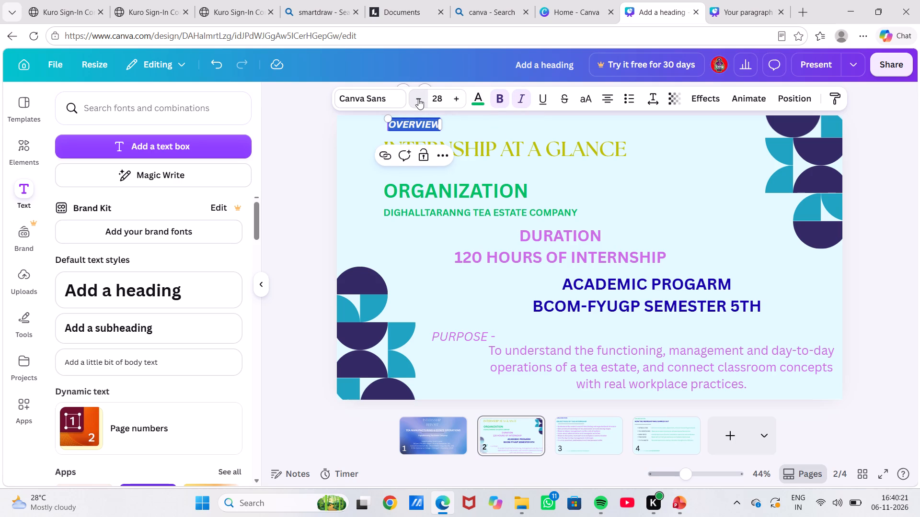
Reduce page 2's OVERVIEW label to font size 26 and recolour it to the heading's olive-yellow.
{"action": "double_click", "coordinate": [418, 99]}
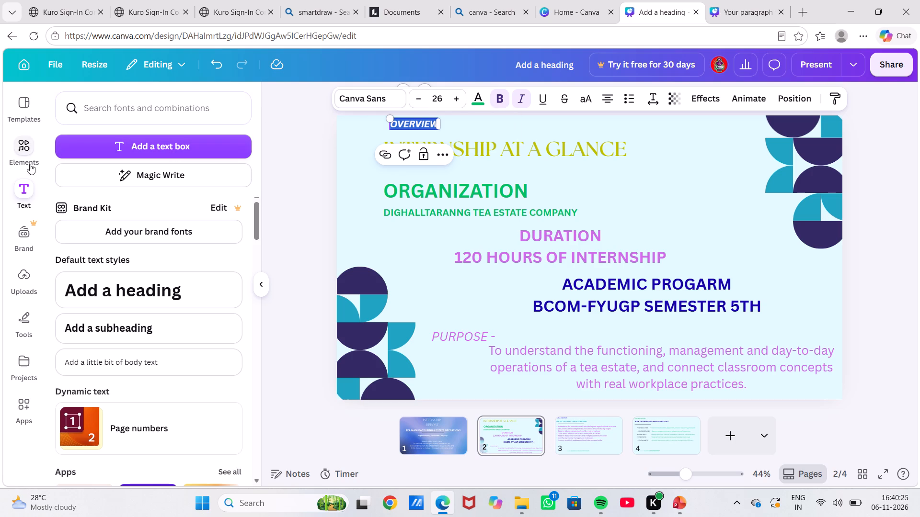
{"action": "left_click", "coordinate": [482, 100]}
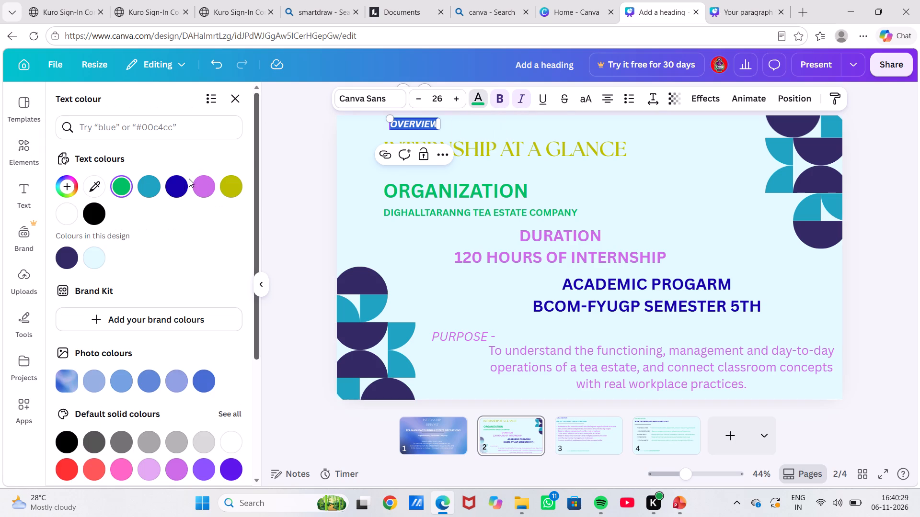
{"action": "left_click", "coordinate": [232, 183]}
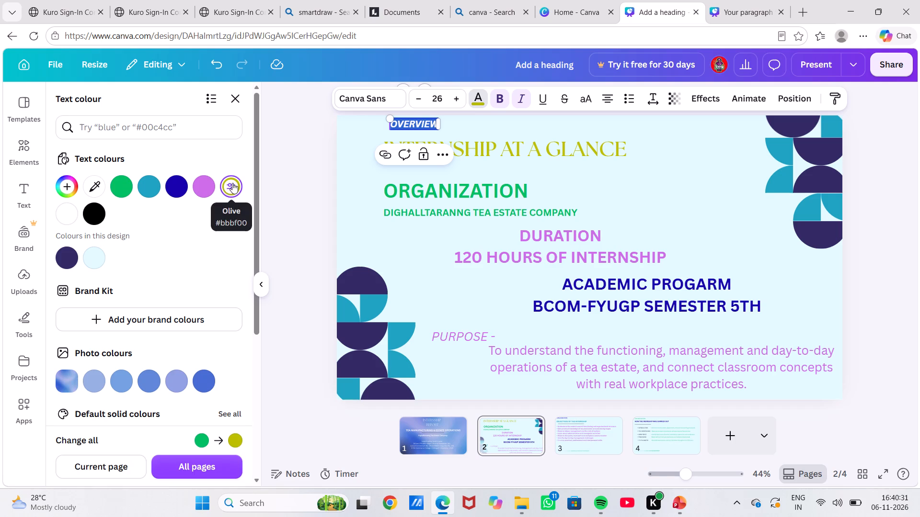
{"action": "left_click", "coordinate": [575, 176]}
Move the OVERVIEW label on page 2 so it sits just above INTERNSHIP AT A GLANCE, aligned with the heading's left edge.
{"action": "left_click", "coordinate": [419, 123]}
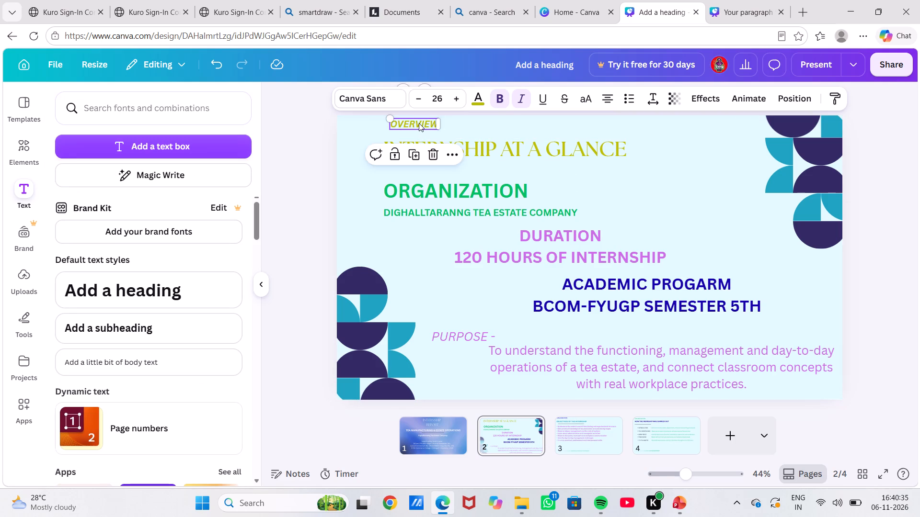
{"action": "left_click_drag", "start_coordinate": [419, 123], "coordinate": [414, 124]}
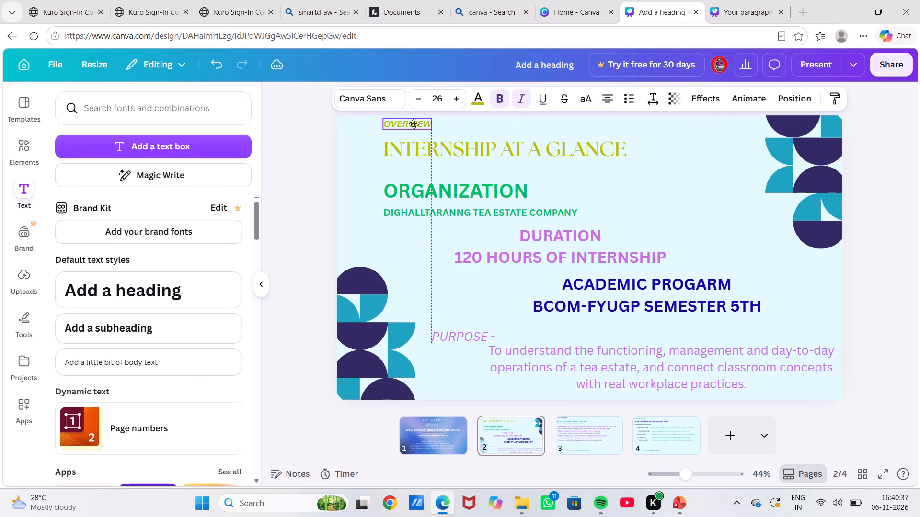
{"action": "left_click_drag", "start_coordinate": [414, 124], "coordinate": [410, 128]}
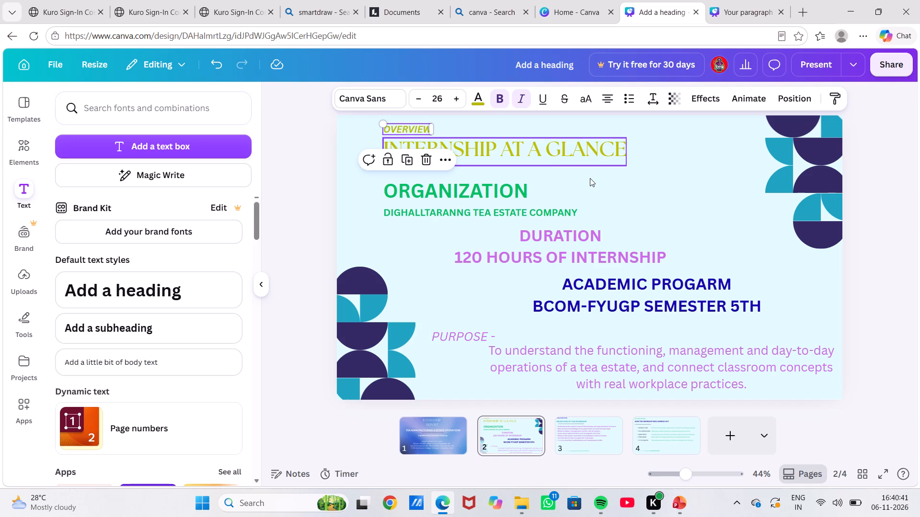
{"action": "left_click", "coordinate": [590, 178]}
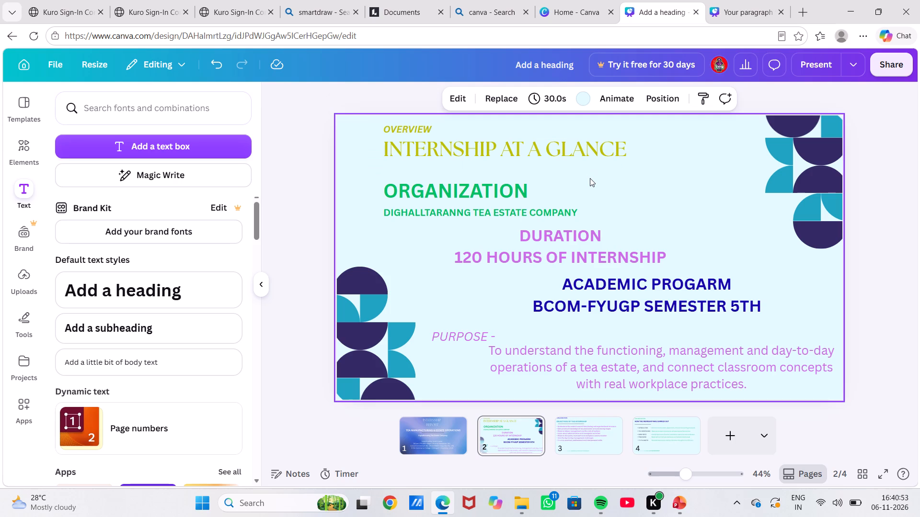
Add a new blank page 5 after page 4.
{"action": "left_click", "coordinate": [731, 442]}
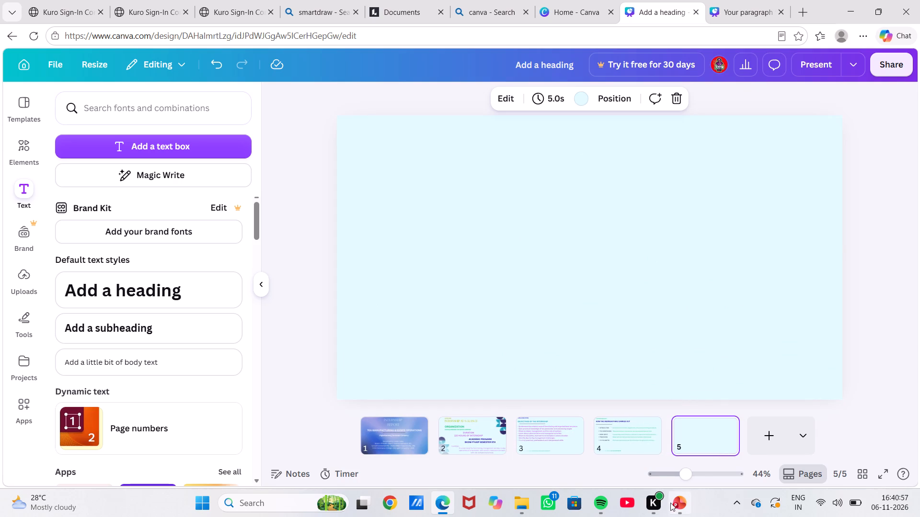
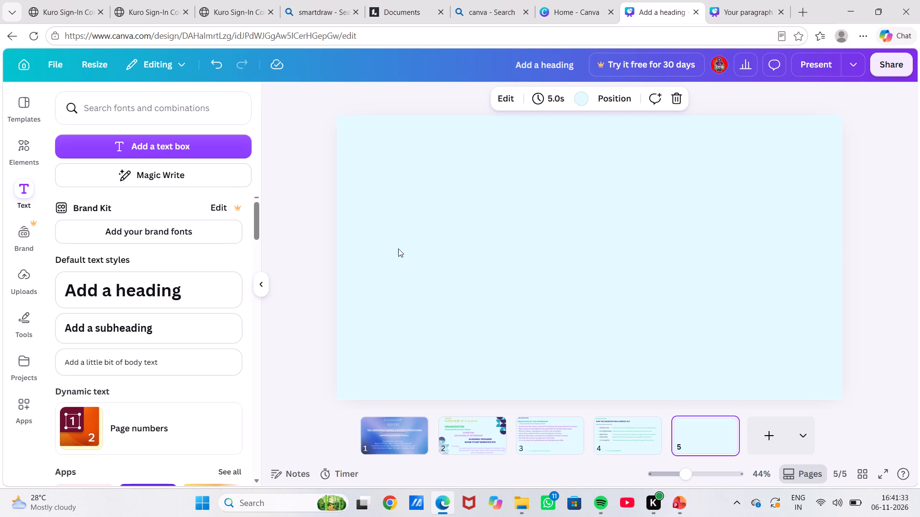
Set page 5's timing to 30.0 seconds and apply that timing to all pages.
{"action": "left_click", "coordinate": [694, 434]}
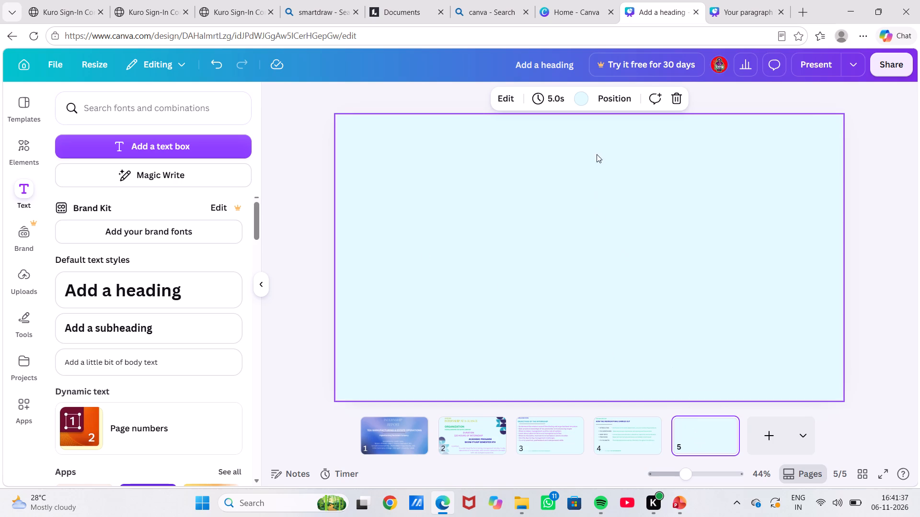
{"action": "left_click", "coordinate": [582, 102]}
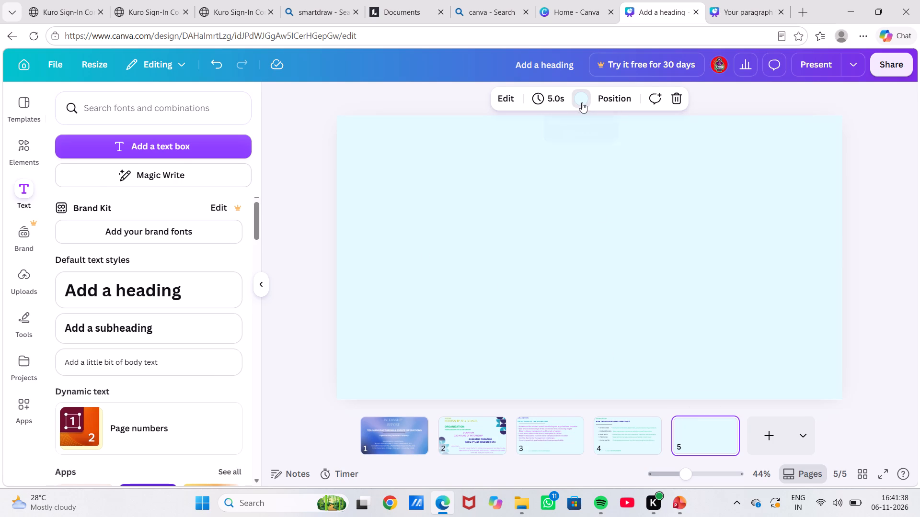
{"action": "left_click", "coordinate": [549, 94]}
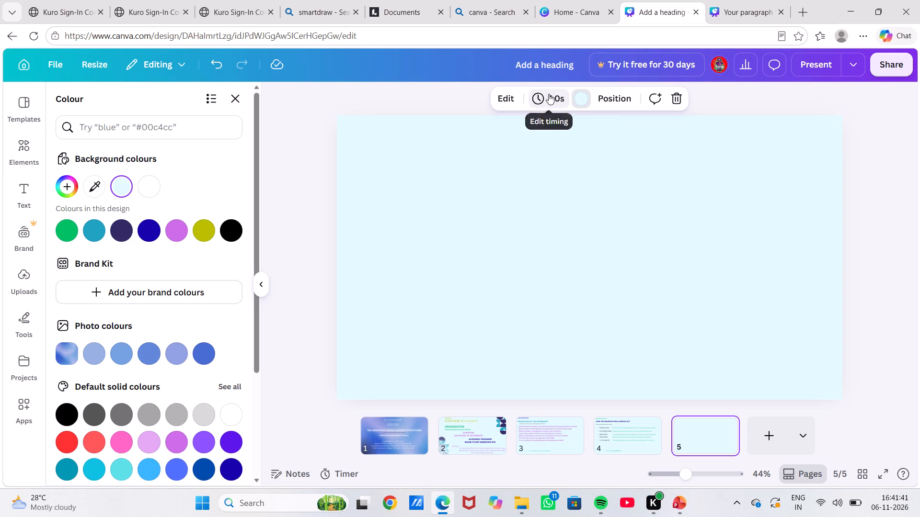
{"action": "left_click", "coordinate": [595, 150]}
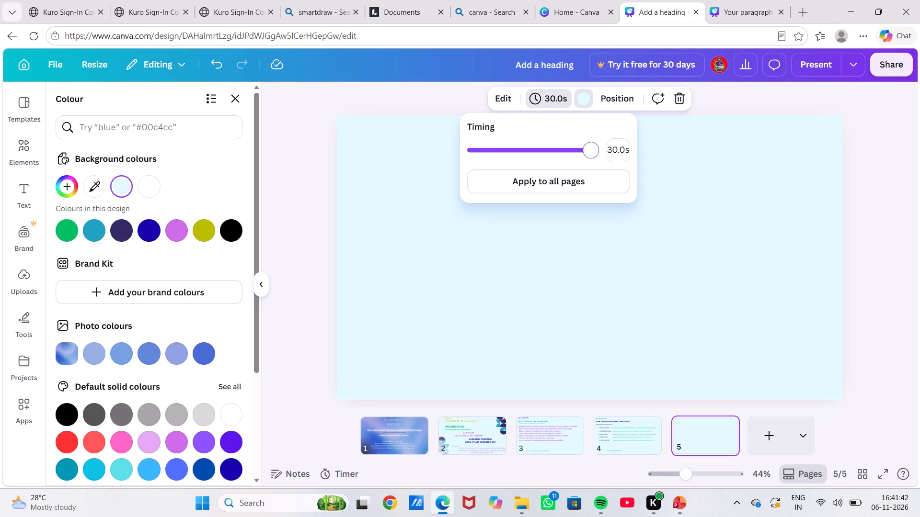
{"action": "left_click", "coordinate": [575, 177]}
{"action": "left_click", "coordinate": [588, 216]}
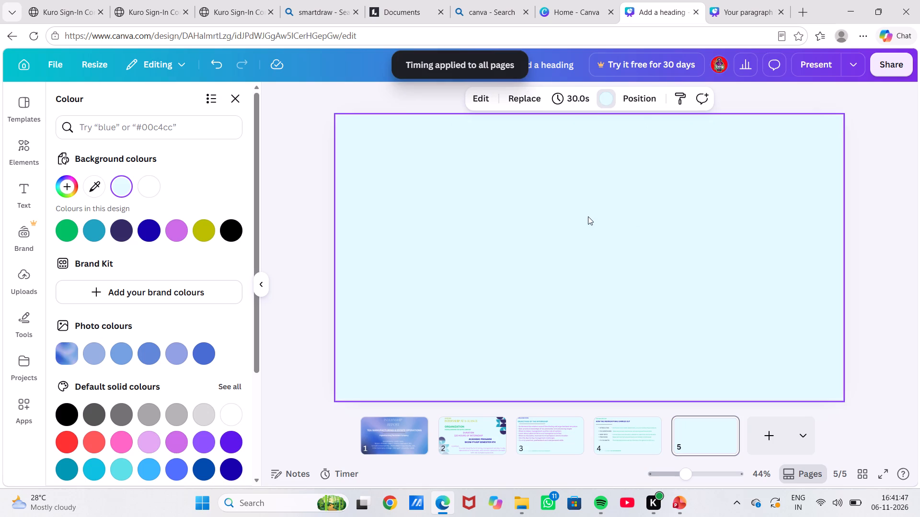
Check slide 5 of the PowerPoint deck, and add a body text label reading LEARNING AND OUTCOMES to Canva page 5.
{"action": "left_click", "coordinate": [681, 495]}
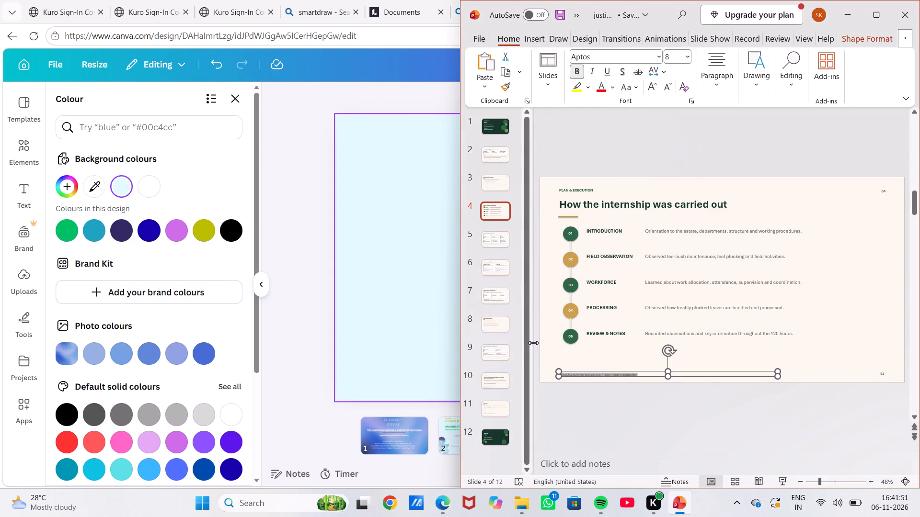
{"action": "left_click", "coordinate": [498, 238]}
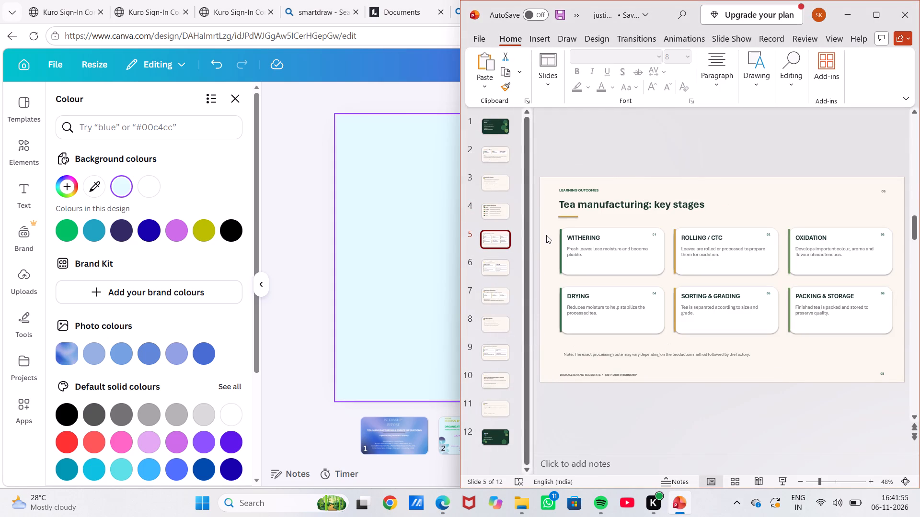
{"action": "left_click", "coordinate": [409, 167]}
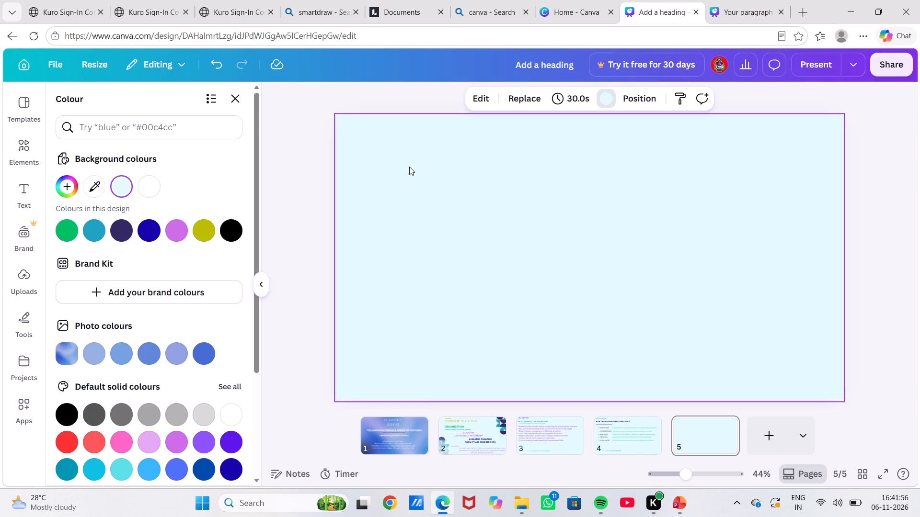
{"action": "left_click", "coordinate": [440, 172]}
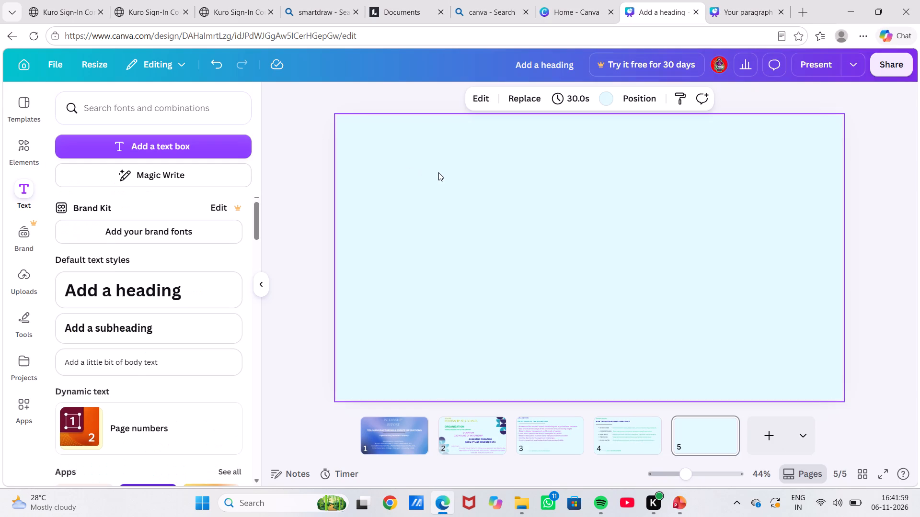
{"action": "left_click", "coordinate": [183, 363]}
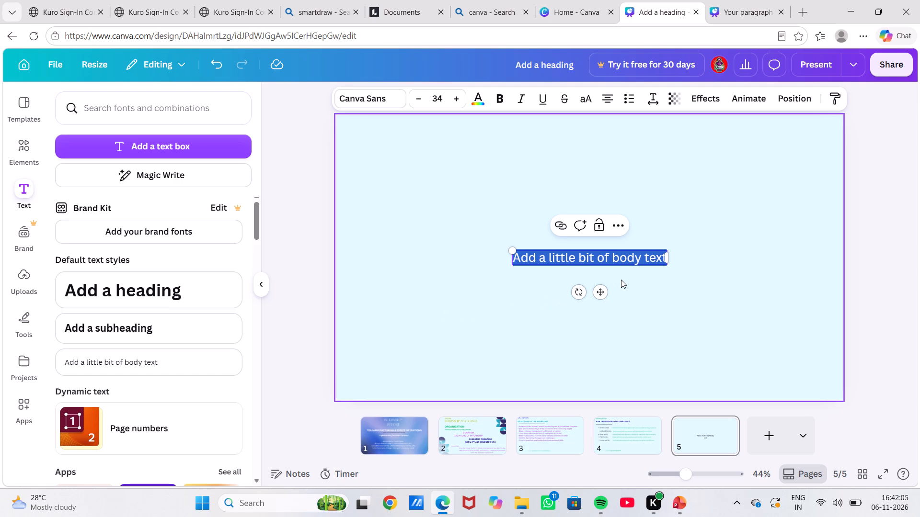
{"action": "left_click", "coordinate": [684, 504]}
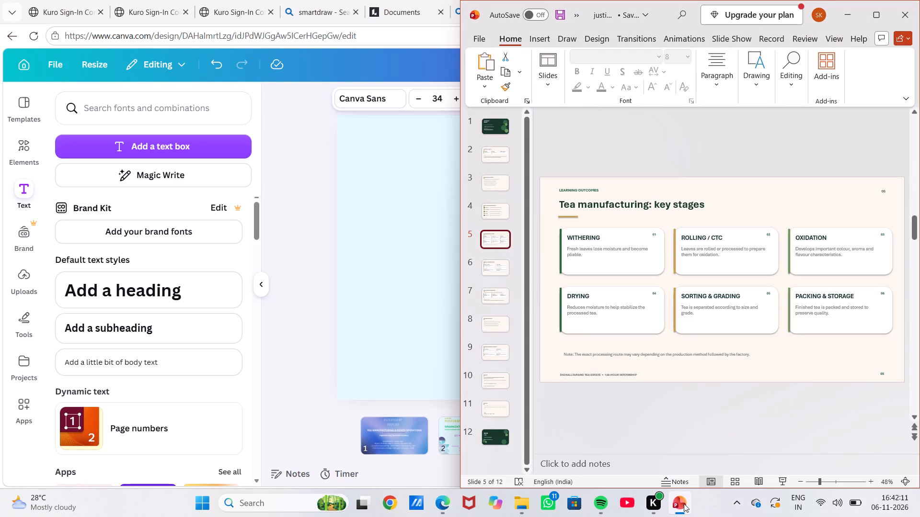
{"action": "left_click", "coordinate": [449, 335]}
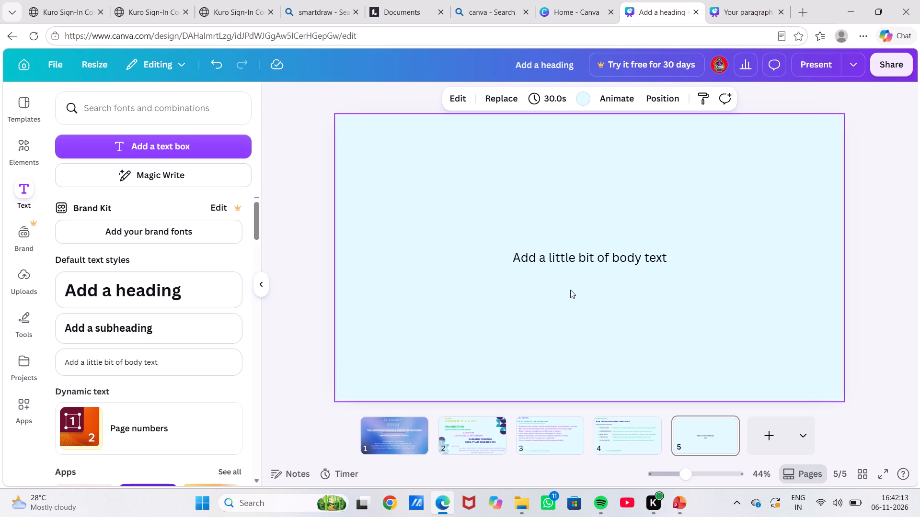
{"action": "left_click", "coordinate": [587, 267]}
{"action": "left_click", "coordinate": [599, 263]}
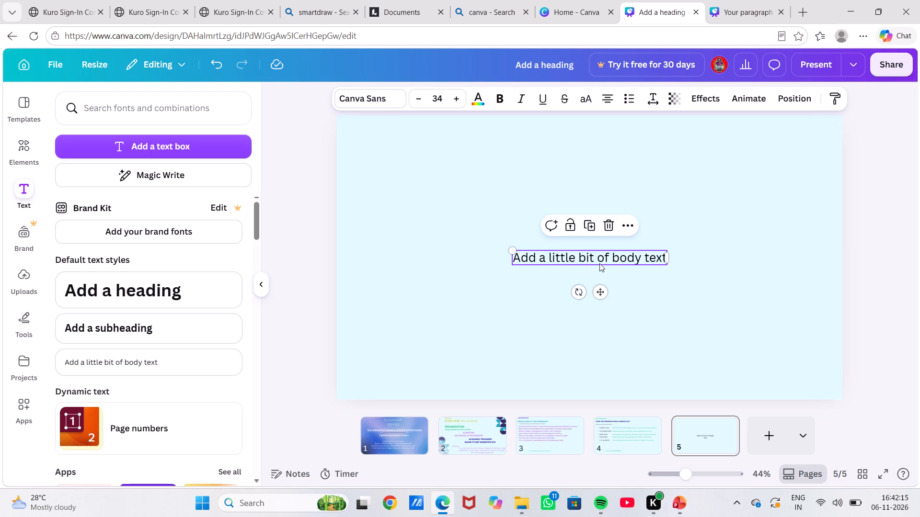
{"action": "left_click", "coordinate": [663, 260]}
{"action": "key", "text": "BackSpace"}
{"action": "type", "text": "LEARNING A"}
{"action": "type", "text": "DN"}
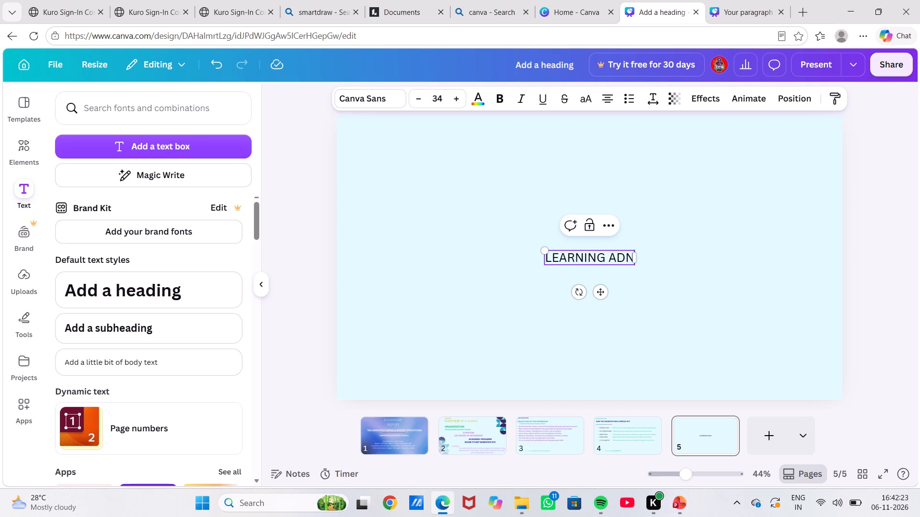
{"action": "key", "text": "BackSpace"}
{"action": "key", "text": "BackSpace"}
{"action": "type", "text": "ND"}
{"action": "key", "text": "space"}
{"action": "type", "text": "OUTCOMES"}
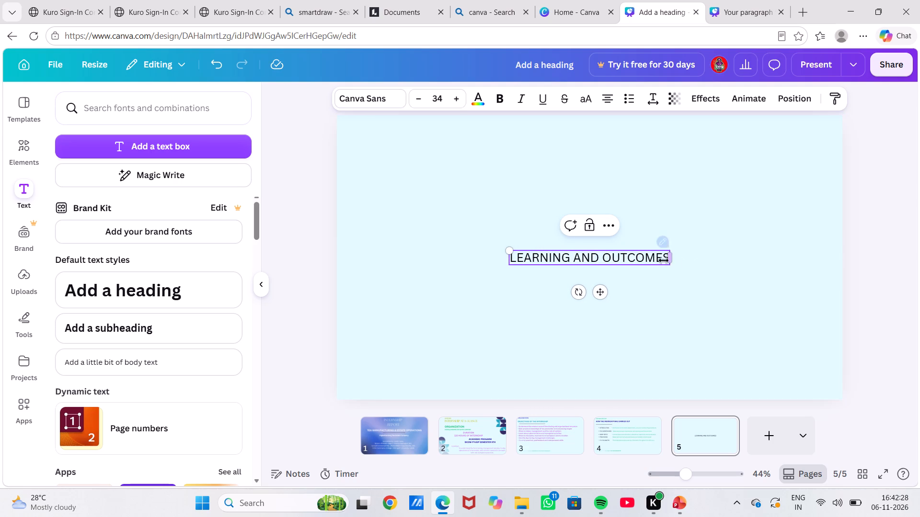
Place the LEARNING AND OUTCOMES label near page 5's top-left corner, aligned to the left margin, at font size 25.
{"action": "left_click_drag", "start_coordinate": [601, 294], "coordinate": [453, 178]}
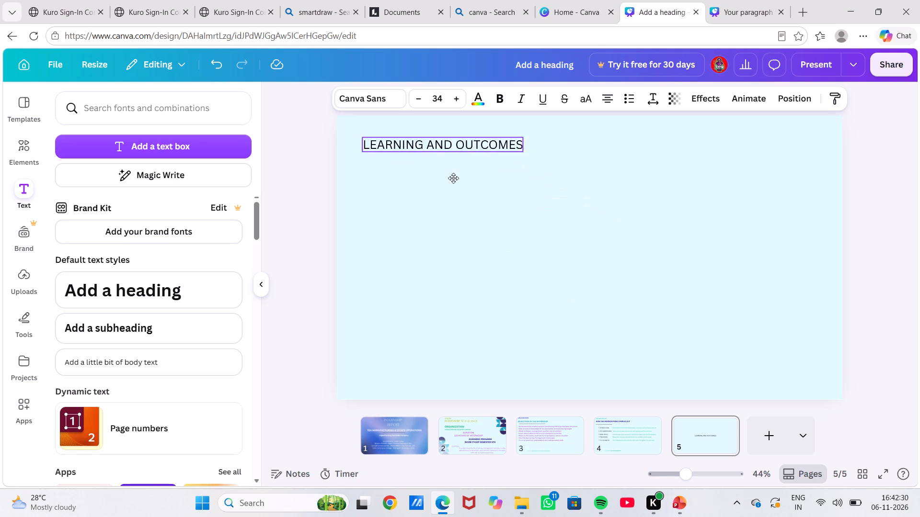
{"action": "left_click_drag", "start_coordinate": [453, 178], "coordinate": [445, 167]}
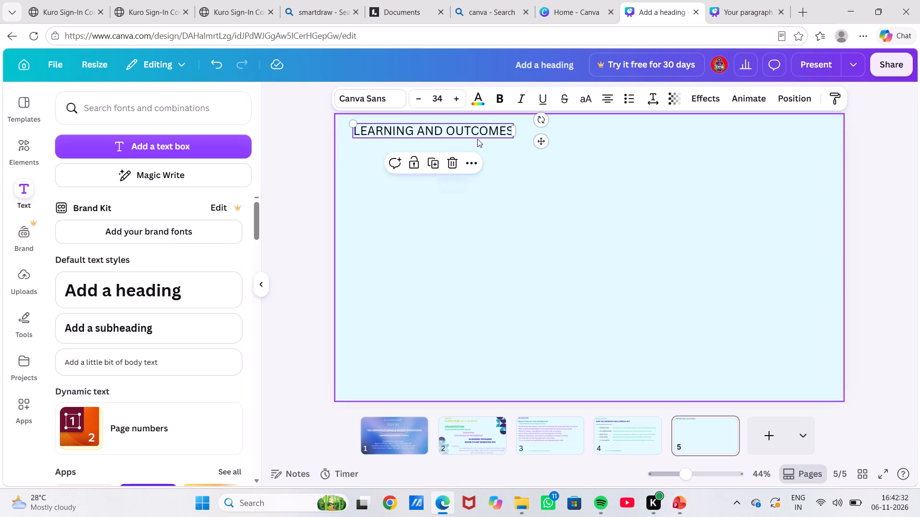
{"action": "triple_click", "coordinate": [425, 96]}
{"action": "triple_click", "coordinate": [425, 96]}
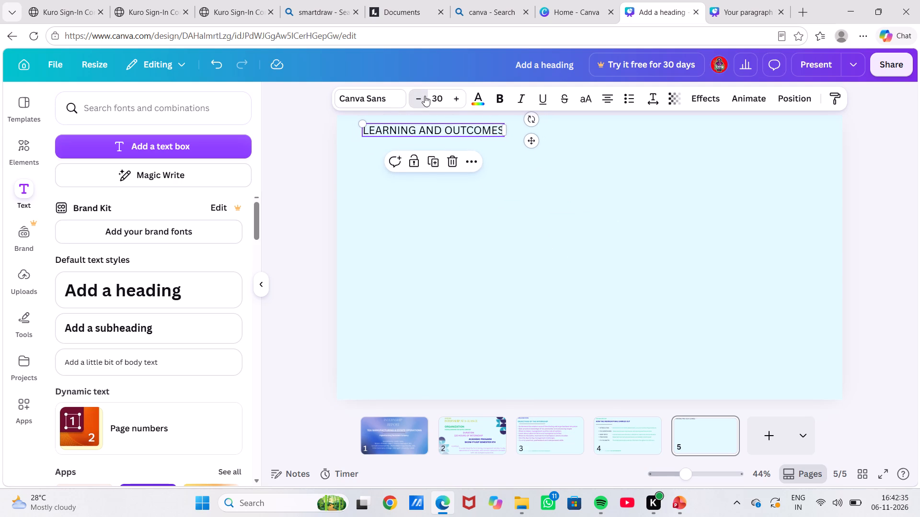
{"action": "left_click", "coordinate": [425, 96]}
{"action": "double_click", "coordinate": [425, 96]}
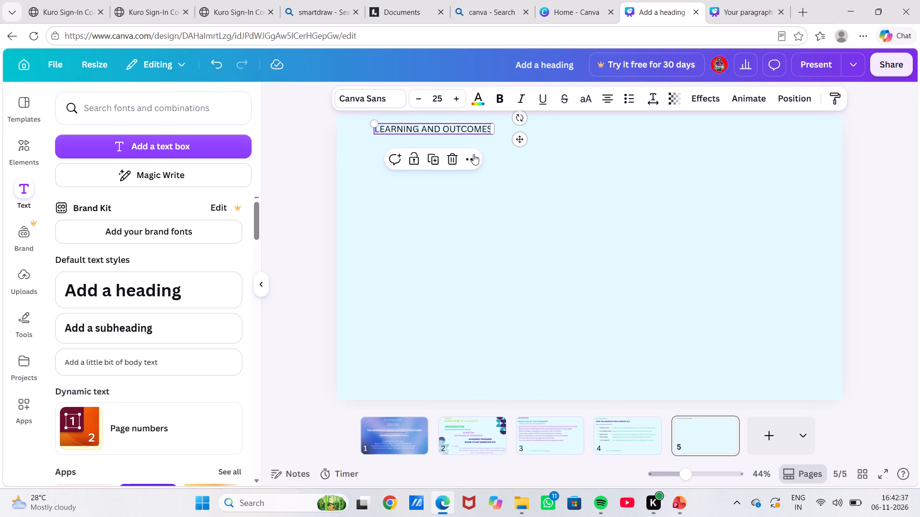
{"action": "left_click_drag", "start_coordinate": [520, 136], "coordinate": [511, 137]}
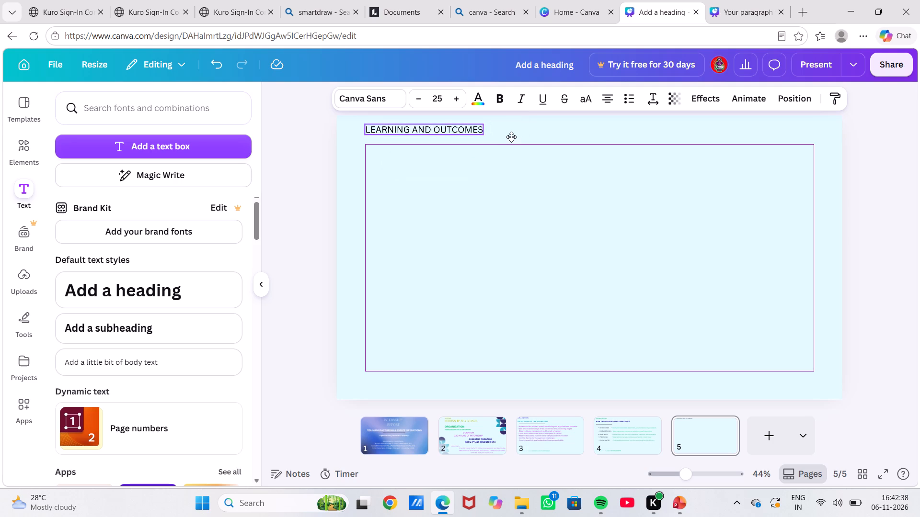
{"action": "left_click_drag", "start_coordinate": [511, 137], "coordinate": [510, 136]}
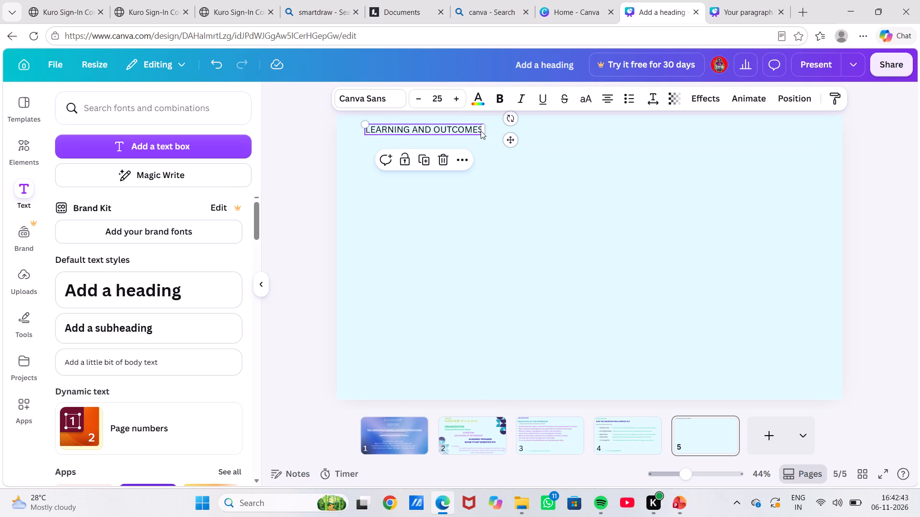
Make the word LEARNING in page 5's label bold.
{"action": "left_click", "coordinate": [478, 130]}
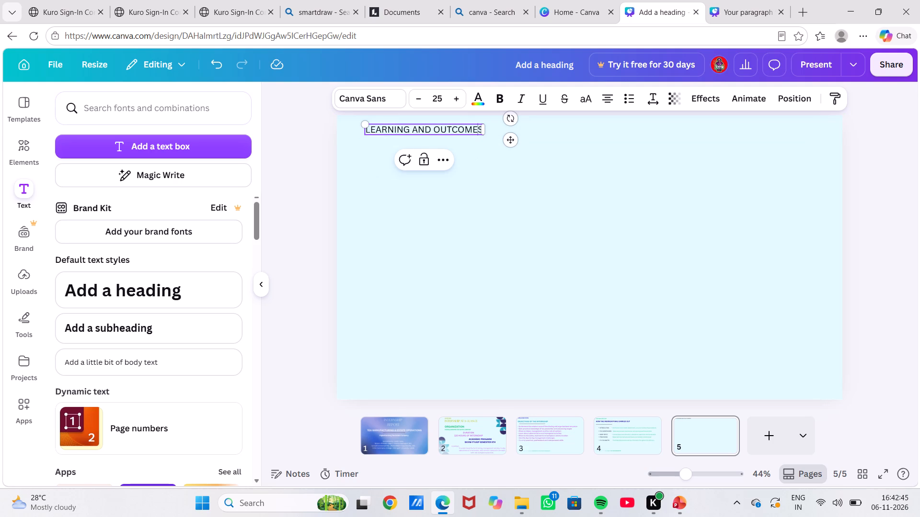
{"action": "key", "text": "Right"}
{"action": "left_click", "coordinate": [364, 128]}
{"action": "left_click", "coordinate": [370, 129]}
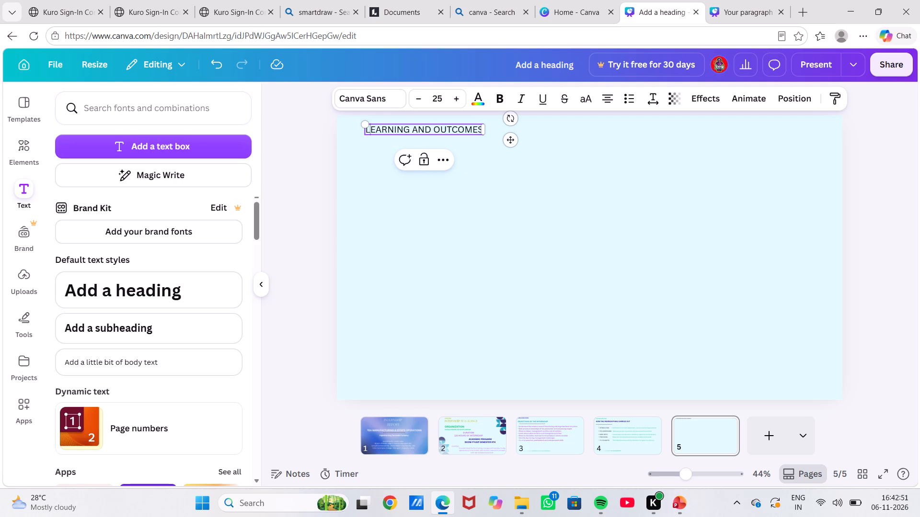
{"action": "left_click", "coordinate": [366, 129]}
{"action": "left_click_drag", "start_coordinate": [366, 130], "coordinate": [442, 131]}
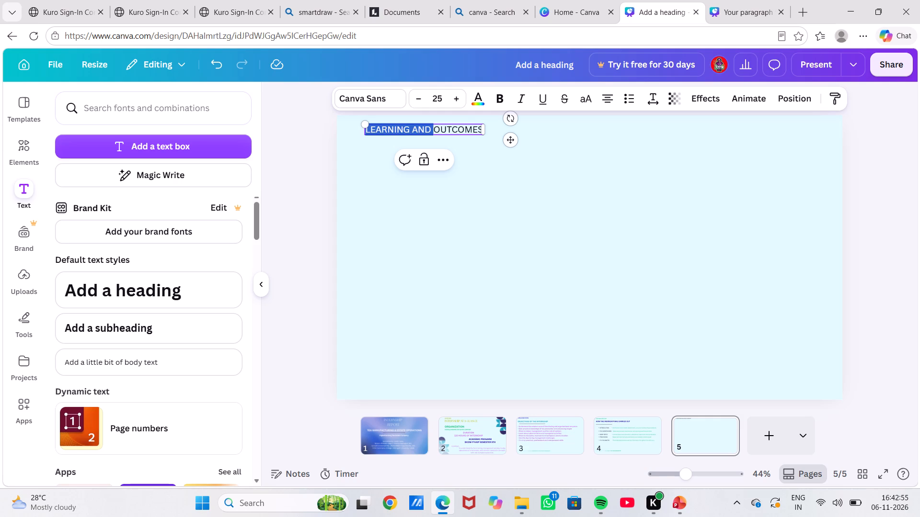
{"action": "left_click_drag", "start_coordinate": [442, 131], "coordinate": [483, 130]}
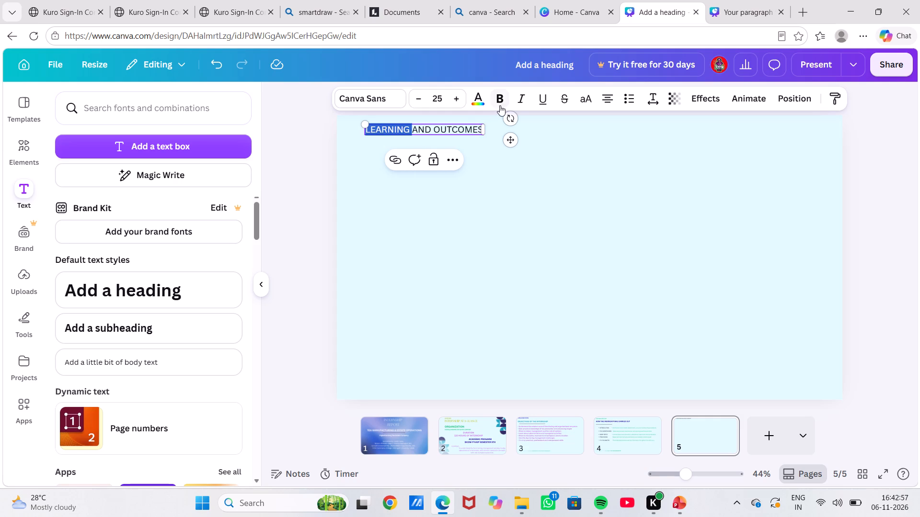
{"action": "left_click", "coordinate": [500, 96]}
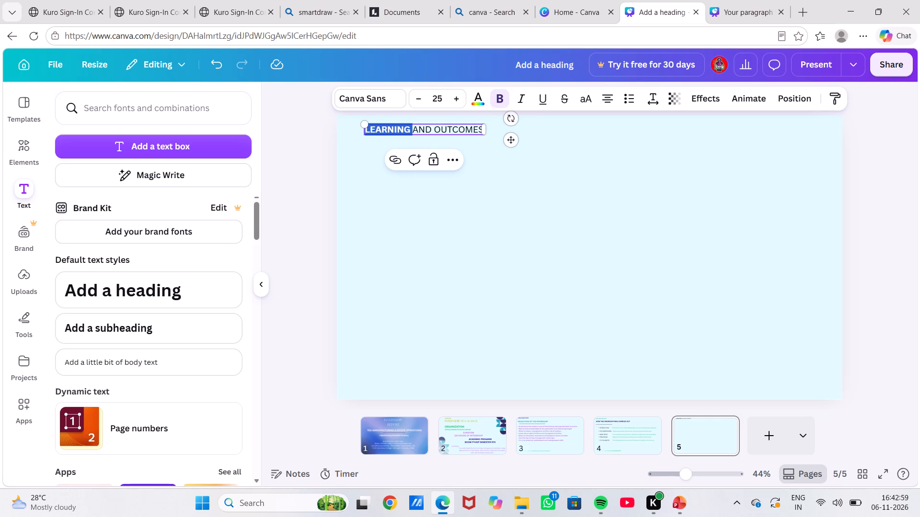
Widen the LEARNING AND OUTCOMES text box on page 5 slightly.
{"action": "left_click", "coordinate": [421, 131]}
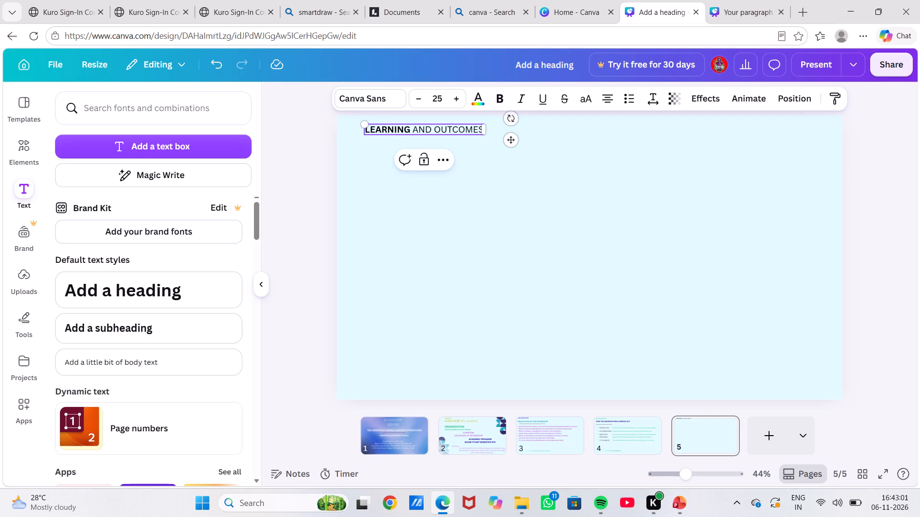
{"action": "left_click", "coordinate": [481, 131]}
{"action": "left_click_drag", "start_coordinate": [482, 129], "coordinate": [491, 129]}
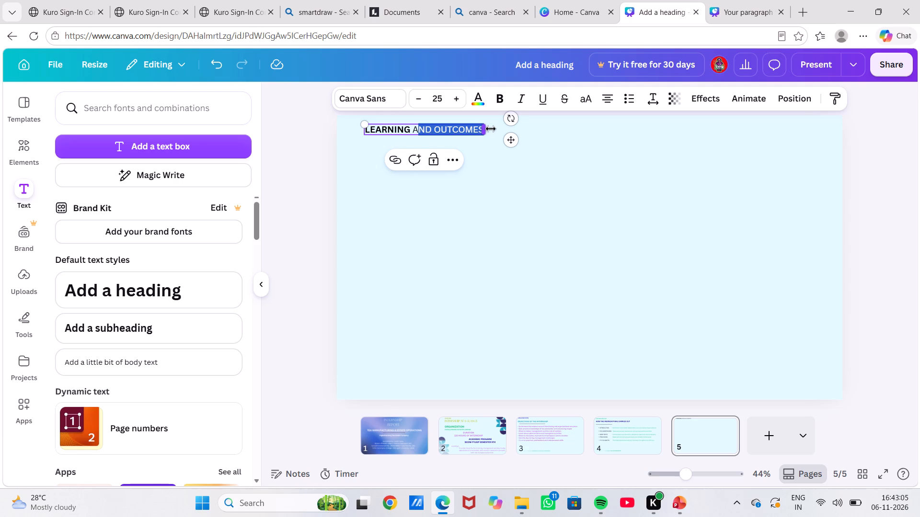
{"action": "left_click_drag", "start_coordinate": [491, 129], "coordinate": [501, 129]}
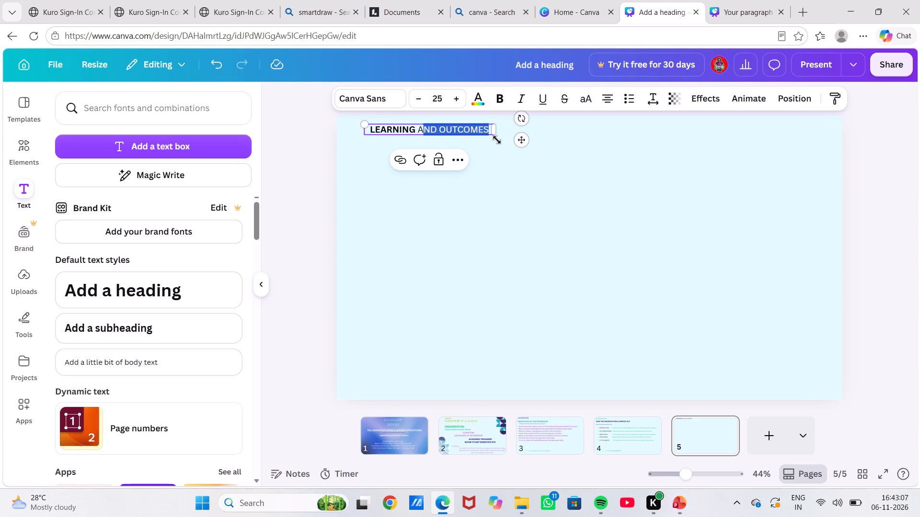
{"action": "left_click", "coordinate": [497, 140]}
{"action": "left_click", "coordinate": [495, 137]}
{"action": "left_click", "coordinate": [502, 167]}
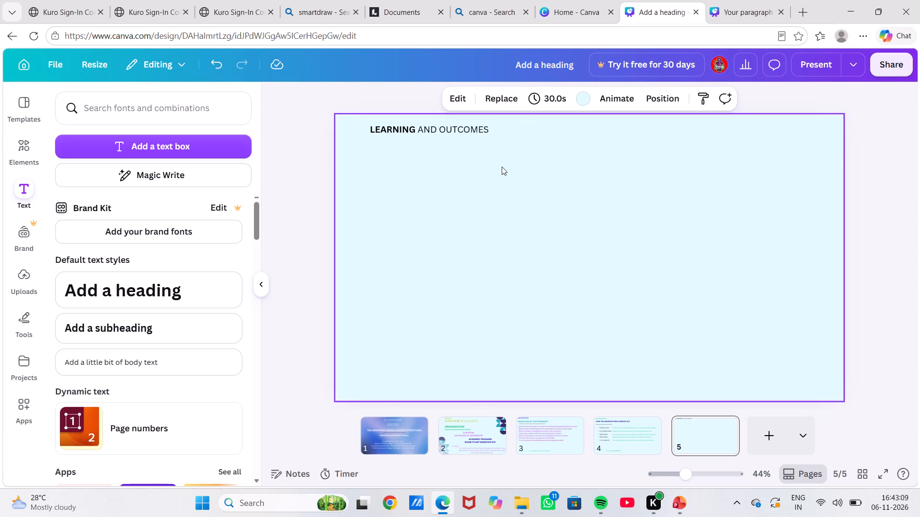
Make the whole LEARNING AND OUTCOMES label bold and italic, and reduce its font size to 21.
{"action": "left_click", "coordinate": [489, 129]}
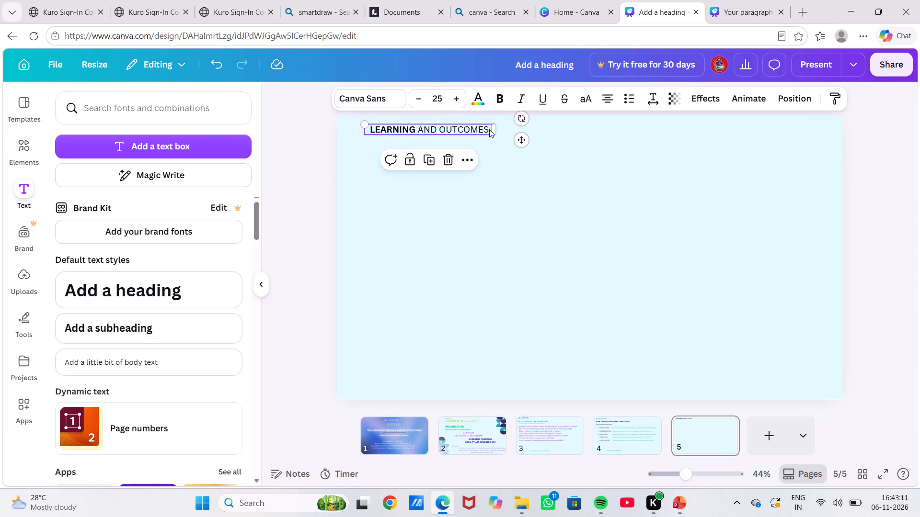
{"action": "left_click", "coordinate": [489, 129]}
{"action": "left_click_drag", "start_coordinate": [489, 129], "coordinate": [399, 127]}
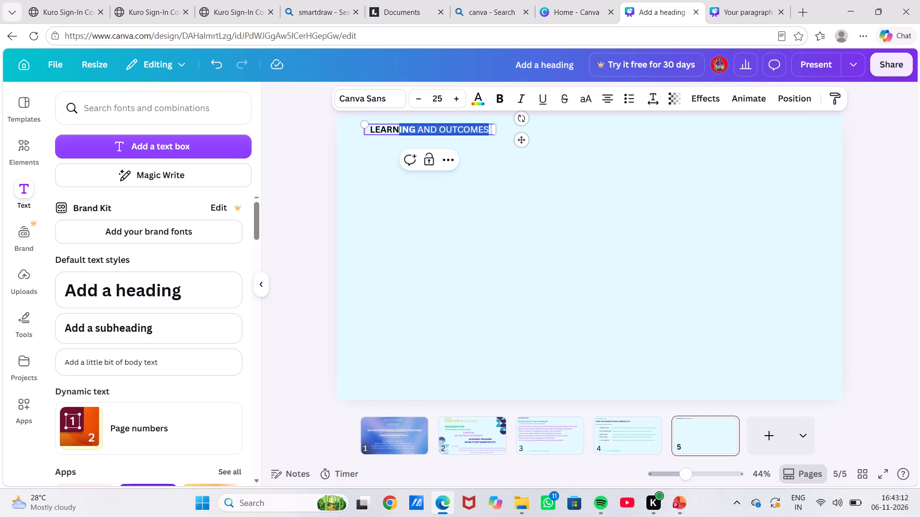
{"action": "left_click_drag", "start_coordinate": [399, 127], "coordinate": [368, 128]}
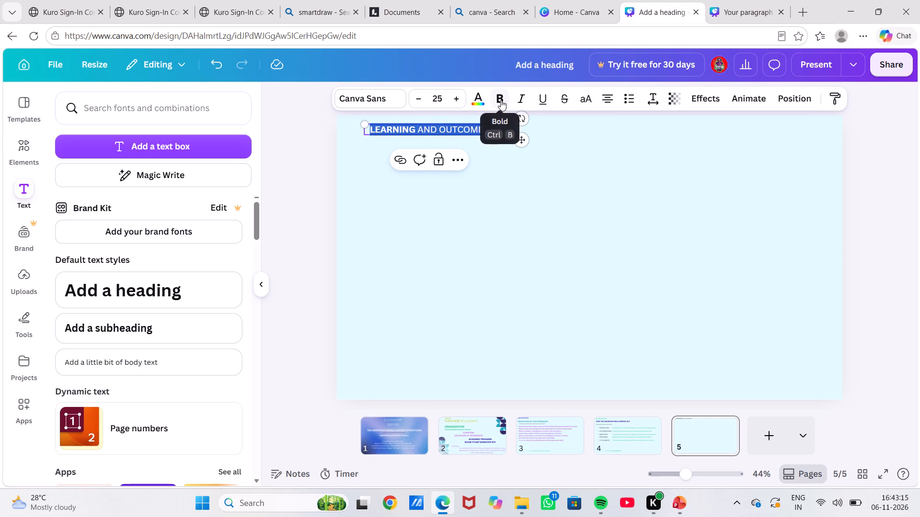
{"action": "left_click", "coordinate": [501, 100]}
{"action": "left_click", "coordinate": [518, 100]}
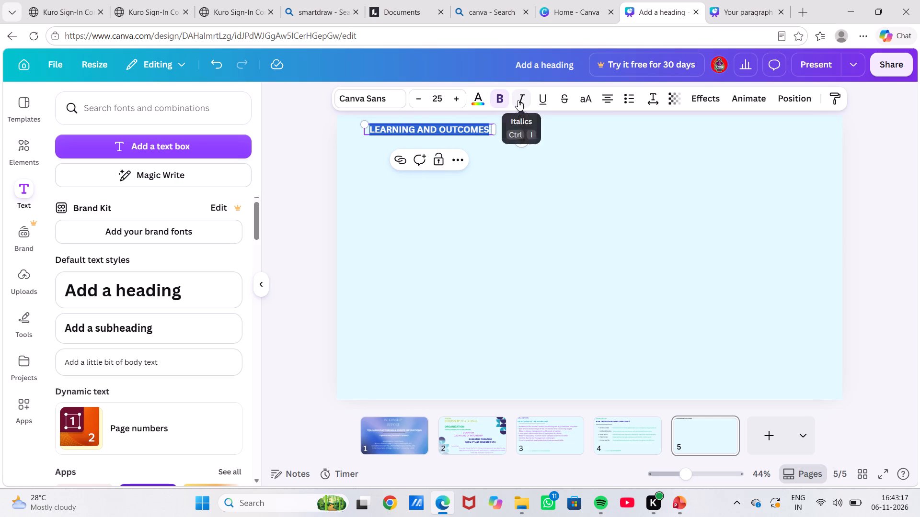
{"action": "triple_click", "coordinate": [422, 98]}
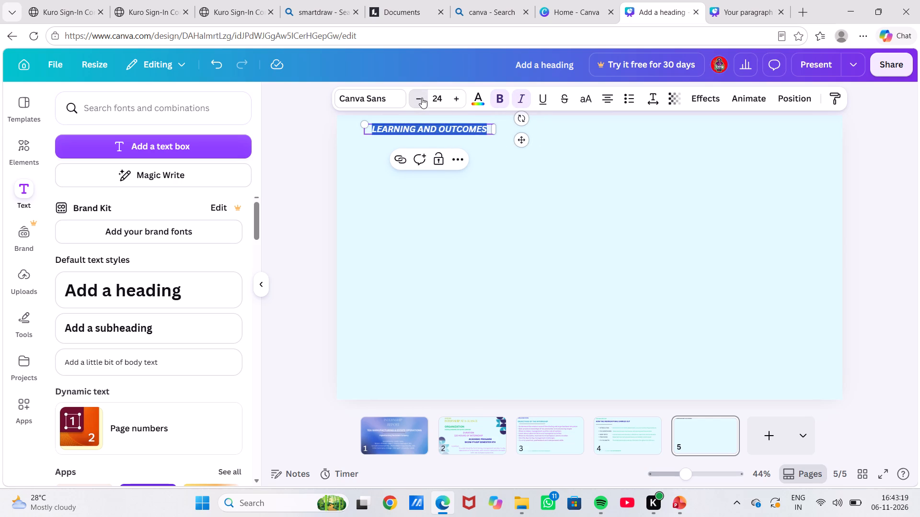
{"action": "left_click", "coordinate": [422, 98]}
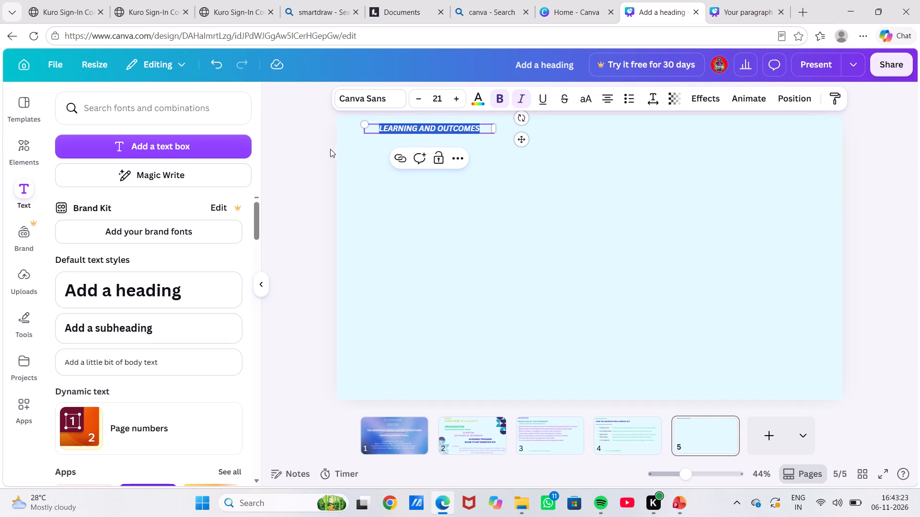
Colour the LEARNING AND OUTCOMES label green (#00bf63).
{"action": "left_click", "coordinate": [479, 101]}
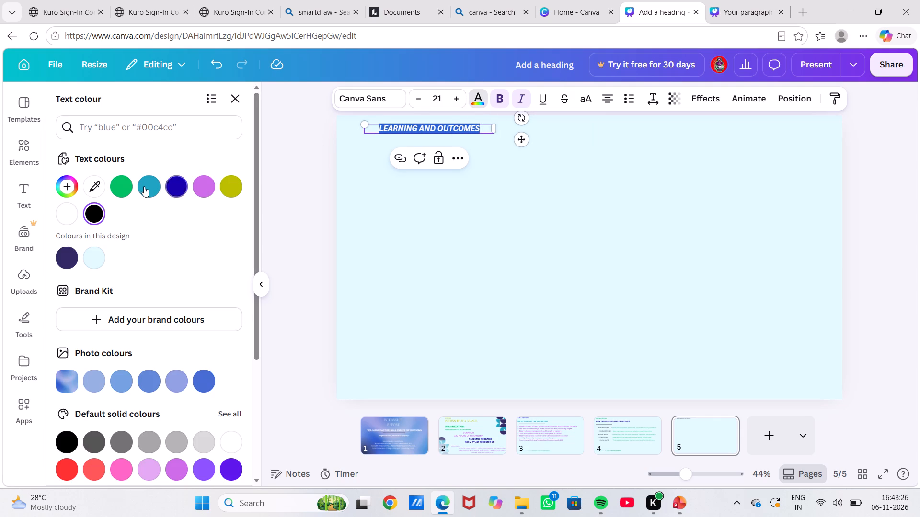
{"action": "left_click", "coordinate": [125, 186]}
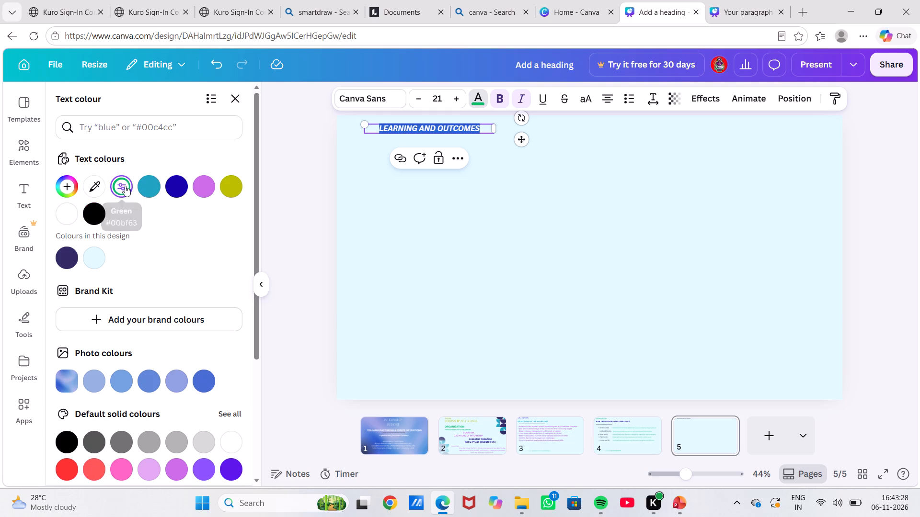
{"action": "left_click", "coordinate": [505, 265]}
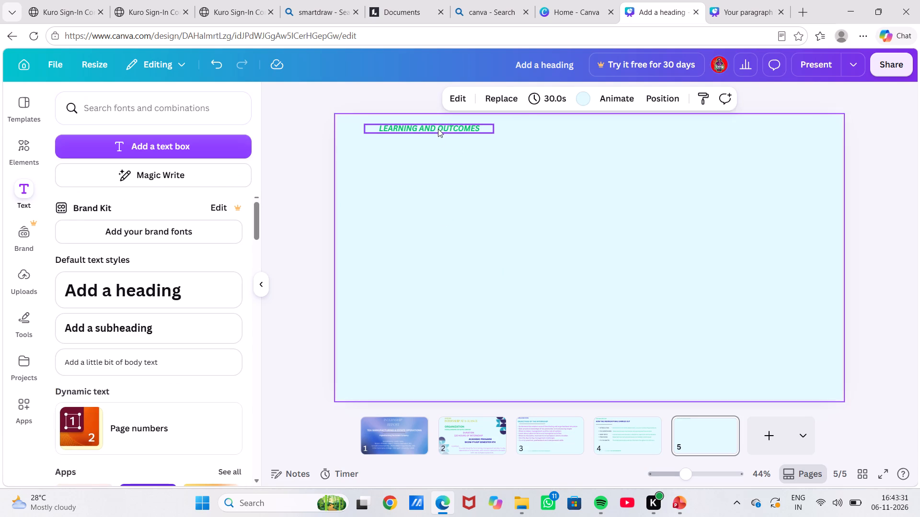
Move the LEARNING AND OUTCOMES label closer to page 5's left edge, keeping it at the same height.
{"action": "left_click_drag", "start_coordinate": [439, 127], "coordinate": [415, 127]}
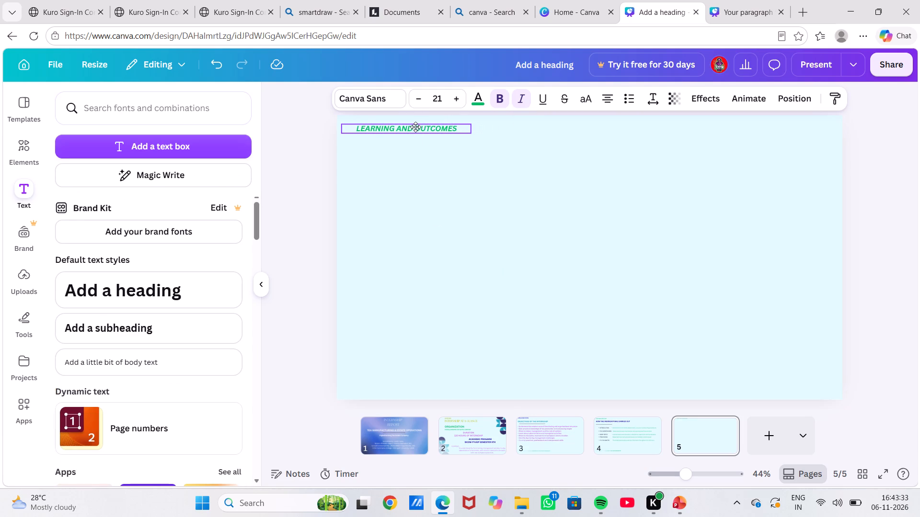
{"action": "left_click_drag", "start_coordinate": [415, 127], "coordinate": [412, 127]}
{"action": "left_click", "coordinate": [522, 206]}
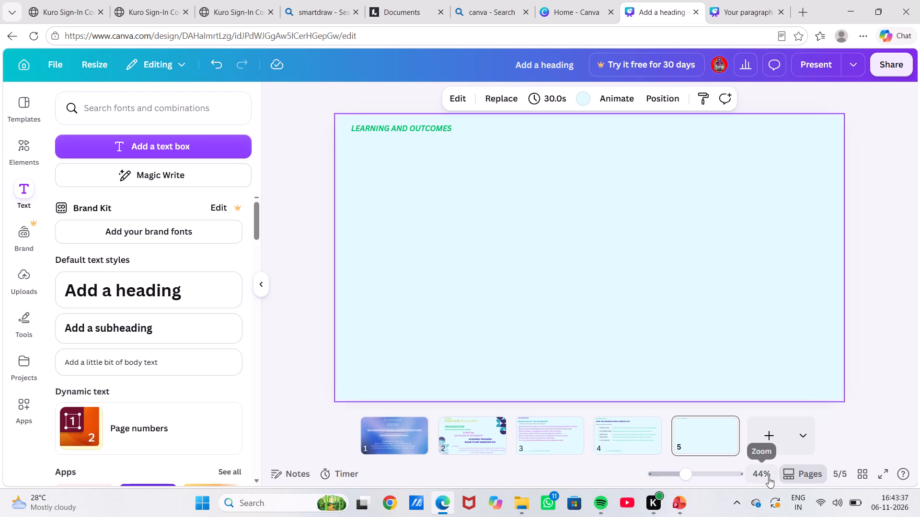
Check slide 5 of the PowerPoint deck, and add a subheading reading TEA MANUFACTURING :KEY STAGES to Canva page 5.
{"action": "left_click", "coordinate": [685, 502]}
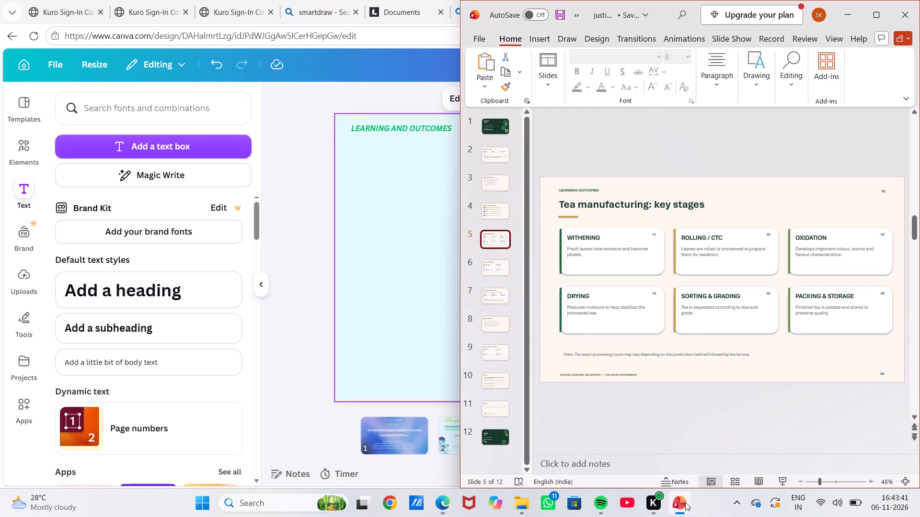
{"action": "left_click", "coordinate": [406, 250]}
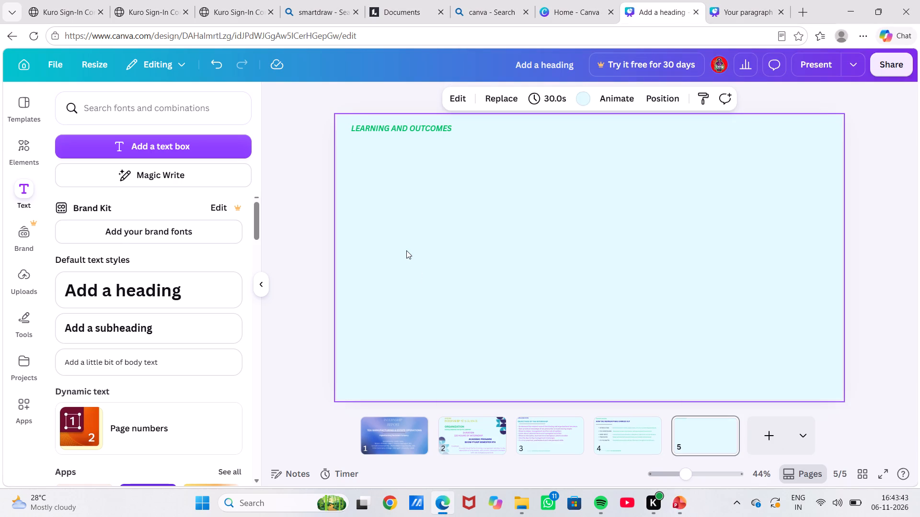
{"action": "left_click", "coordinate": [174, 325]}
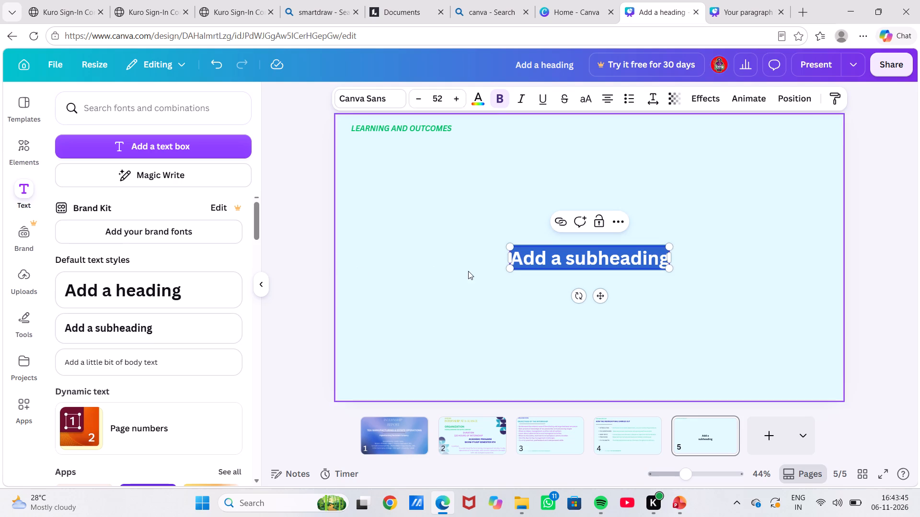
{"action": "key", "text": "BackSpace"}
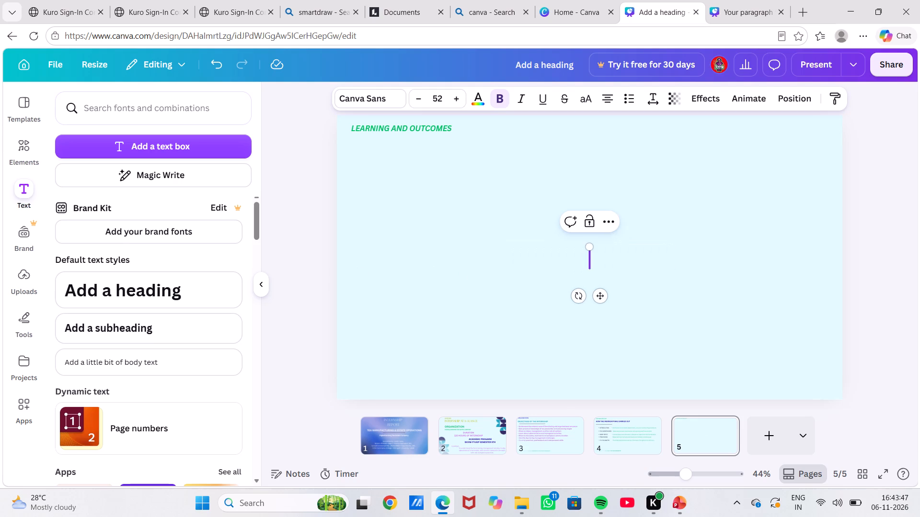
{"action": "type", "text": "TEA MANUFACTURING"}
{"action": "key", "text": "space"}
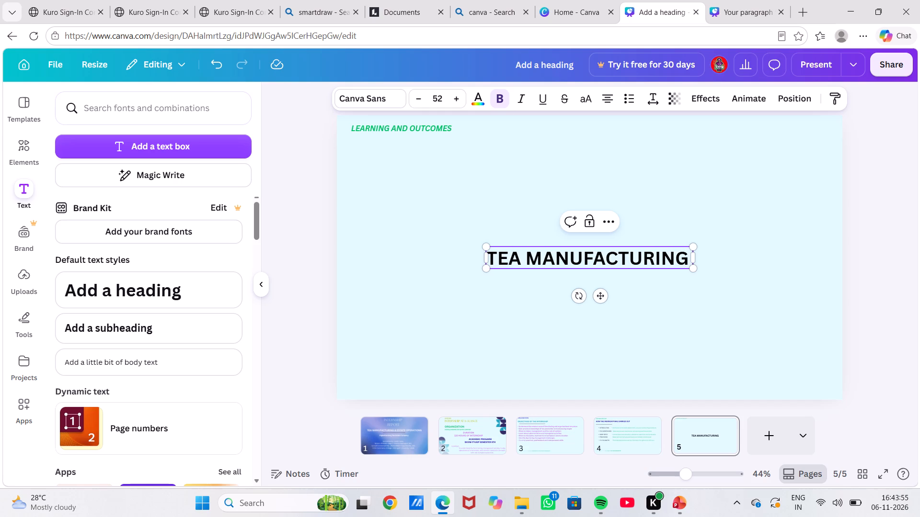
{"action": "key", "text": "shift+colon"}
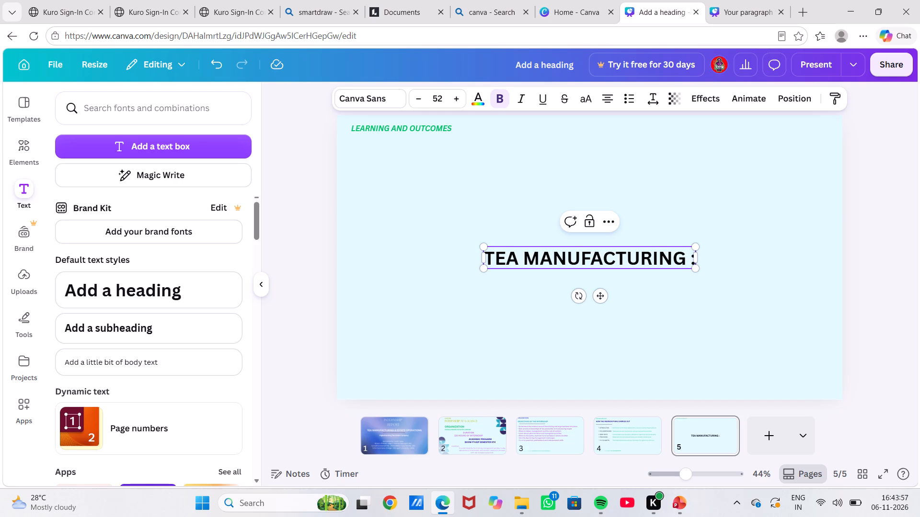
{"action": "type", "text": "KEY STA"}
{"action": "type", "text": "GES"}
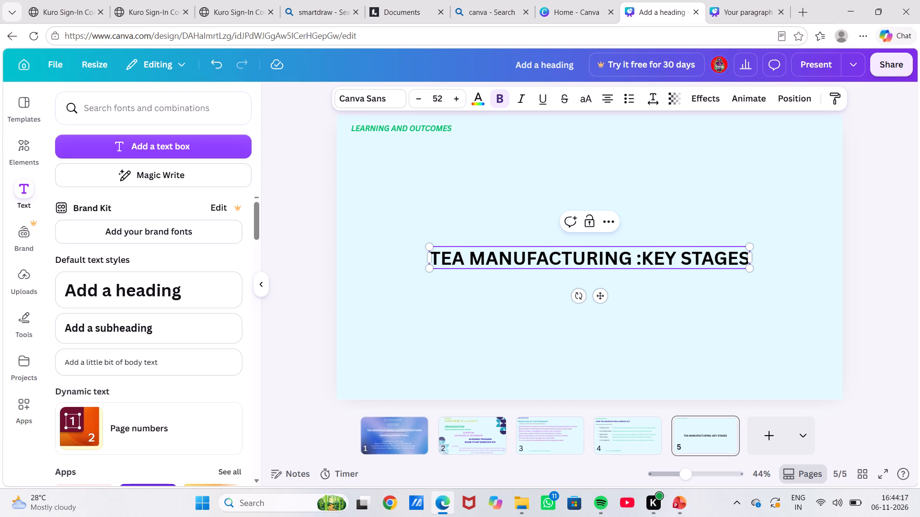
Place the TEA MANUFACTURING :KEY STAGES subheading just below the LEARNING AND OUTCOMES label, near page 5's left edge.
{"action": "left_click_drag", "start_coordinate": [603, 295], "coordinate": [584, 277]}
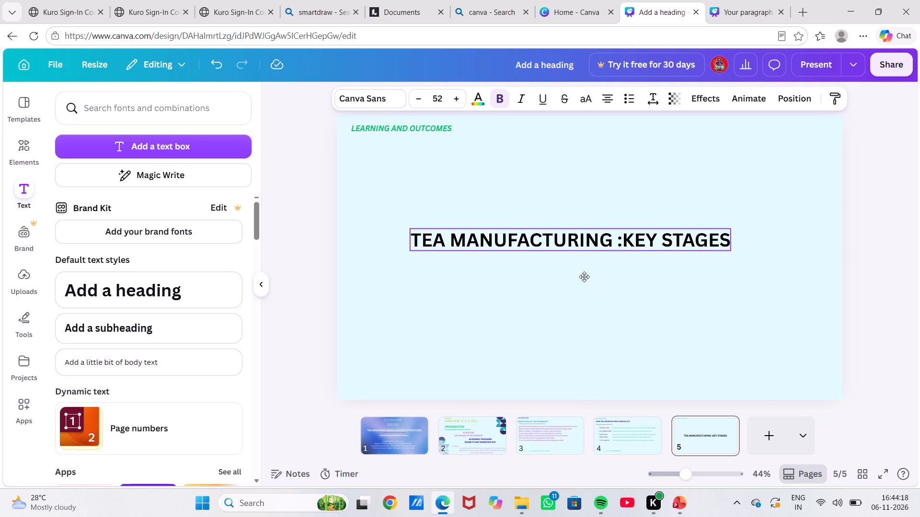
{"action": "left_click_drag", "start_coordinate": [584, 277], "coordinate": [579, 274]}
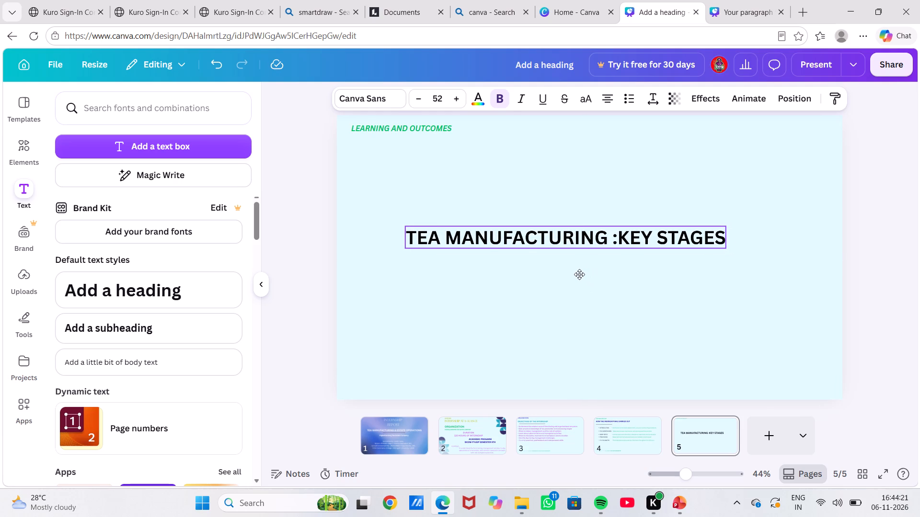
{"action": "left_click_drag", "start_coordinate": [579, 274], "coordinate": [523, 219]}
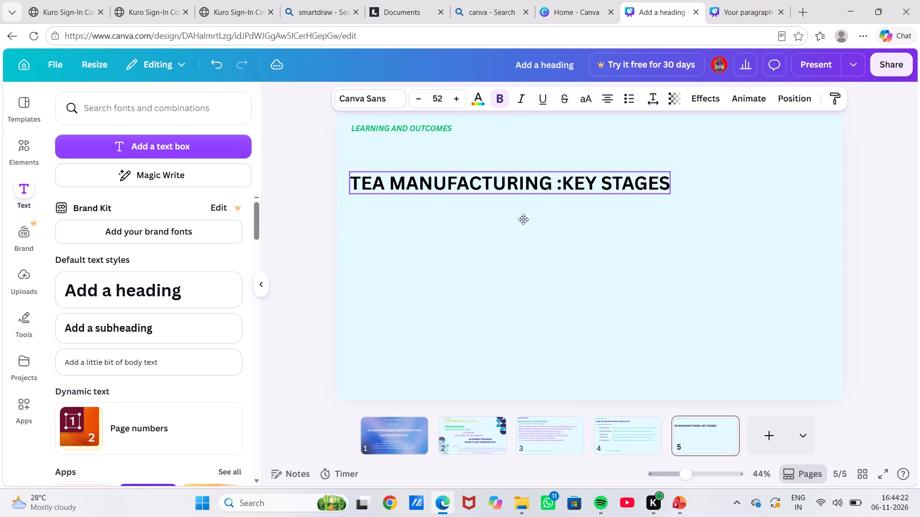
{"action": "left_click_drag", "start_coordinate": [523, 219], "coordinate": [517, 197]}
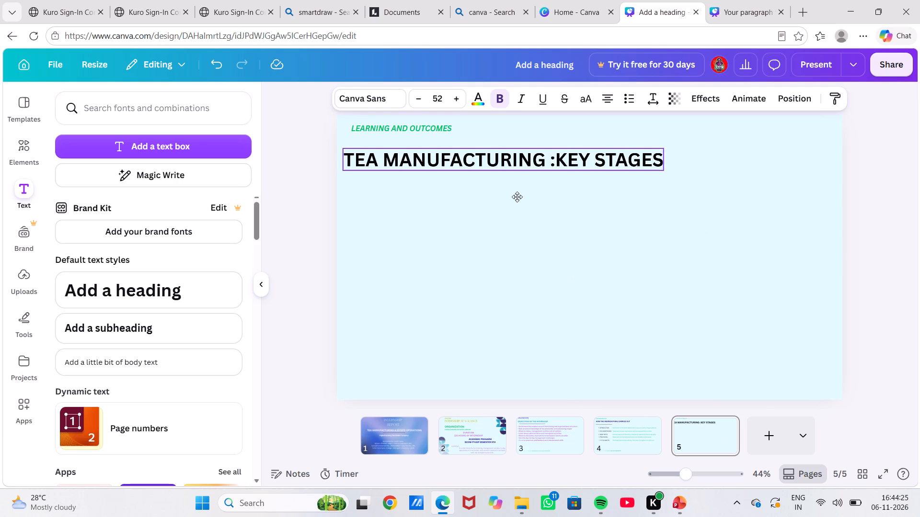
{"action": "left_click_drag", "start_coordinate": [517, 197], "coordinate": [517, 202]}
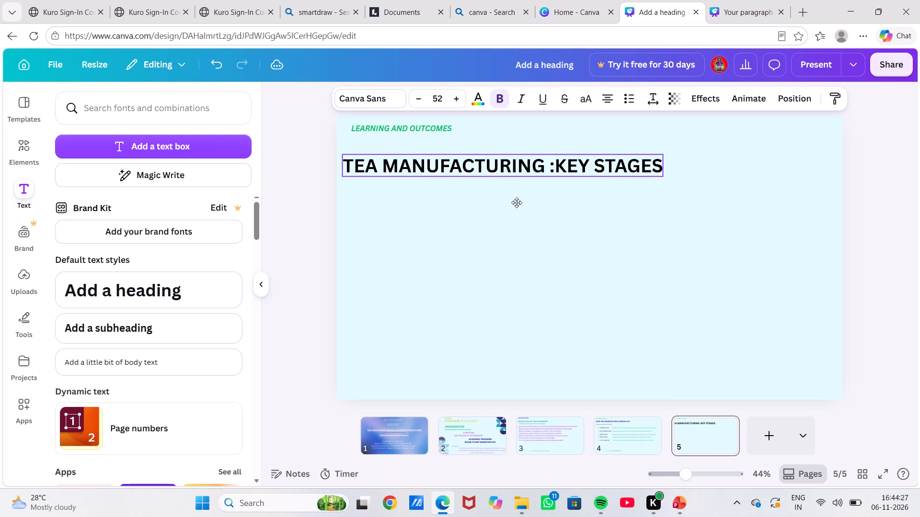
{"action": "left_click_drag", "start_coordinate": [517, 202], "coordinate": [517, 203]}
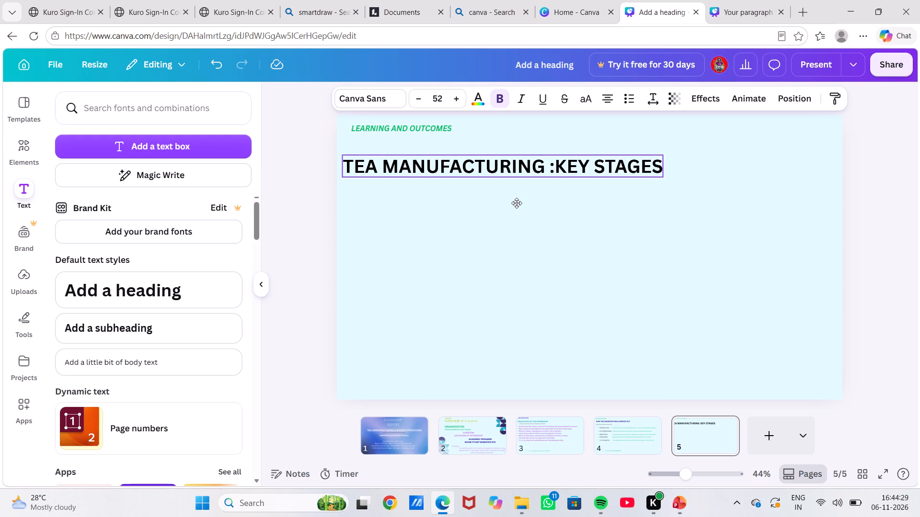
{"action": "left_click_drag", "start_coordinate": [517, 203], "coordinate": [517, 203]}
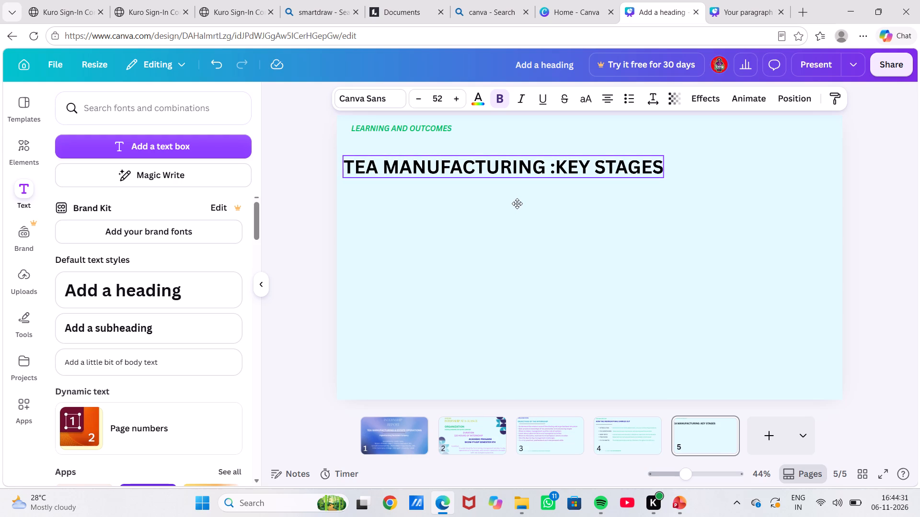
{"action": "left_click_drag", "start_coordinate": [517, 203], "coordinate": [517, 200]}
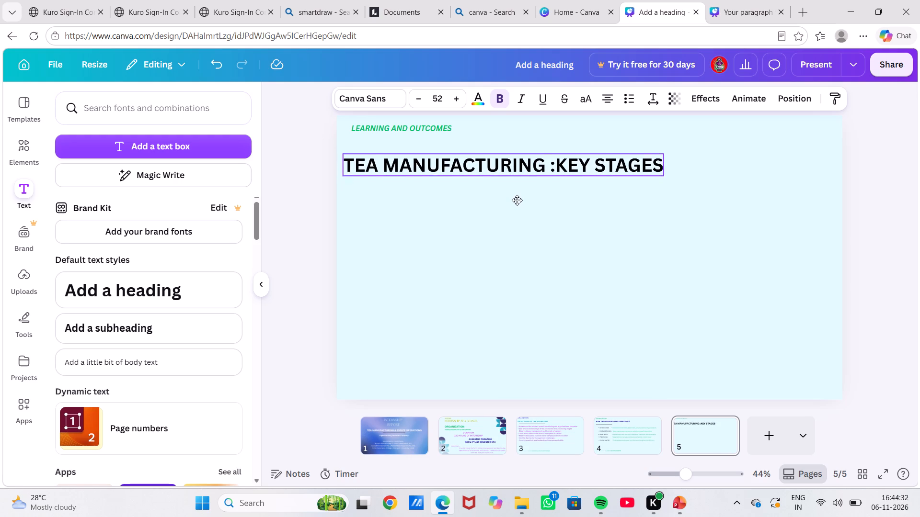
{"action": "left_click_drag", "start_coordinate": [517, 200], "coordinate": [517, 197]}
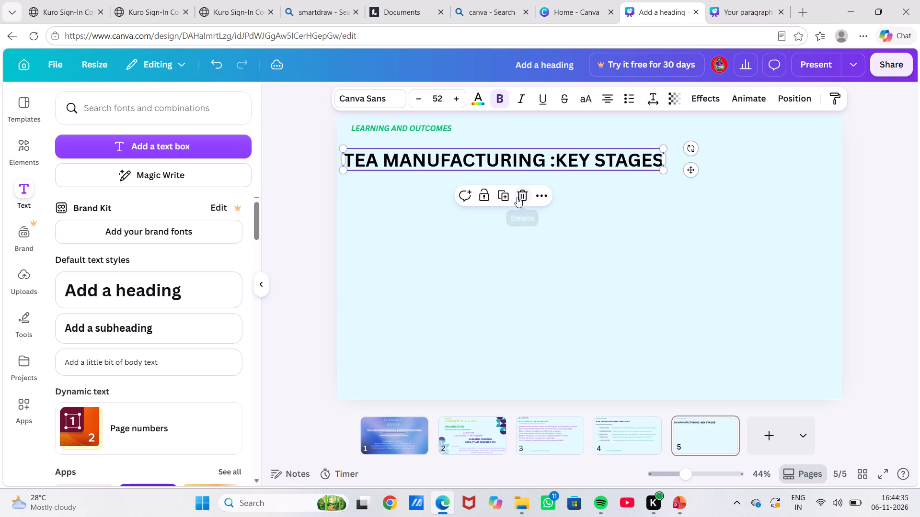
{"action": "left_click", "coordinate": [666, 257]}
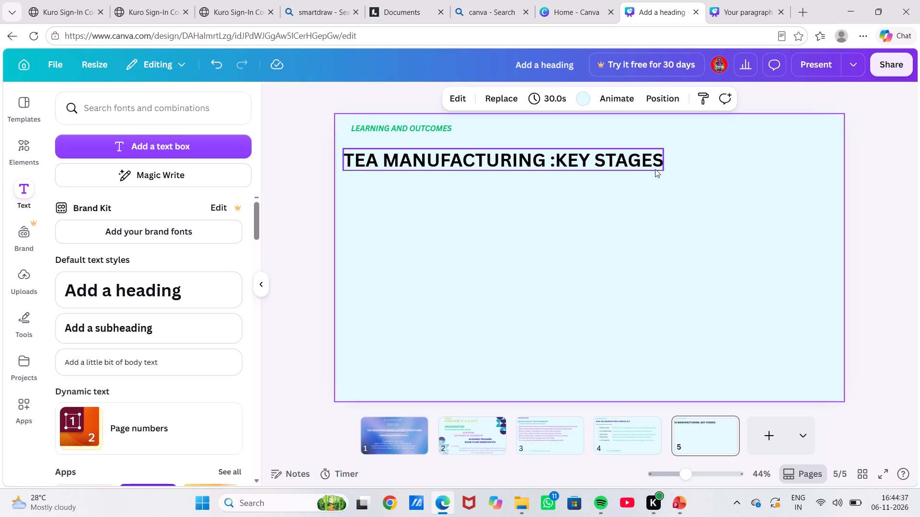
Reduce the TEA MANUFACTURING :KEY STAGES title on page 5 to font size 40.
{"action": "left_click", "coordinate": [657, 160]}
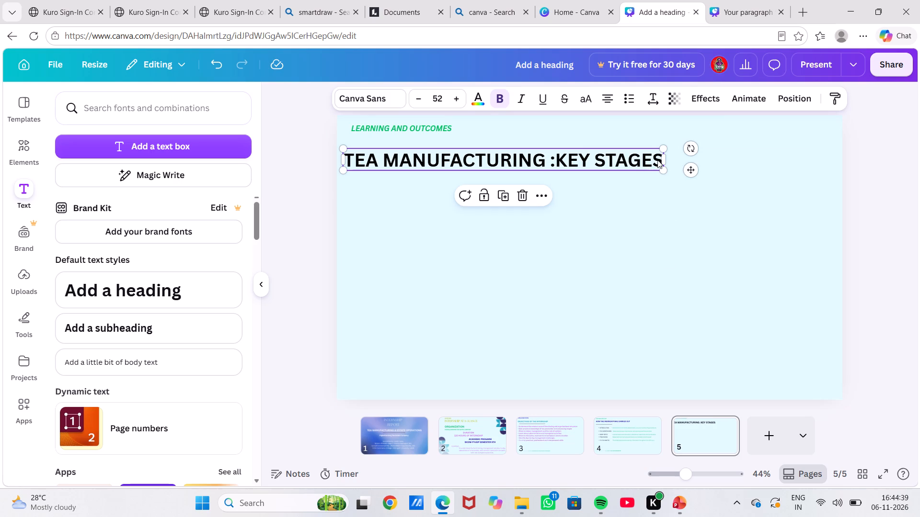
{"action": "left_click", "coordinate": [656, 161]}
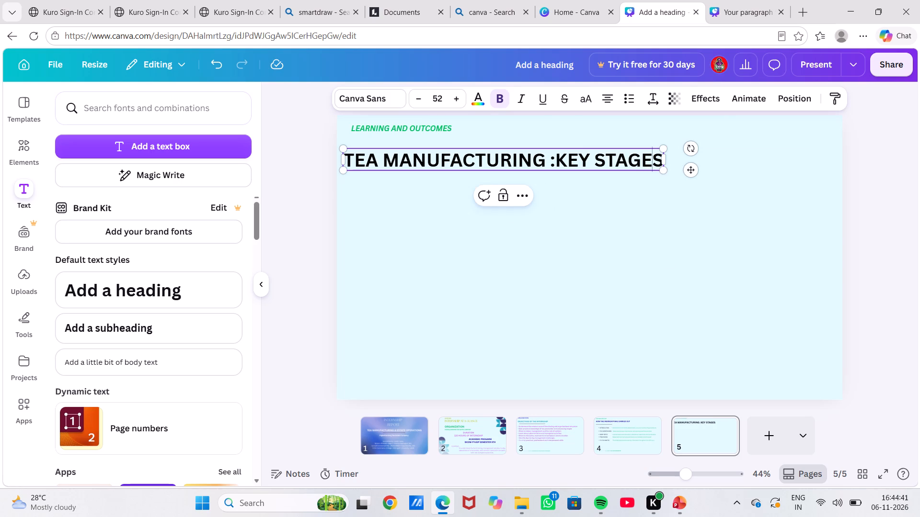
{"action": "triple_click", "coordinate": [422, 98]}
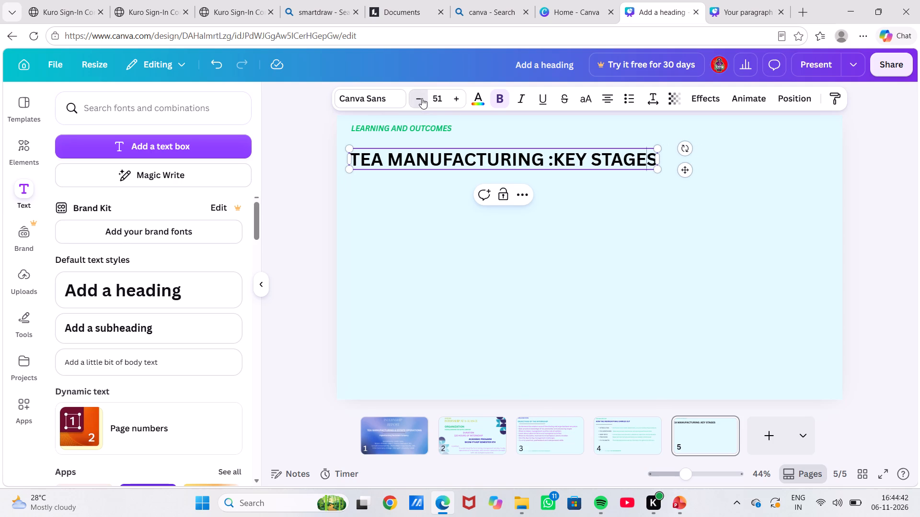
{"action": "triple_click", "coordinate": [422, 98]}
{"action": "triple_click", "coordinate": [422, 98]}
{"action": "left_click", "coordinate": [422, 98]}
{"action": "left_click", "coordinate": [422, 98]}
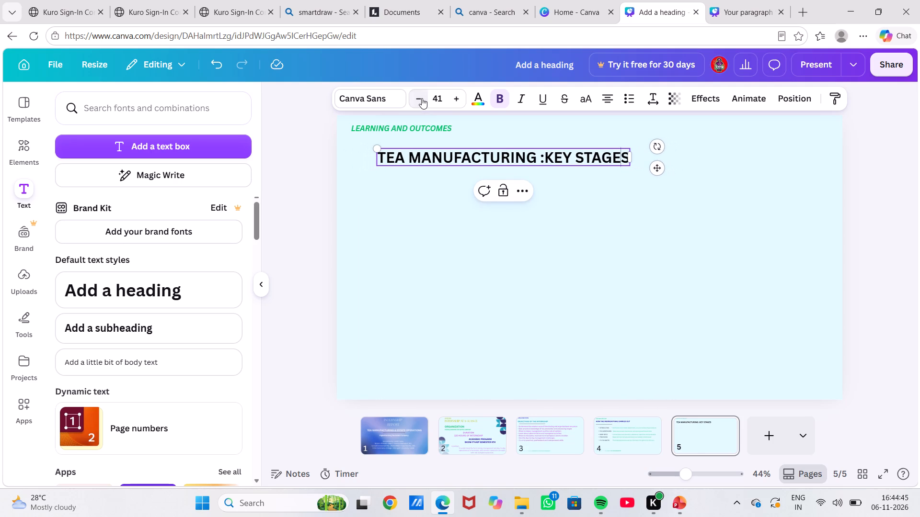
{"action": "left_click", "coordinate": [422, 98]}
{"action": "left_click", "coordinate": [660, 228]}
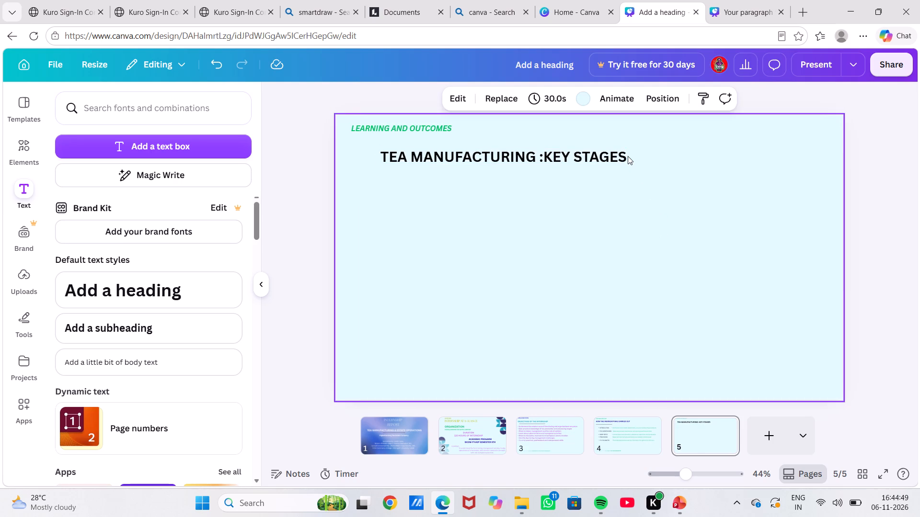
Move the TEA MANUFACTURING :KEY STAGES title close beneath the LEARNING AND OUTCOMES label, nearly lined up with the label's left edge.
{"action": "left_click_drag", "start_coordinate": [609, 155], "coordinate": [577, 156]}
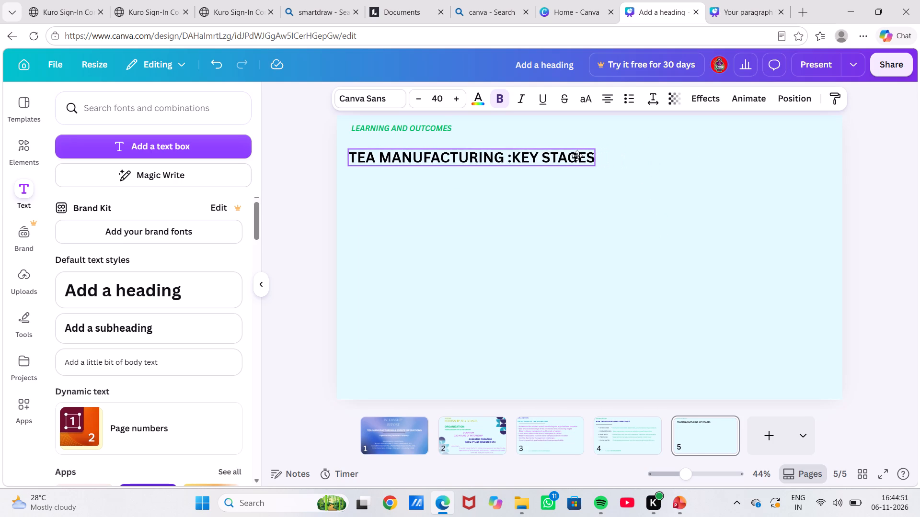
{"action": "left_click_drag", "start_coordinate": [577, 156], "coordinate": [576, 156]}
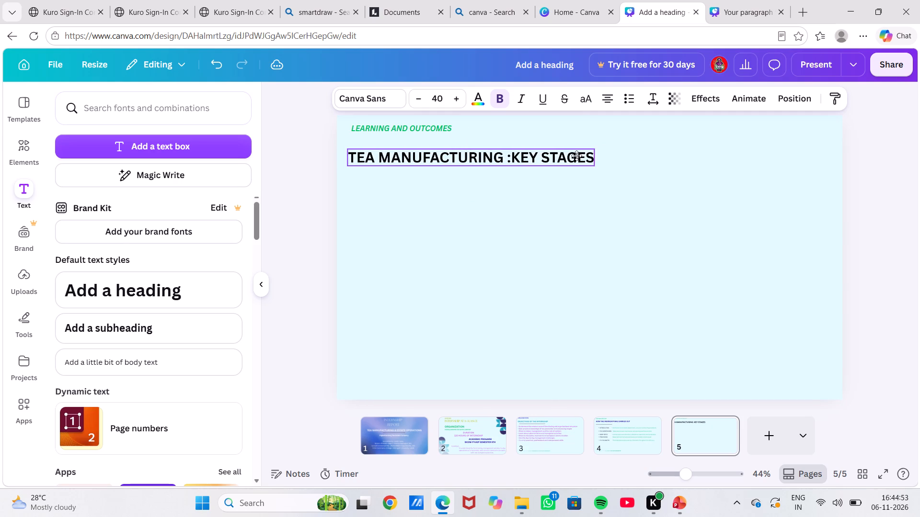
{"action": "left_click_drag", "start_coordinate": [576, 156], "coordinate": [575, 132]}
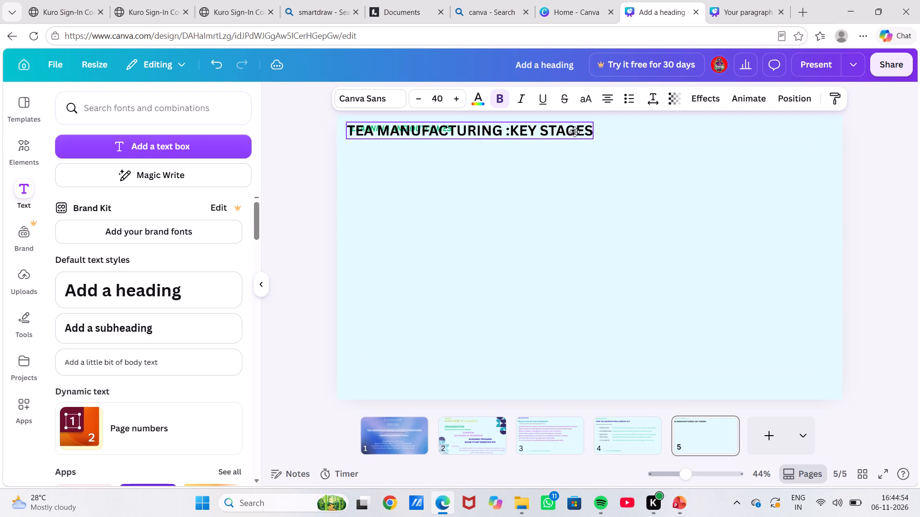
{"action": "left_click_drag", "start_coordinate": [575, 132], "coordinate": [577, 153]}
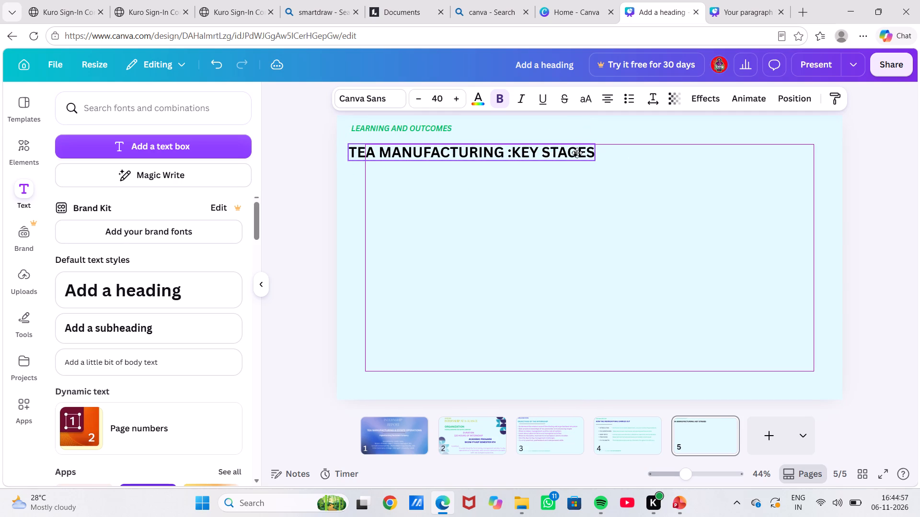
{"action": "left_click_drag", "start_coordinate": [577, 153], "coordinate": [577, 154]}
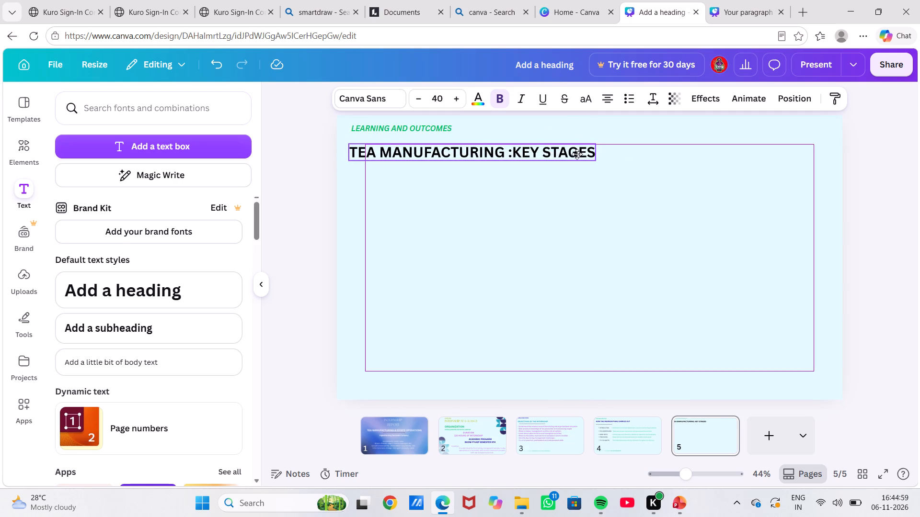
{"action": "left_click_drag", "start_coordinate": [577, 154], "coordinate": [576, 154]}
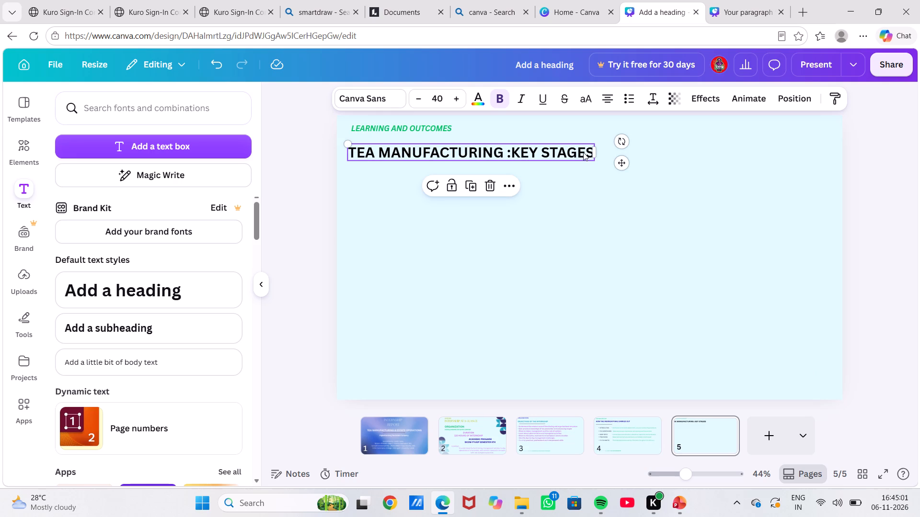
{"action": "left_click", "coordinate": [587, 233]}
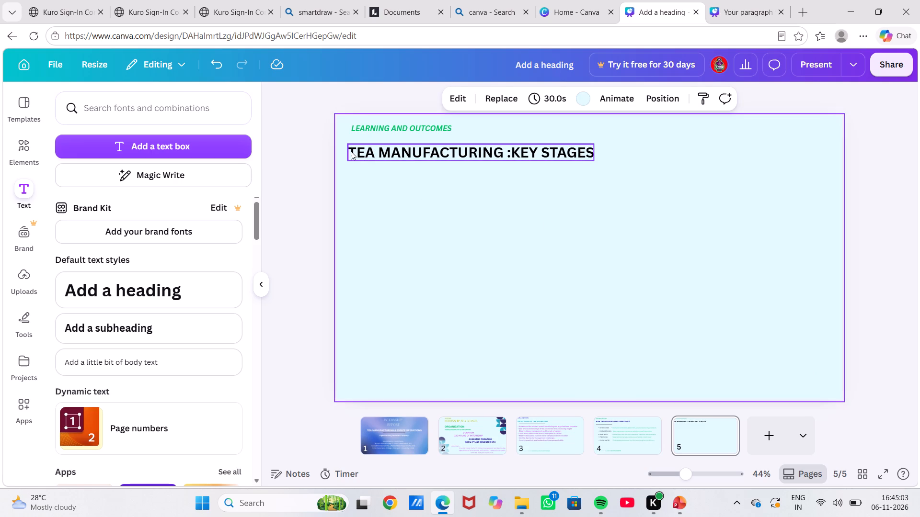
Colour the whole TEA MANUFACTURING :KEY STAGES title light purple, keeping it bold.
{"action": "left_click", "coordinate": [351, 151]}
{"action": "double_click", "coordinate": [351, 151]}
{"action": "left_click_drag", "start_coordinate": [351, 151], "coordinate": [373, 153]}
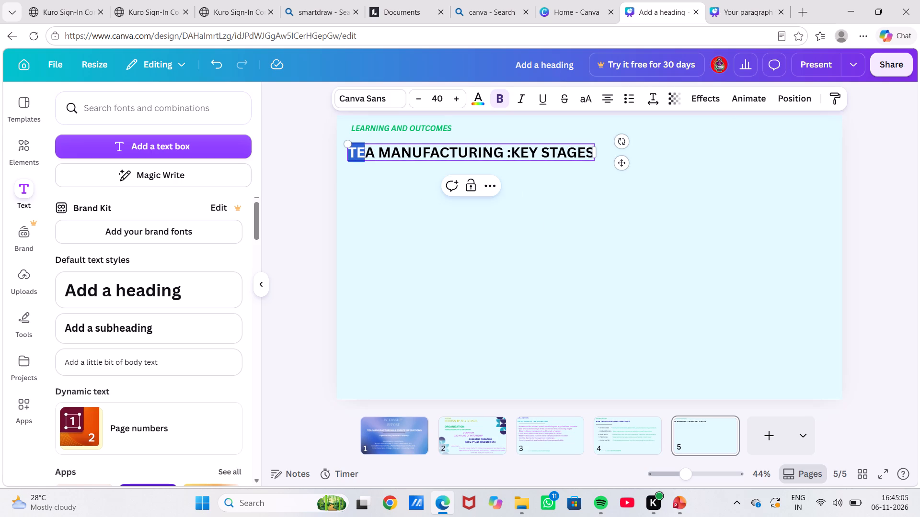
{"action": "left_click_drag", "start_coordinate": [373, 153], "coordinate": [598, 161]}
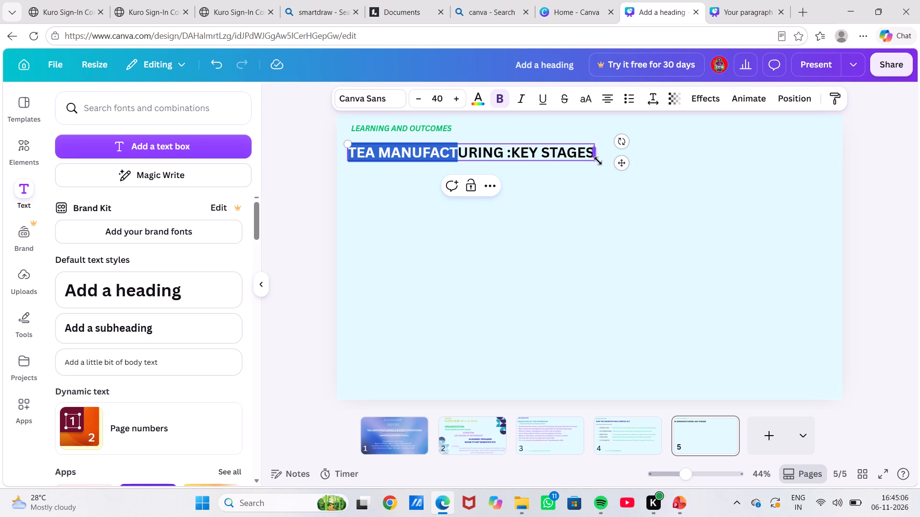
{"action": "left_click_drag", "start_coordinate": [598, 161], "coordinate": [592, 159]}
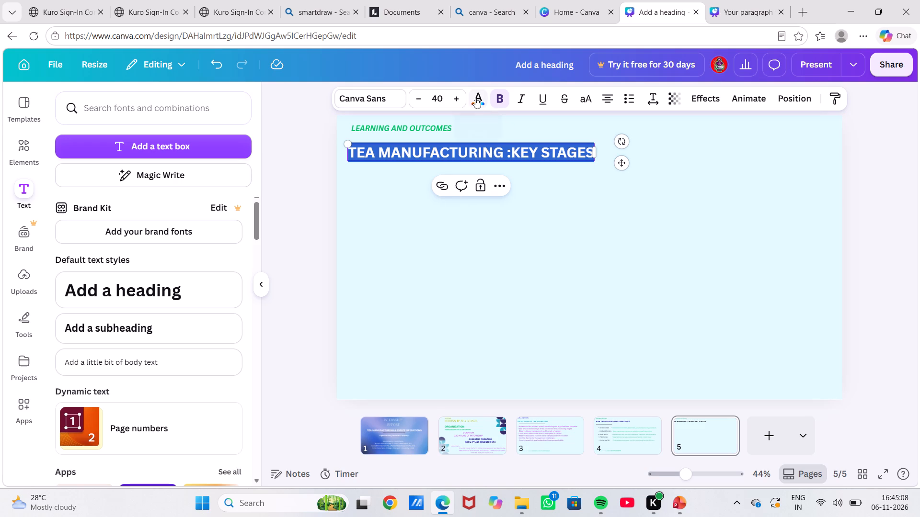
{"action": "left_click", "coordinate": [475, 98]}
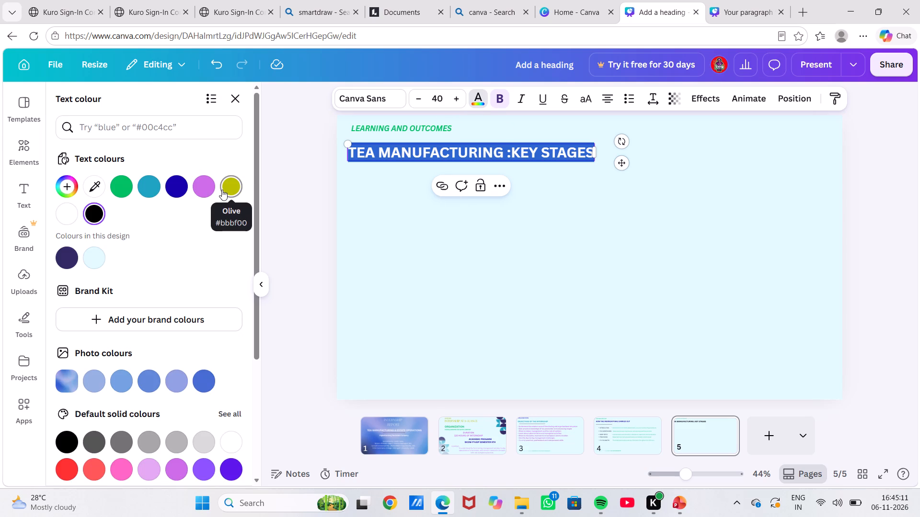
{"action": "left_click", "coordinate": [206, 190]}
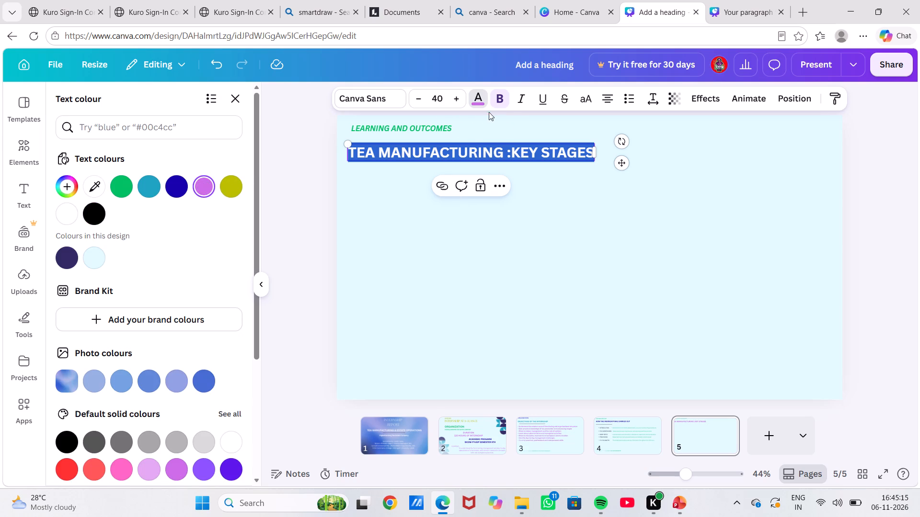
{"action": "left_click", "coordinate": [489, 98]}
{"action": "left_click", "coordinate": [497, 98]}
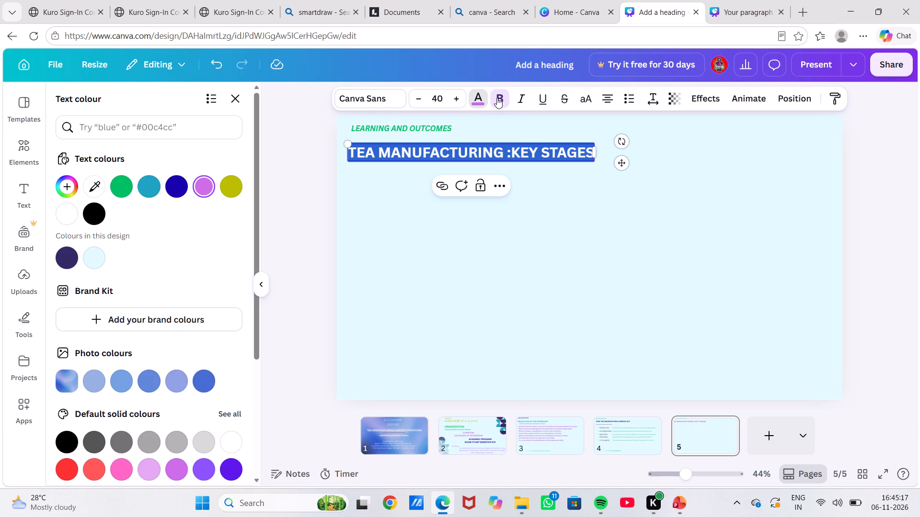
{"action": "left_click", "coordinate": [497, 98]}
{"action": "left_click", "coordinate": [588, 251]}
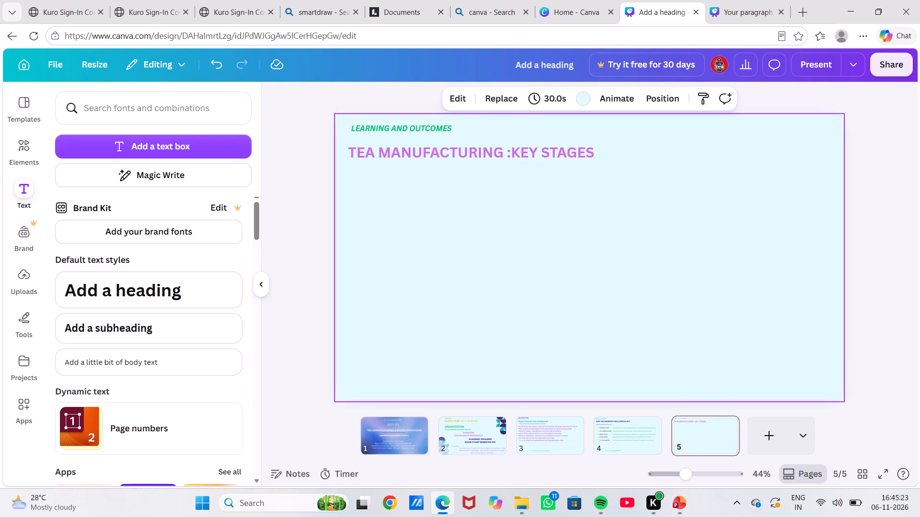
Copy the WITHERING card's background shape from slide 5 of the PowerPoint deck and return to Canva page 5.
{"action": "left_click", "coordinate": [685, 503]}
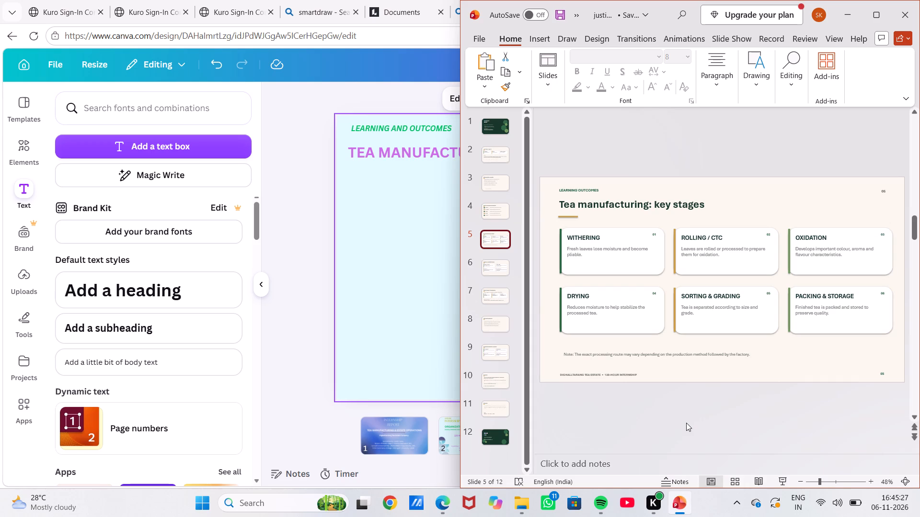
{"action": "left_click", "coordinate": [569, 271]}
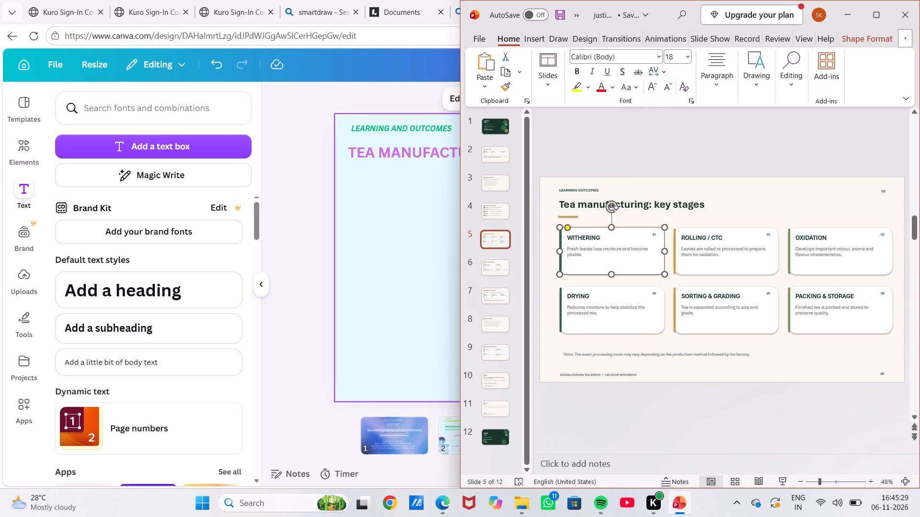
{"action": "left_click", "coordinate": [584, 272]}
{"action": "left_click", "coordinate": [584, 272]}
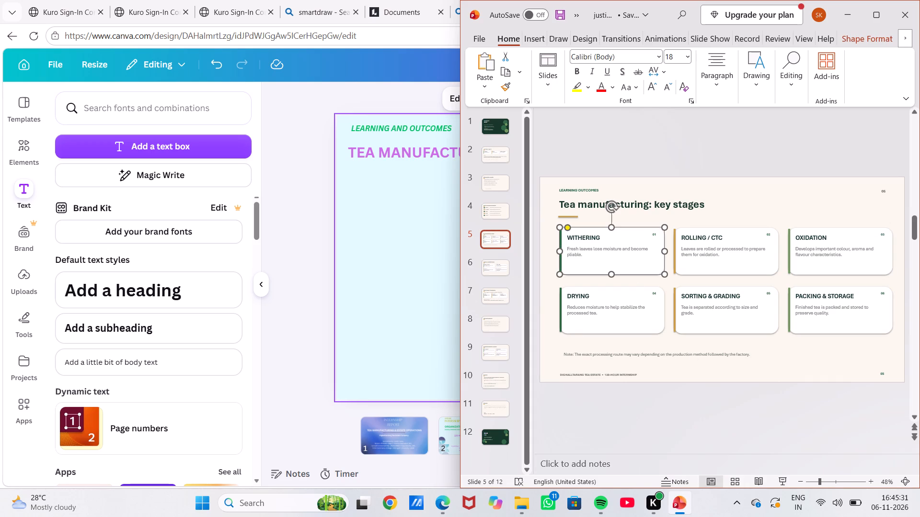
{"action": "left_click", "coordinate": [600, 253]}
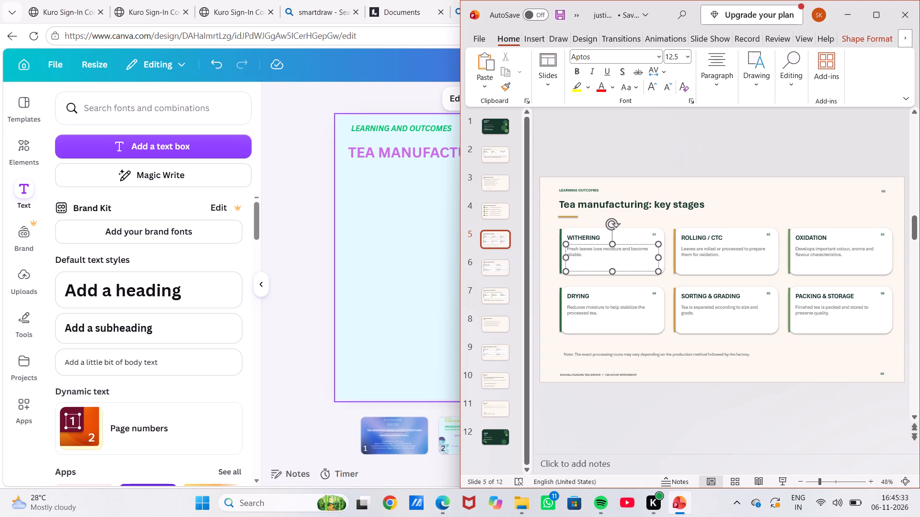
{"action": "left_click", "coordinate": [584, 229]}
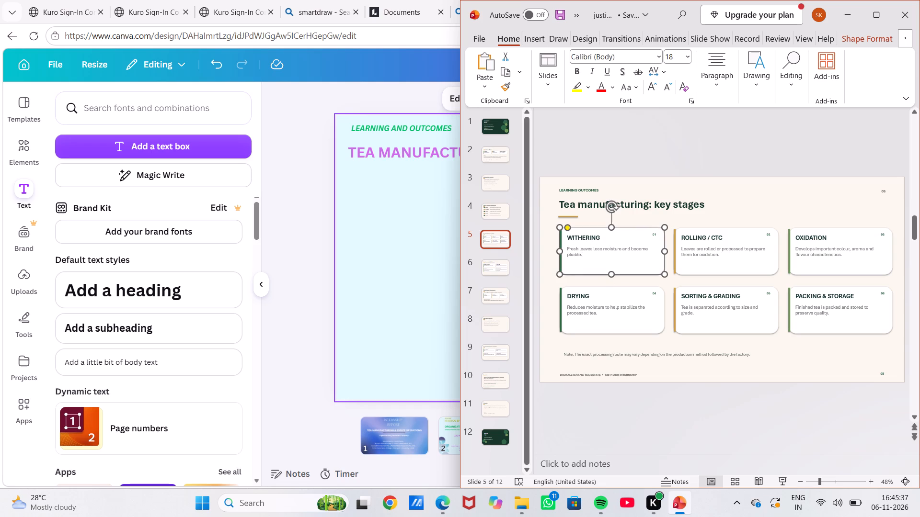
{"action": "key", "text": "ctrl+c"}
{"action": "left_click", "coordinate": [385, 203]}
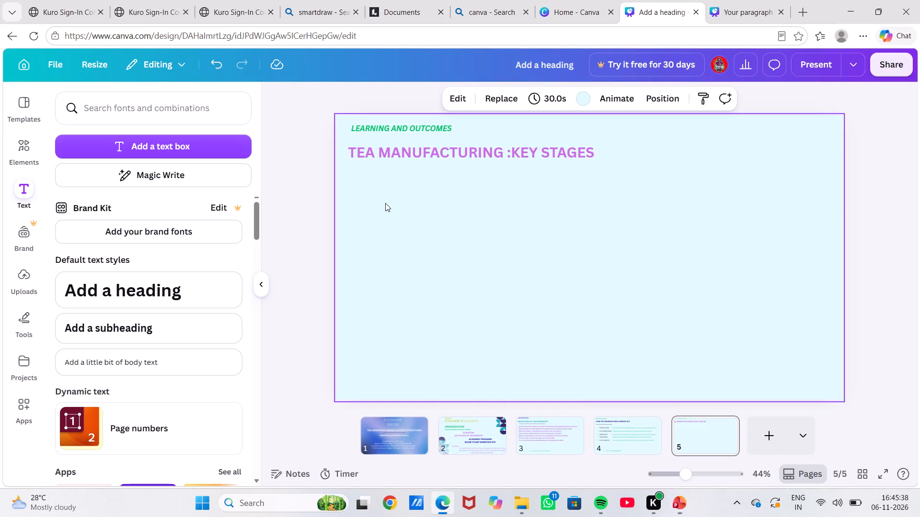
{"action": "left_click", "coordinate": [374, 181]}
Look through Canva's text styles and font combinations for something suited to the key stages content.
{"action": "scroll", "coordinate": [195, 260], "scroll_direction": "down", "scroll_amount": 1}
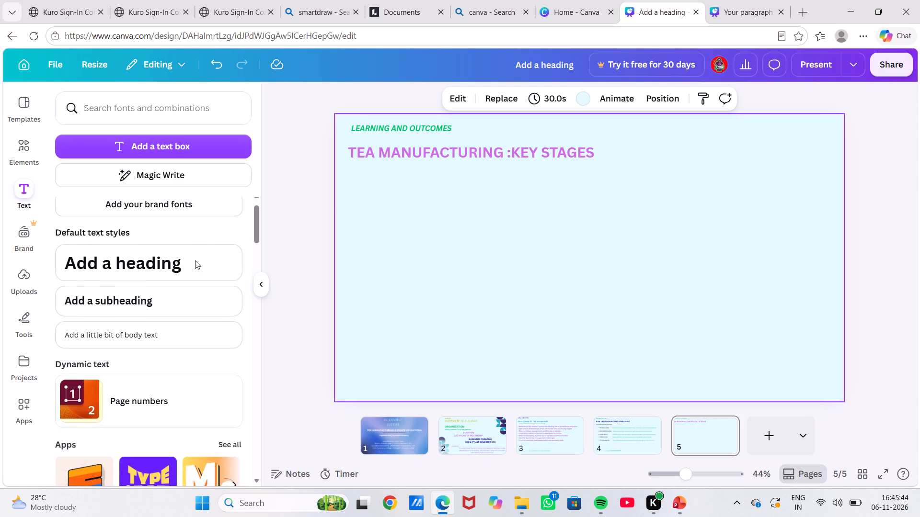
{"action": "scroll", "coordinate": [195, 260], "scroll_direction": "down", "scroll_amount": 1}
{"action": "scroll", "coordinate": [195, 260], "scroll_direction": "up", "scroll_amount": 1}
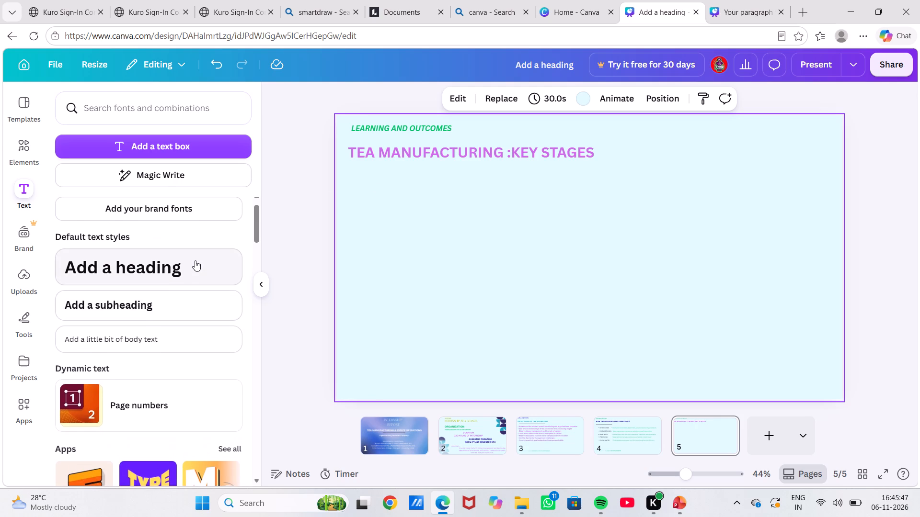
{"action": "scroll", "coordinate": [195, 260], "scroll_direction": "down", "scroll_amount": 5}
{"action": "scroll", "coordinate": [195, 260], "scroll_direction": "up", "scroll_amount": 1}
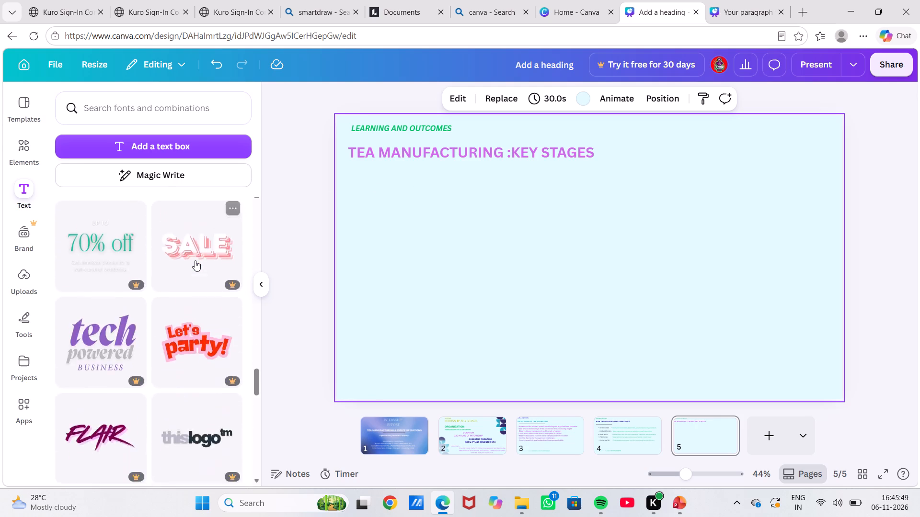
{"action": "scroll", "coordinate": [195, 260], "scroll_direction": "up", "scroll_amount": 6}
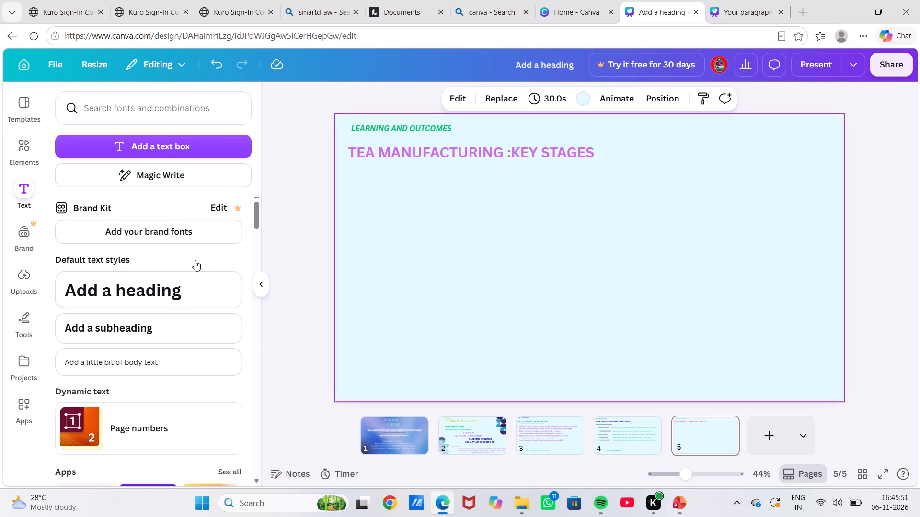
Look through Canva's element categories and the Grids collection for a layout suited to the key stages cards.
{"action": "left_click", "coordinate": [21, 142]}
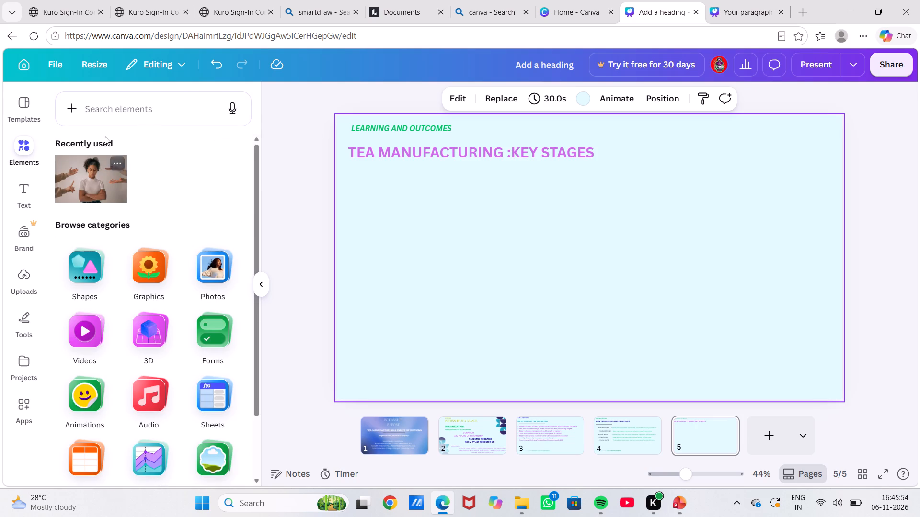
{"action": "scroll", "coordinate": [122, 175], "scroll_direction": "down", "scroll_amount": 3}
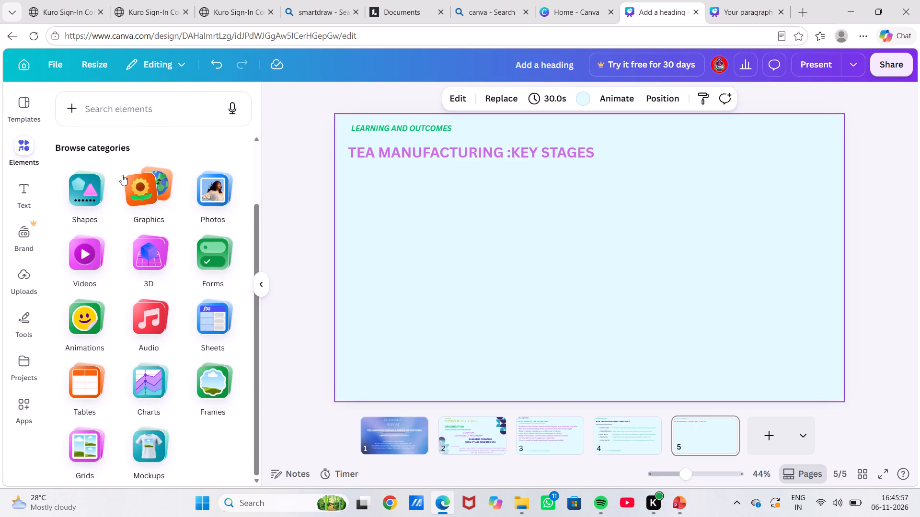
{"action": "scroll", "coordinate": [122, 175], "scroll_direction": "down", "scroll_amount": 1}
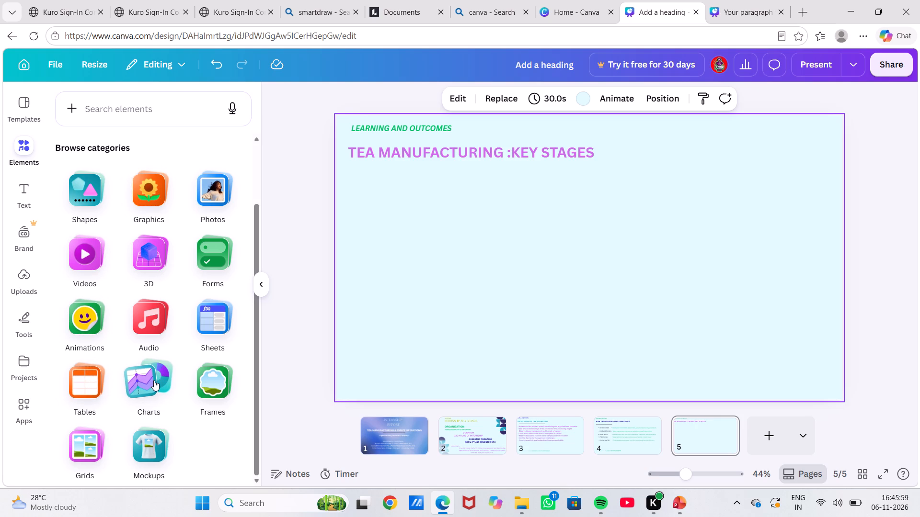
{"action": "left_click", "coordinate": [91, 444]}
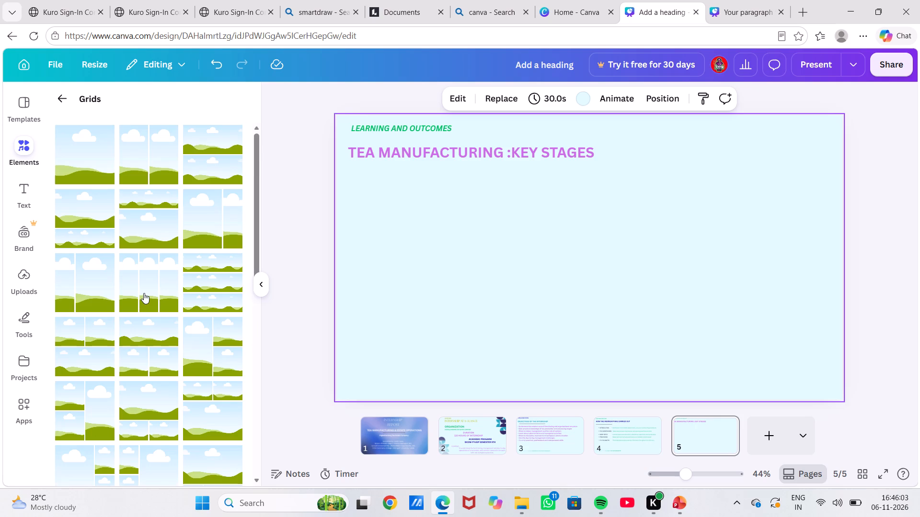
{"action": "left_click", "coordinate": [26, 146]}
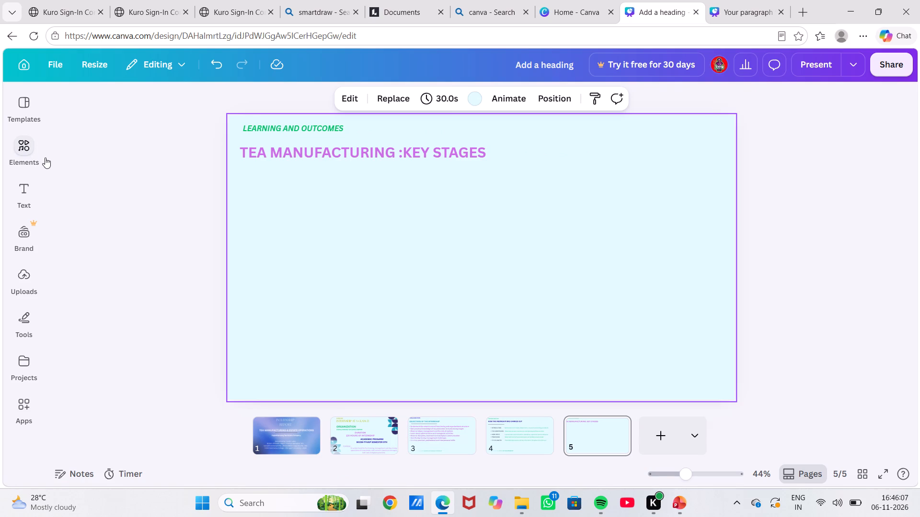
{"action": "left_click", "coordinate": [24, 151]}
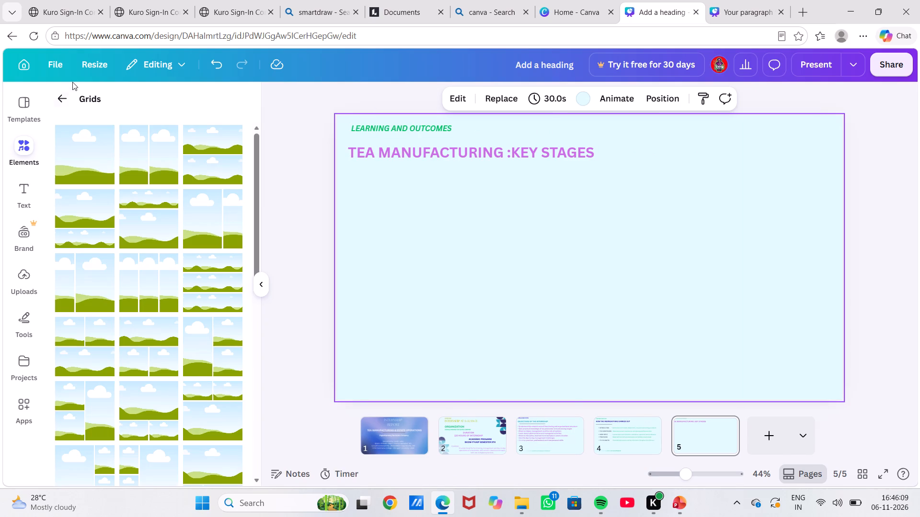
{"action": "left_click", "coordinate": [65, 92]}
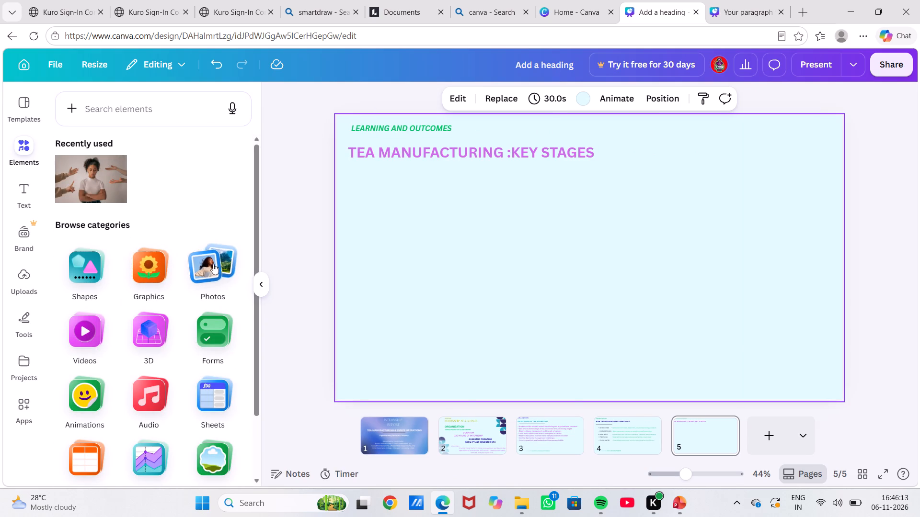
Look through the Forms collection in Canva's elements for a card-style box for the key stages.
{"action": "scroll", "coordinate": [197, 304], "scroll_direction": "down", "scroll_amount": 1}
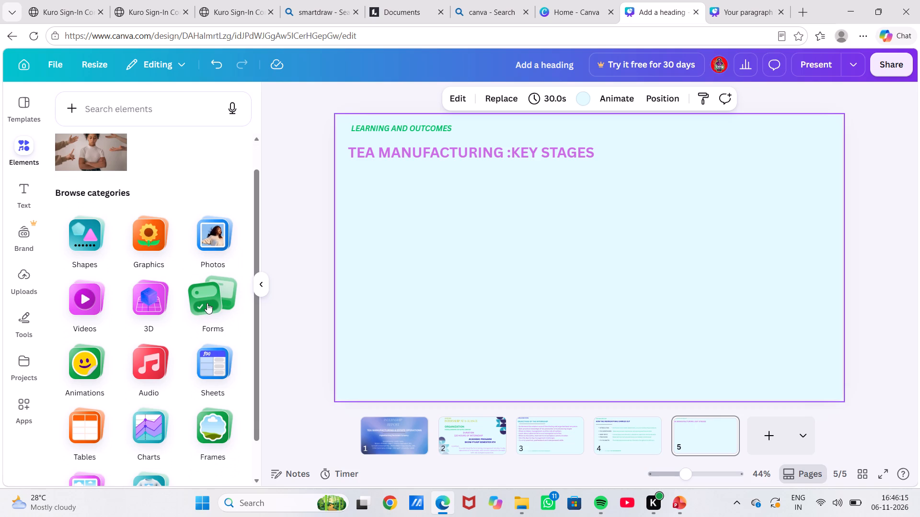
{"action": "scroll", "coordinate": [207, 303], "scroll_direction": "down", "scroll_amount": 2}
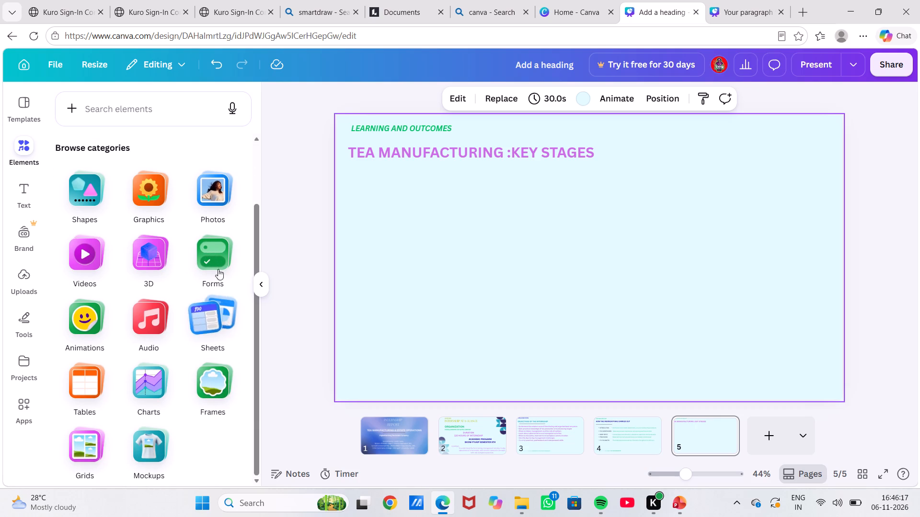
{"action": "left_click", "coordinate": [217, 262]}
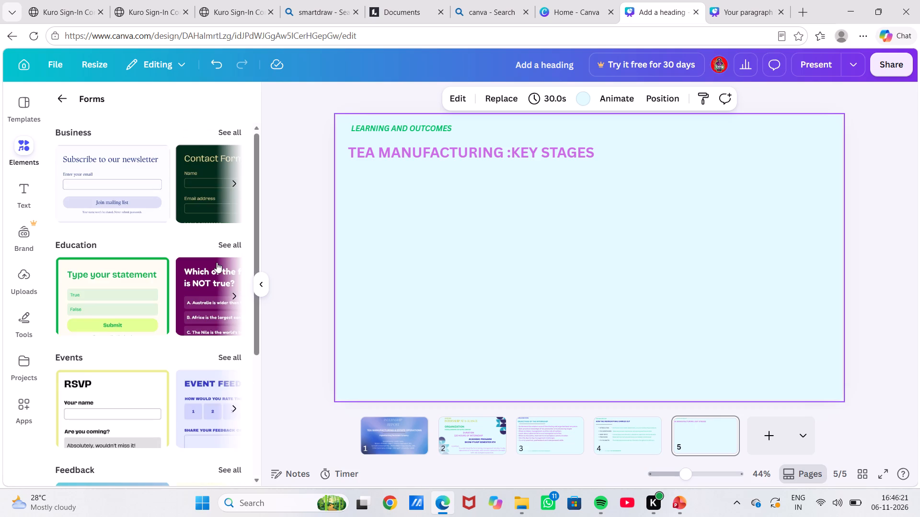
{"action": "scroll", "coordinate": [217, 262], "scroll_direction": "down", "scroll_amount": 3}
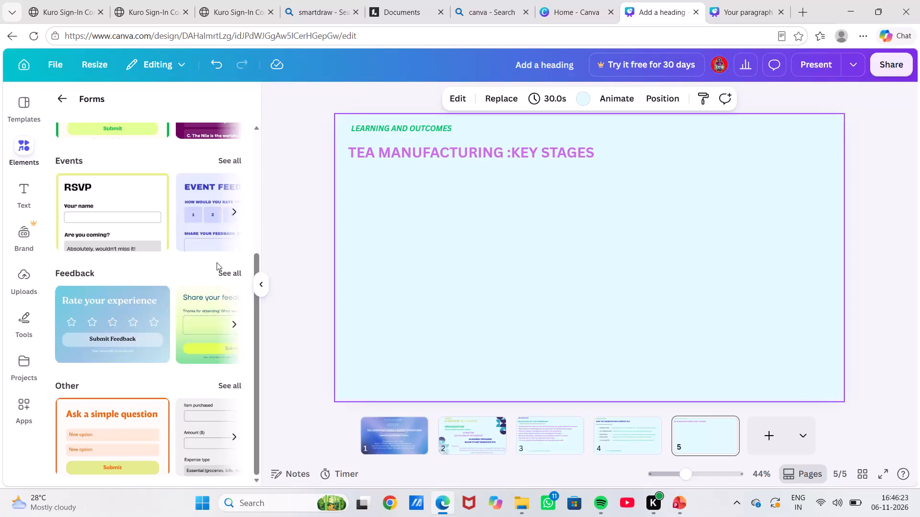
{"action": "scroll", "coordinate": [217, 262], "scroll_direction": "down", "scroll_amount": 1}
{"action": "scroll", "coordinate": [217, 262], "scroll_direction": "up", "scroll_amount": 2}
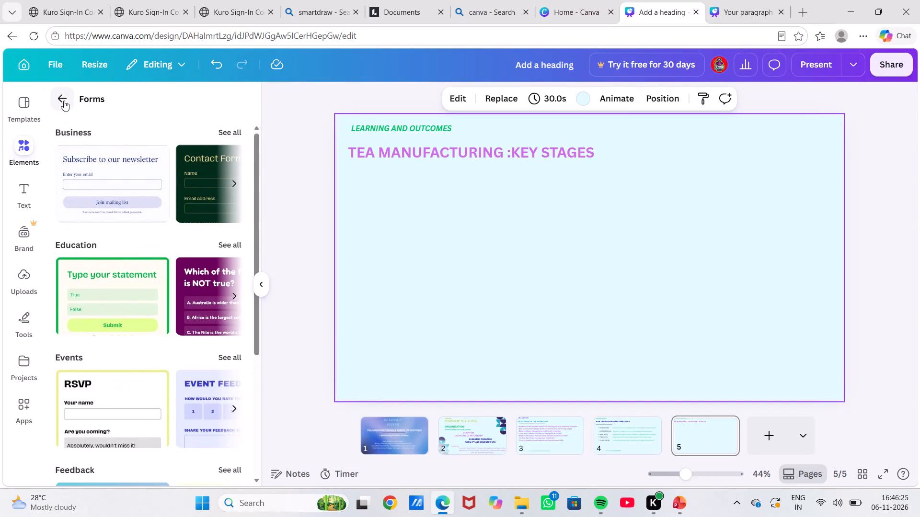
{"action": "left_click", "coordinate": [64, 101]}
Look through the Sheets collection in Canva's elements for a table layout suited to the key stages.
{"action": "left_click", "coordinate": [209, 392]}
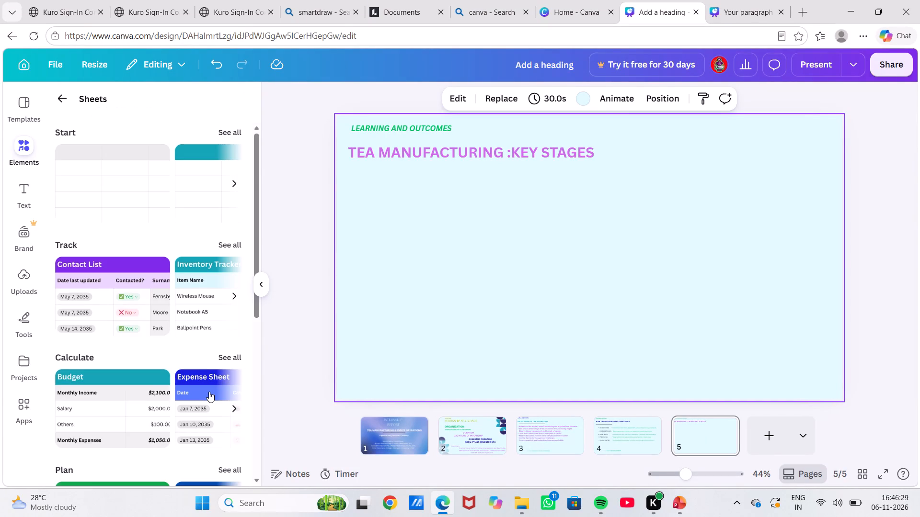
{"action": "scroll", "coordinate": [209, 392], "scroll_direction": "down", "scroll_amount": 5}
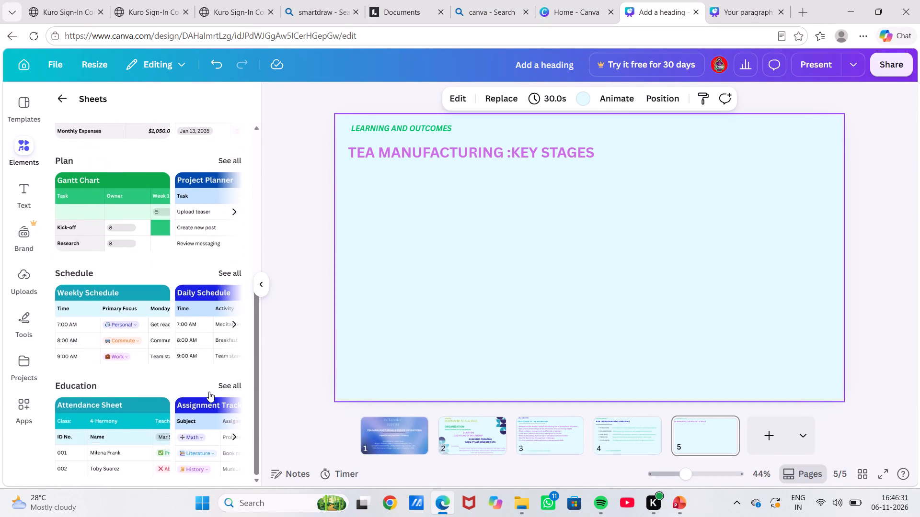
{"action": "scroll", "coordinate": [209, 392], "scroll_direction": "down", "scroll_amount": 3}
{"action": "scroll", "coordinate": [209, 392], "scroll_direction": "up", "scroll_amount": 3}
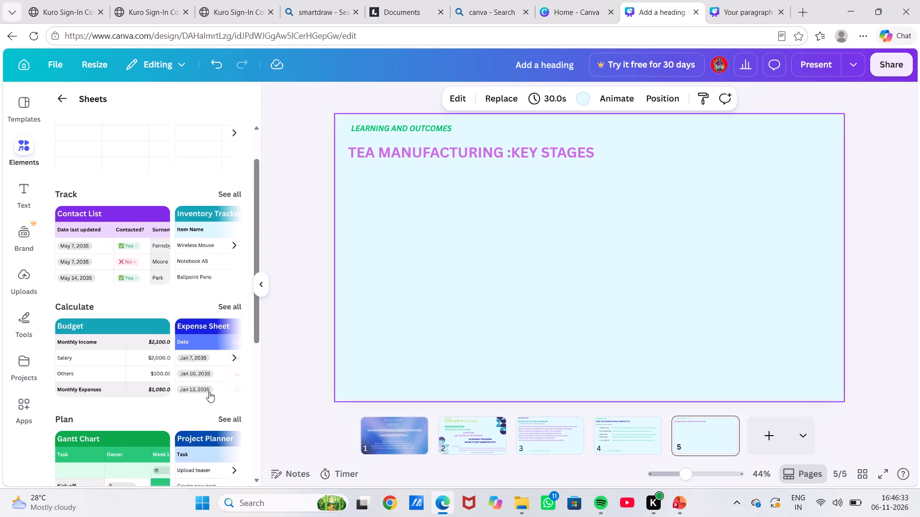
{"action": "scroll", "coordinate": [209, 392], "scroll_direction": "up", "scroll_amount": 1}
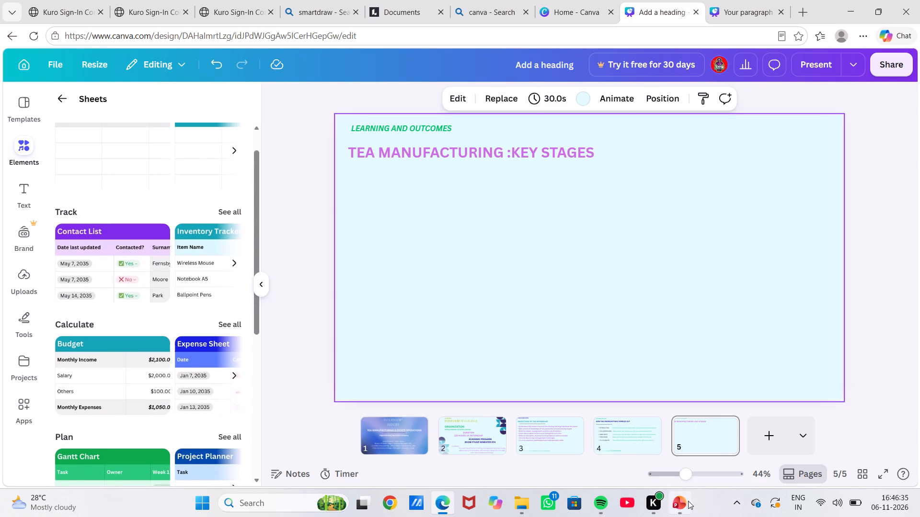
Switch to the PowerPoint deck to check the key stages card layout on slide 5.
{"action": "left_click", "coordinate": [685, 502]}
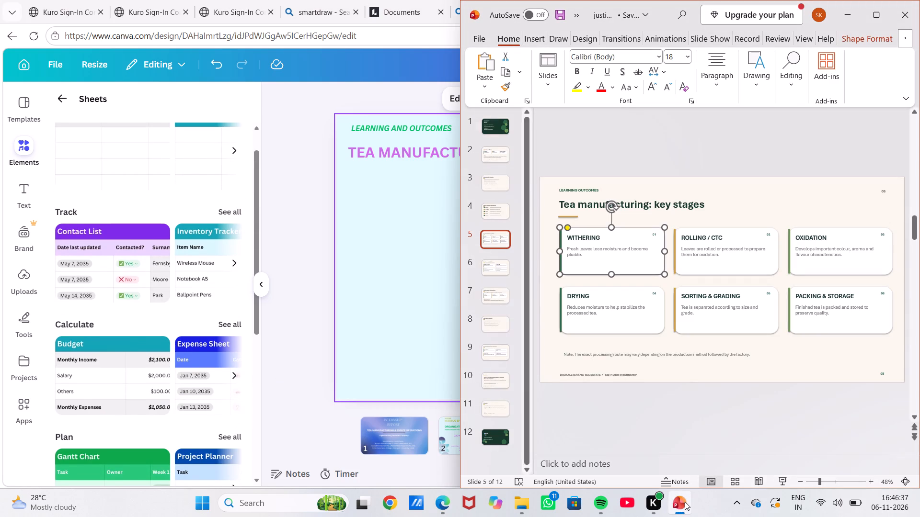
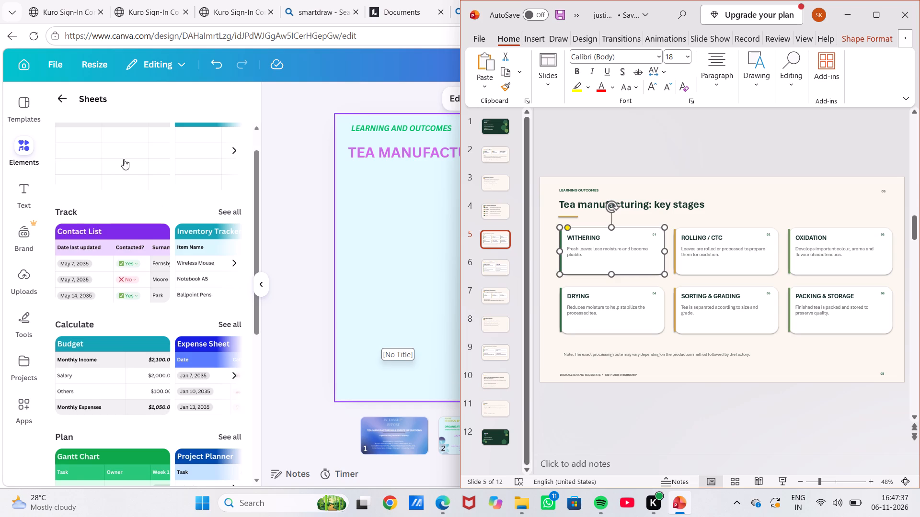
Switch back to Canva, leave the Sheets collection and search the elements for "VISUAL LAYOT".
{"action": "left_click", "coordinate": [61, 101]}
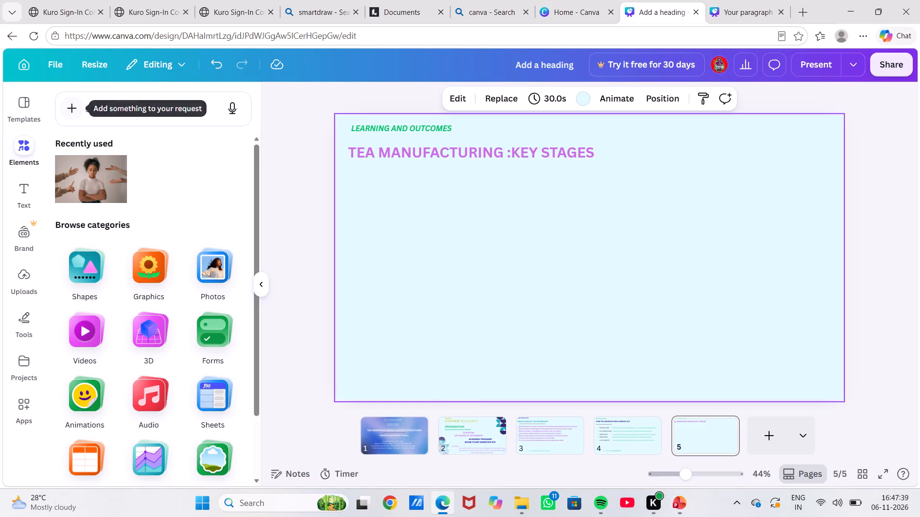
{"action": "left_click", "coordinate": [127, 117]}
{"action": "type", "text": "VI"}
{"action": "left_click", "coordinate": [127, 117]}
{"action": "double_click", "coordinate": [129, 108]}
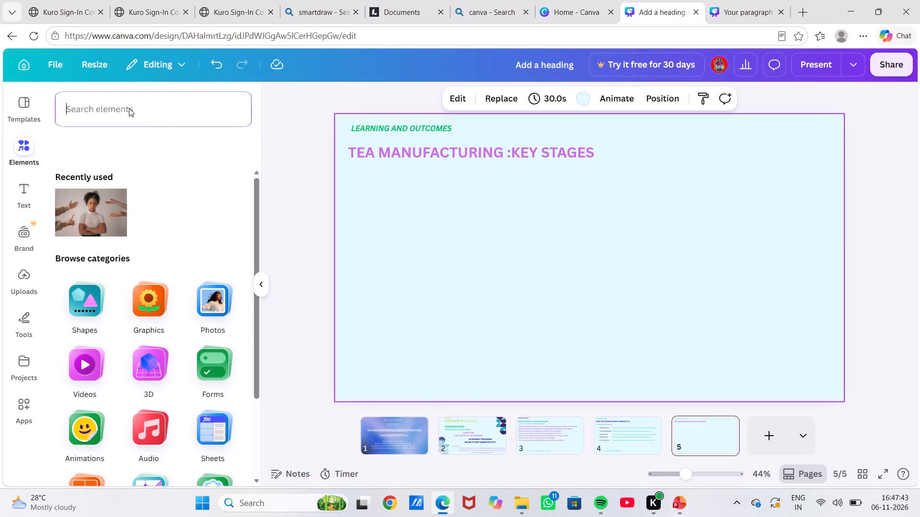
{"action": "left_click", "coordinate": [129, 108]}
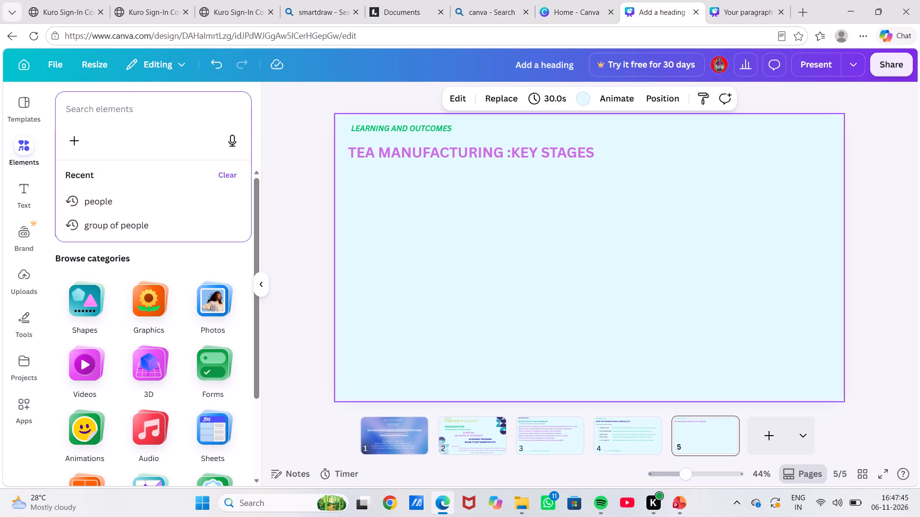
{"action": "type", "text": "VIS"}
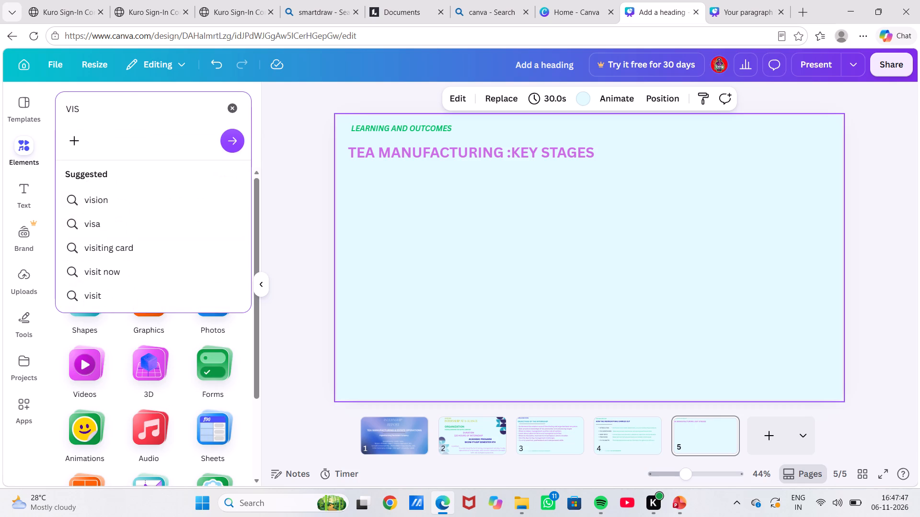
{"action": "type", "text": "UAL"}
{"action": "key", "text": "space"}
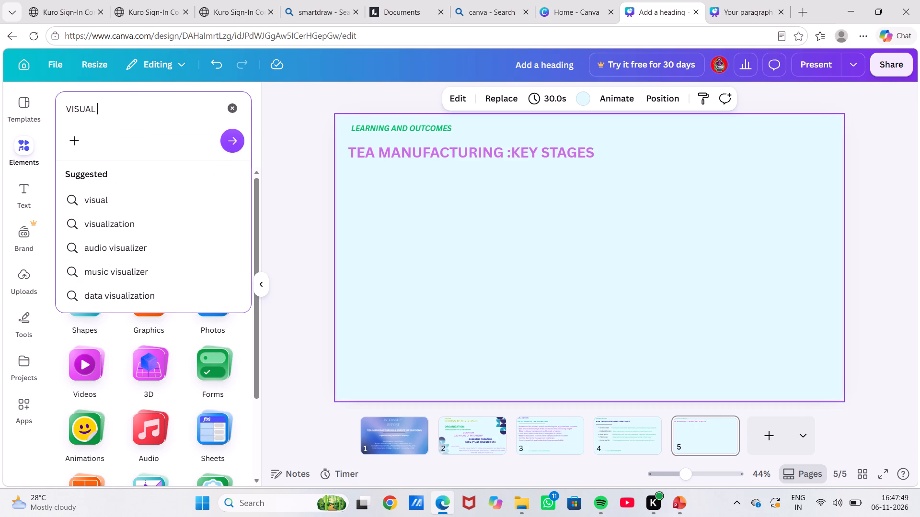
{"action": "type", "text": "LAYOT"}
{"action": "key", "text": "Return"}
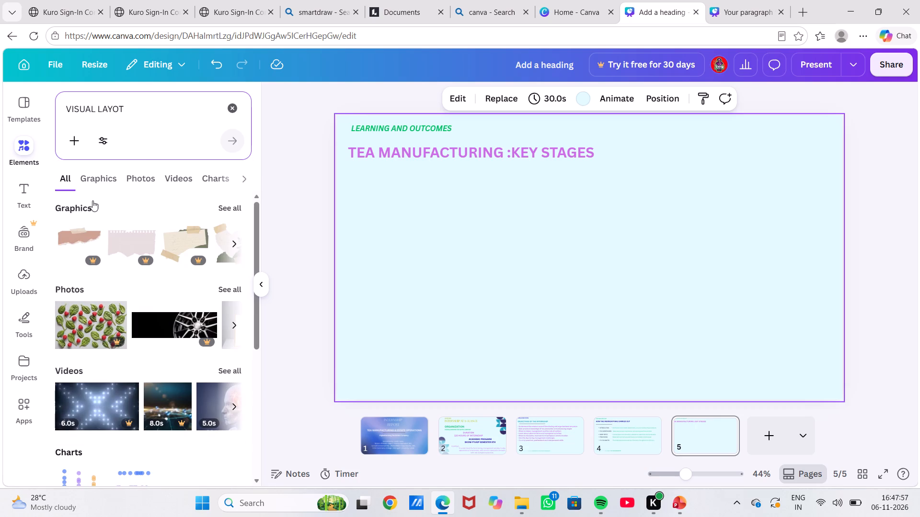
Look through the photo results of the layout search for a card design suited to the key stages.
{"action": "scroll", "coordinate": [134, 279], "scroll_direction": "down", "scroll_amount": 1}
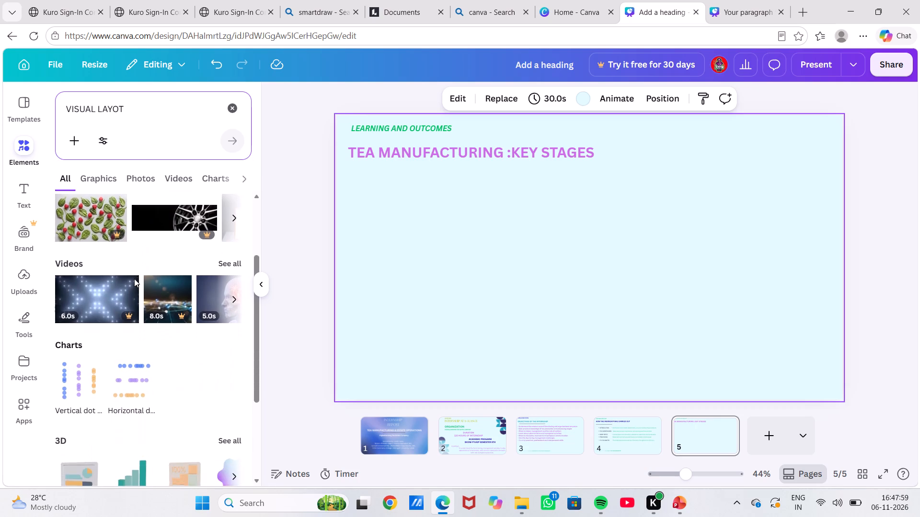
{"action": "left_click", "coordinate": [232, 272]}
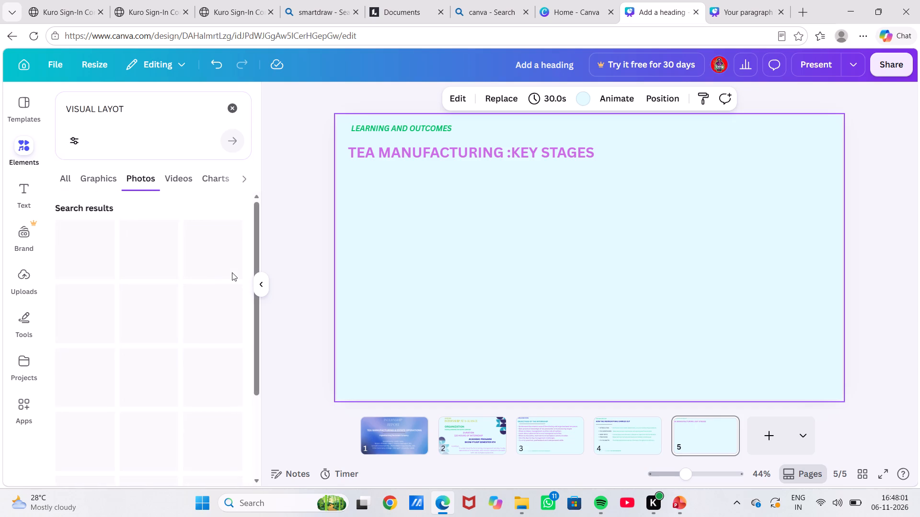
{"action": "scroll", "coordinate": [185, 331], "scroll_direction": "down", "scroll_amount": 2}
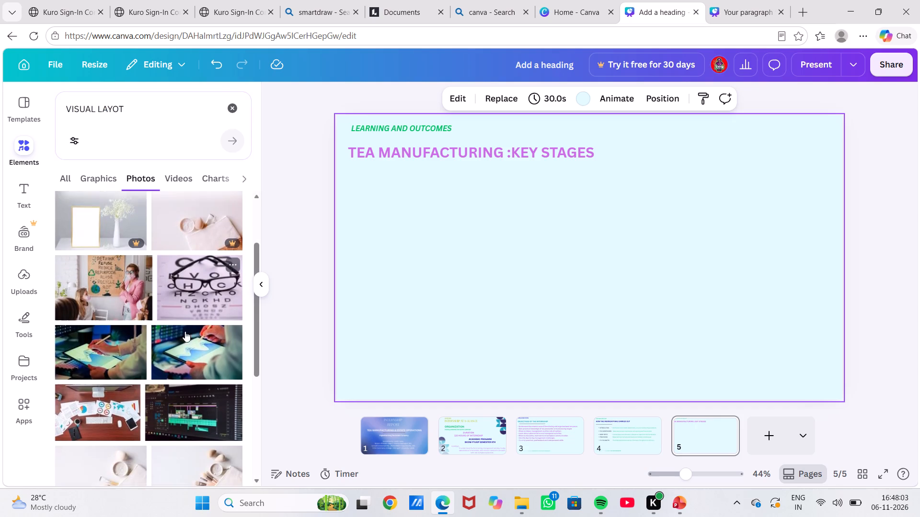
{"action": "scroll", "coordinate": [185, 331], "scroll_direction": "down", "scroll_amount": 4}
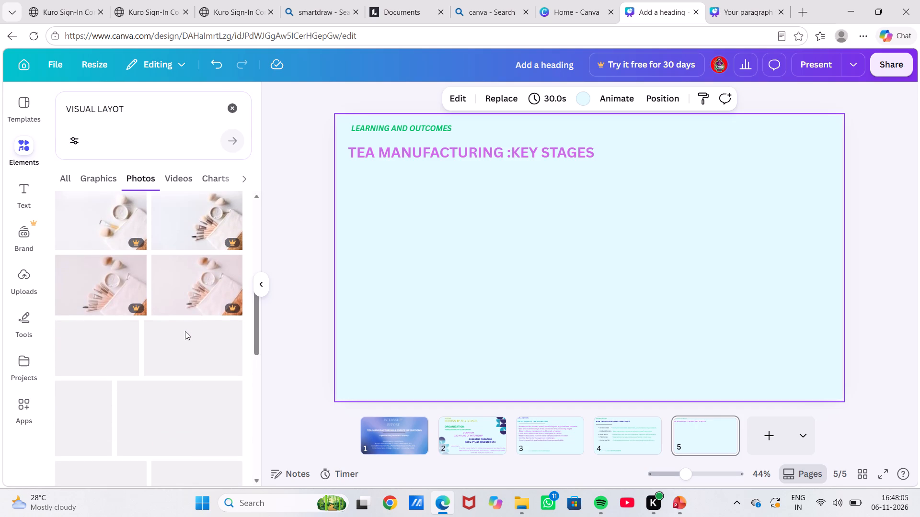
{"action": "scroll", "coordinate": [185, 331], "scroll_direction": "down", "scroll_amount": 2}
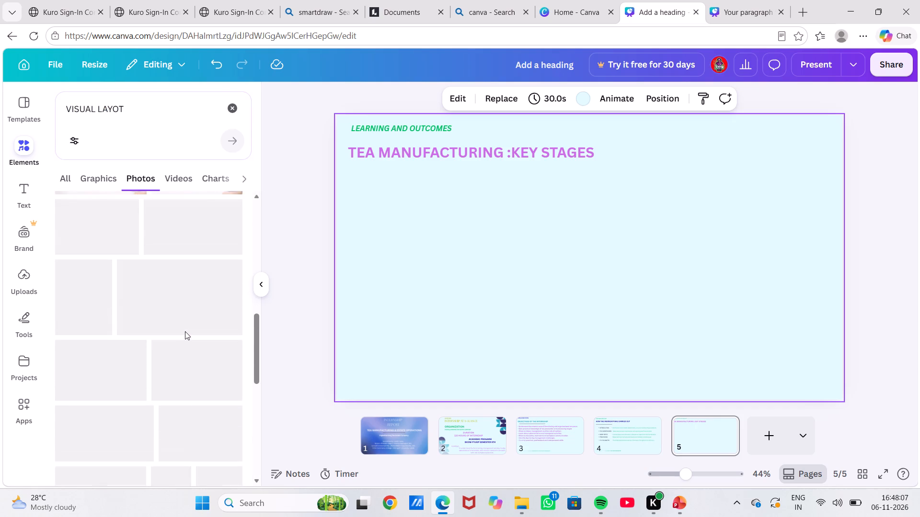
{"action": "scroll", "coordinate": [185, 331], "scroll_direction": "up", "scroll_amount": 3}
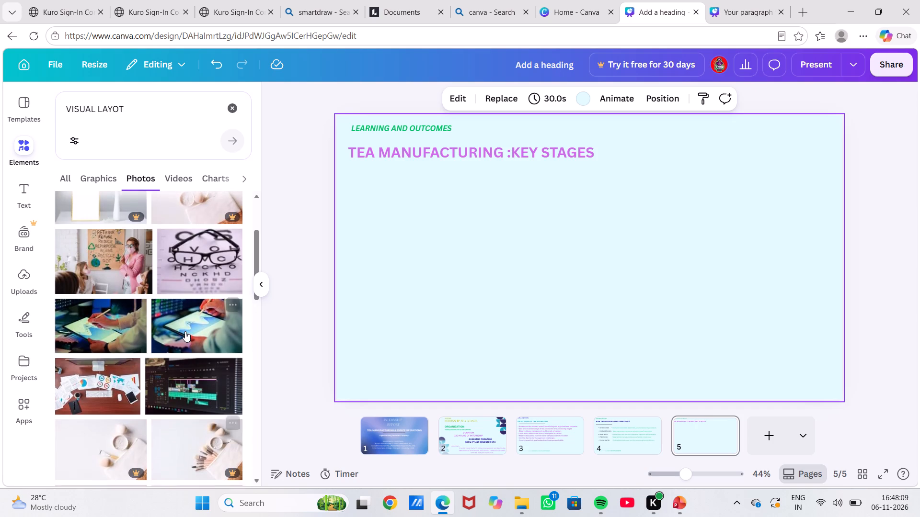
{"action": "scroll", "coordinate": [185, 331], "scroll_direction": "up", "scroll_amount": 1}
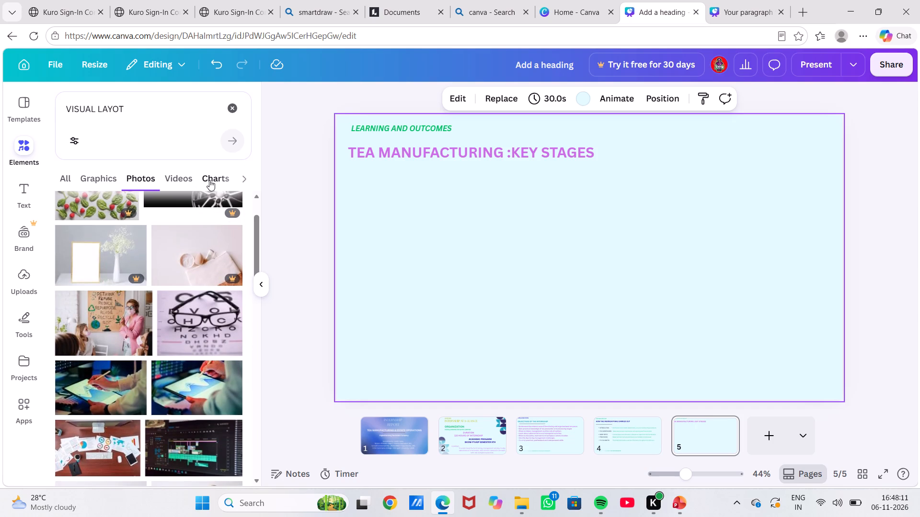
Check the search's other result categories, including Charts, Shapes, Frames and Mockups, for a layout suited to the key stages.
{"action": "left_click", "coordinate": [209, 180]}
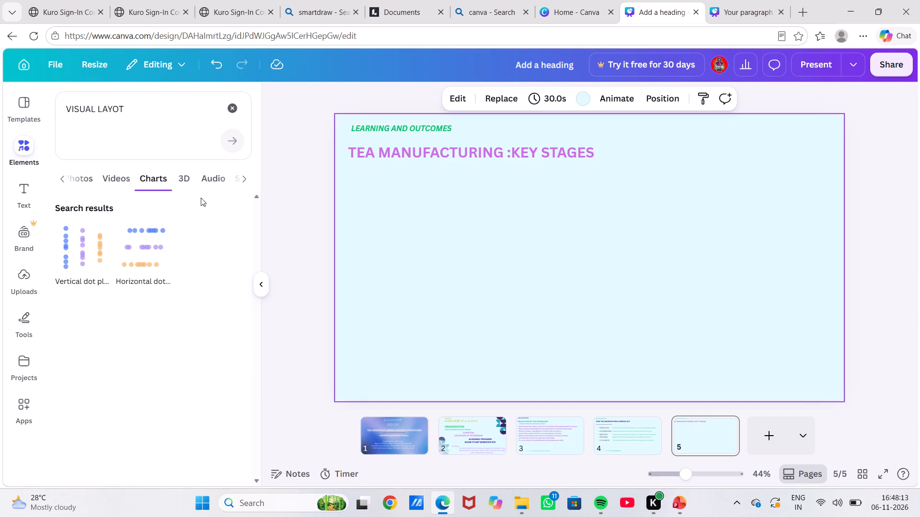
{"action": "left_click", "coordinate": [242, 177]}
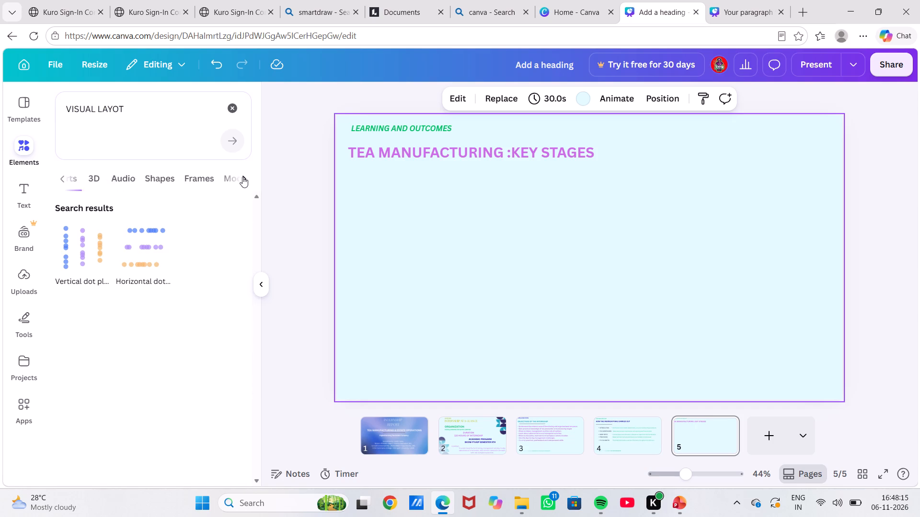
{"action": "left_click", "coordinate": [159, 175]}
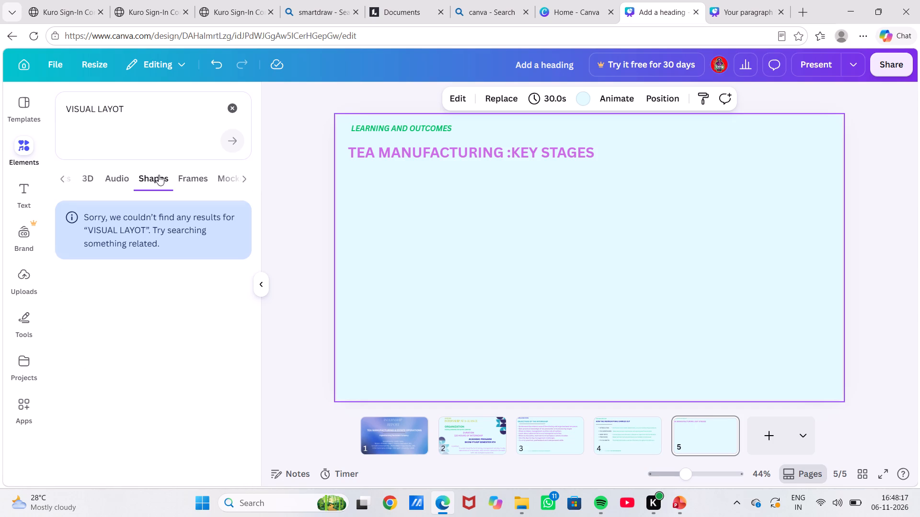
{"action": "left_click", "coordinate": [191, 176]}
{"action": "left_click", "coordinate": [226, 175]}
{"action": "left_click", "coordinate": [121, 174]}
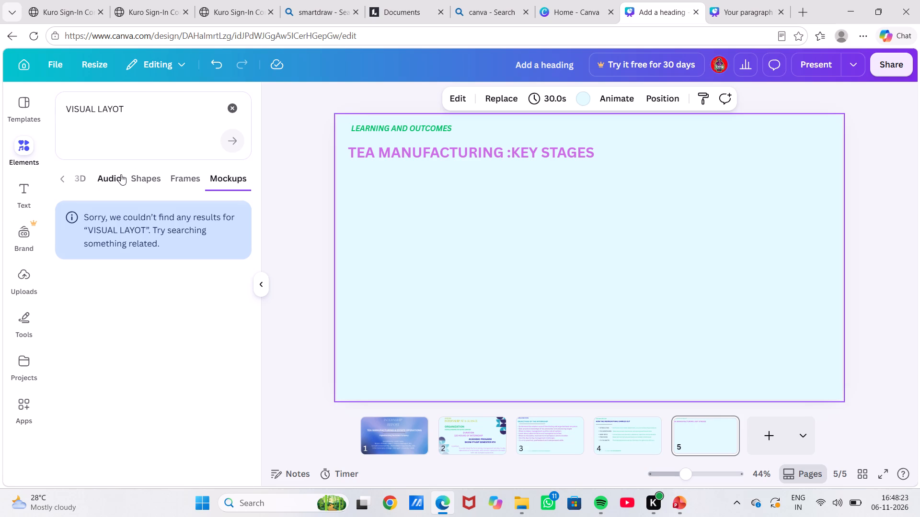
{"action": "left_click", "coordinate": [93, 175]}
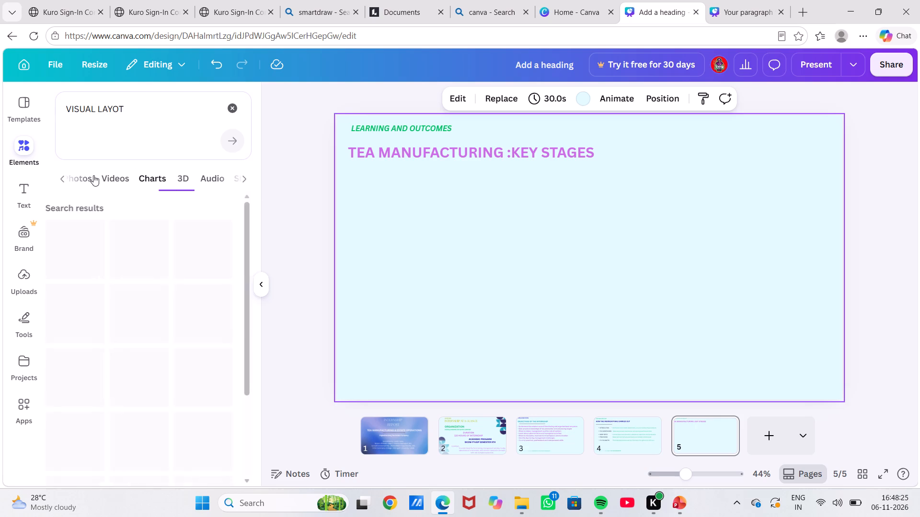
{"action": "left_click", "coordinate": [112, 179]}
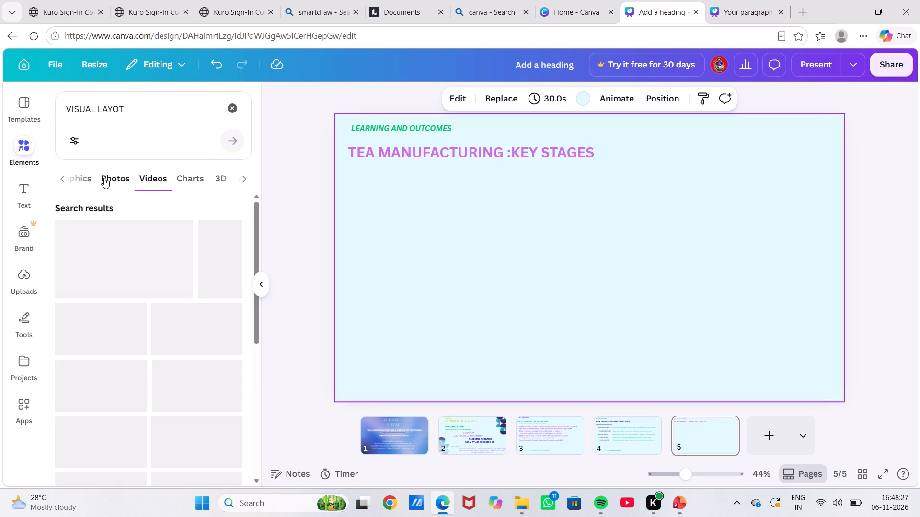
{"action": "left_click", "coordinate": [104, 178]}
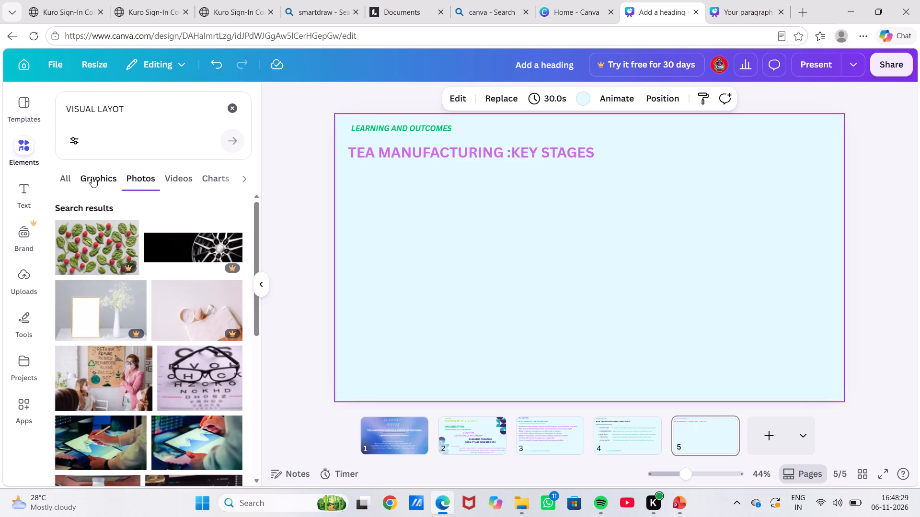
Look through the graphics results of the layout search for boxes that could hold the key stages.
{"action": "left_click", "coordinate": [89, 176]}
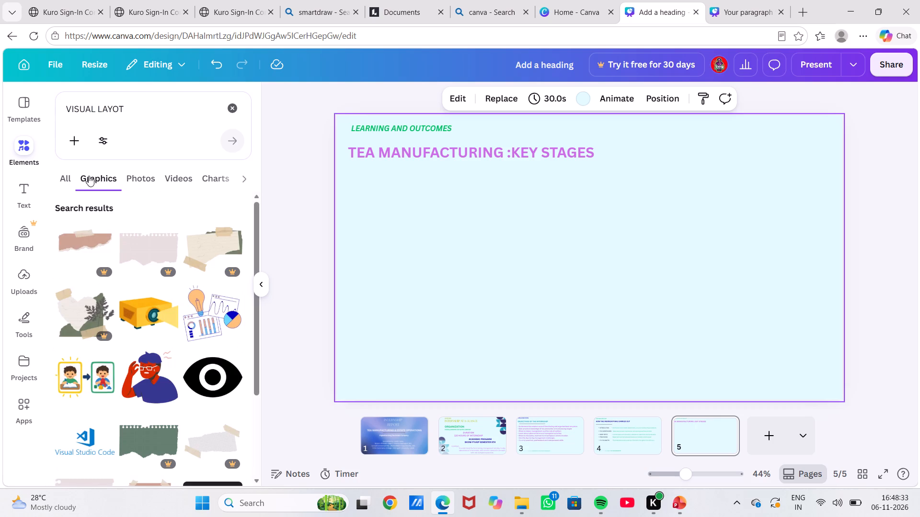
{"action": "scroll", "coordinate": [151, 283], "scroll_direction": "down", "scroll_amount": 1}
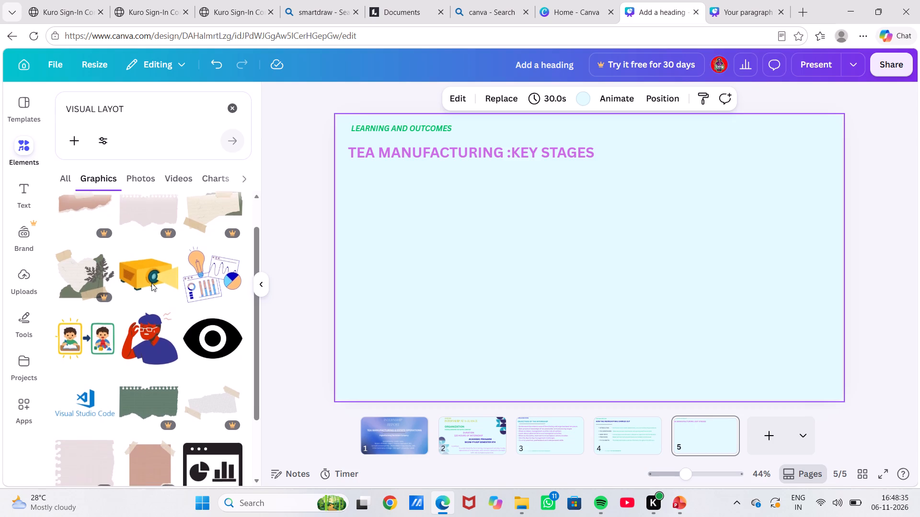
{"action": "scroll", "coordinate": [151, 283], "scroll_direction": "down", "scroll_amount": 3}
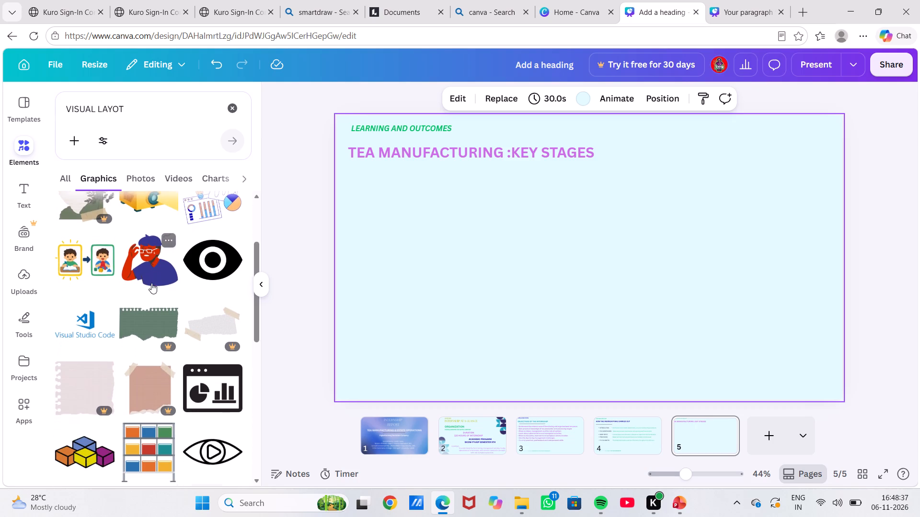
{"action": "scroll", "coordinate": [151, 283], "scroll_direction": "down", "scroll_amount": 3}
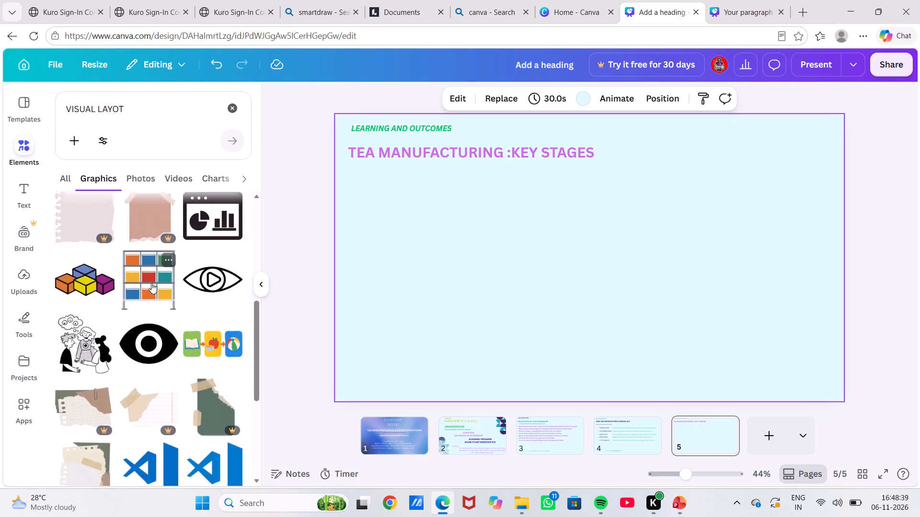
{"action": "scroll", "coordinate": [151, 283], "scroll_direction": "down", "scroll_amount": 2}
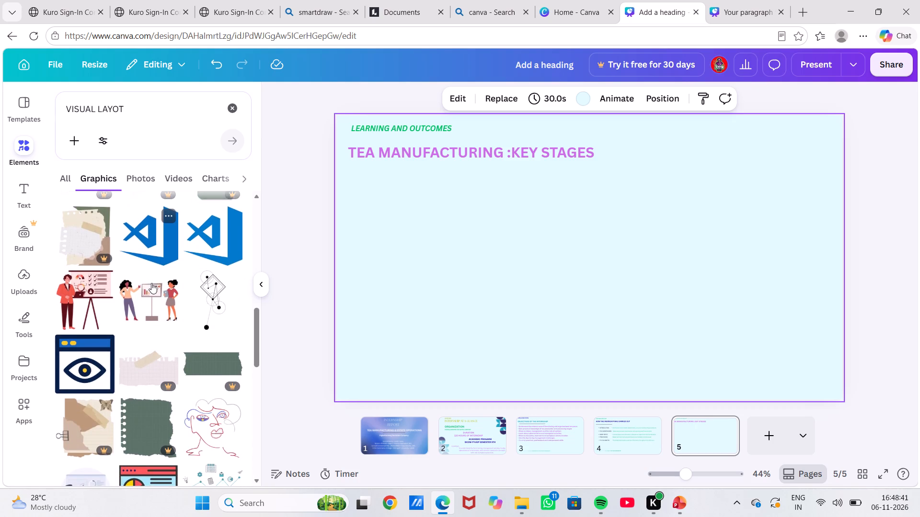
{"action": "scroll", "coordinate": [151, 283], "scroll_direction": "down", "scroll_amount": 1}
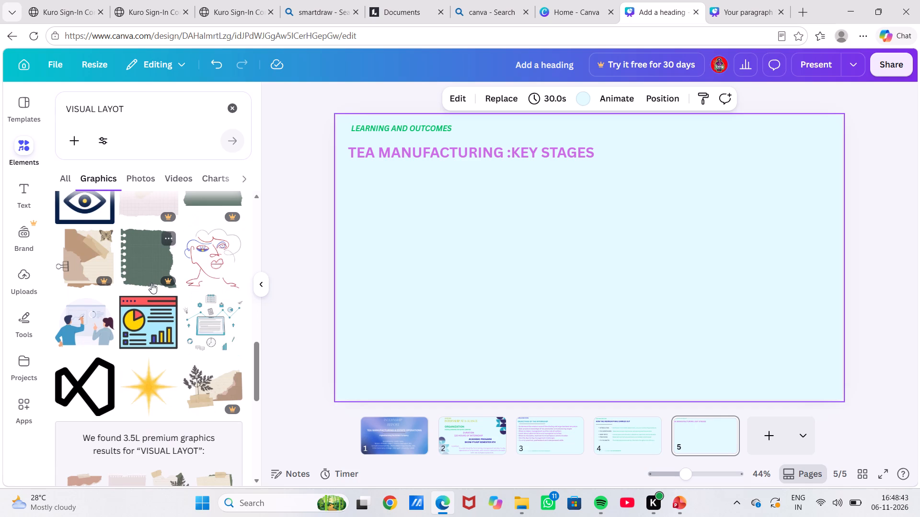
{"action": "scroll", "coordinate": [151, 283], "scroll_direction": "up", "scroll_amount": 1}
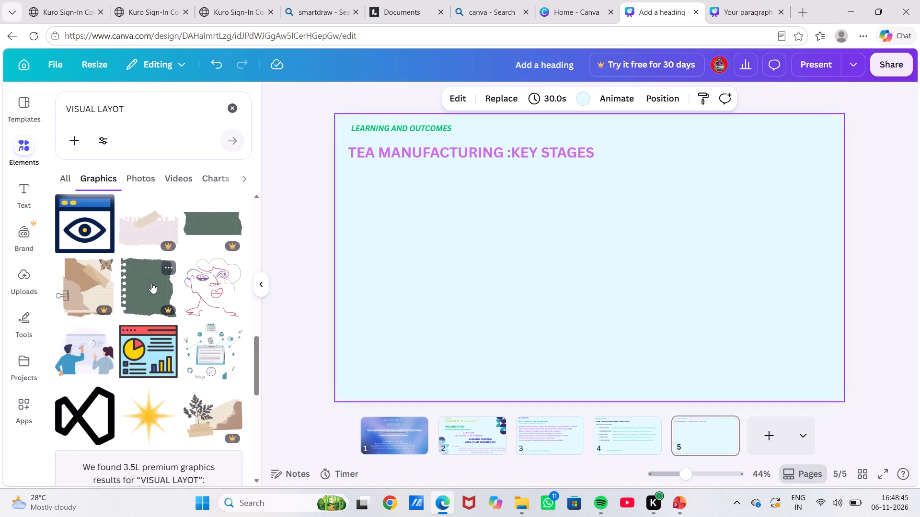
{"action": "scroll", "coordinate": [151, 283], "scroll_direction": "up", "scroll_amount": 1}
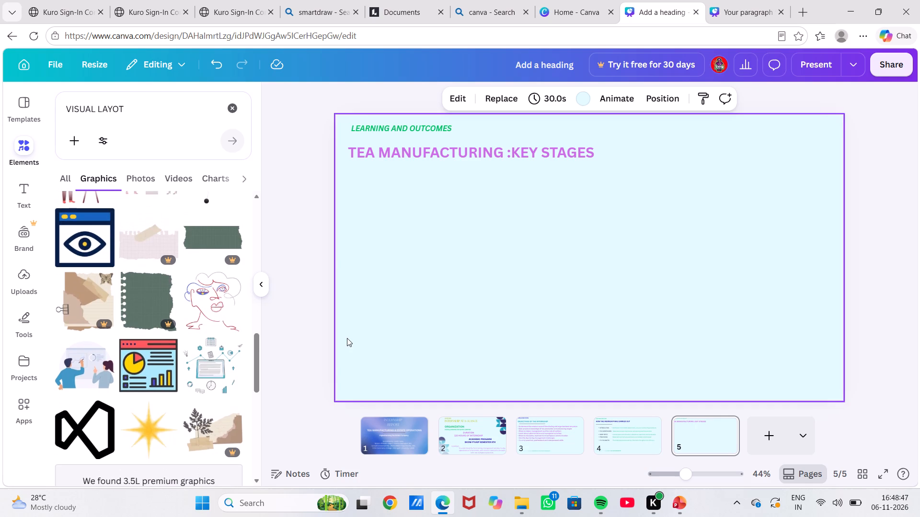
Bring up the source presentation's key stages slide and compare its six-card layout with further Canva graphics results for "VISUAL LAYOT".
{"action": "left_click", "coordinate": [681, 496]}
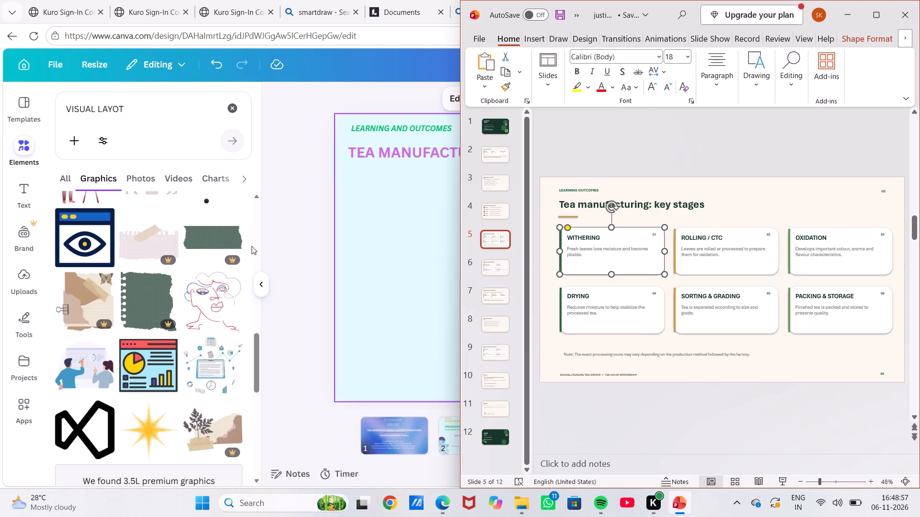
{"action": "scroll", "coordinate": [215, 289], "scroll_direction": "down", "scroll_amount": 3}
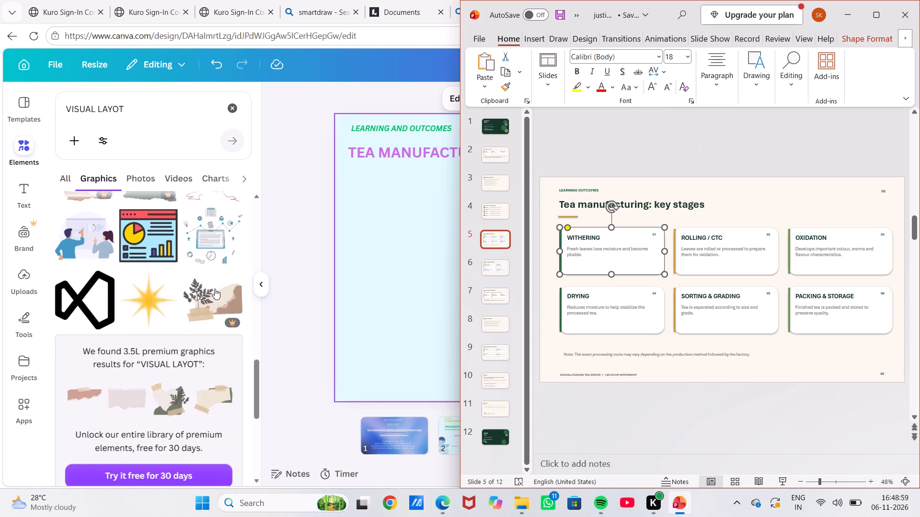
{"action": "scroll", "coordinate": [215, 289], "scroll_direction": "down", "scroll_amount": 2}
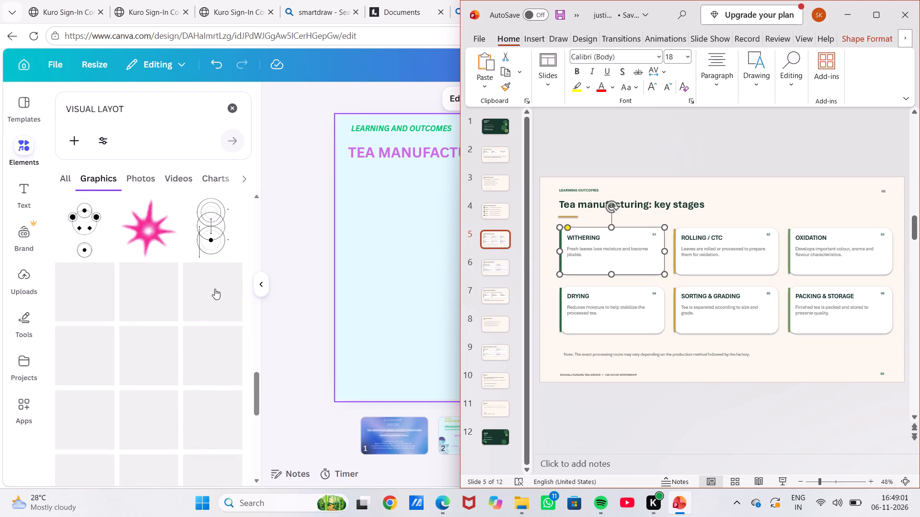
{"action": "scroll", "coordinate": [215, 289], "scroll_direction": "up", "scroll_amount": 1}
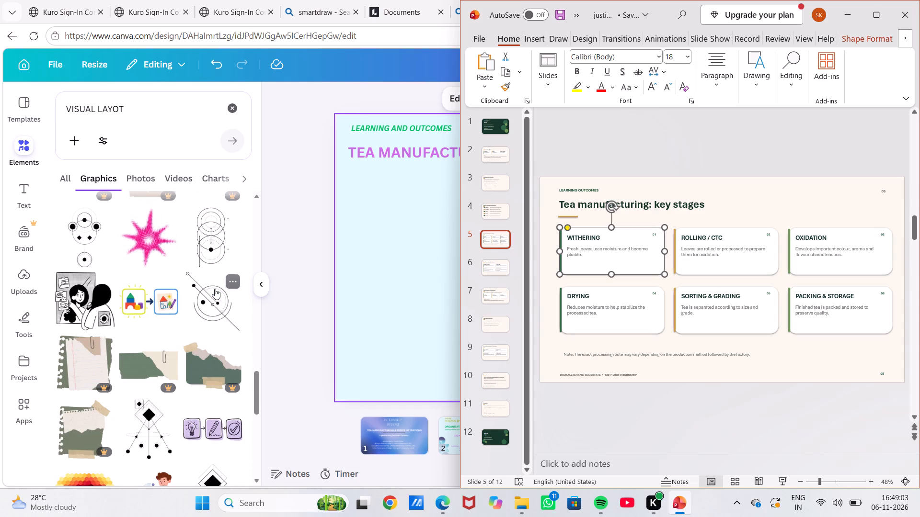
{"action": "scroll", "coordinate": [195, 316], "scroll_direction": "down", "scroll_amount": 2}
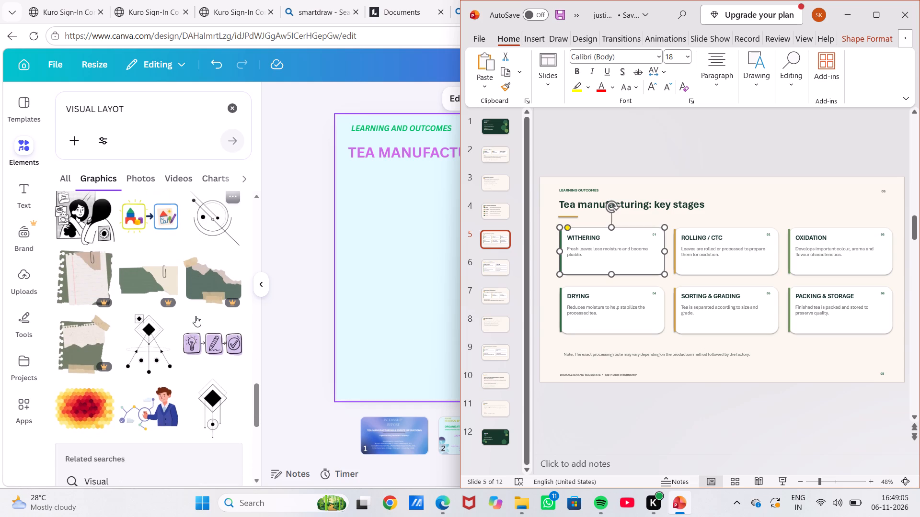
{"action": "scroll", "coordinate": [195, 316], "scroll_direction": "down", "scroll_amount": 2}
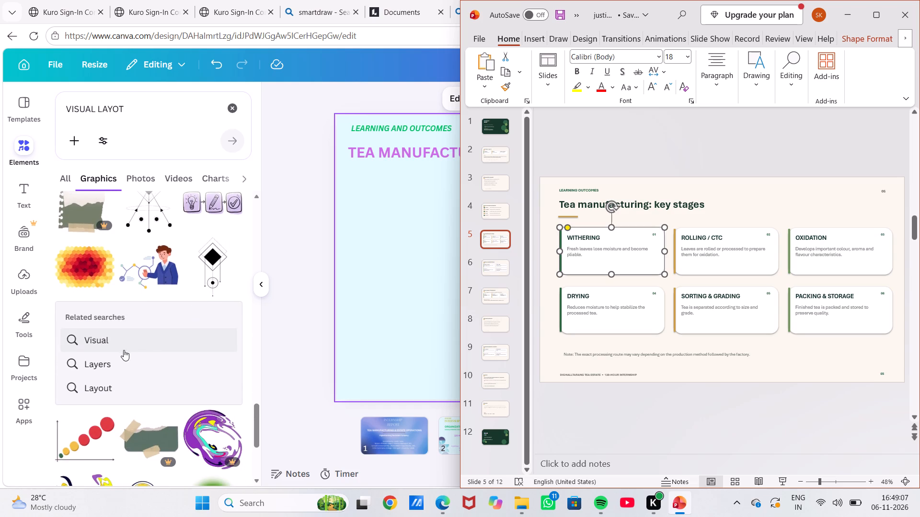
Switch to the related search "Layers" and look through its graphics for a layout suited to the key stages.
{"action": "left_click", "coordinate": [113, 364]}
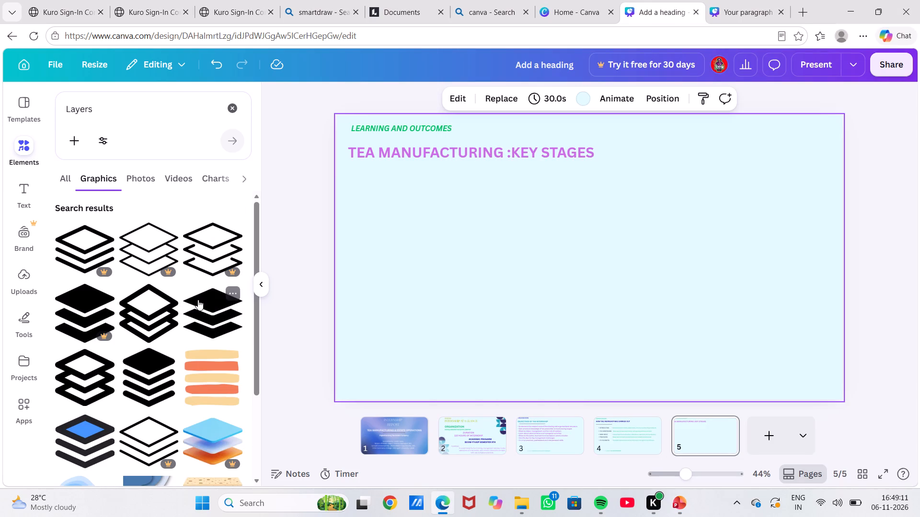
{"action": "scroll", "coordinate": [206, 319], "scroll_direction": "down", "scroll_amount": 2}
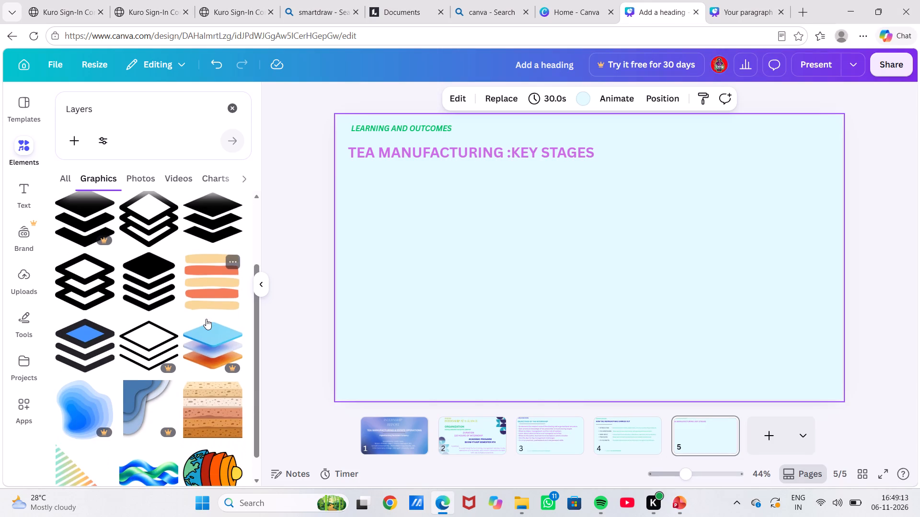
{"action": "scroll", "coordinate": [206, 319], "scroll_direction": "down", "scroll_amount": 4}
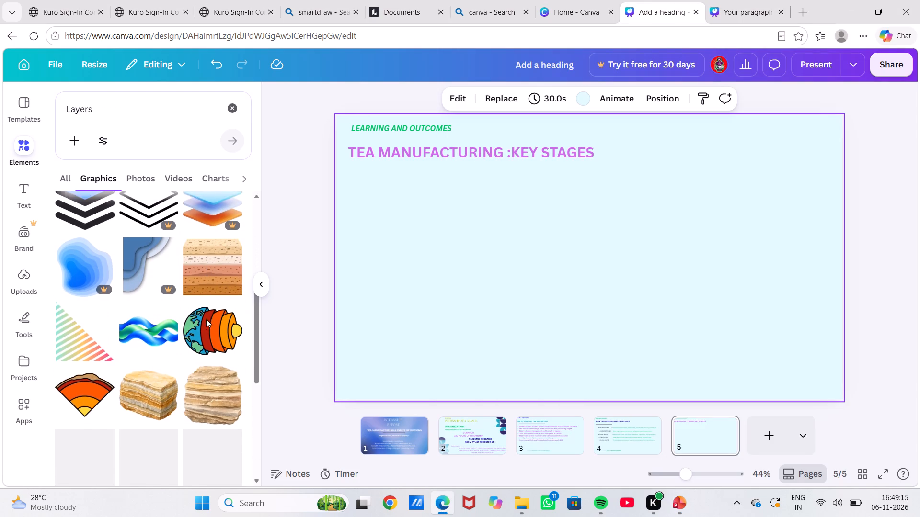
{"action": "scroll", "coordinate": [206, 319], "scroll_direction": "down", "scroll_amount": 2}
{"action": "scroll", "coordinate": [206, 319], "scroll_direction": "up", "scroll_amount": 1}
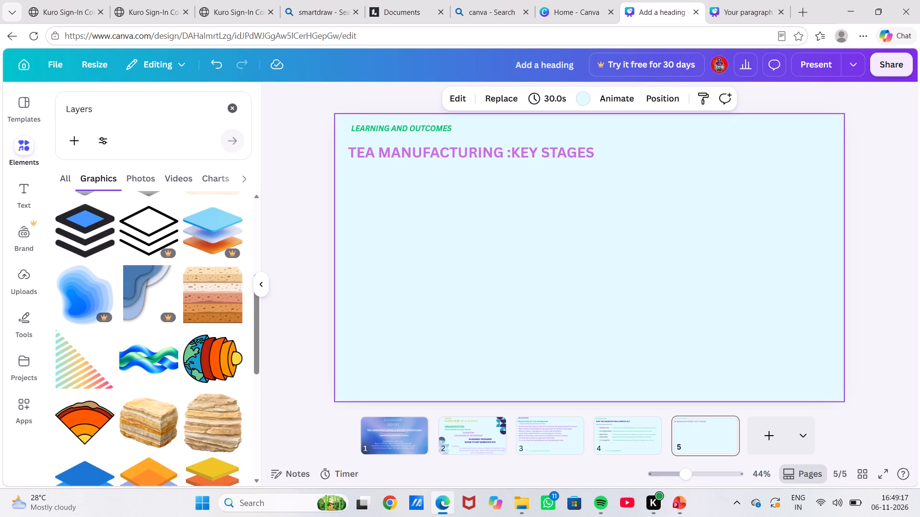
Extend the element search to "Layers IN 6 TABLE".
{"action": "left_click", "coordinate": [110, 107]}
{"action": "key", "text": "space"}
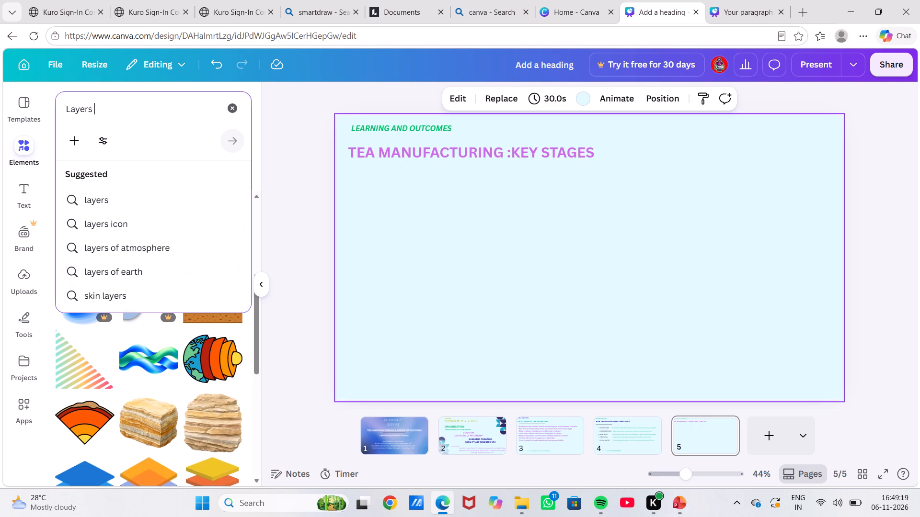
{"action": "type", "text": "IN"}
{"action": "key", "text": "space"}
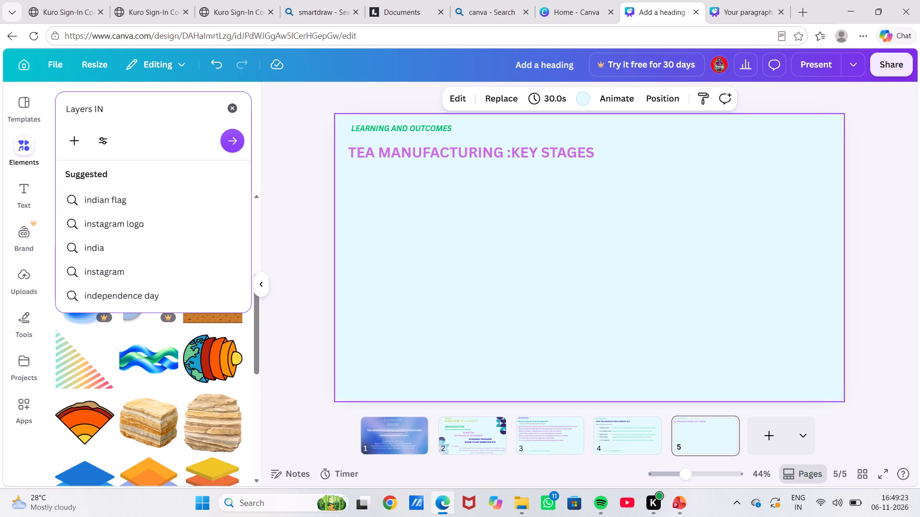
{"action": "key", "text": "6"}
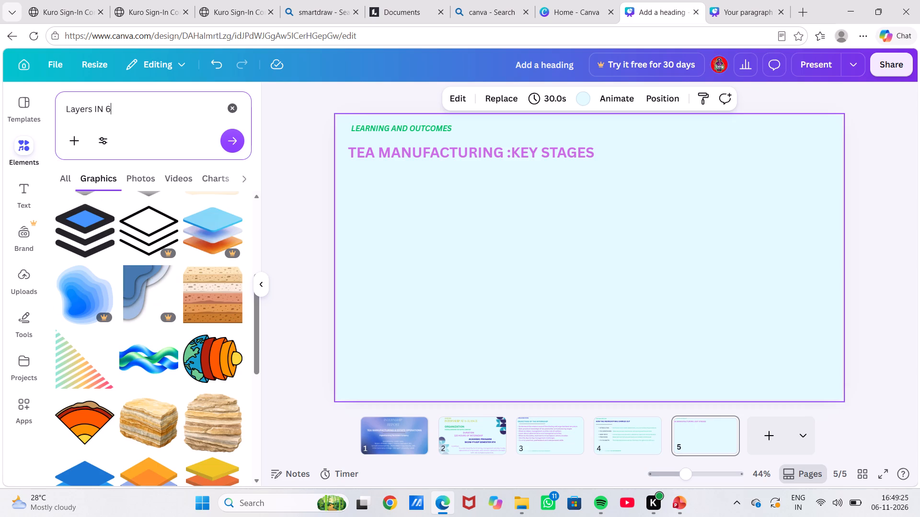
{"action": "key", "text": "space"}
{"action": "type", "text": "TABLE"}
{"action": "key", "text": "Return"}
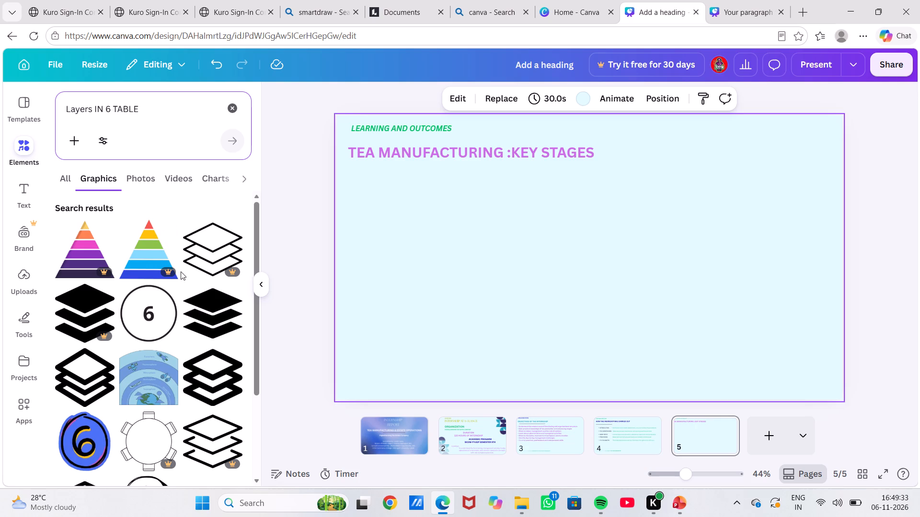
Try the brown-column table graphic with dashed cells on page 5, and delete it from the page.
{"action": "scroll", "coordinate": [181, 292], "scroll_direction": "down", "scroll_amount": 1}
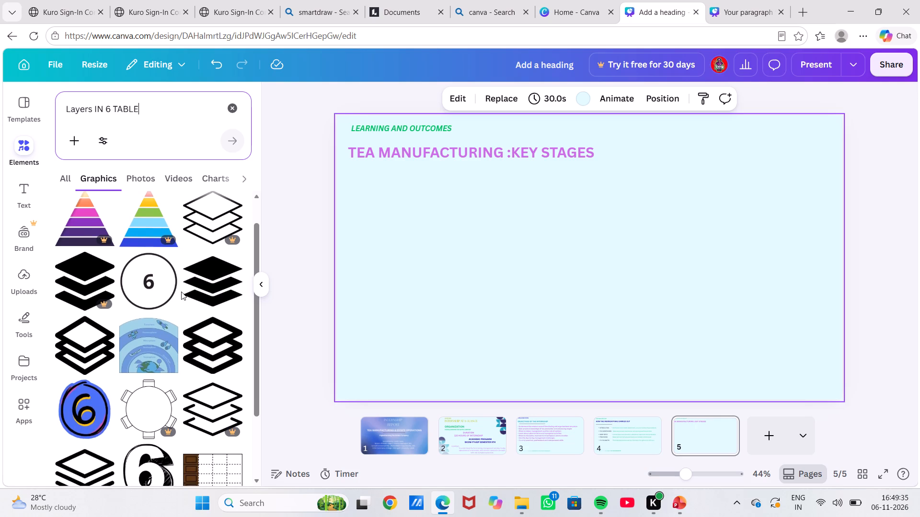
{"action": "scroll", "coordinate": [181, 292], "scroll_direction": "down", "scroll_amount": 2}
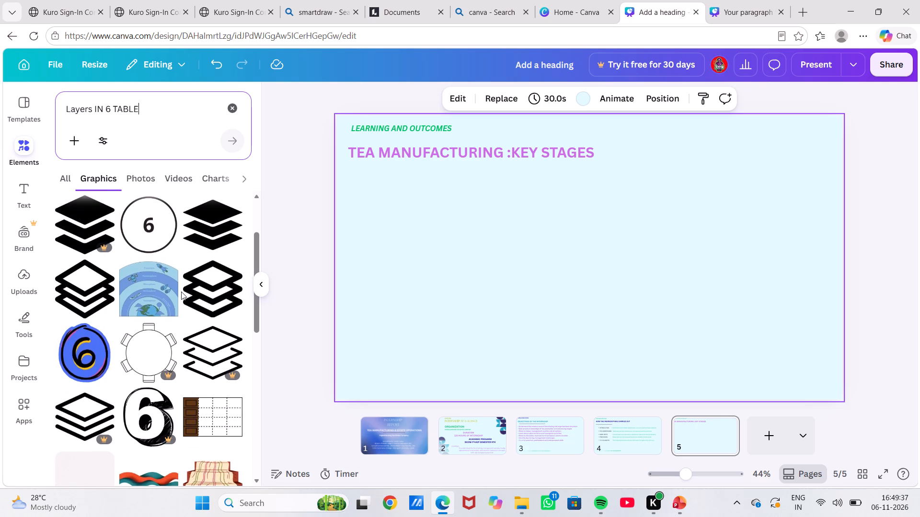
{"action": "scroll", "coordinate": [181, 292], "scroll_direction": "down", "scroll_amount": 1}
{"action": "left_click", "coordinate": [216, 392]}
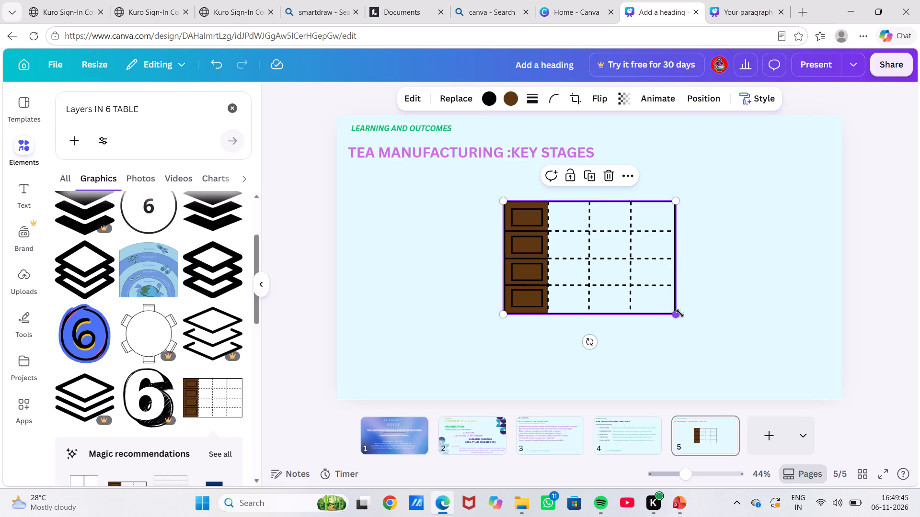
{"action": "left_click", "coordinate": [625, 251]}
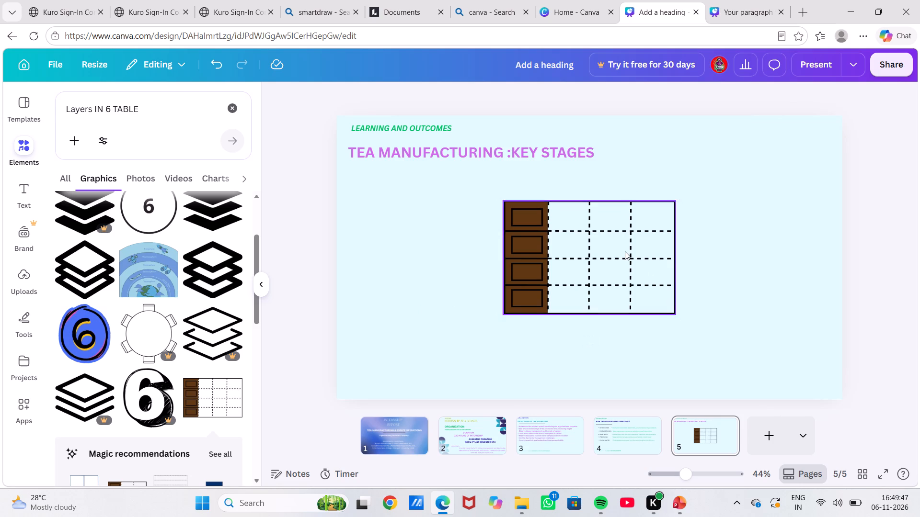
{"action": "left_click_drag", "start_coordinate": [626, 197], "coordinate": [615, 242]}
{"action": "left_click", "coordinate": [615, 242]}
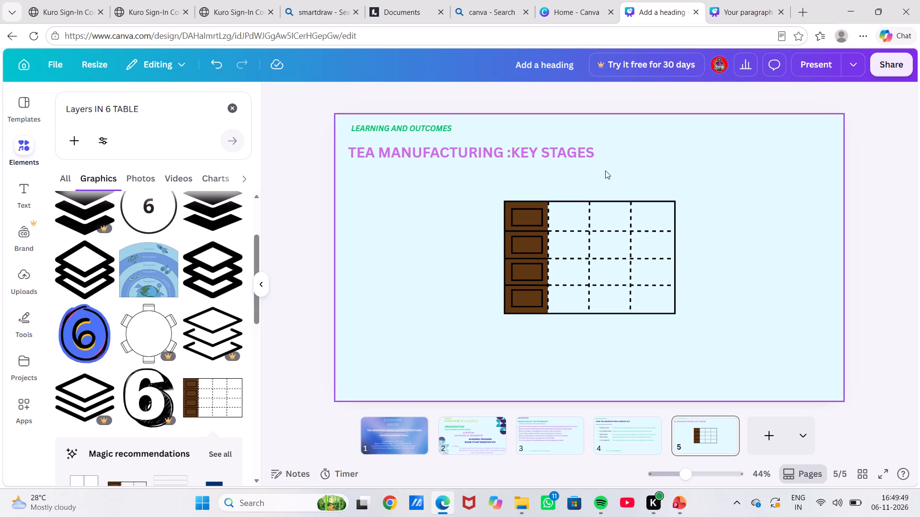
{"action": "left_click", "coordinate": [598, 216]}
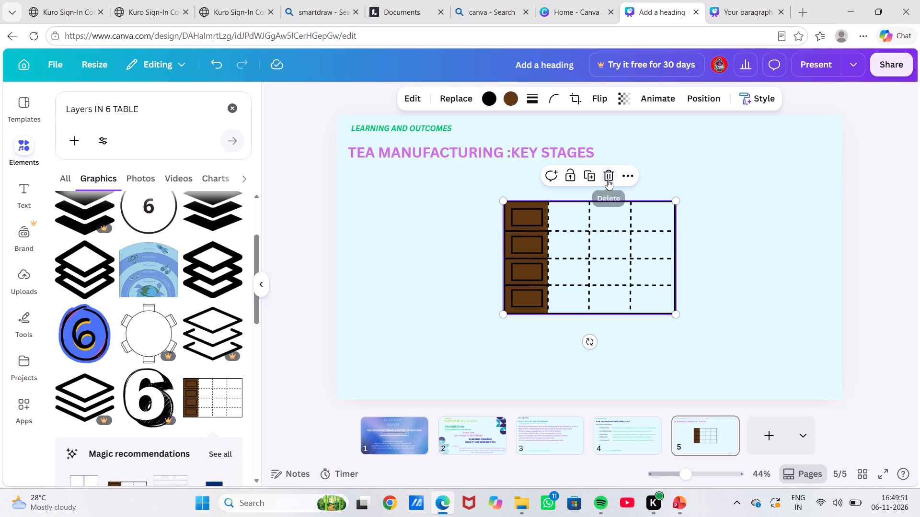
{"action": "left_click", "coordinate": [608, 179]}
Add the dotted ruled-lines graphic from the Magic recommendations to page 5 and crop its top edge to just below the heading.
{"action": "scroll", "coordinate": [173, 295], "scroll_direction": "down", "scroll_amount": 1}
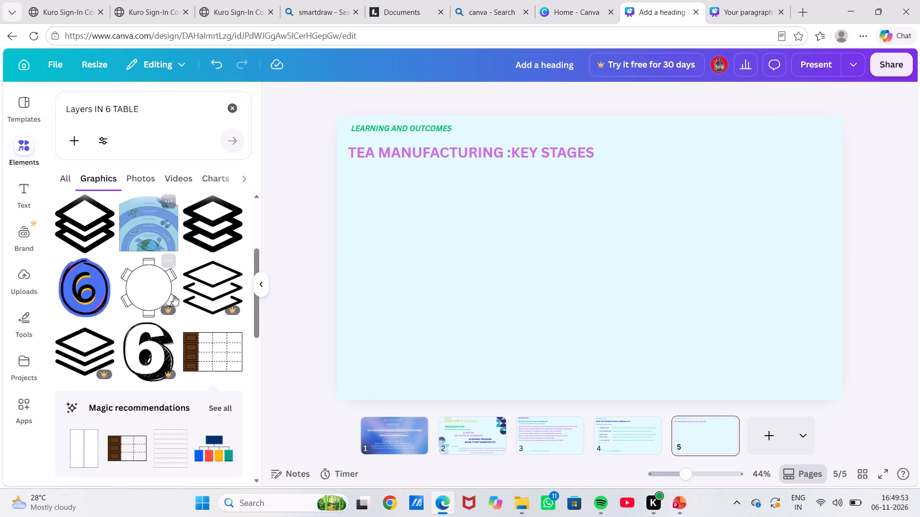
{"action": "scroll", "coordinate": [173, 295], "scroll_direction": "down", "scroll_amount": 1}
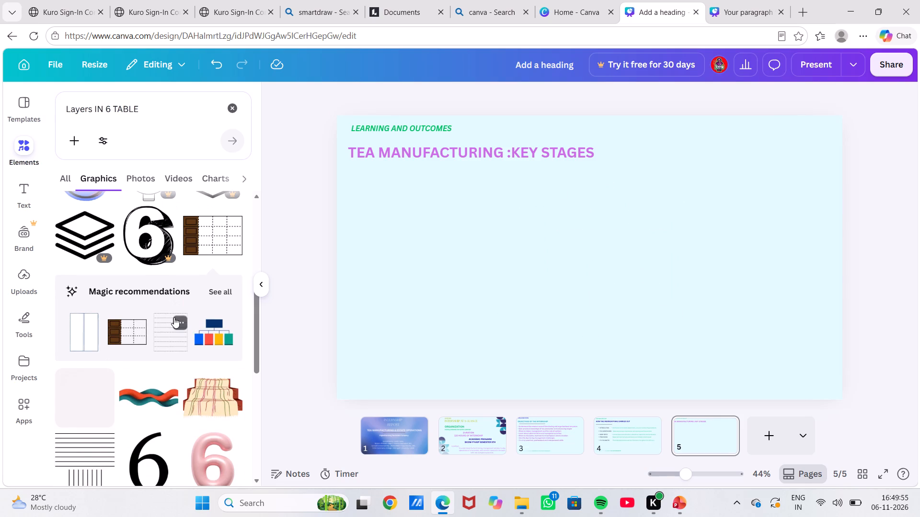
{"action": "scroll", "coordinate": [168, 332], "scroll_direction": "down", "scroll_amount": 1}
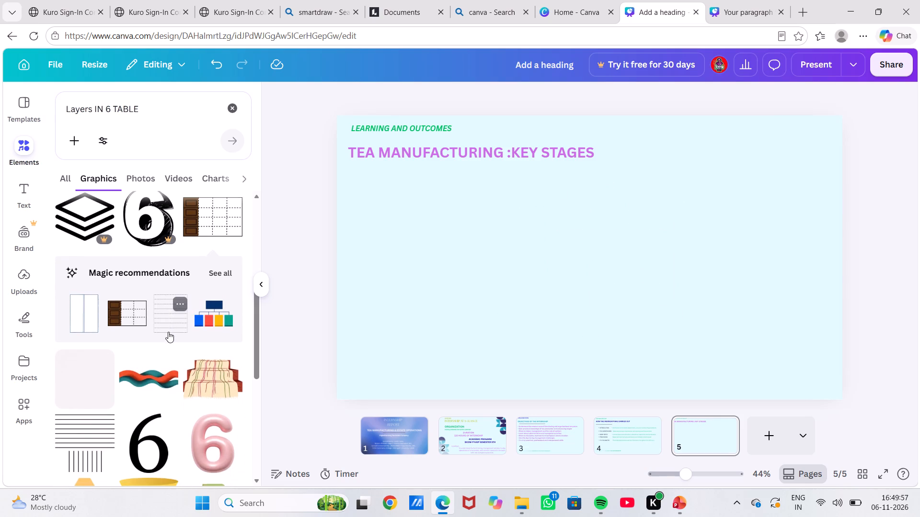
{"action": "left_click", "coordinate": [172, 320]}
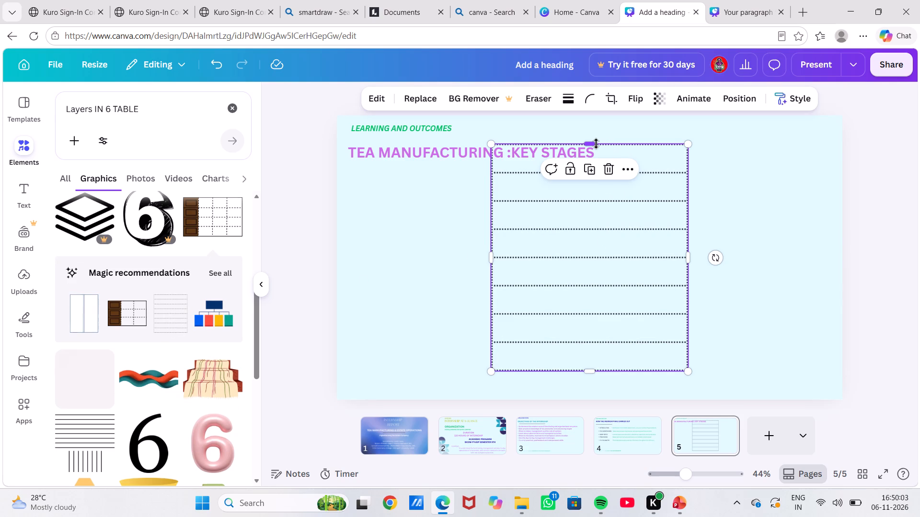
{"action": "left_click_drag", "start_coordinate": [596, 144], "coordinate": [597, 176]}
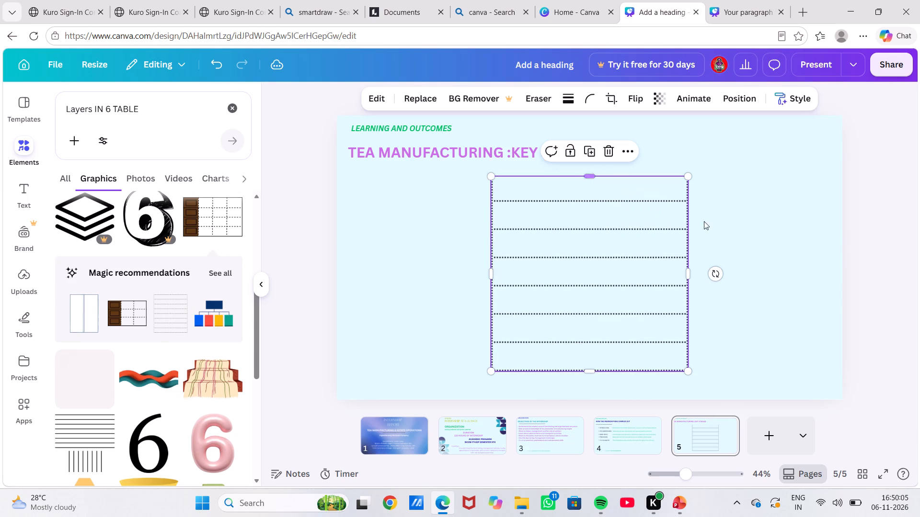
{"action": "left_click", "coordinate": [737, 244]}
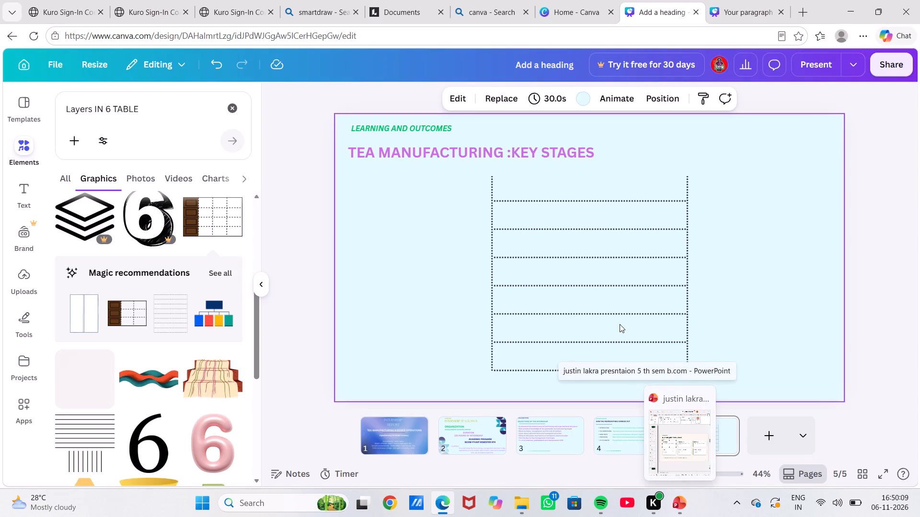
Shift the dotted ruled-lines graphic slightly left and down on page 5.
{"action": "left_click", "coordinate": [586, 186]}
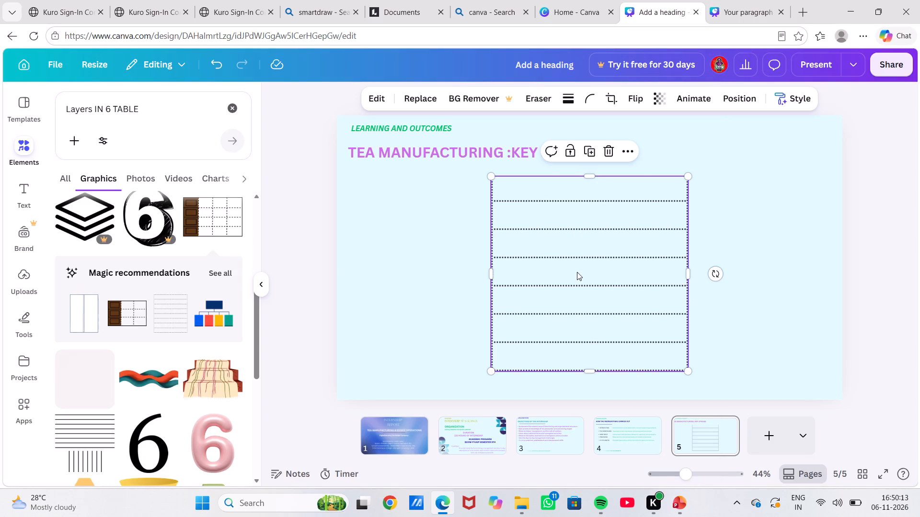
{"action": "left_click", "coordinate": [578, 360]}
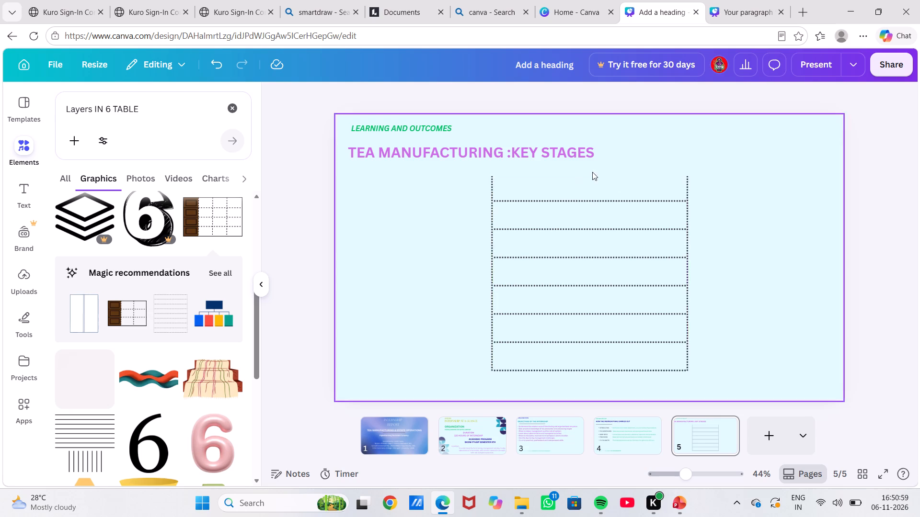
{"action": "left_click", "coordinate": [649, 189]}
{"action": "left_click_drag", "start_coordinate": [649, 189], "coordinate": [642, 197]}
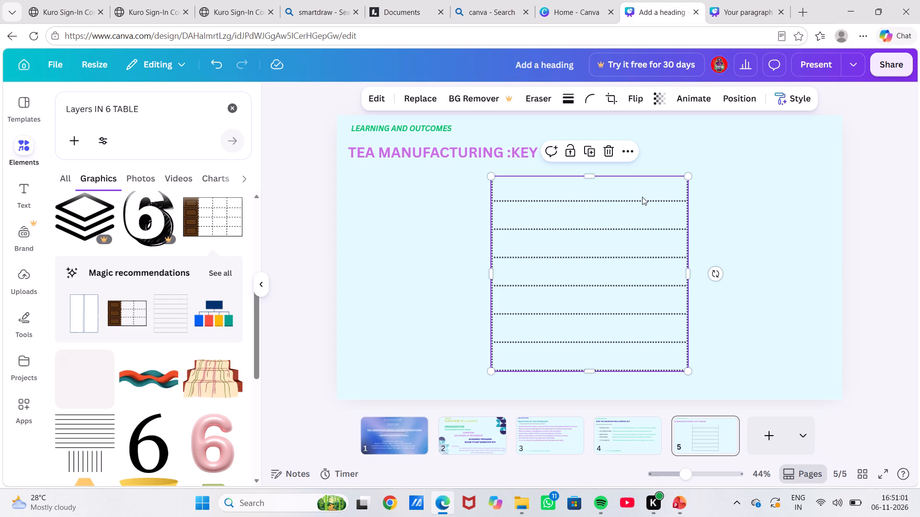
{"action": "left_click_drag", "start_coordinate": [642, 197], "coordinate": [643, 193]}
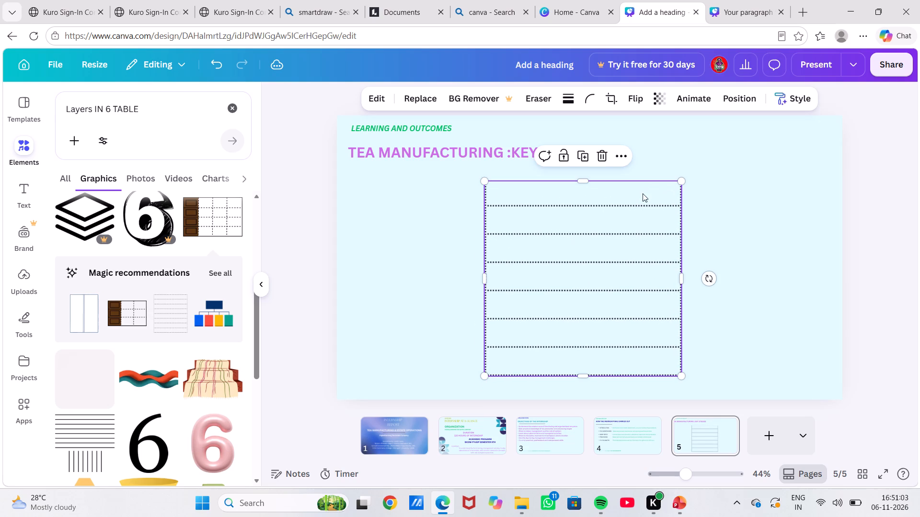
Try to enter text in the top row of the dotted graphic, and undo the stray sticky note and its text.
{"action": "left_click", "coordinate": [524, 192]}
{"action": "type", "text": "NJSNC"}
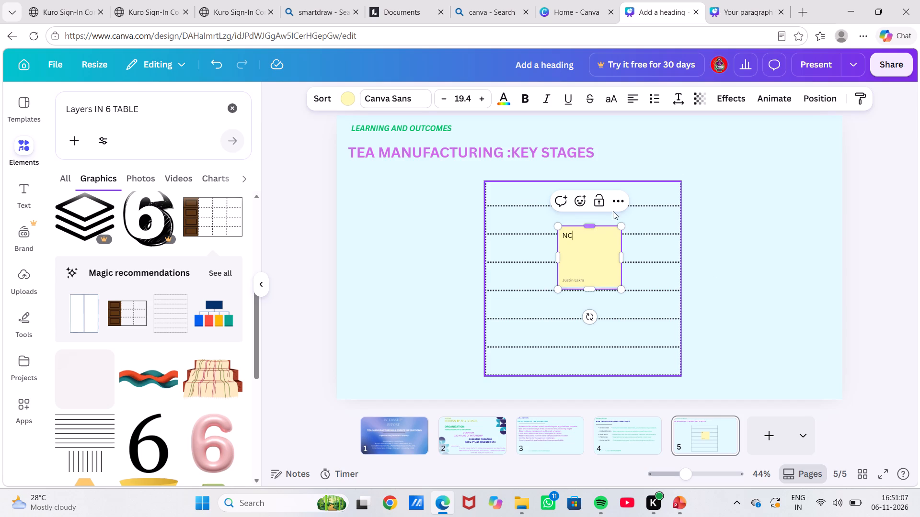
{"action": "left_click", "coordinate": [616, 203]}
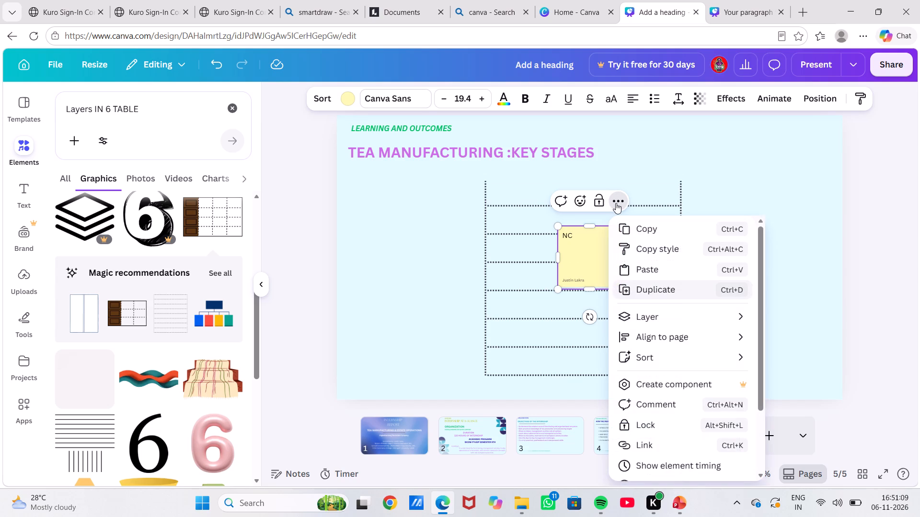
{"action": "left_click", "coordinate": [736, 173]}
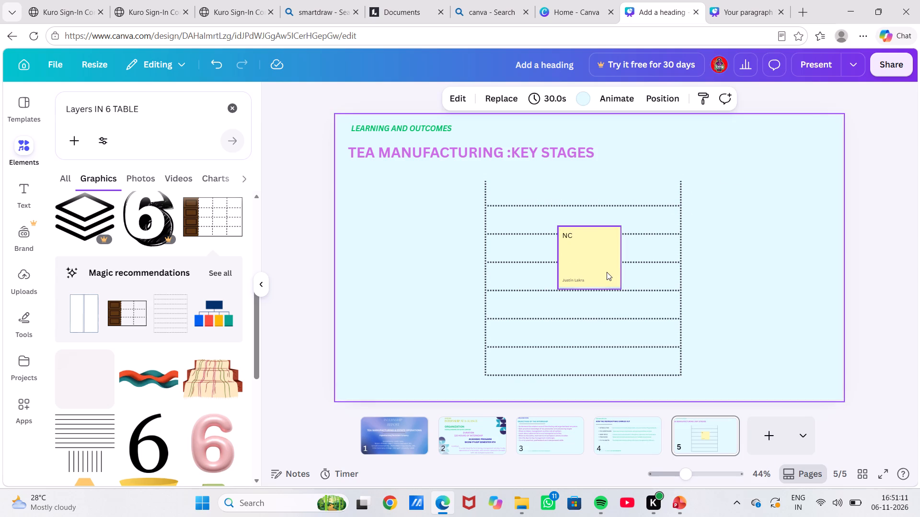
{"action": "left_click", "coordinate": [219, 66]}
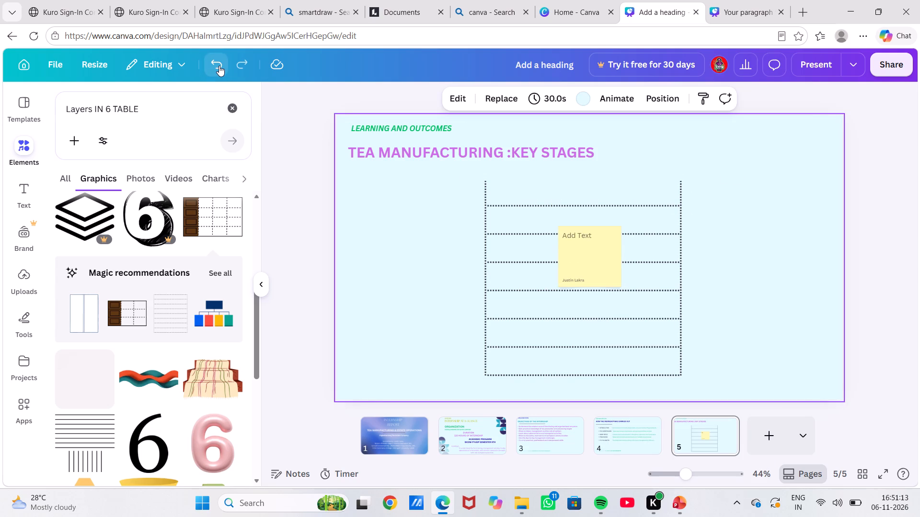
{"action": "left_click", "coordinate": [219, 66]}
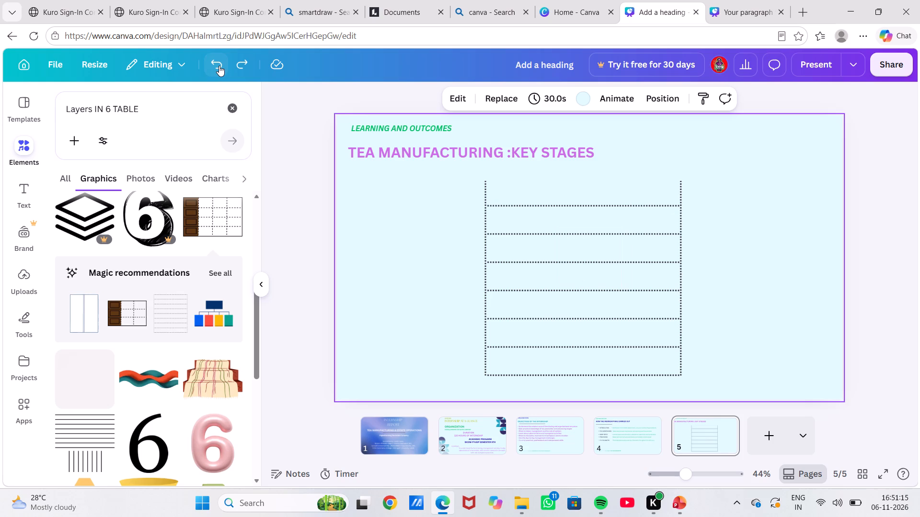
Delete the dotted ruled-lines graphic from page 5.
{"action": "left_click", "coordinate": [514, 247]}
{"action": "left_click", "coordinate": [514, 247]}
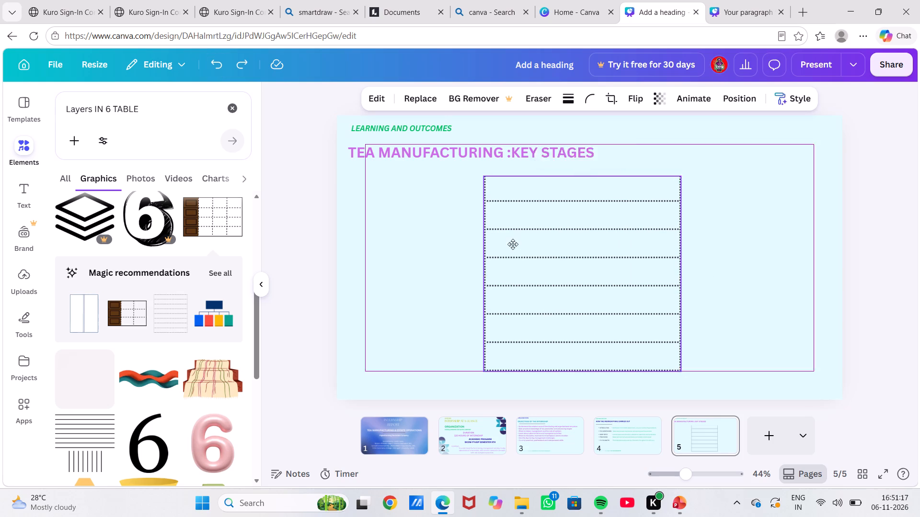
{"action": "left_click", "coordinate": [513, 244]}
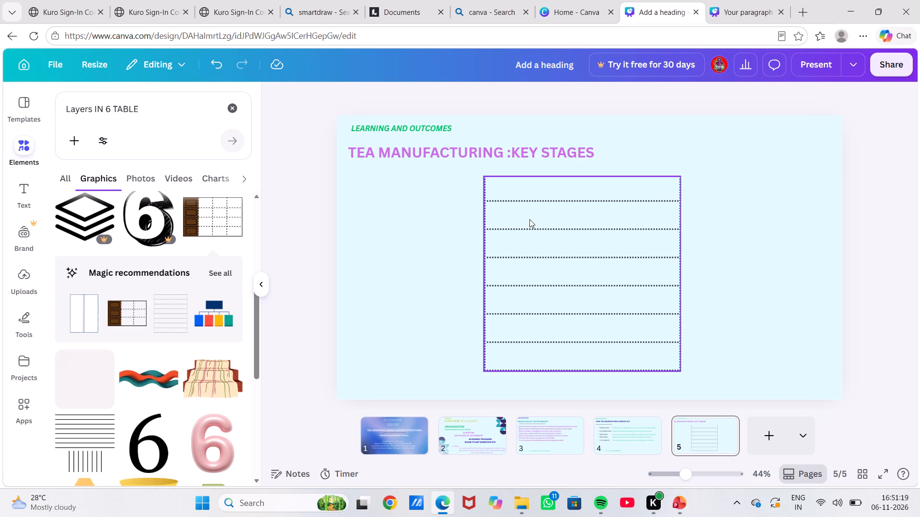
{"action": "left_click", "coordinate": [529, 219]}
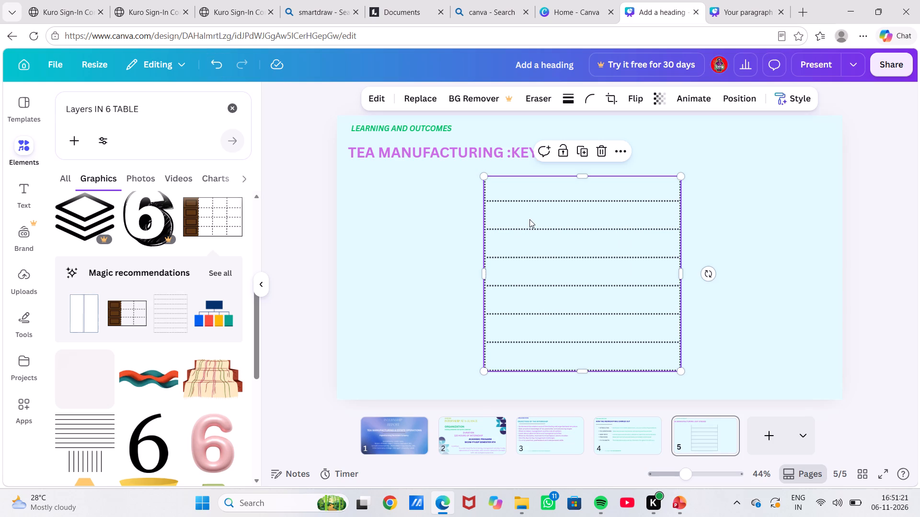
{"action": "left_click", "coordinate": [598, 156]}
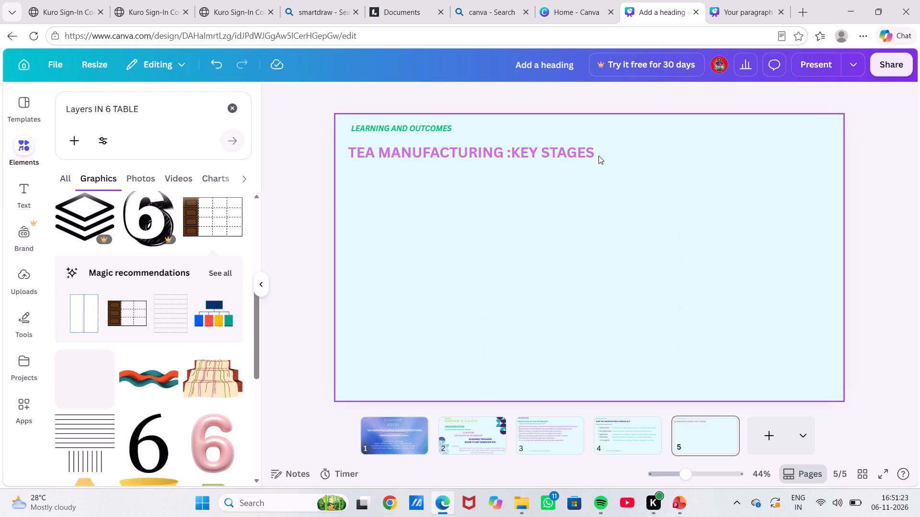
Look through the default text styles, dynamic text and font combinations for something suited to page 5's key stages.
{"action": "left_click", "coordinate": [27, 193]}
{"action": "scroll", "coordinate": [139, 259], "scroll_direction": "down", "scroll_amount": 1}
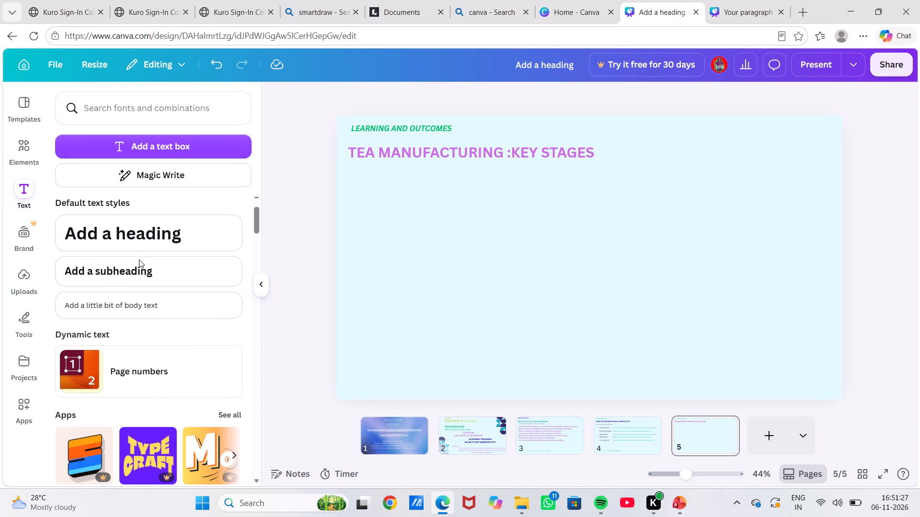
{"action": "scroll", "coordinate": [139, 259], "scroll_direction": "down", "scroll_amount": 3}
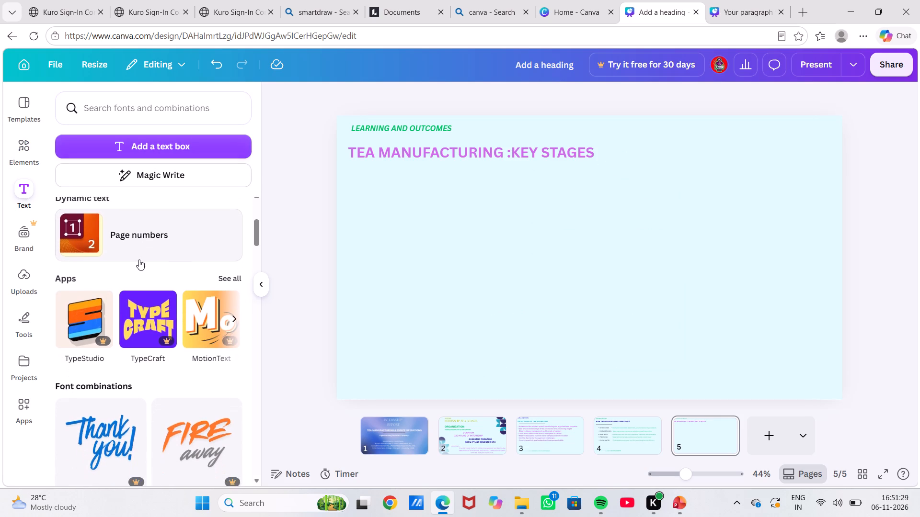
{"action": "scroll", "coordinate": [139, 259], "scroll_direction": "down", "scroll_amount": 4}
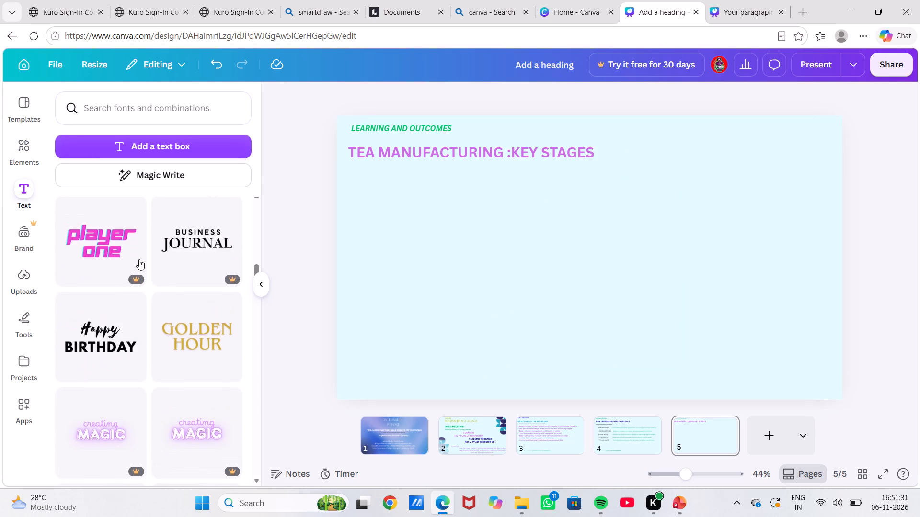
{"action": "scroll", "coordinate": [139, 259], "scroll_direction": "up", "scroll_amount": 2}
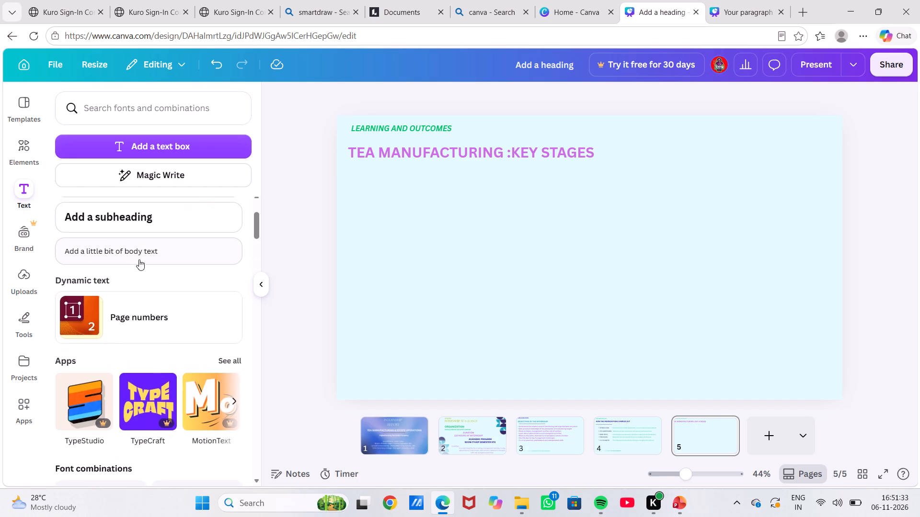
{"action": "scroll", "coordinate": [139, 259], "scroll_direction": "up", "scroll_amount": 2}
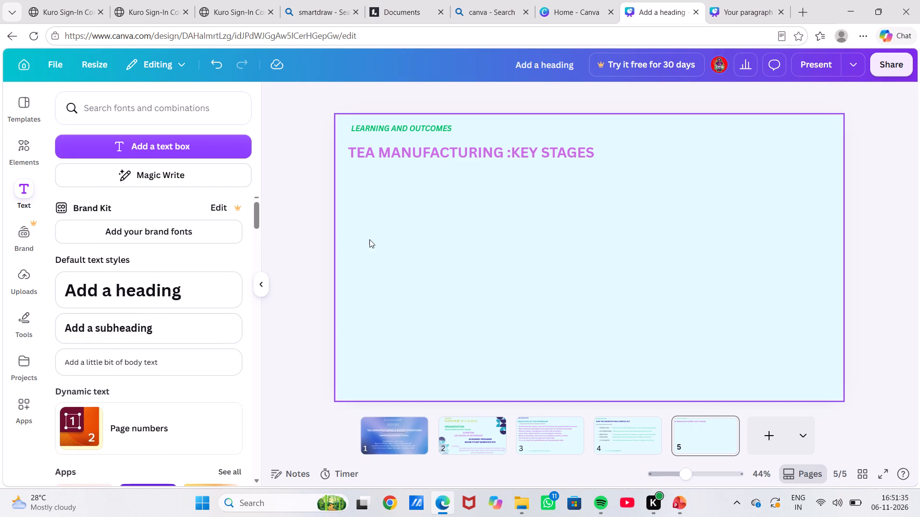
Switch to the PowerPoint deck and shorten the WITHERING card's background box on slide 5 slightly by raising its bottom edge.
{"action": "left_click", "coordinate": [680, 505]}
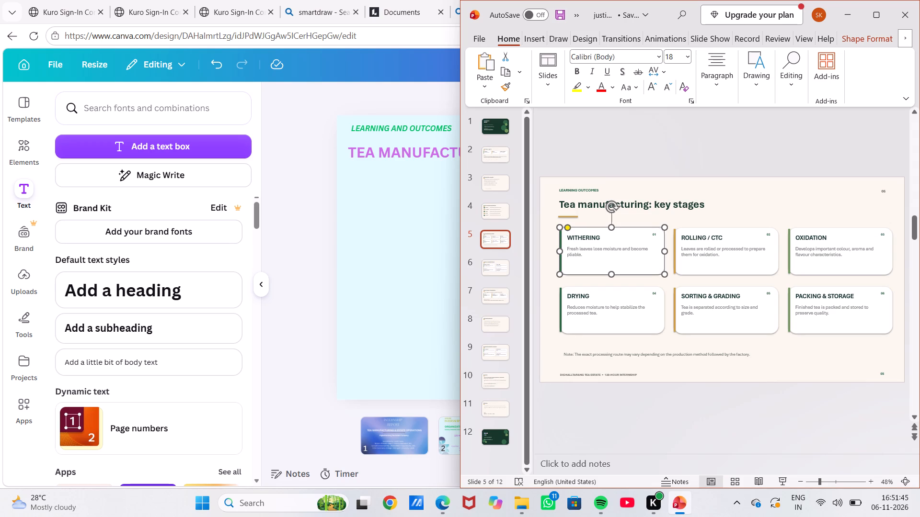
{"action": "left_click", "coordinate": [598, 234]}
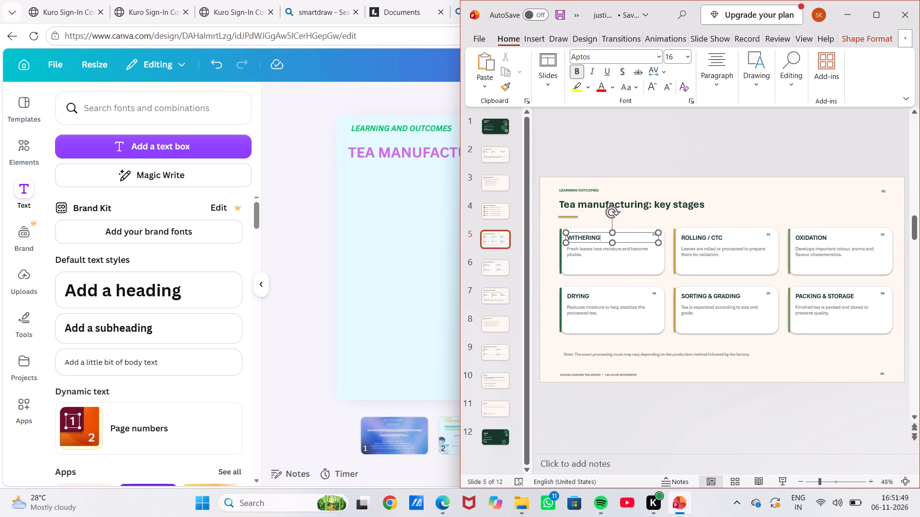
{"action": "left_click", "coordinate": [571, 265]}
{"action": "left_click", "coordinate": [581, 274]}
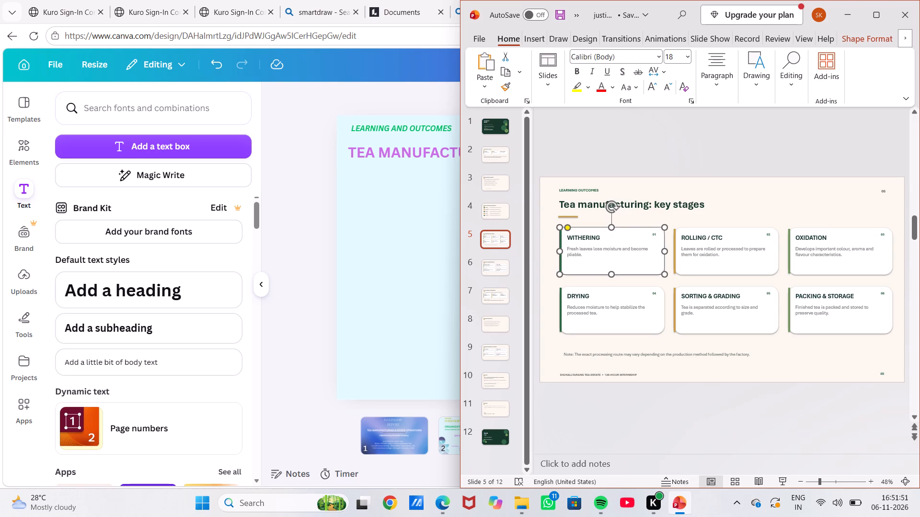
{"action": "left_click", "coordinate": [581, 274]}
{"action": "left_click", "coordinate": [581, 274]}
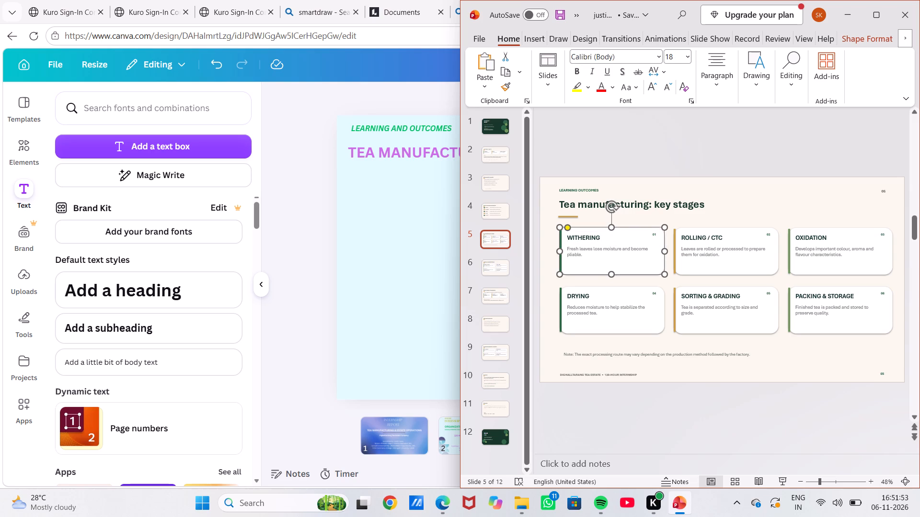
{"action": "left_click", "coordinate": [593, 274]}
{"action": "left_click", "coordinate": [613, 273]}
{"action": "left_click_drag", "start_coordinate": [613, 273], "coordinate": [613, 268]}
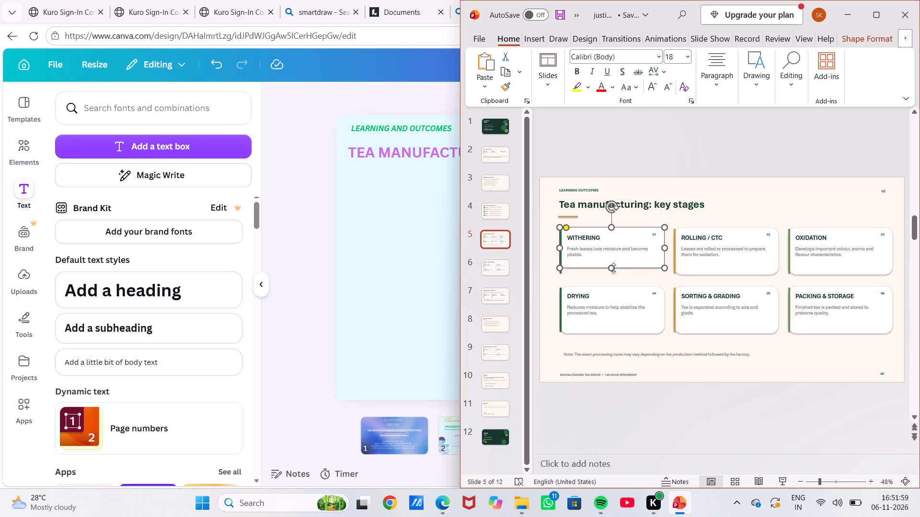
Select the WITHERING card's background box on slide 5.
{"action": "left_click", "coordinate": [579, 263]}
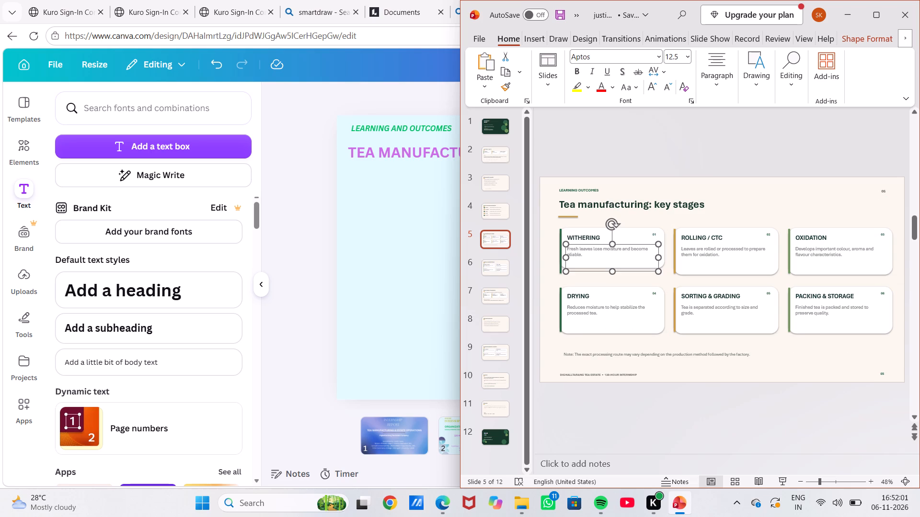
{"action": "left_click", "coordinate": [563, 232]}
{"action": "left_click", "coordinate": [563, 232]}
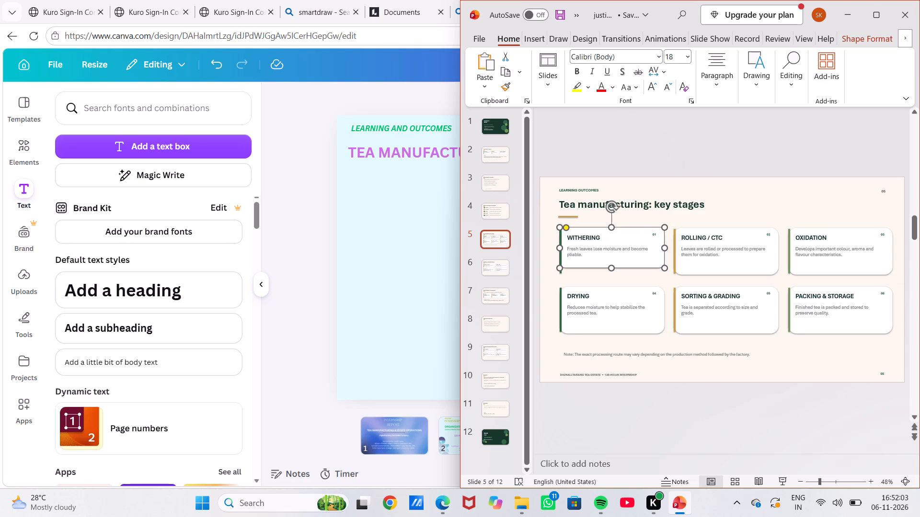